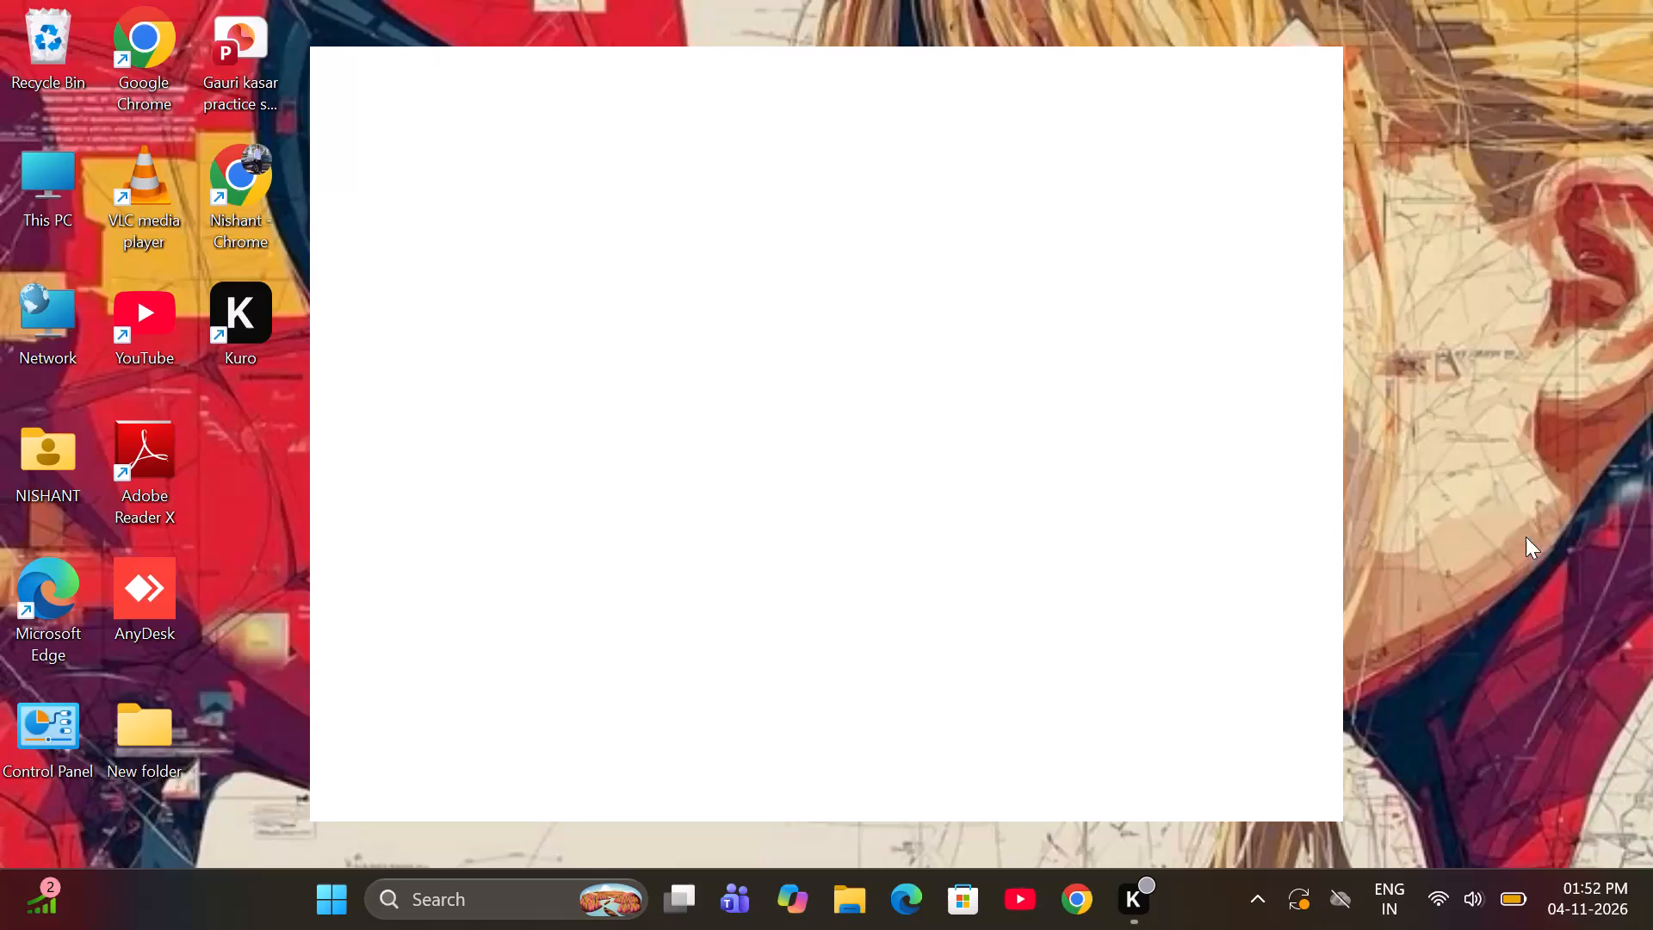
Open Google Chrome.
{"action": "left_click", "coordinate": [1065, 895]}
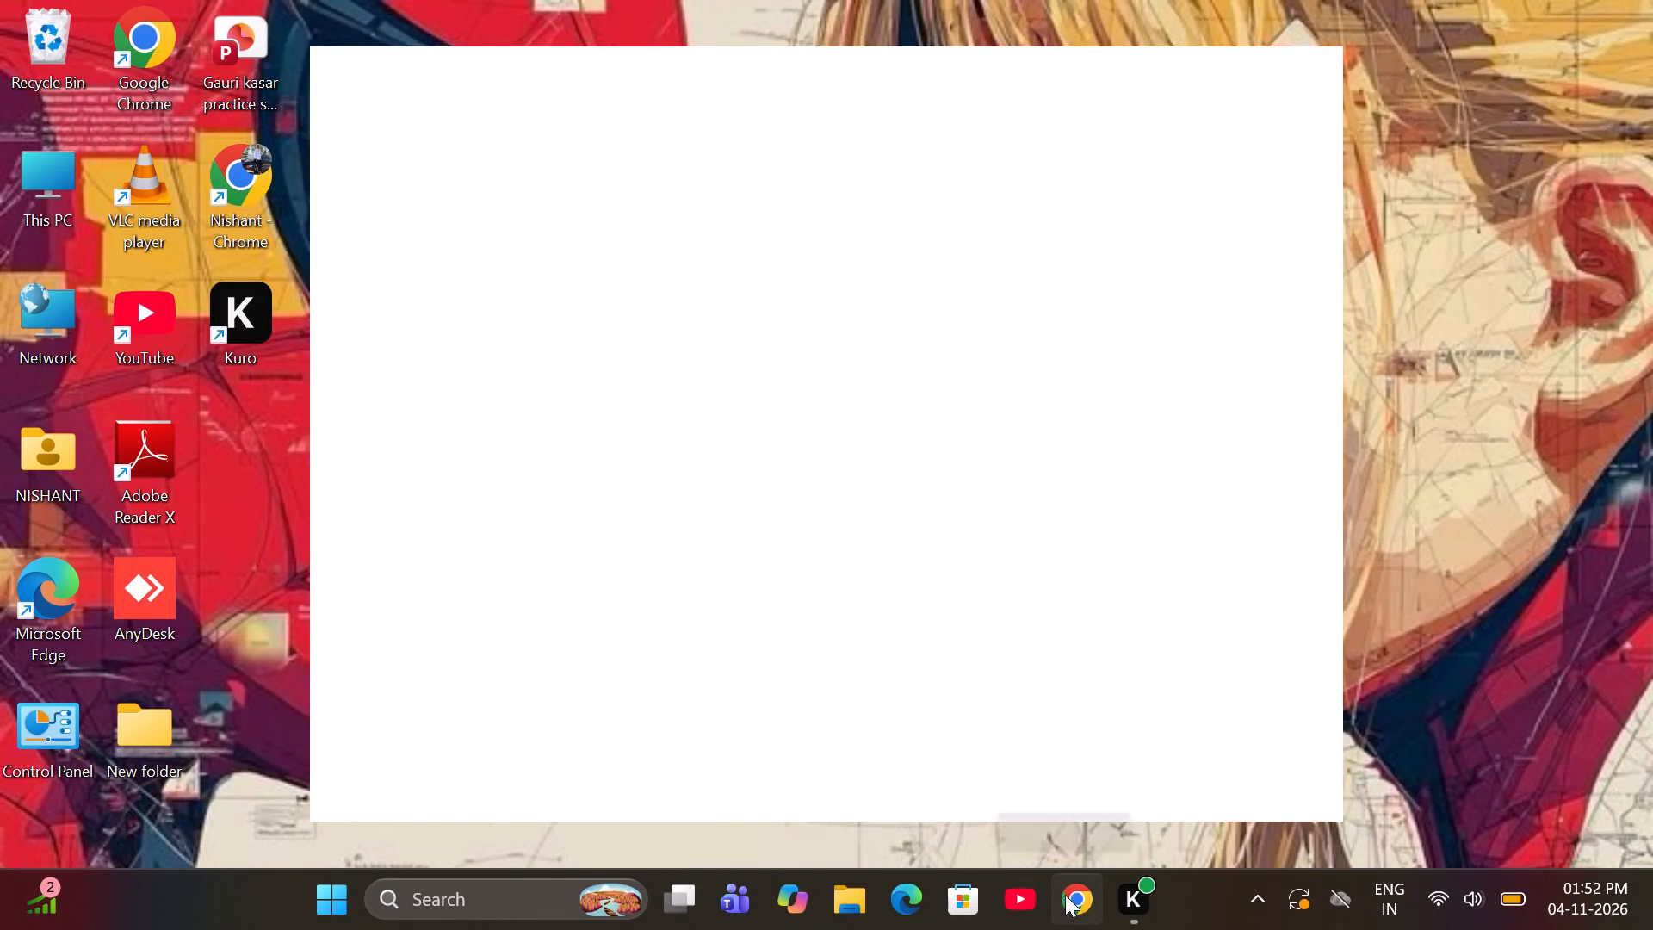
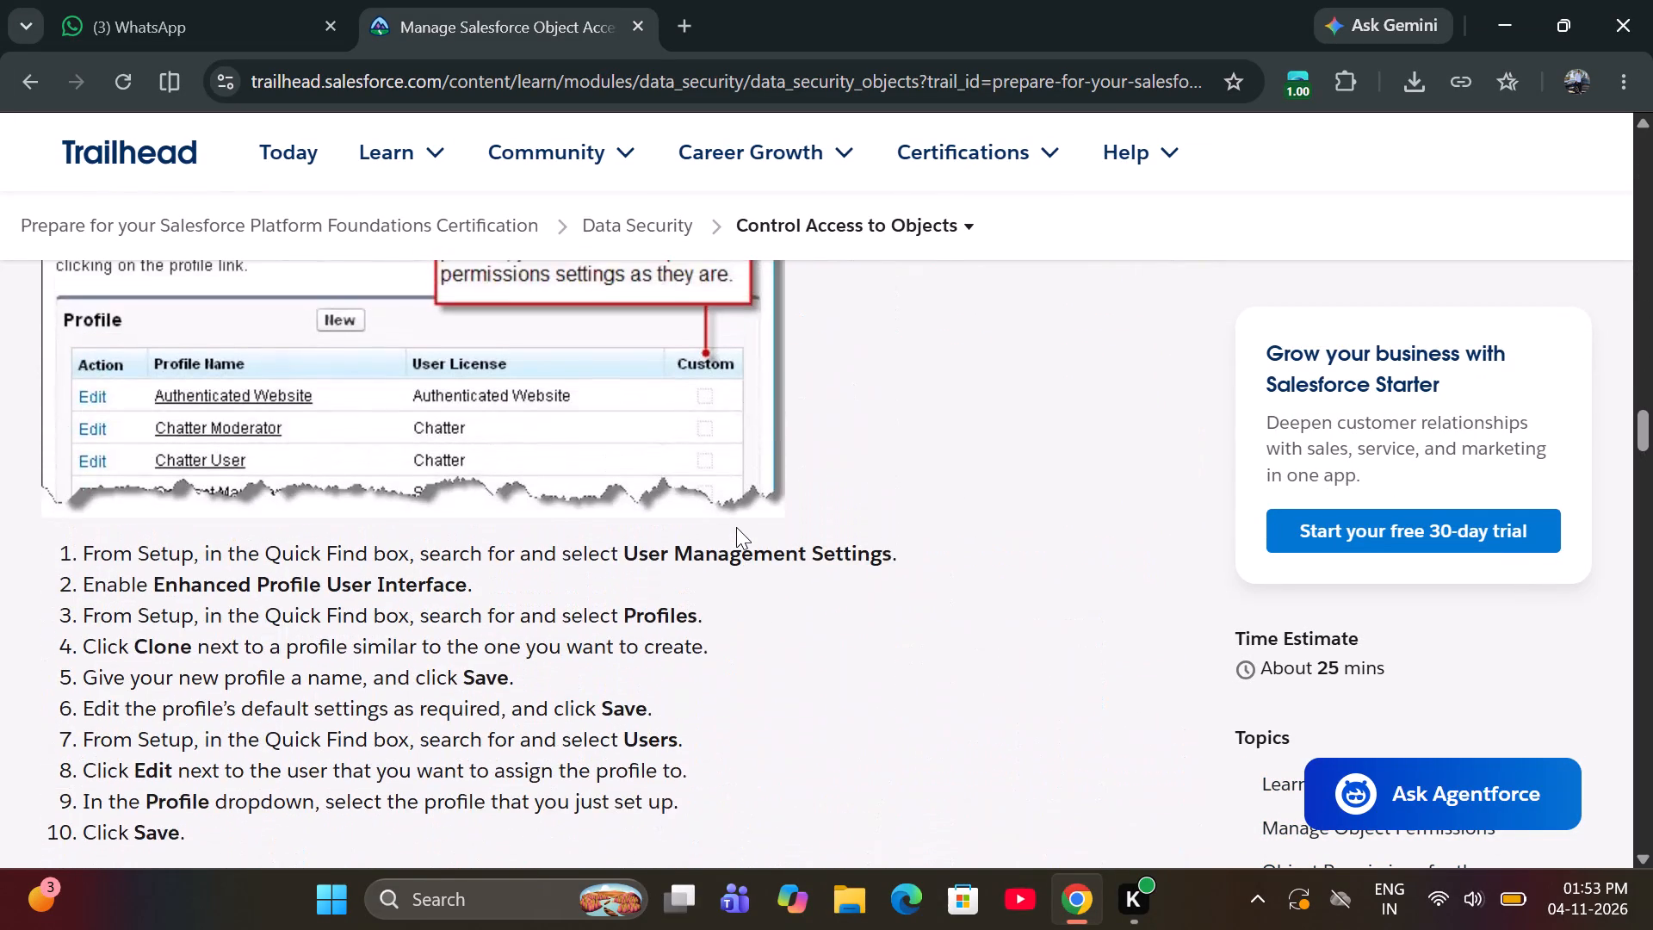
Review the Control Access to Objects unit on Trailhead and find its hands-on challenge requirements for the Manage Positions permission set.
{"action": "scroll", "coordinate": [736, 527], "scroll_direction": "up", "scroll_amount": 1}
{"action": "scroll", "coordinate": [736, 527], "scroll_direction": "down", "scroll_amount": 4}
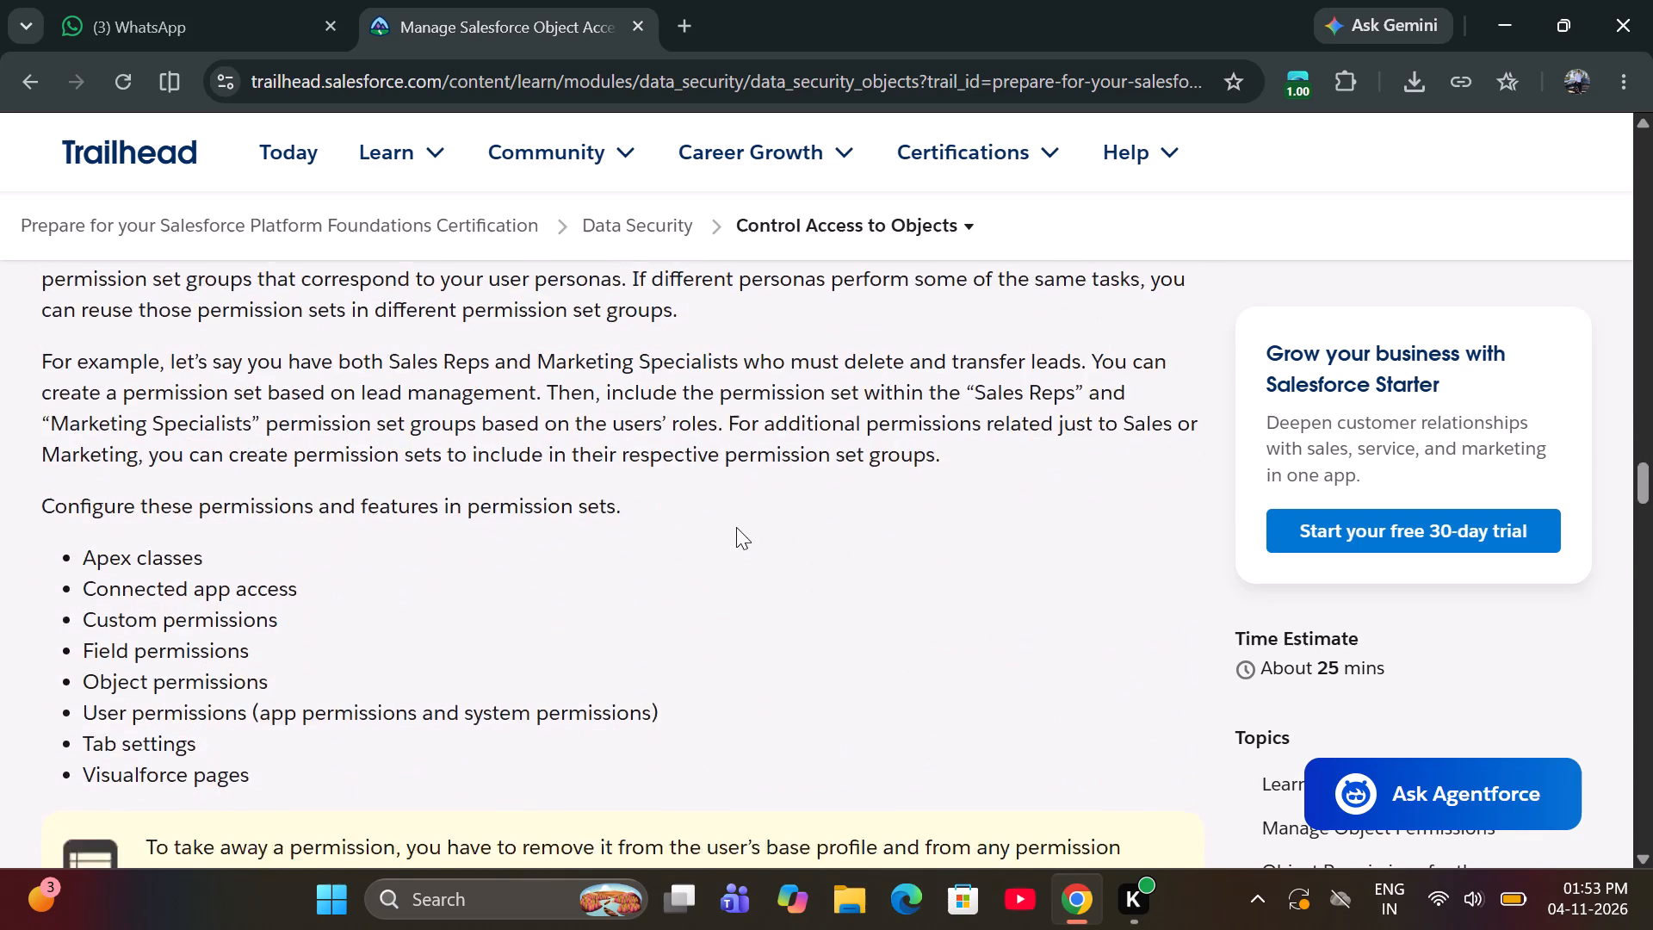
{"action": "scroll", "coordinate": [736, 527], "scroll_direction": "down", "scroll_amount": 4}
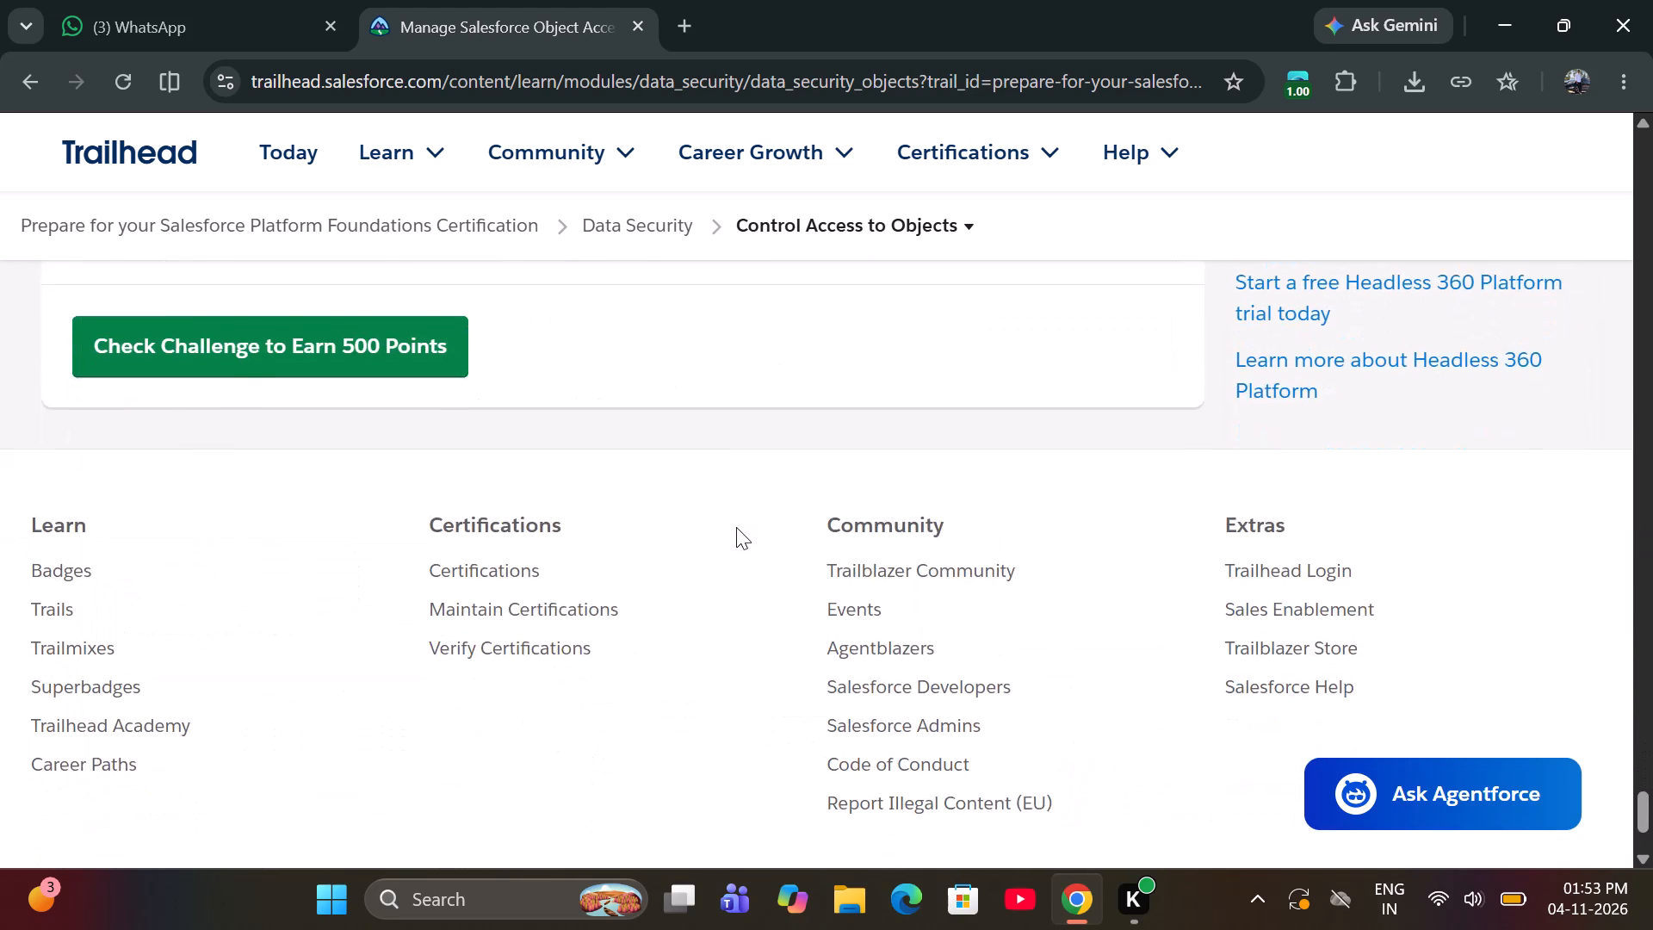
{"action": "scroll", "coordinate": [736, 527], "scroll_direction": "up", "scroll_amount": 4}
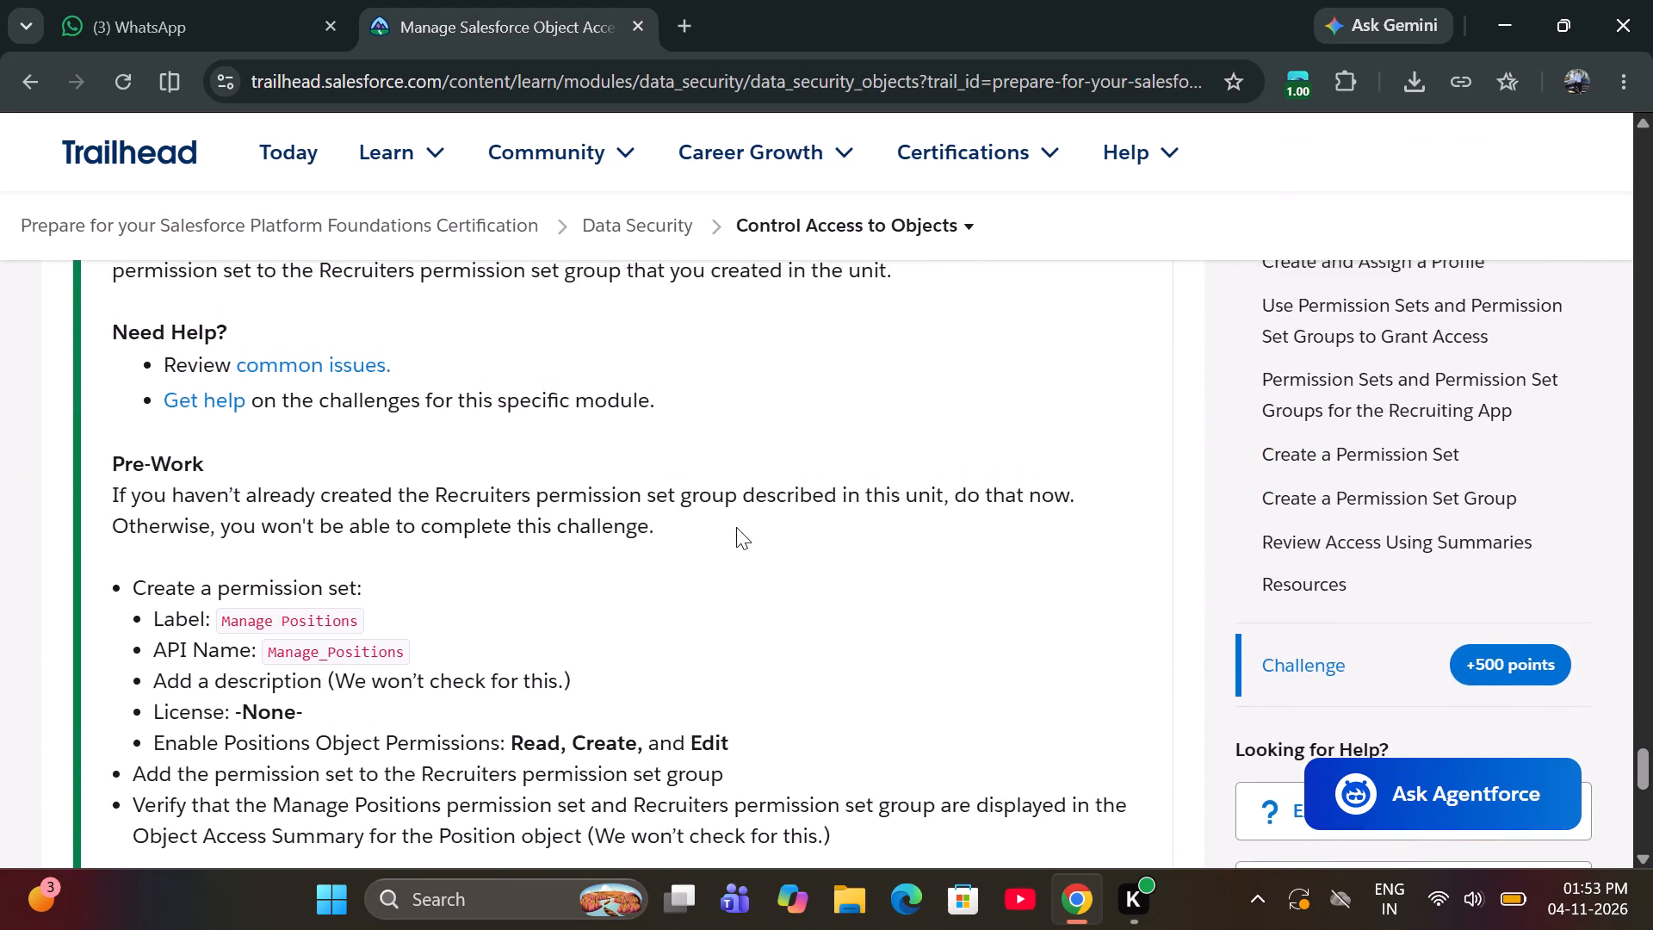
{"action": "scroll", "coordinate": [736, 527], "scroll_direction": "up", "scroll_amount": 1}
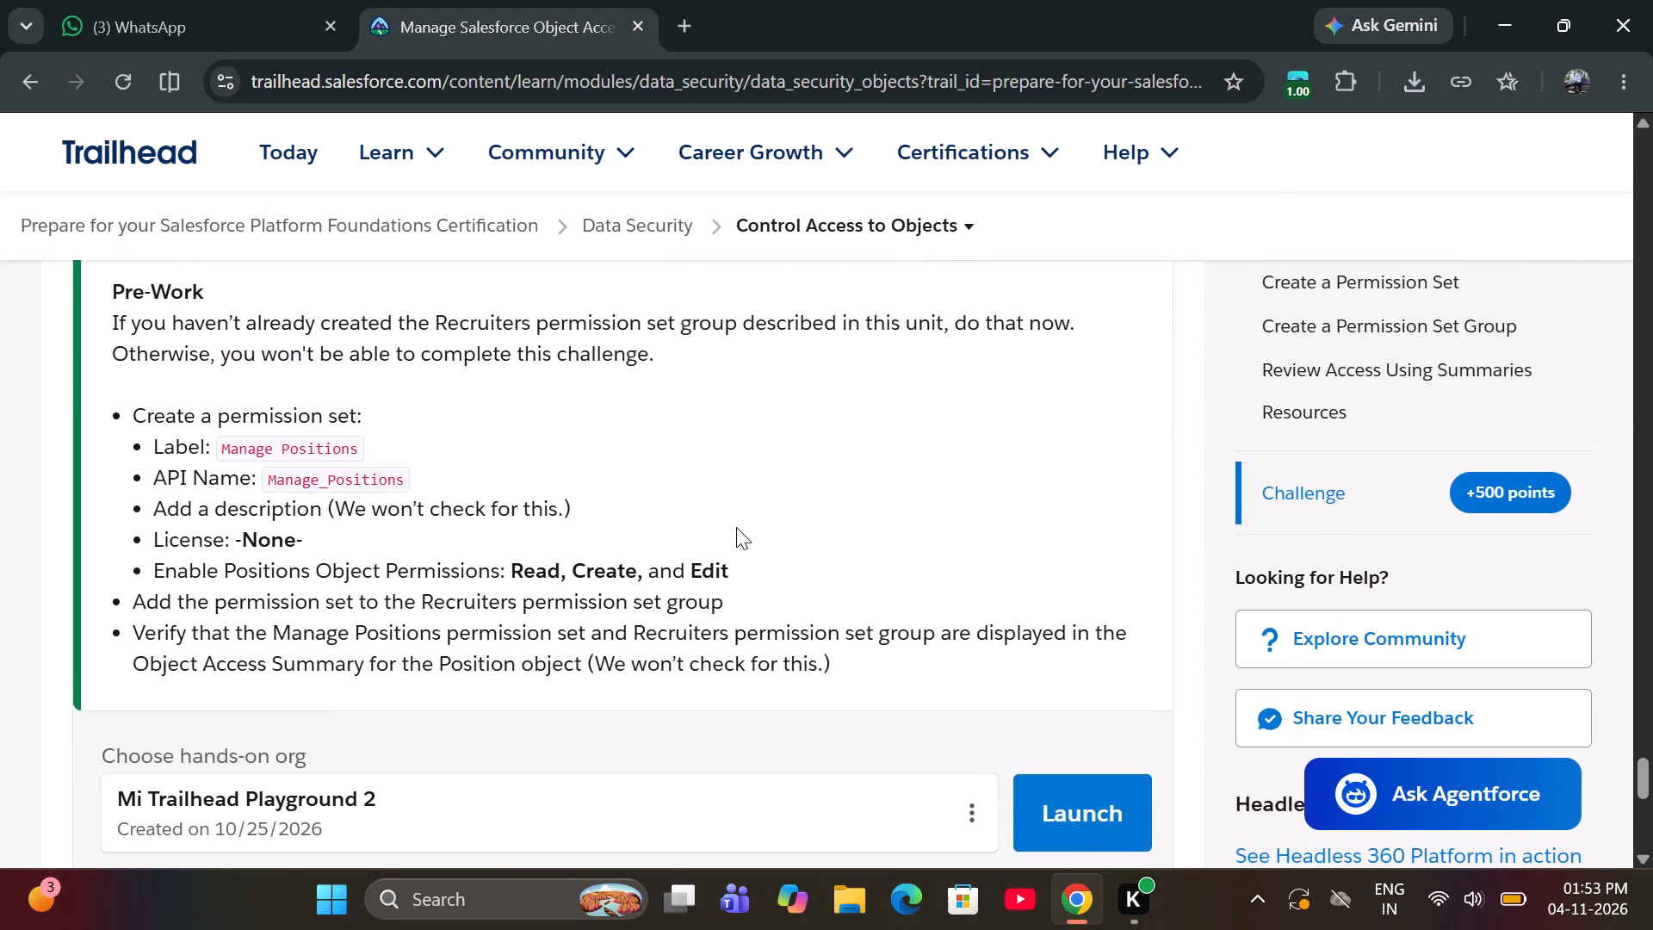
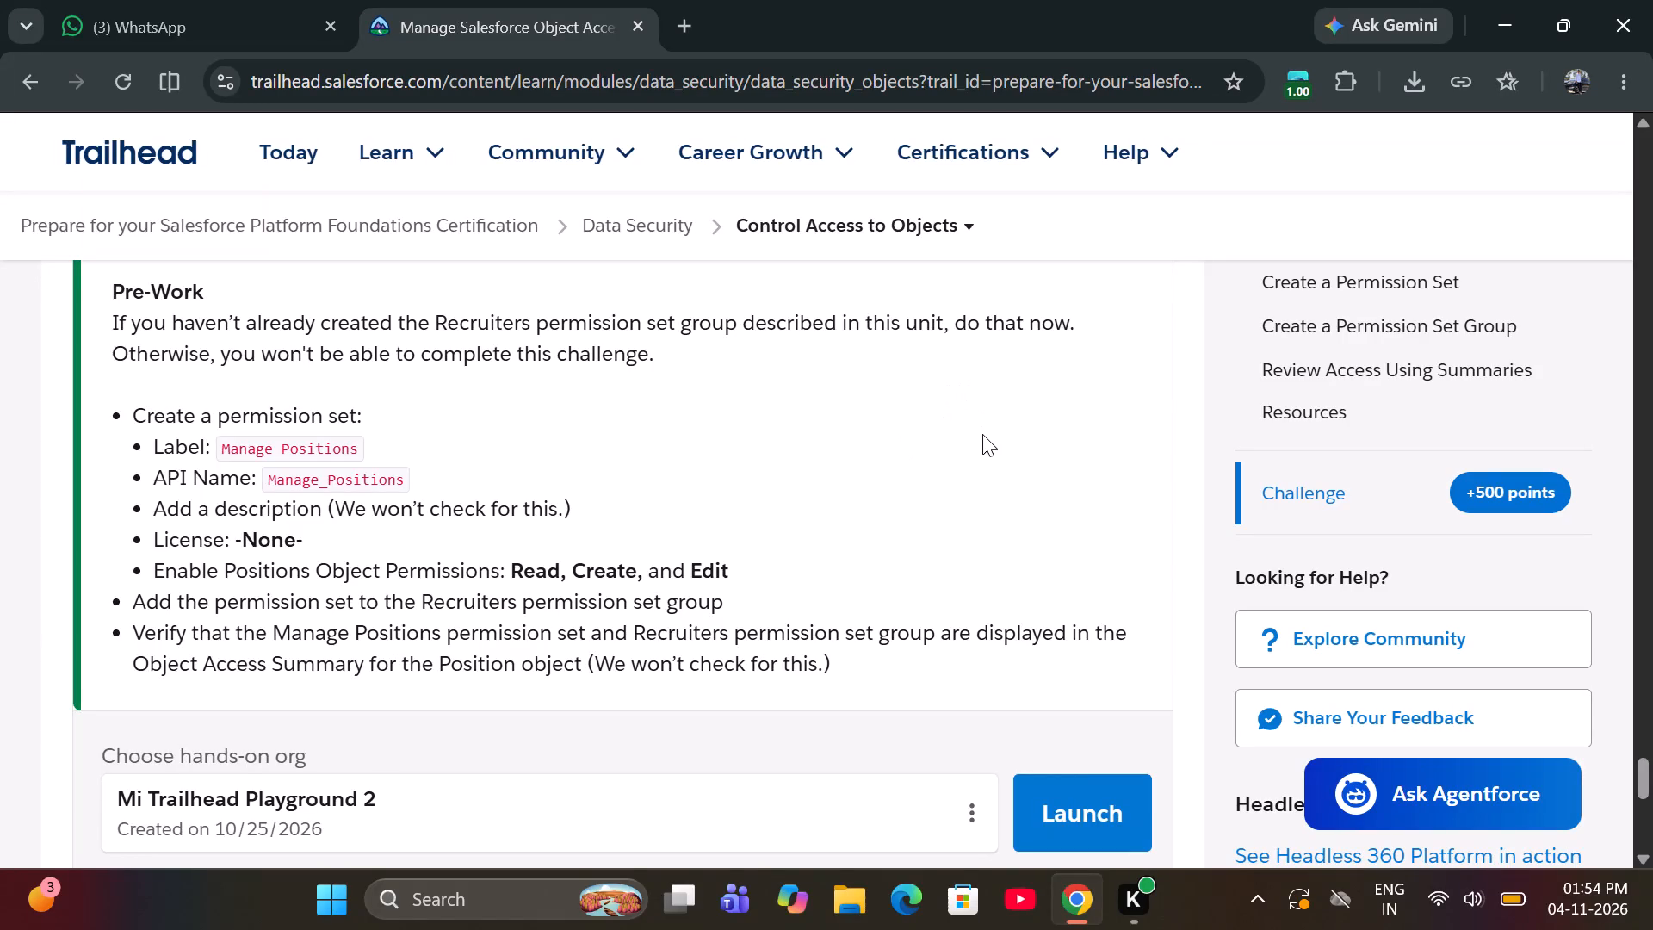
Launch Mi Trailhead Playground 2, open its Setup, and filter the setup pages by "per".
{"action": "left_click", "coordinate": [1097, 811]}
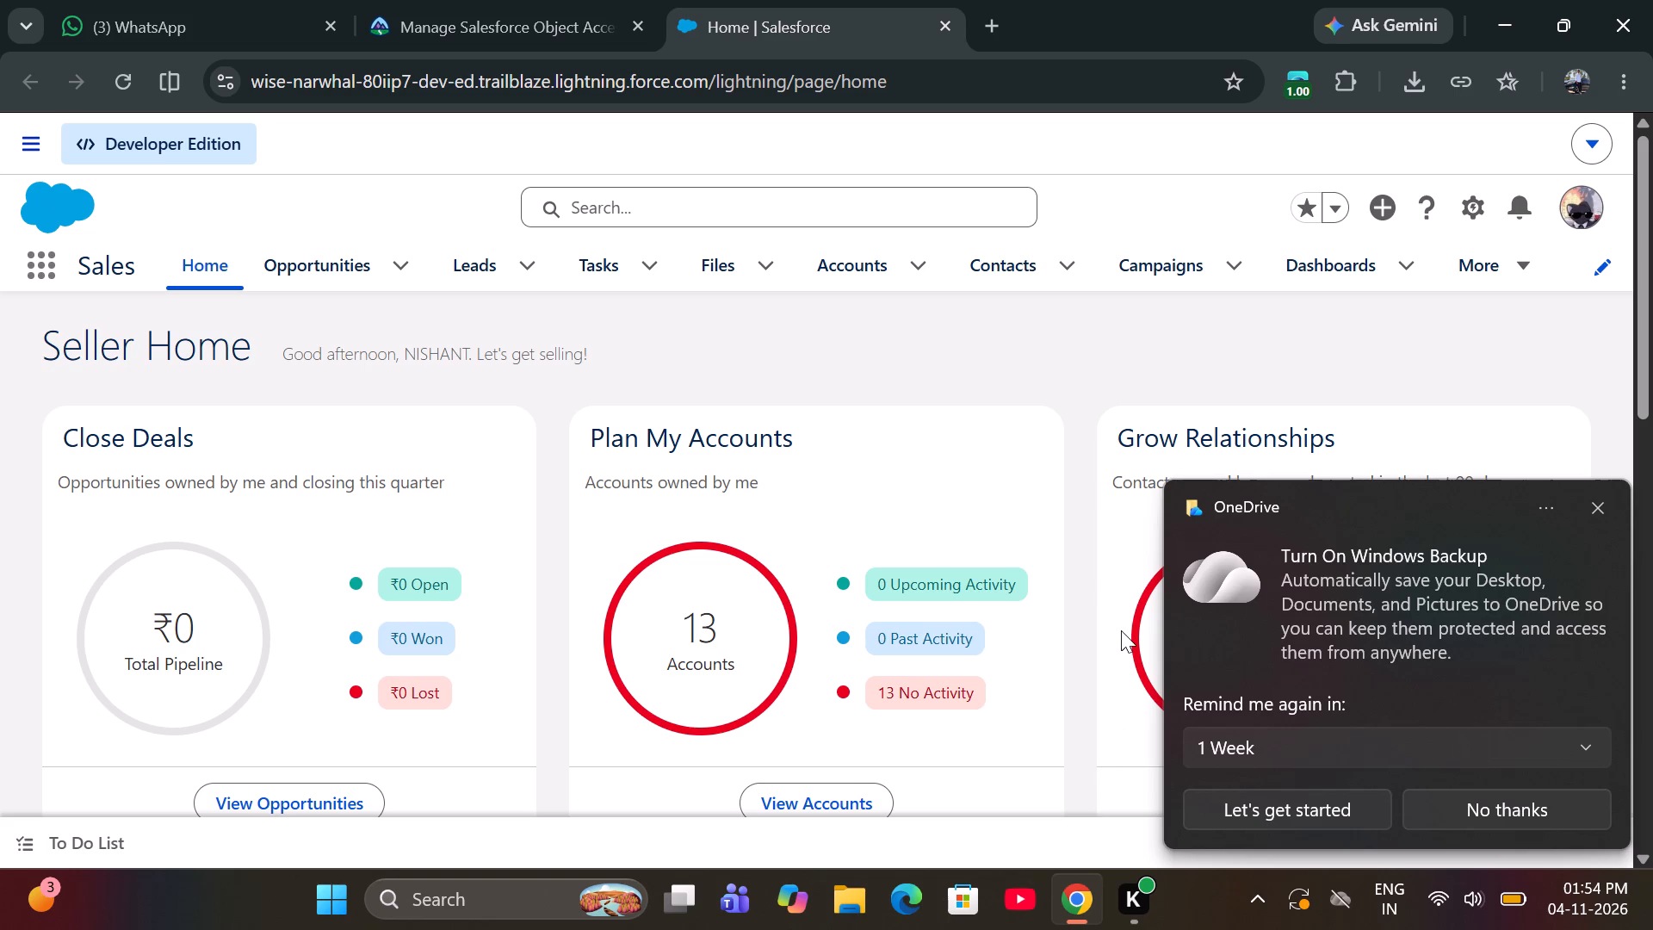
{"action": "left_click", "coordinate": [1470, 206]}
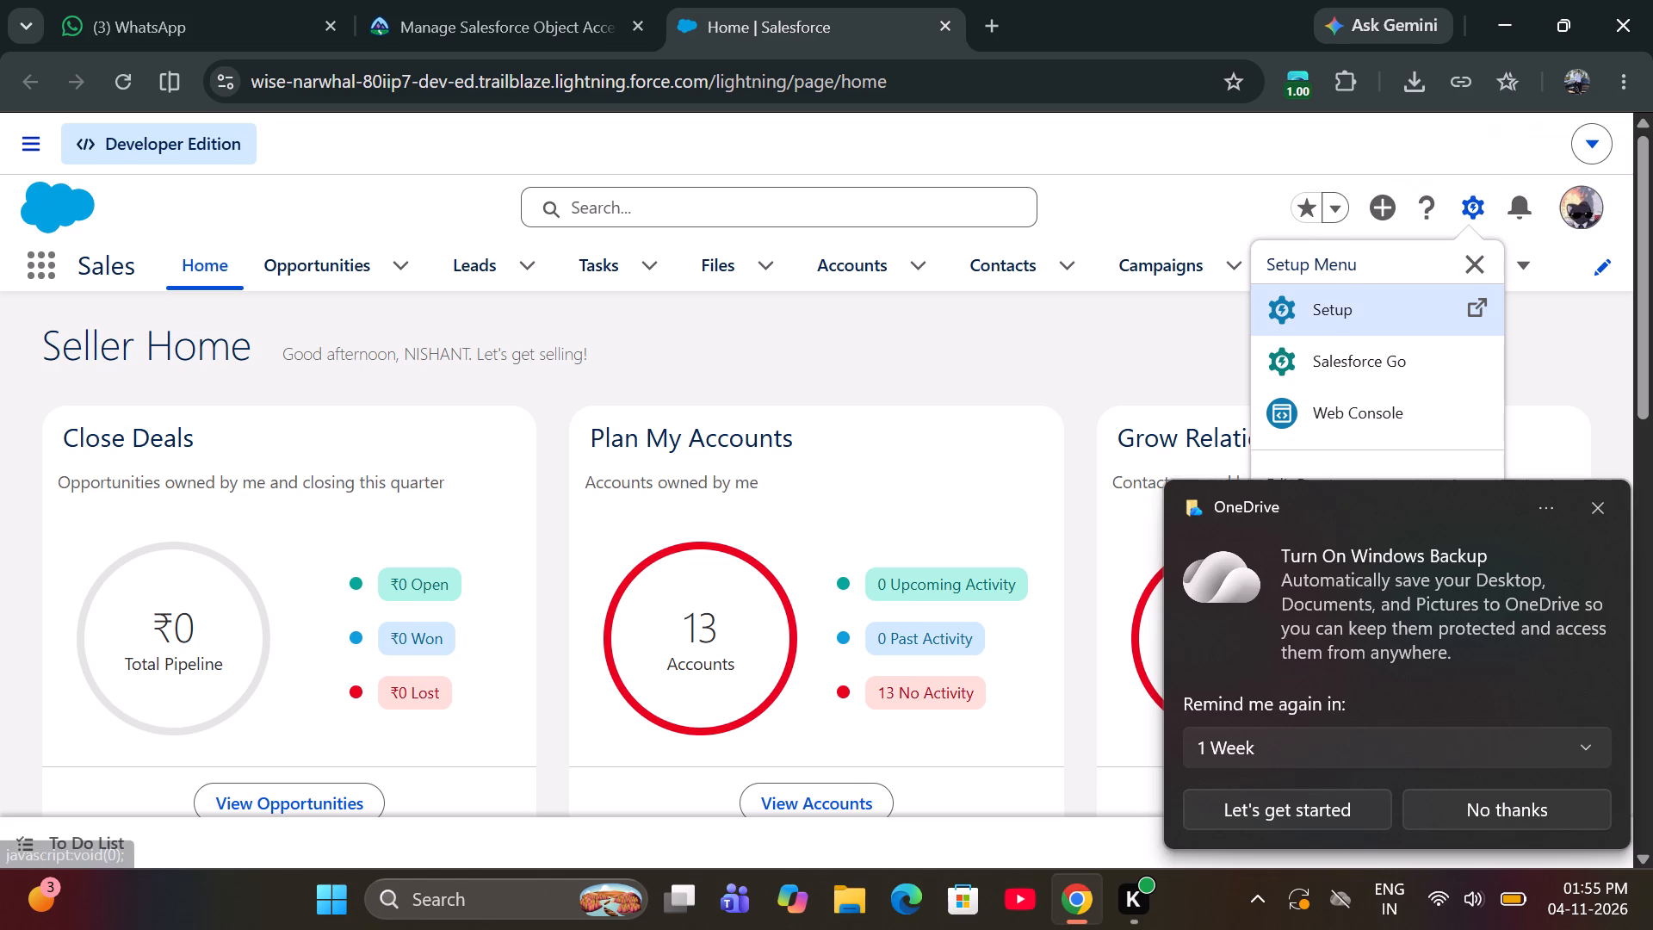
{"action": "left_click", "coordinate": [1334, 308]}
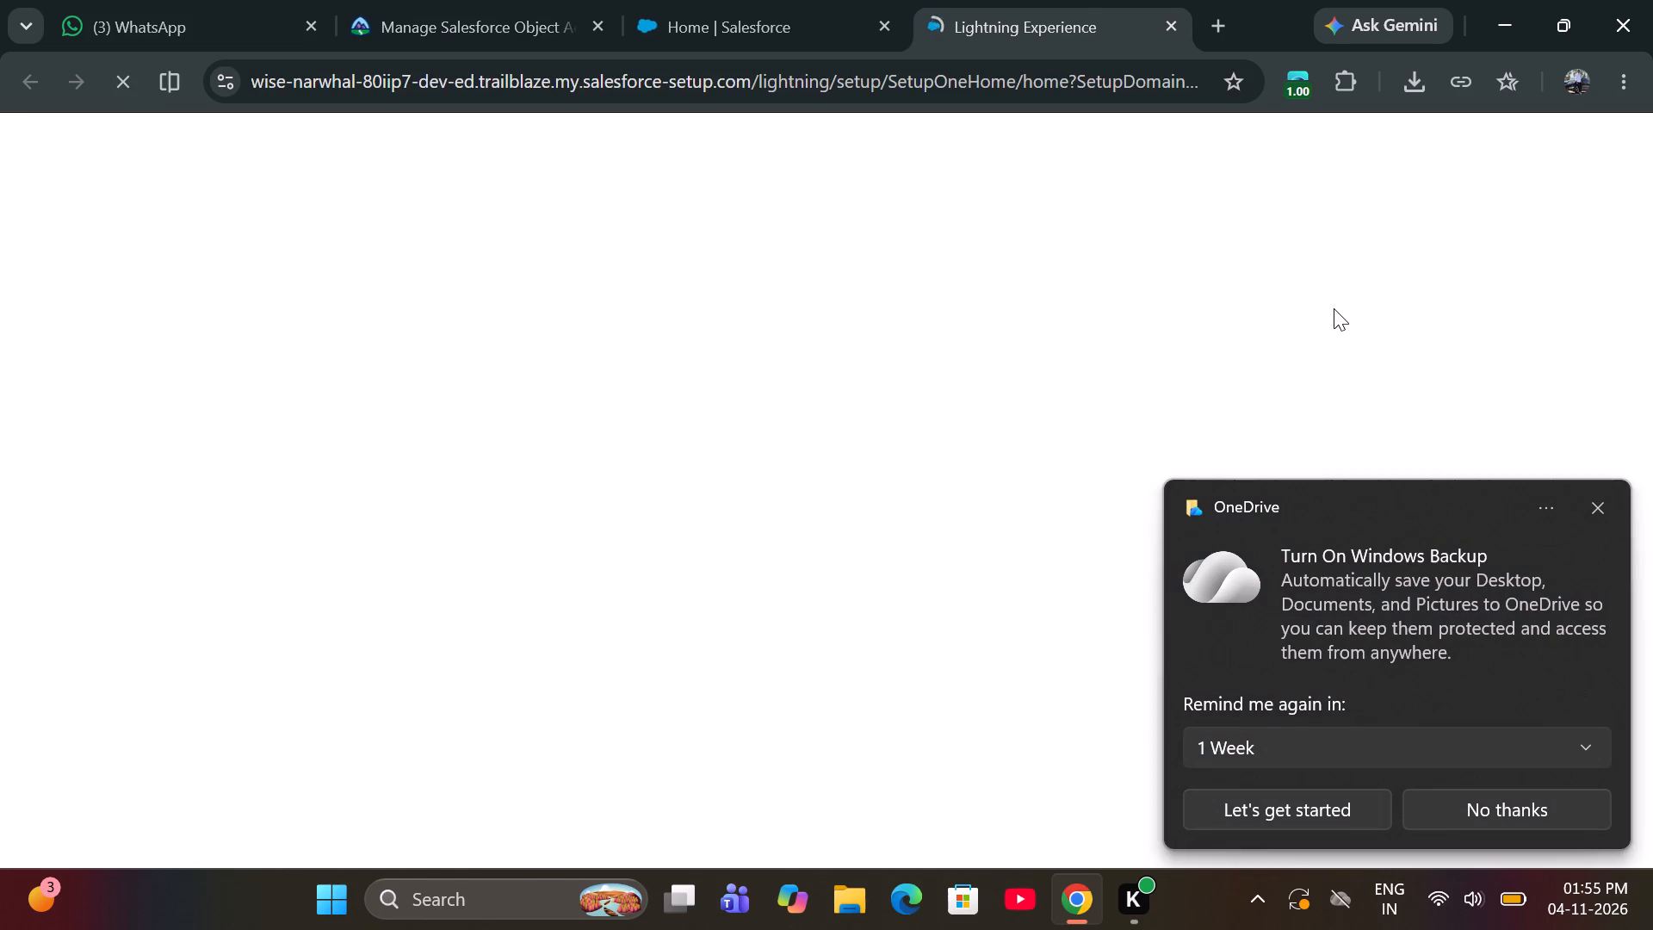
{"action": "left_click", "coordinate": [1596, 505]}
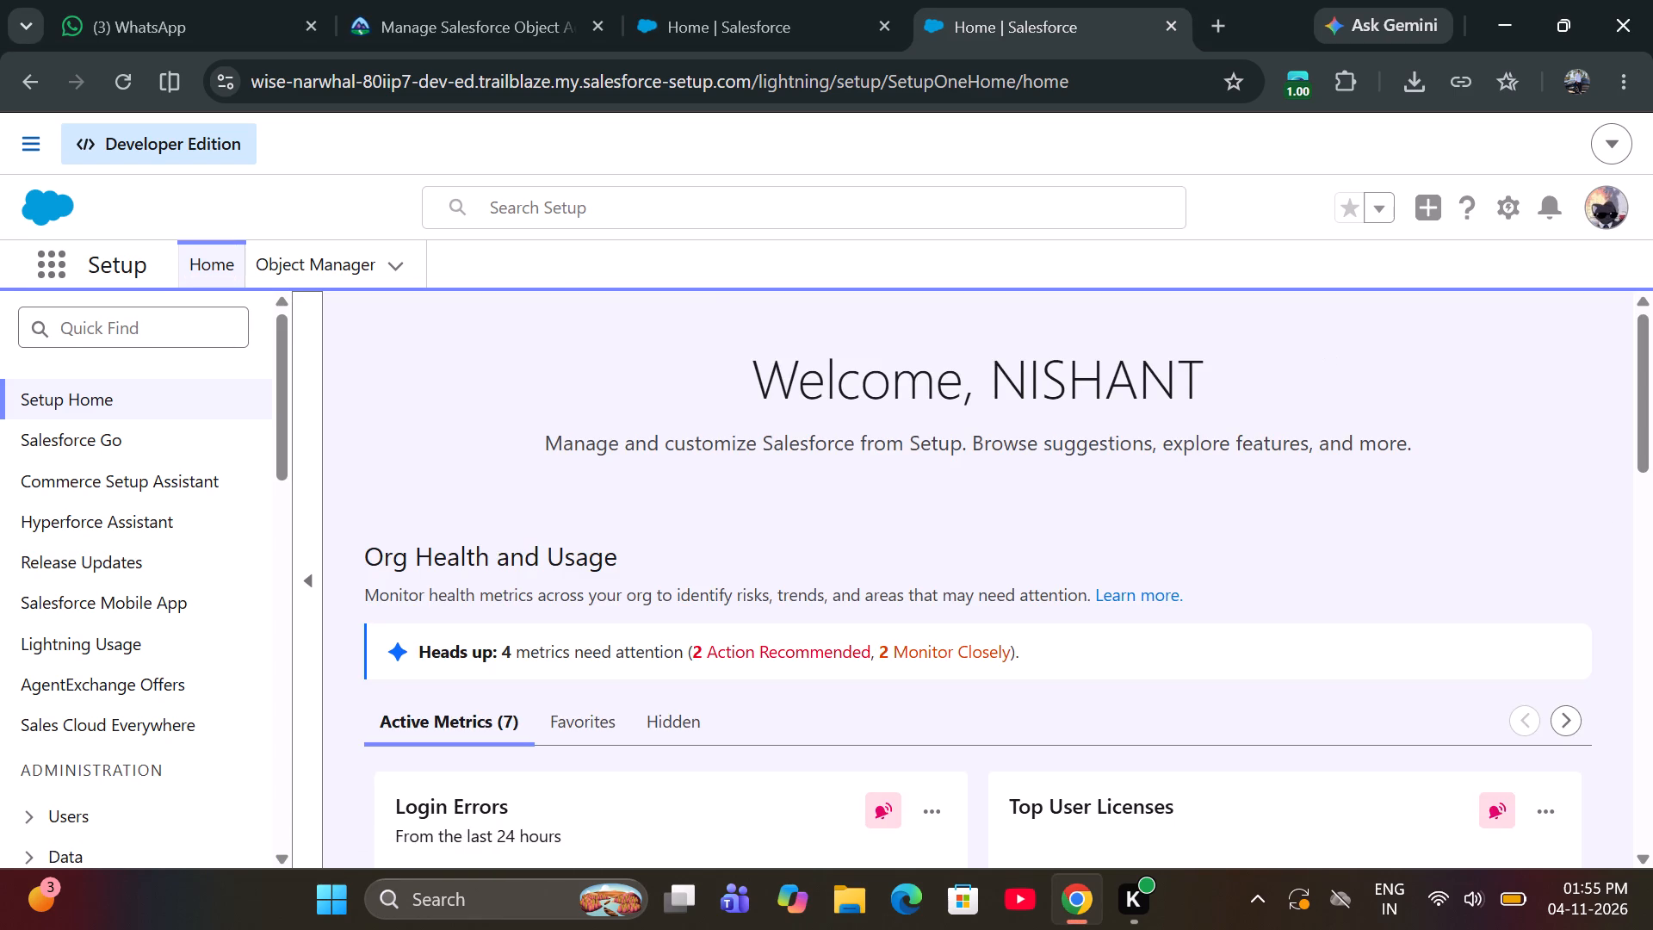
{"action": "left_click", "coordinate": [85, 328]}
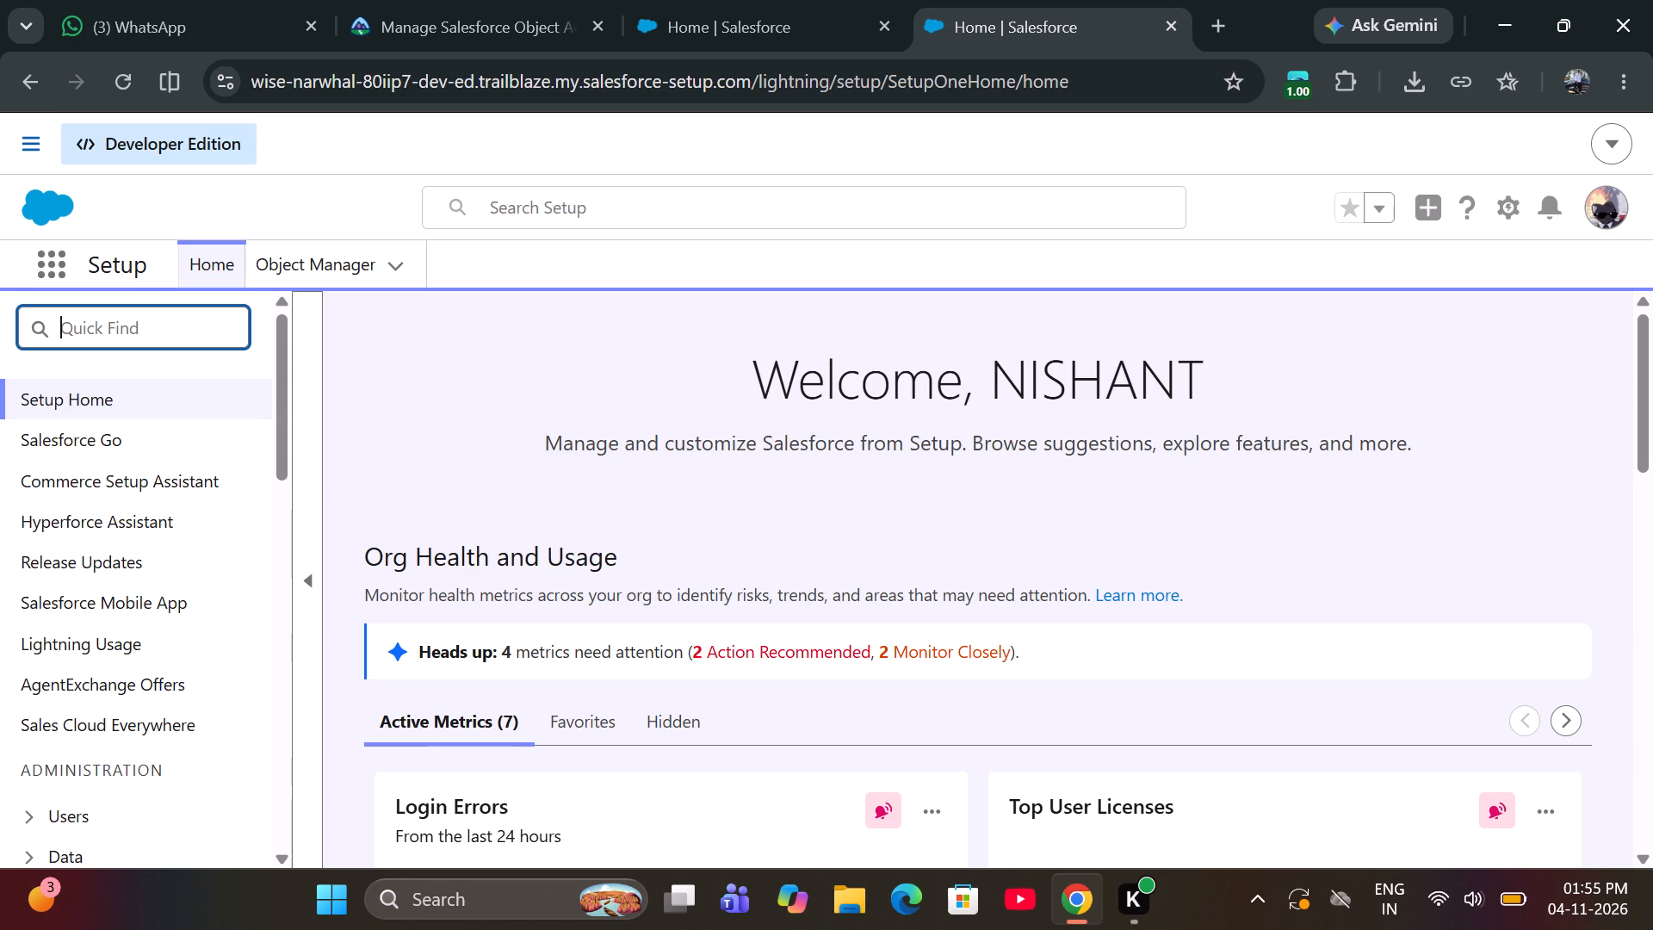
{"action": "type", "text": "per"}
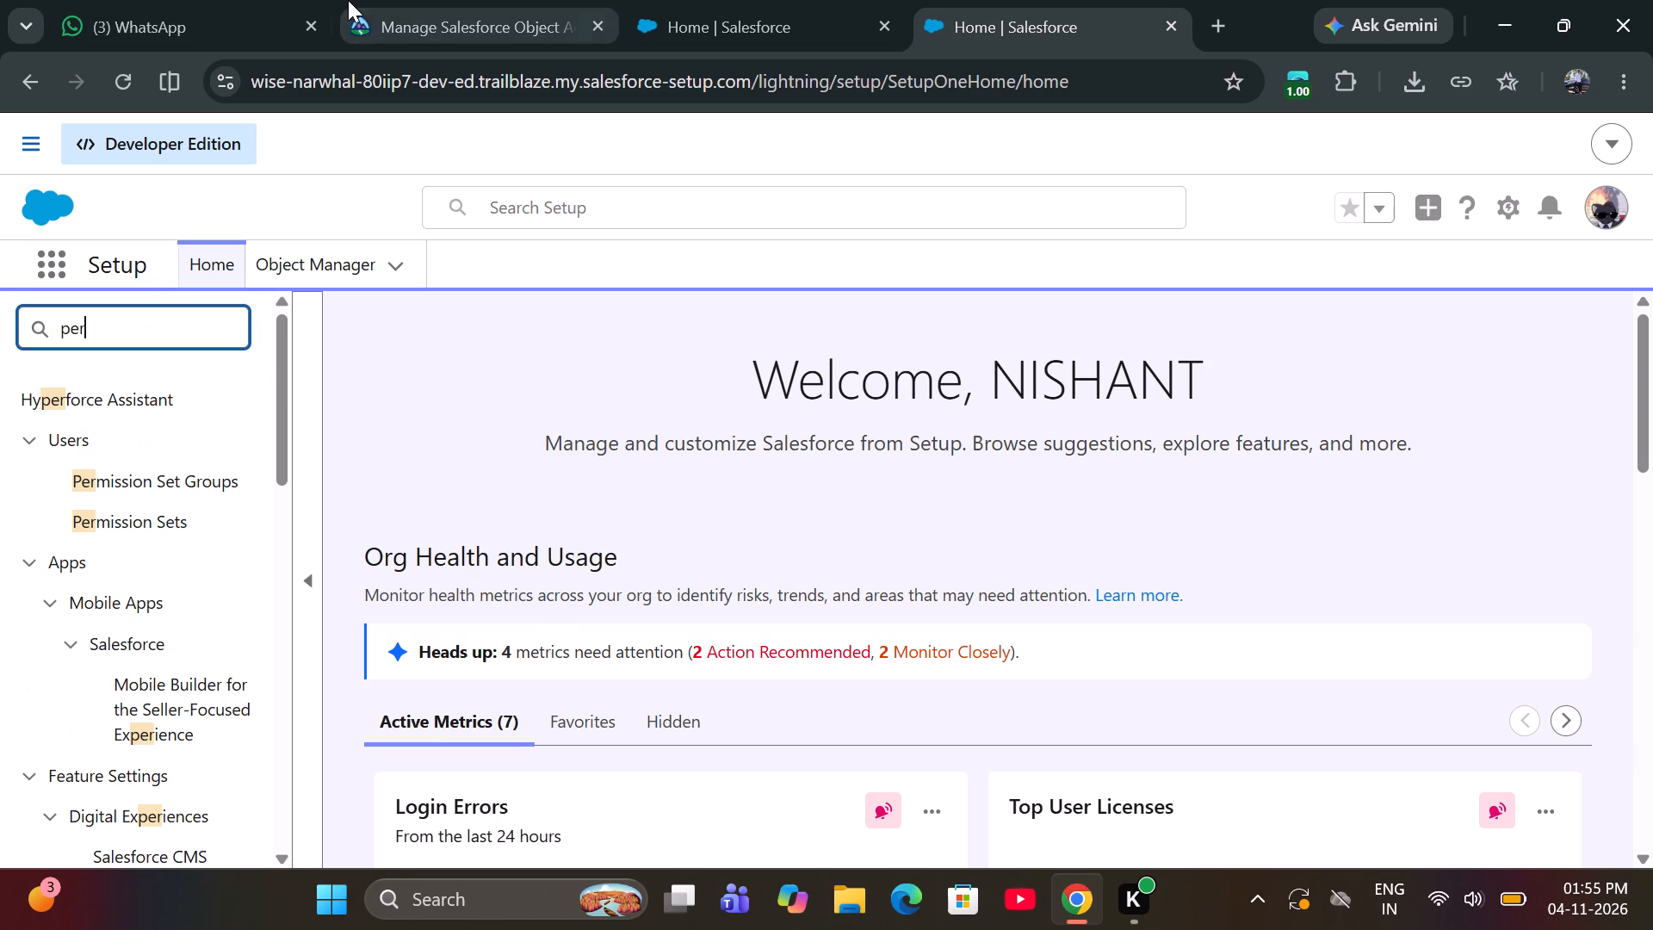
Go back to the Trailhead unit and check the Control Access to Objects challenge against Mi Trailhead Playground 2.
{"action": "left_click", "coordinate": [394, 10]}
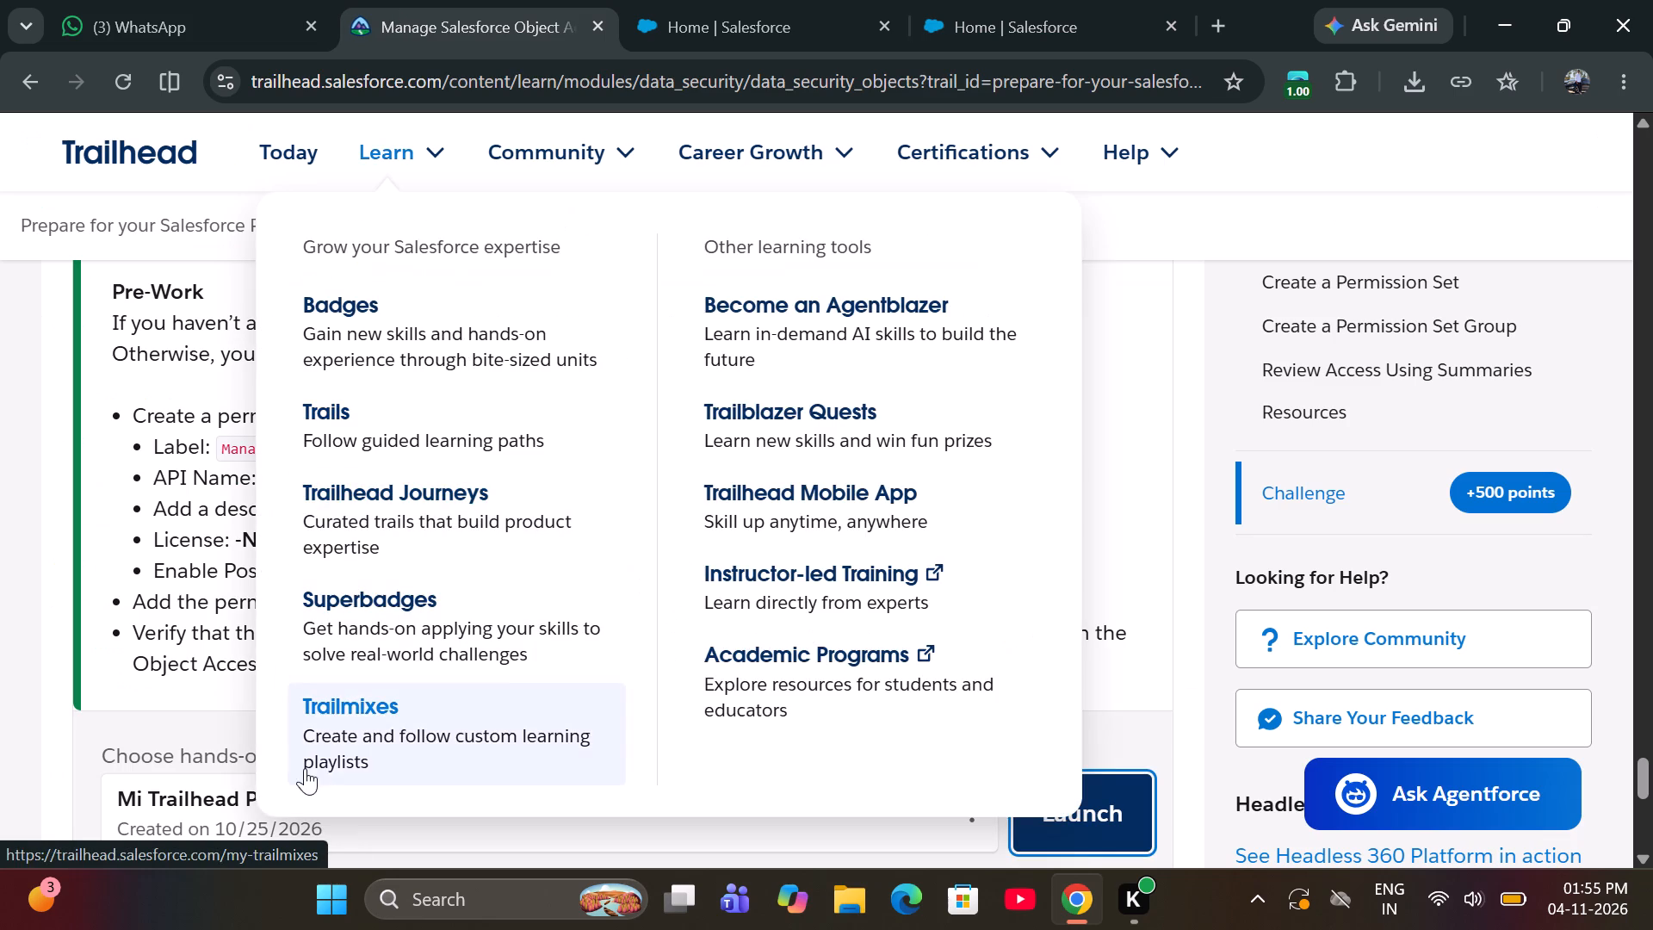
{"action": "scroll", "coordinate": [106, 735], "scroll_direction": "down", "scroll_amount": 2}
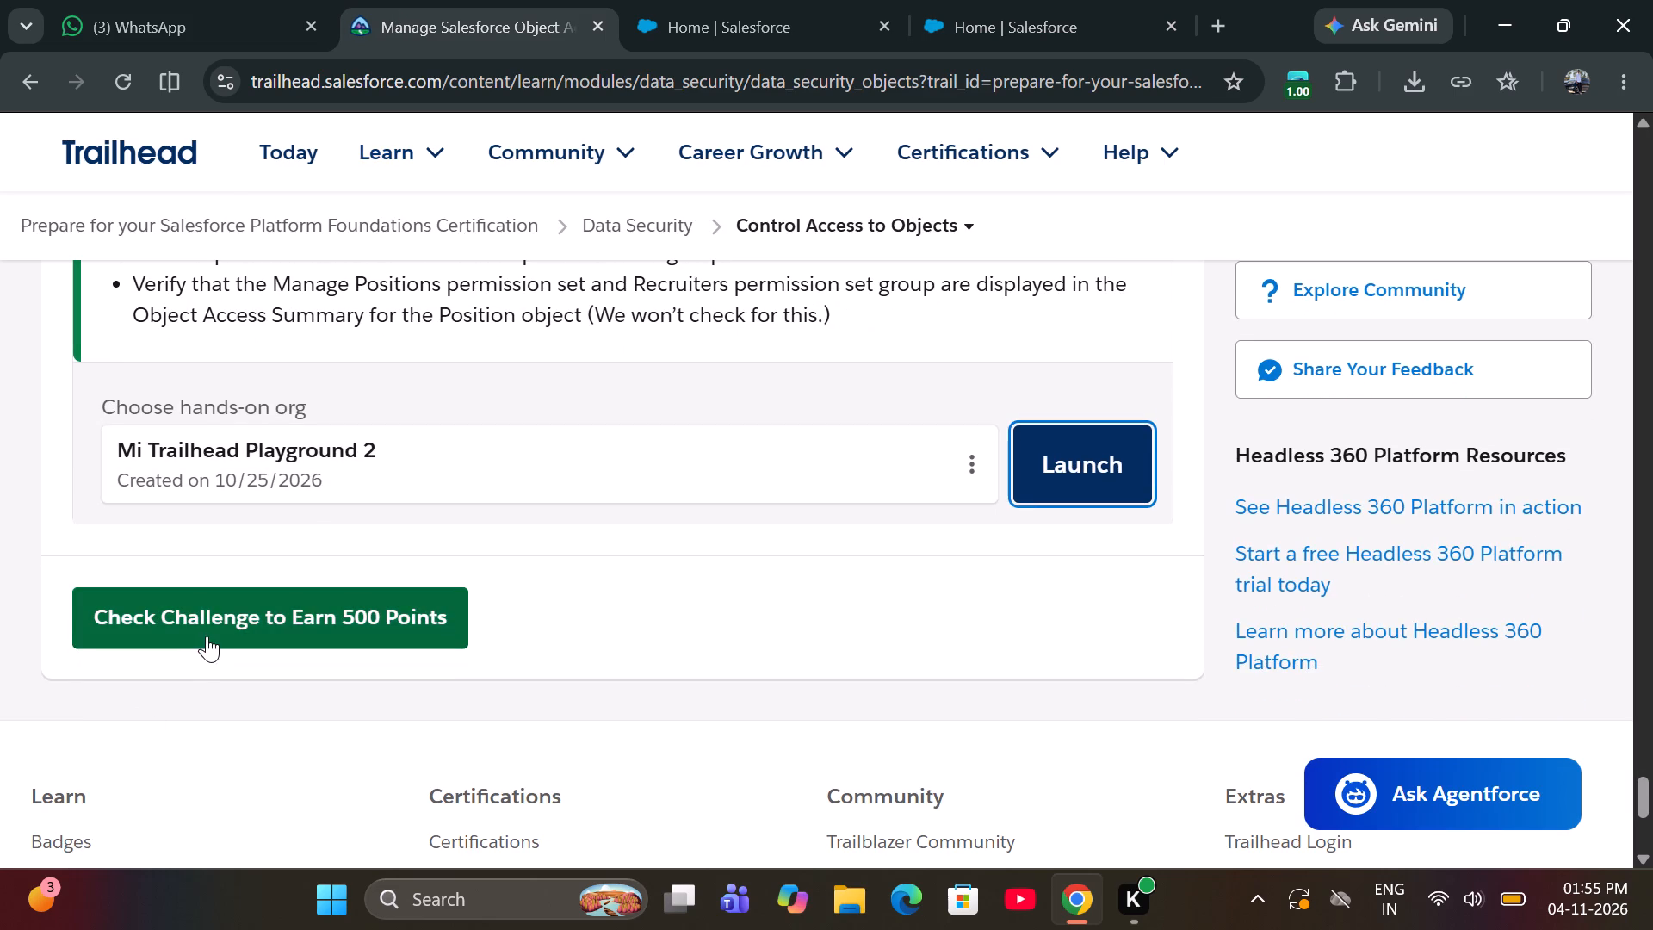
{"action": "left_click", "coordinate": [207, 632]}
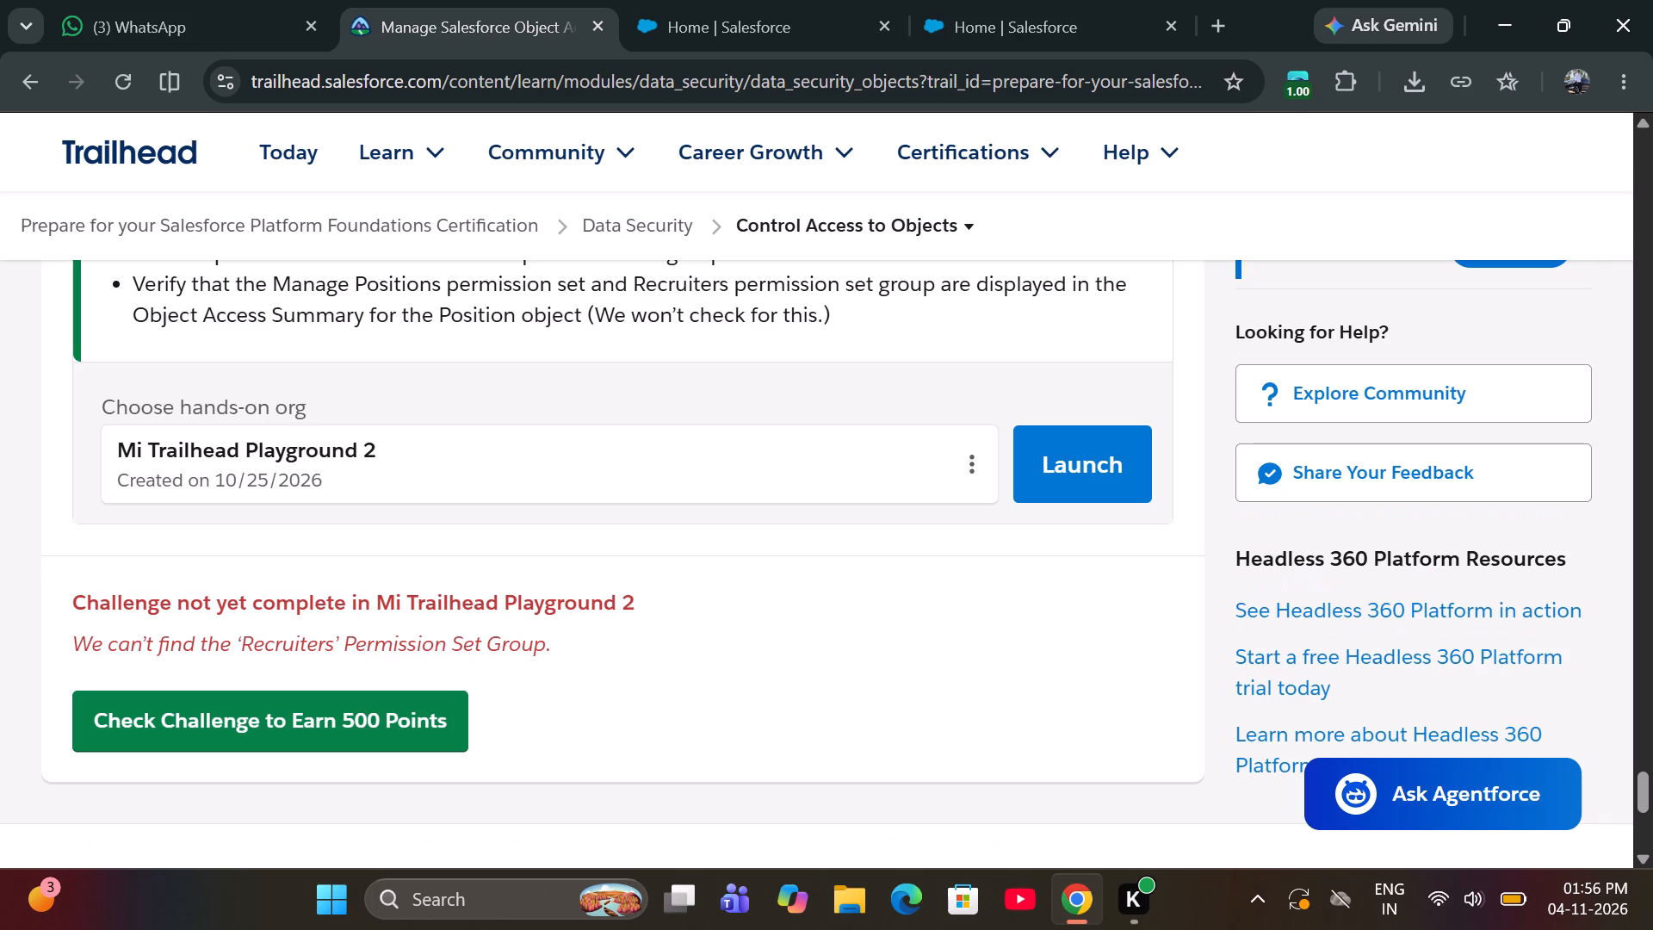
Return to the playground's Setup and open the Permission Sets page under Users.
{"action": "left_click", "coordinate": [955, 23]}
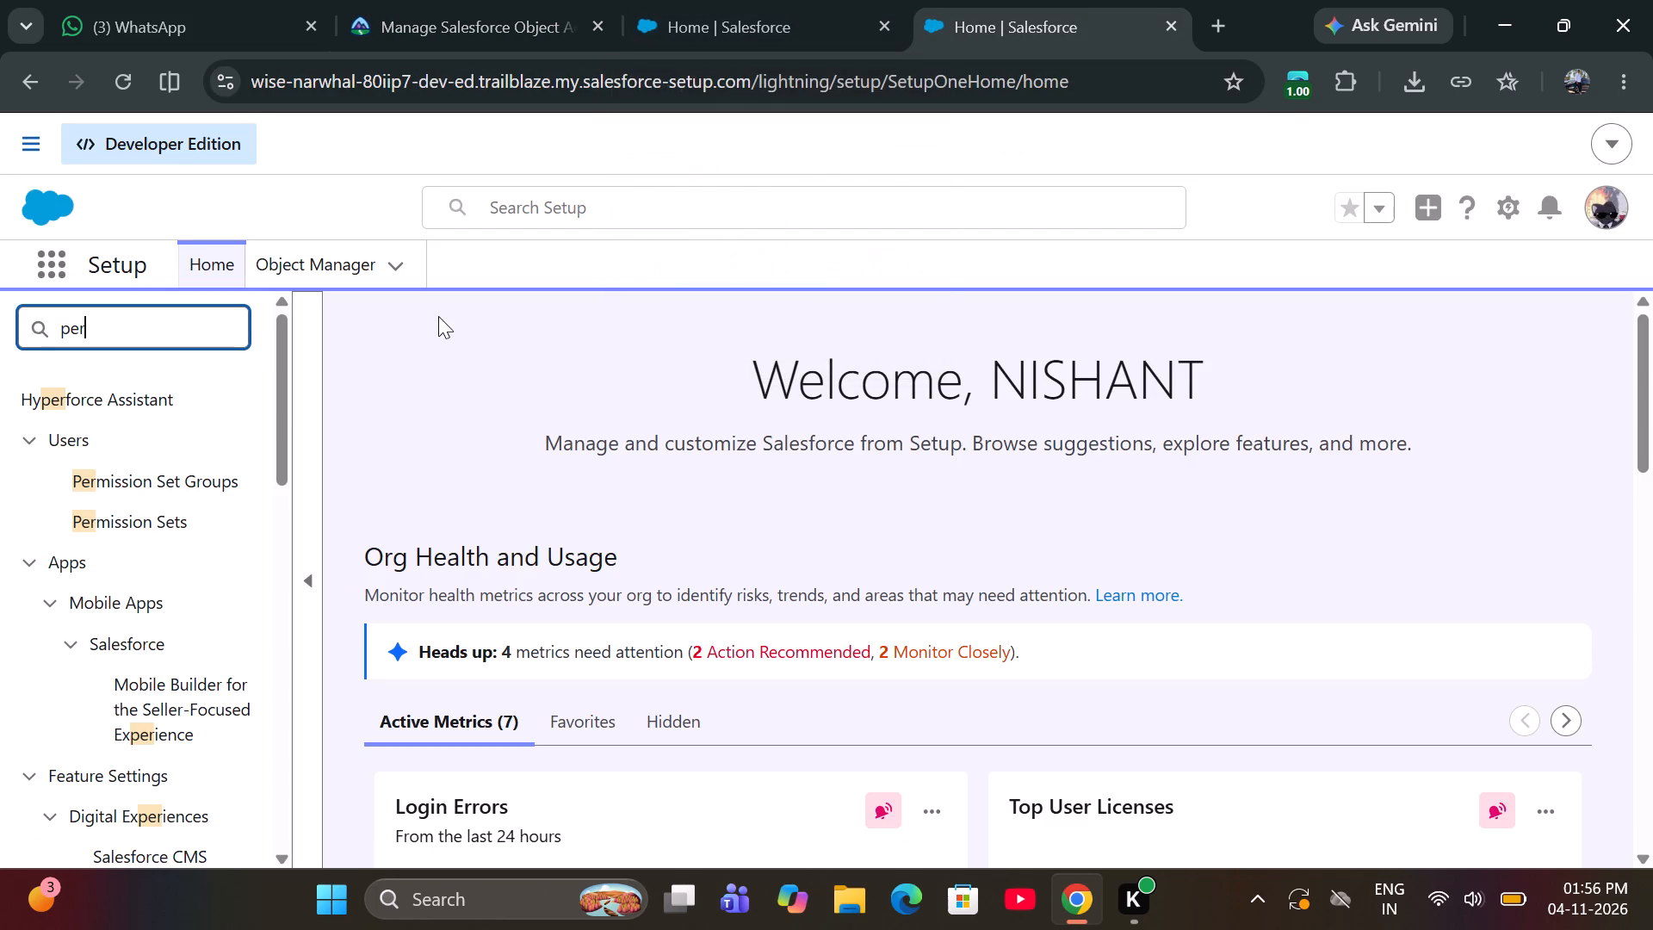
{"action": "left_click", "coordinate": [163, 518]}
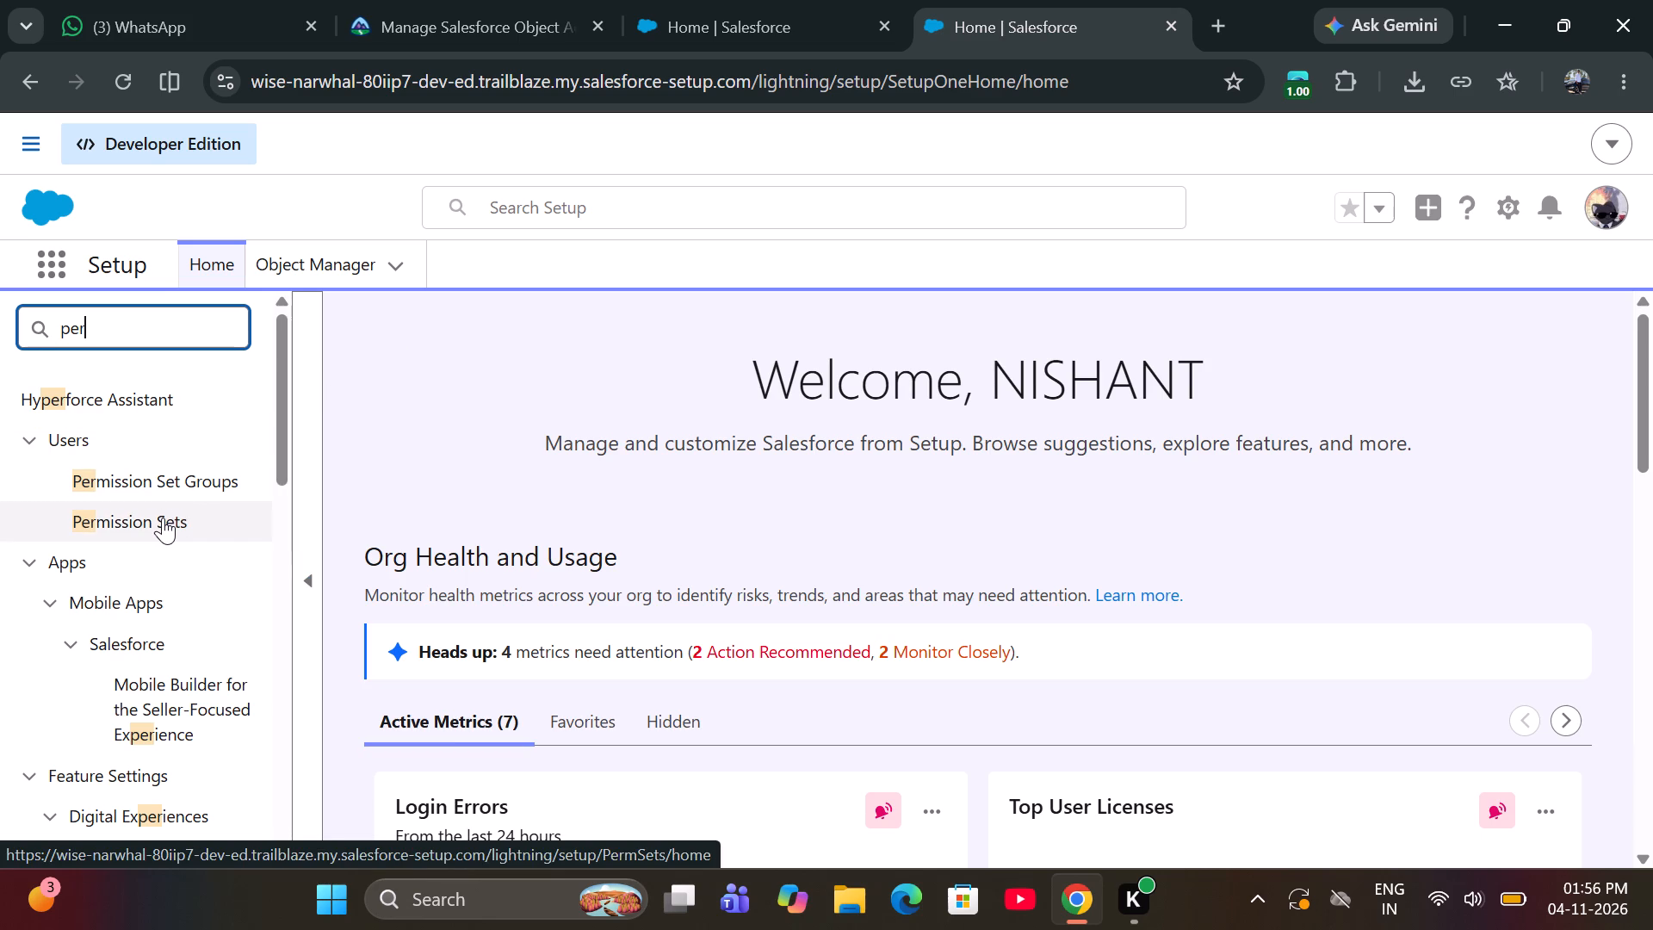
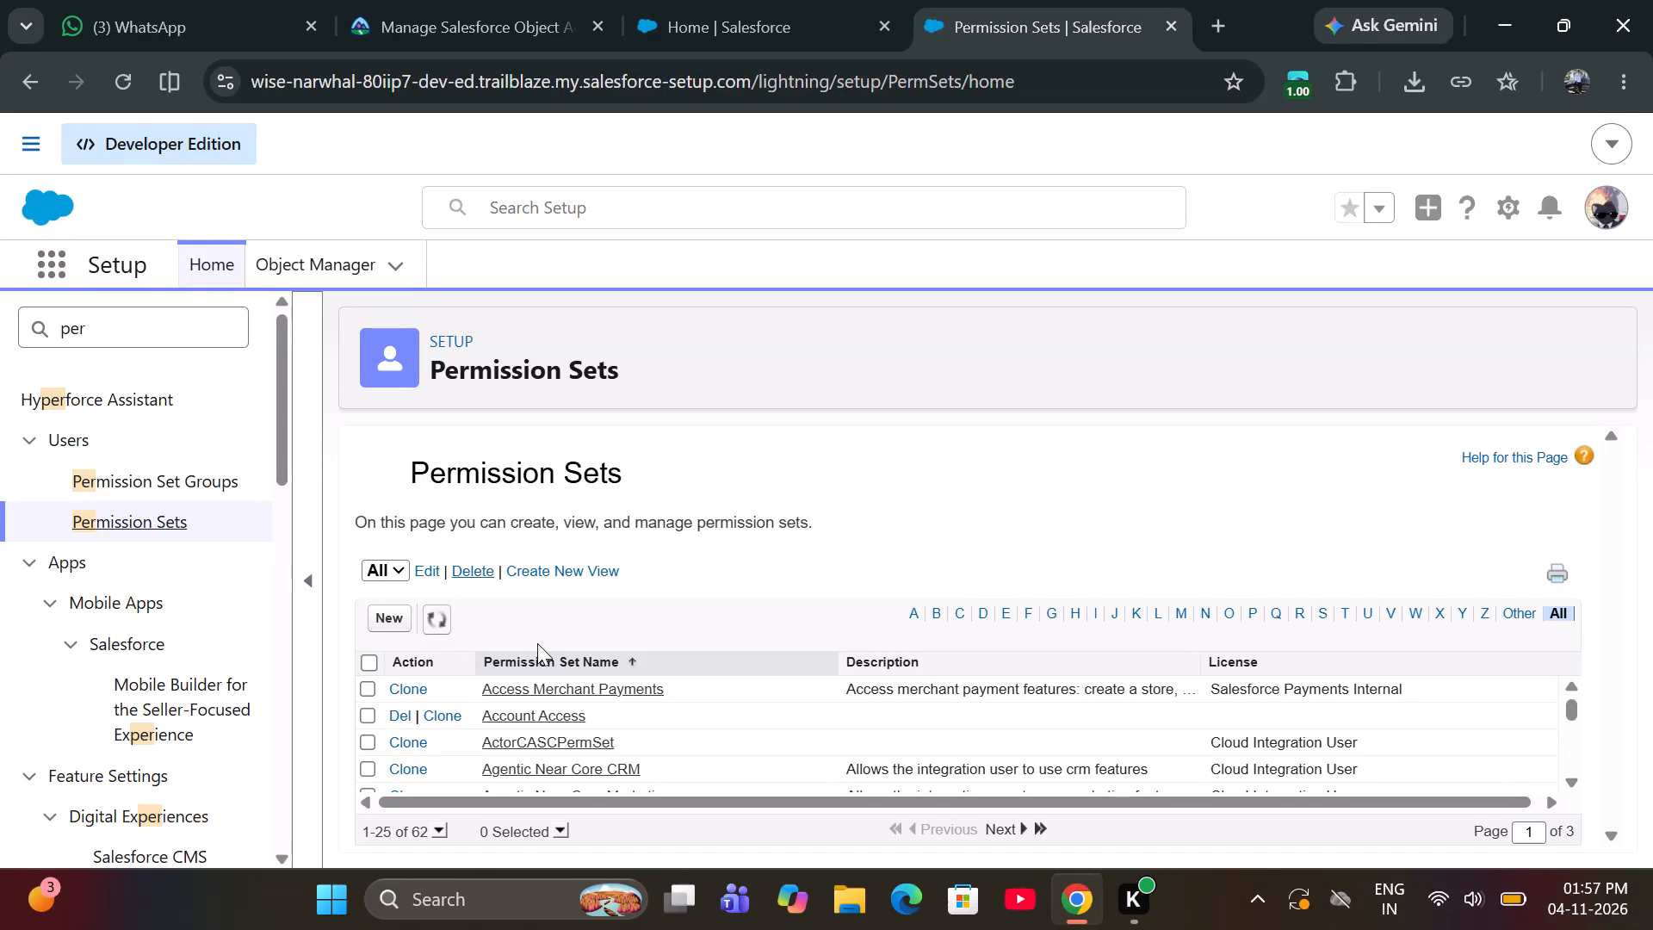
Start creating a new permission set from the Permission Sets list.
{"action": "scroll", "coordinate": [537, 643], "scroll_direction": "down", "scroll_amount": 1}
{"action": "scroll", "coordinate": [606, 604], "scroll_direction": "down", "scroll_amount": 1}
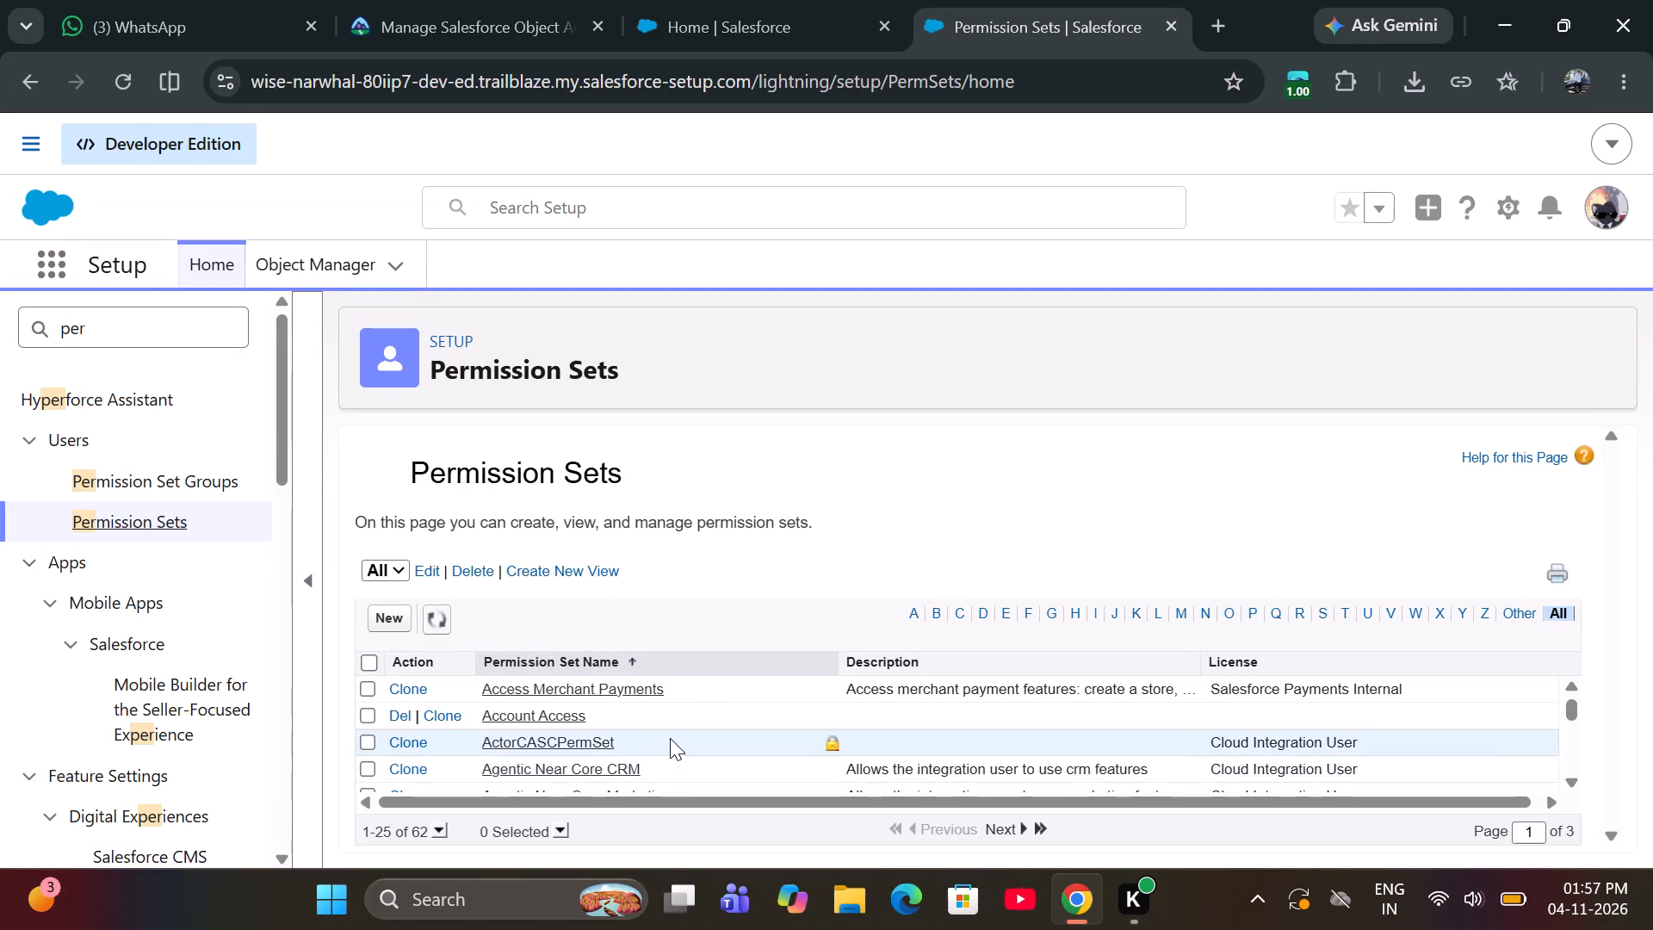
{"action": "scroll", "coordinate": [670, 738], "scroll_direction": "down", "scroll_amount": 1}
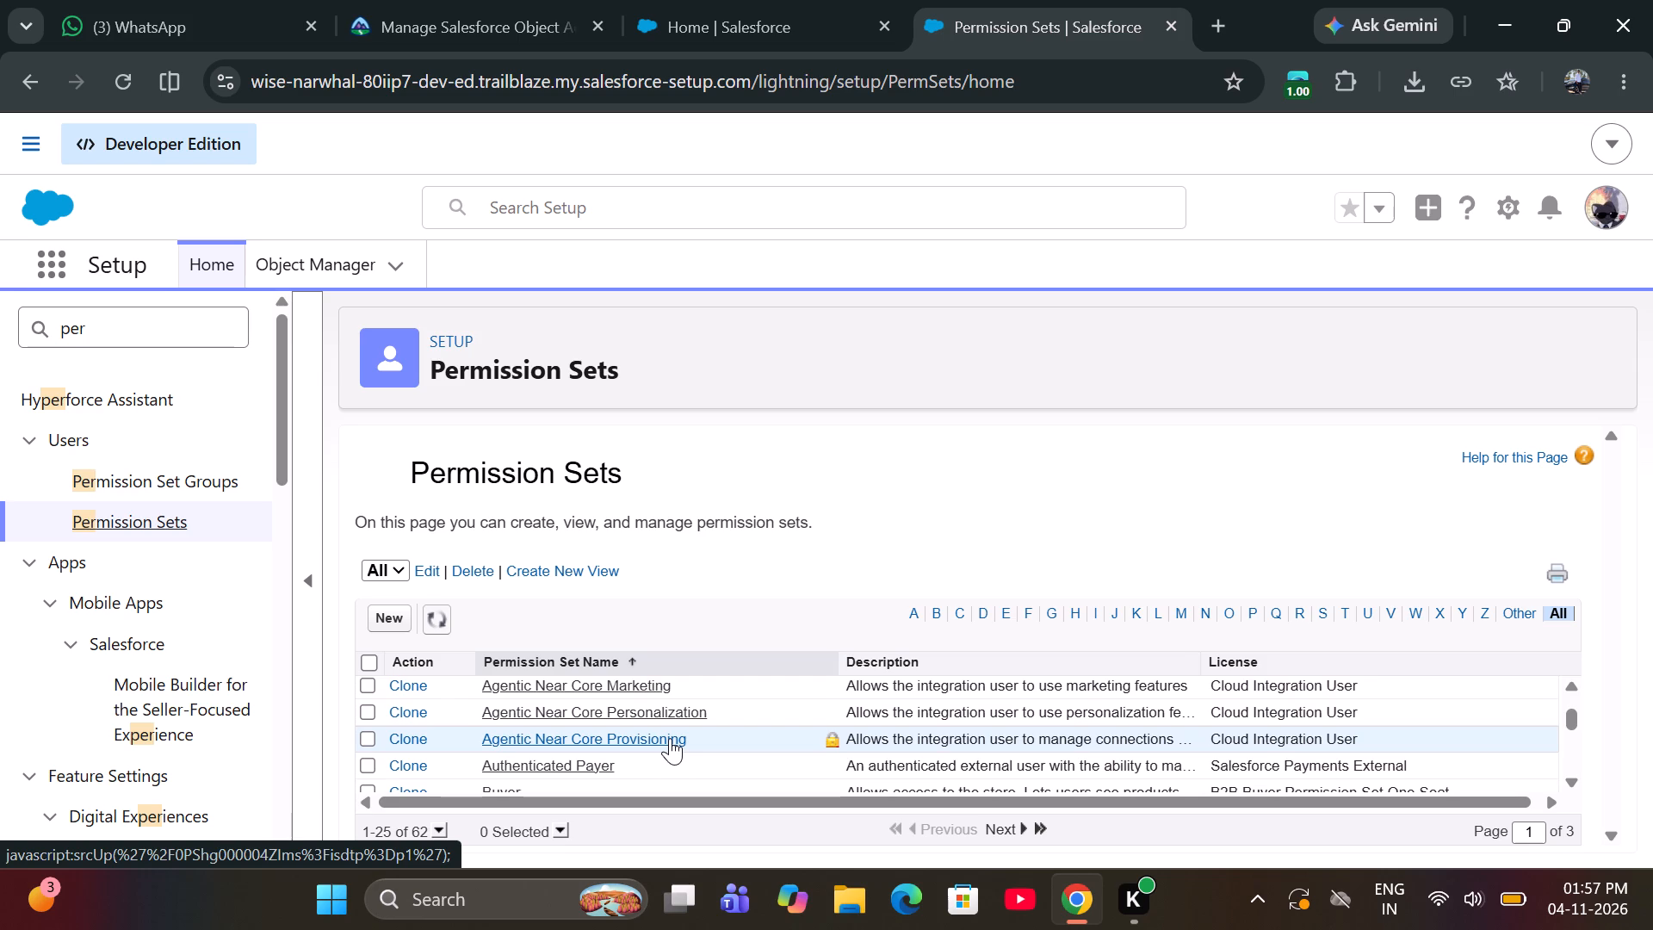
{"action": "left_click", "coordinate": [378, 611]}
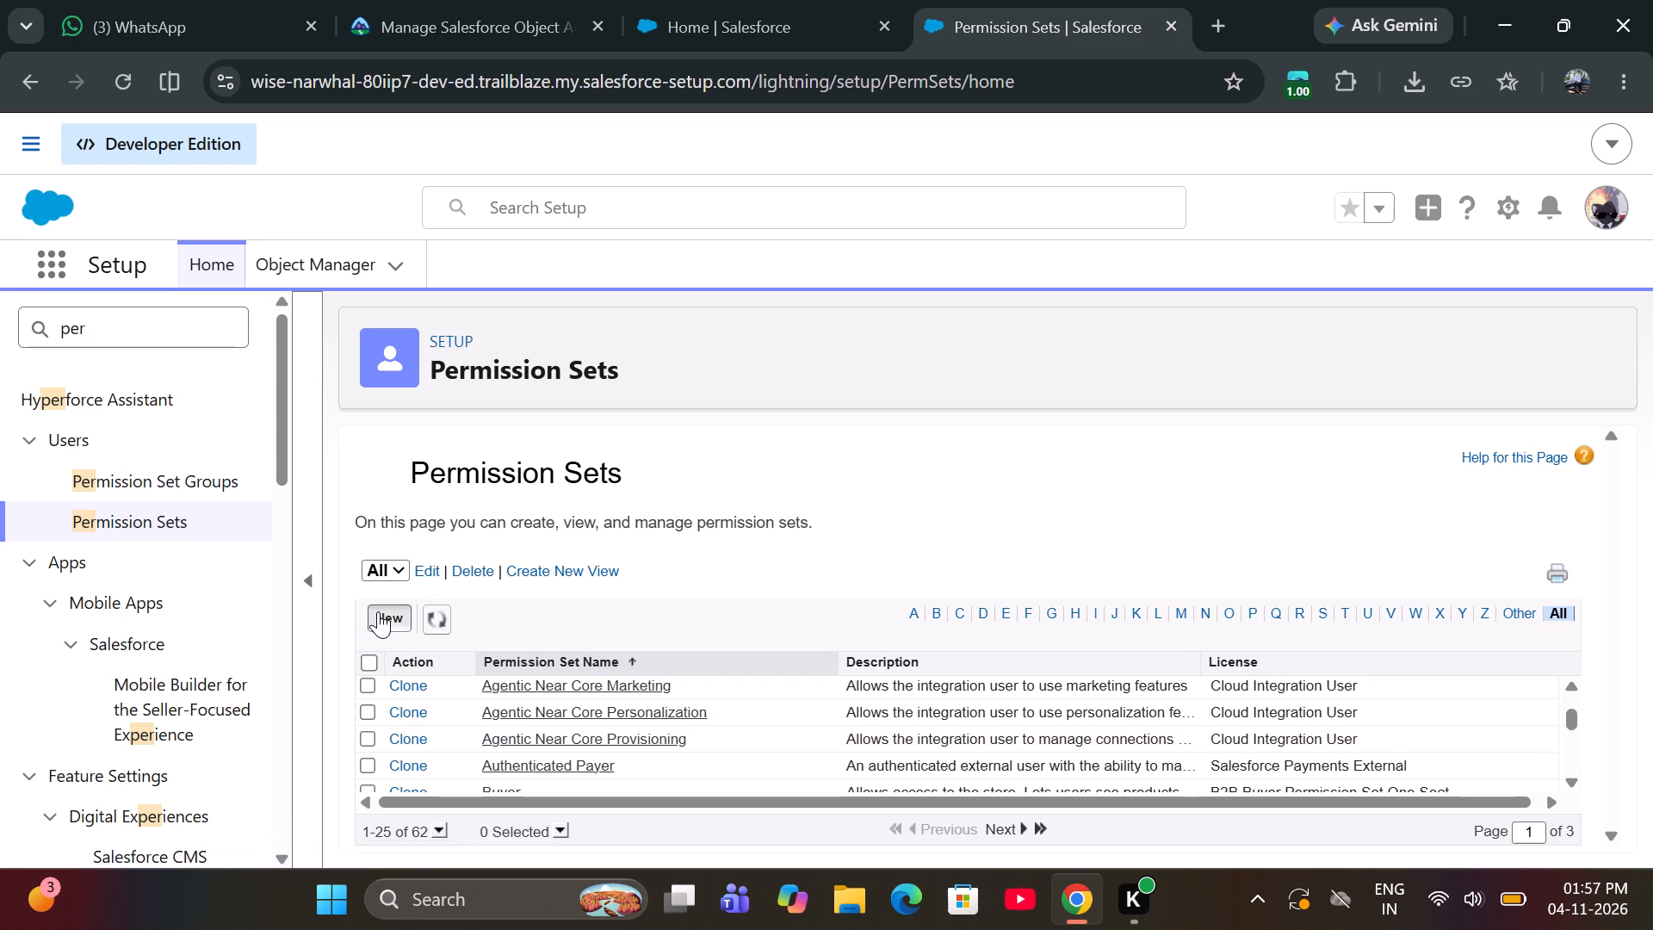
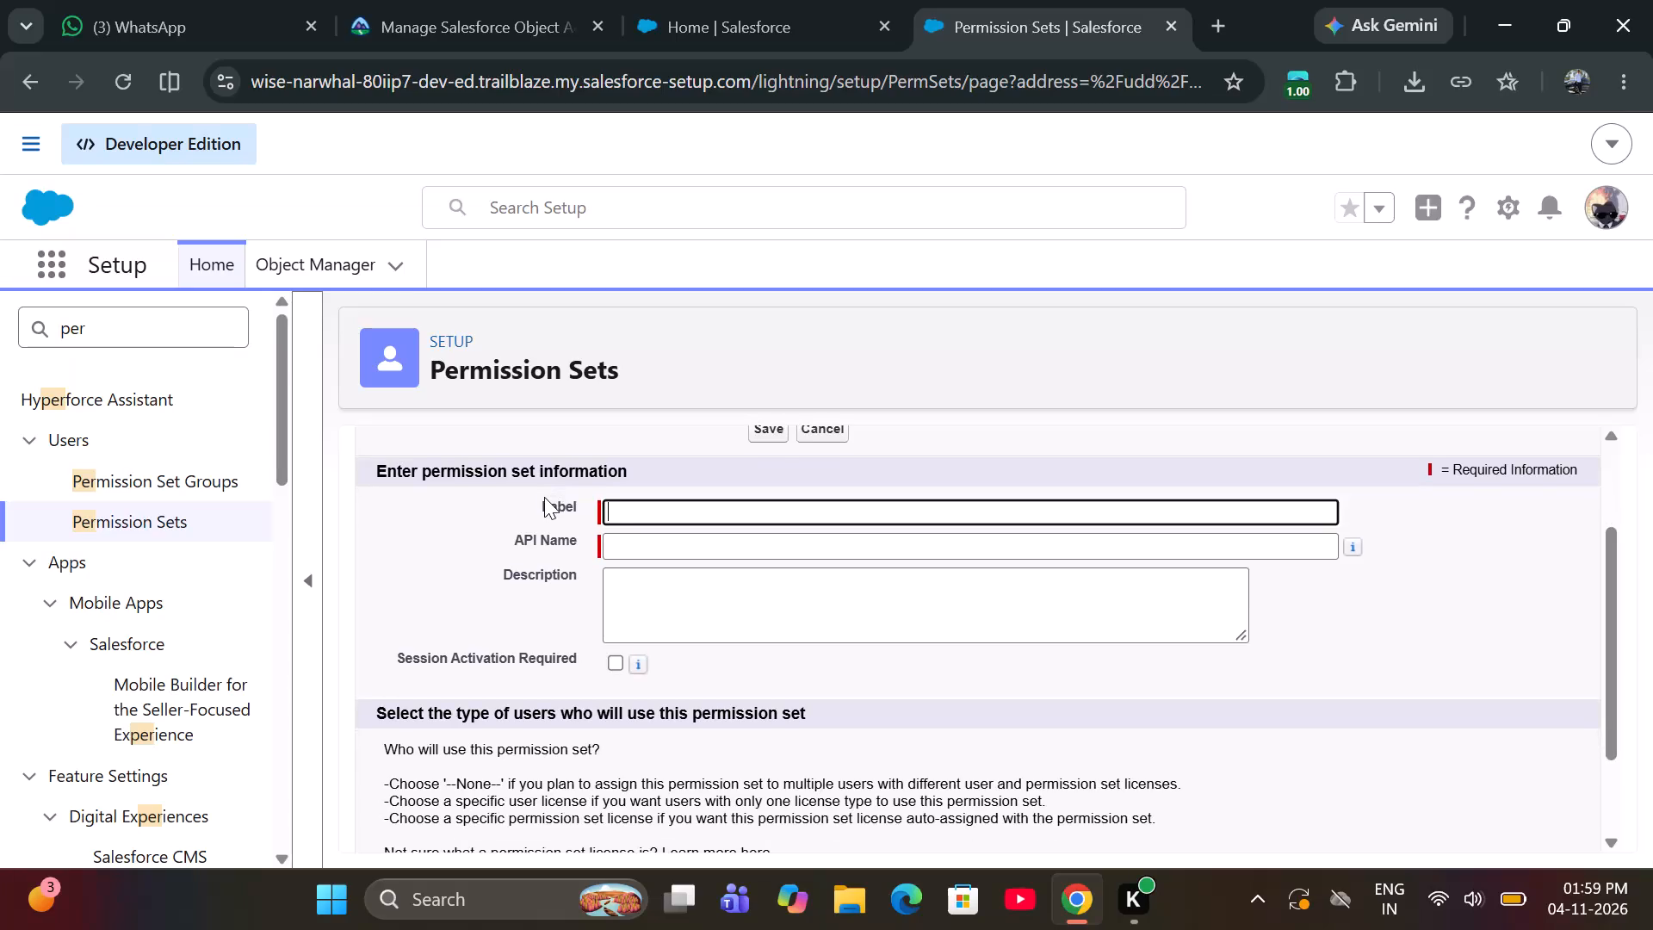
Label the new permission set Manage Positions and let its API name fill in from the label.
{"action": "left_click", "coordinate": [646, 515]}
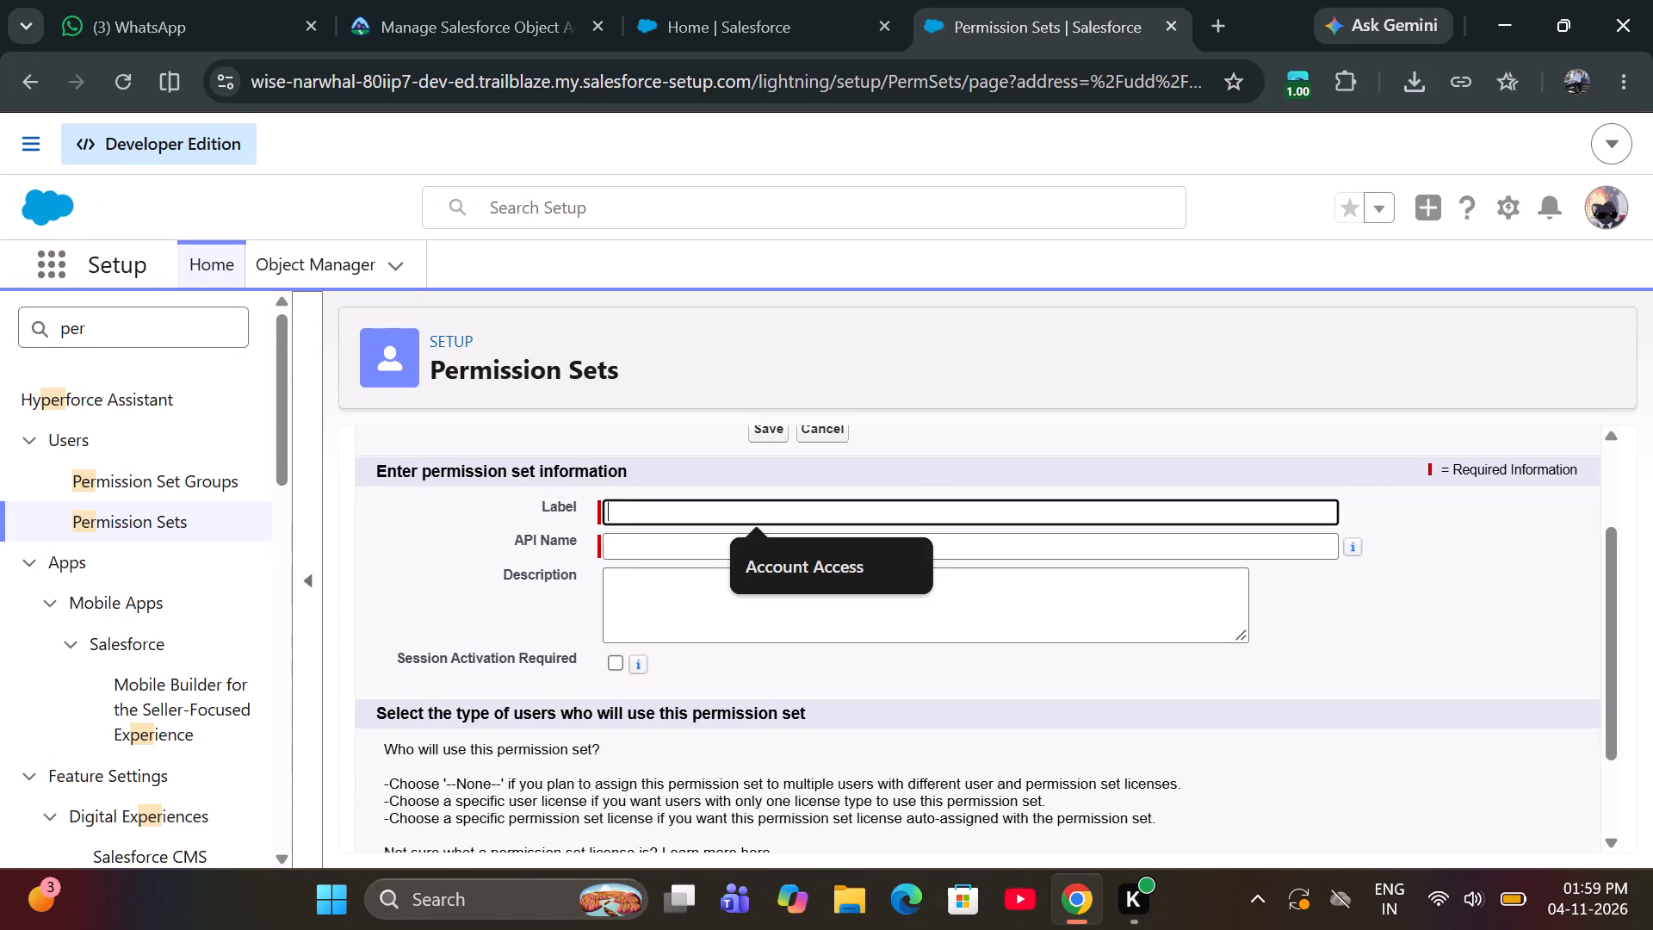
{"action": "key", "text": "shift+m"}
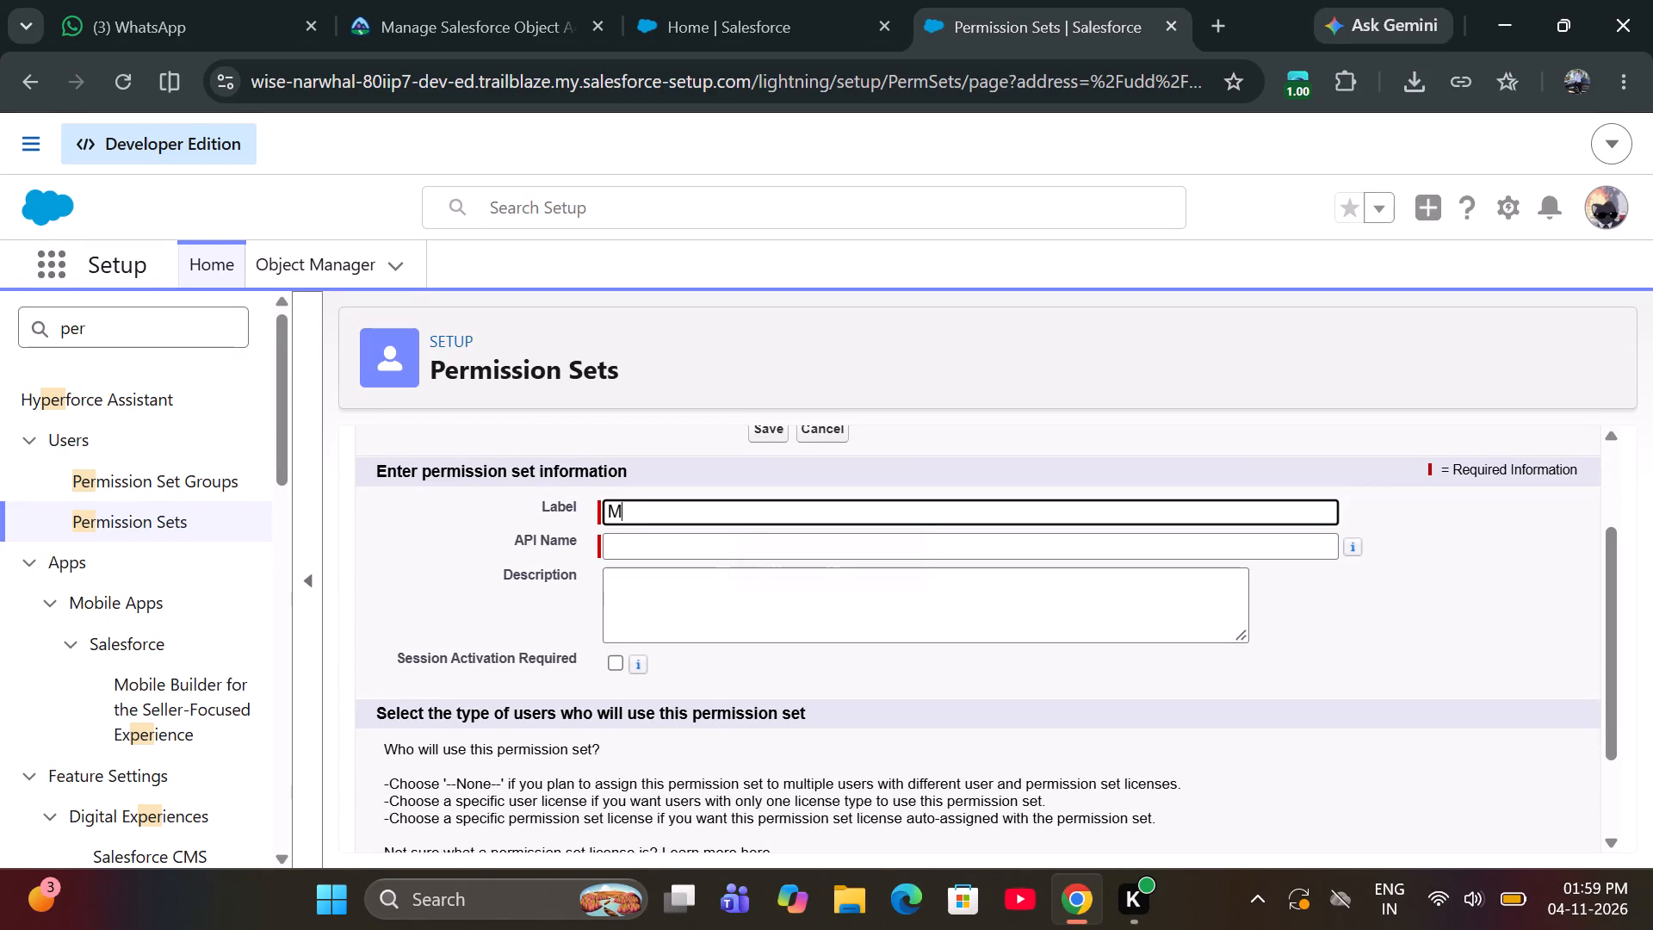
{"action": "key", "text": "a"}
{"action": "type", "text": "nage"}
{"action": "key", "text": "space"}
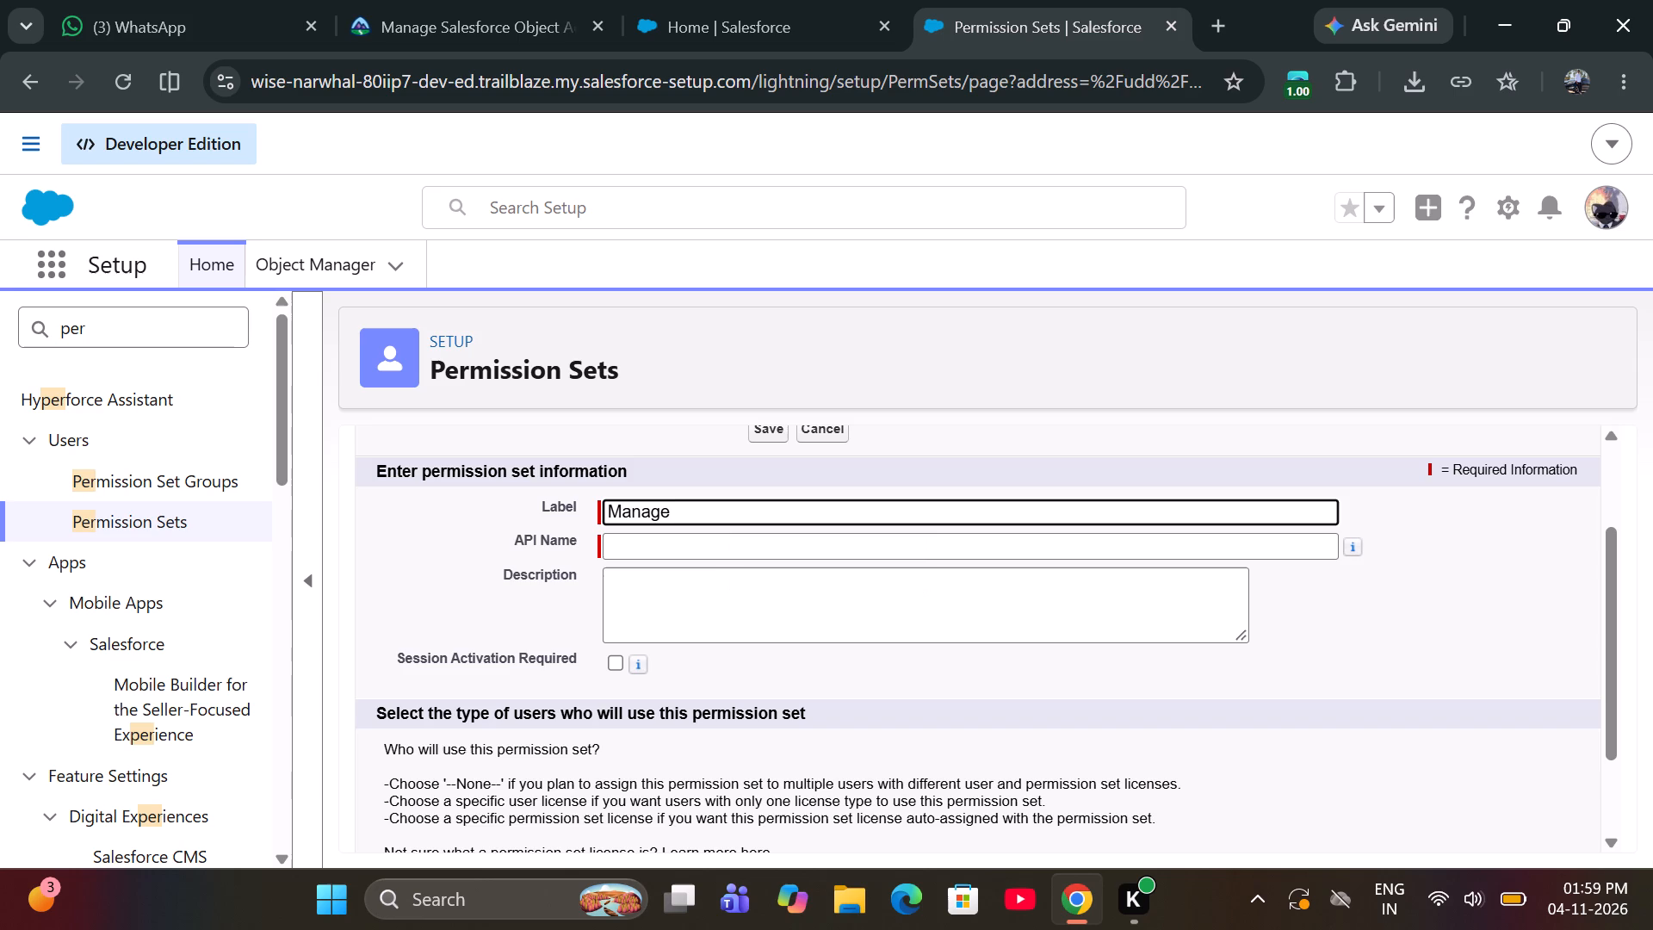
{"action": "type", "text": "Po"}
{"action": "type", "text": "sition"}
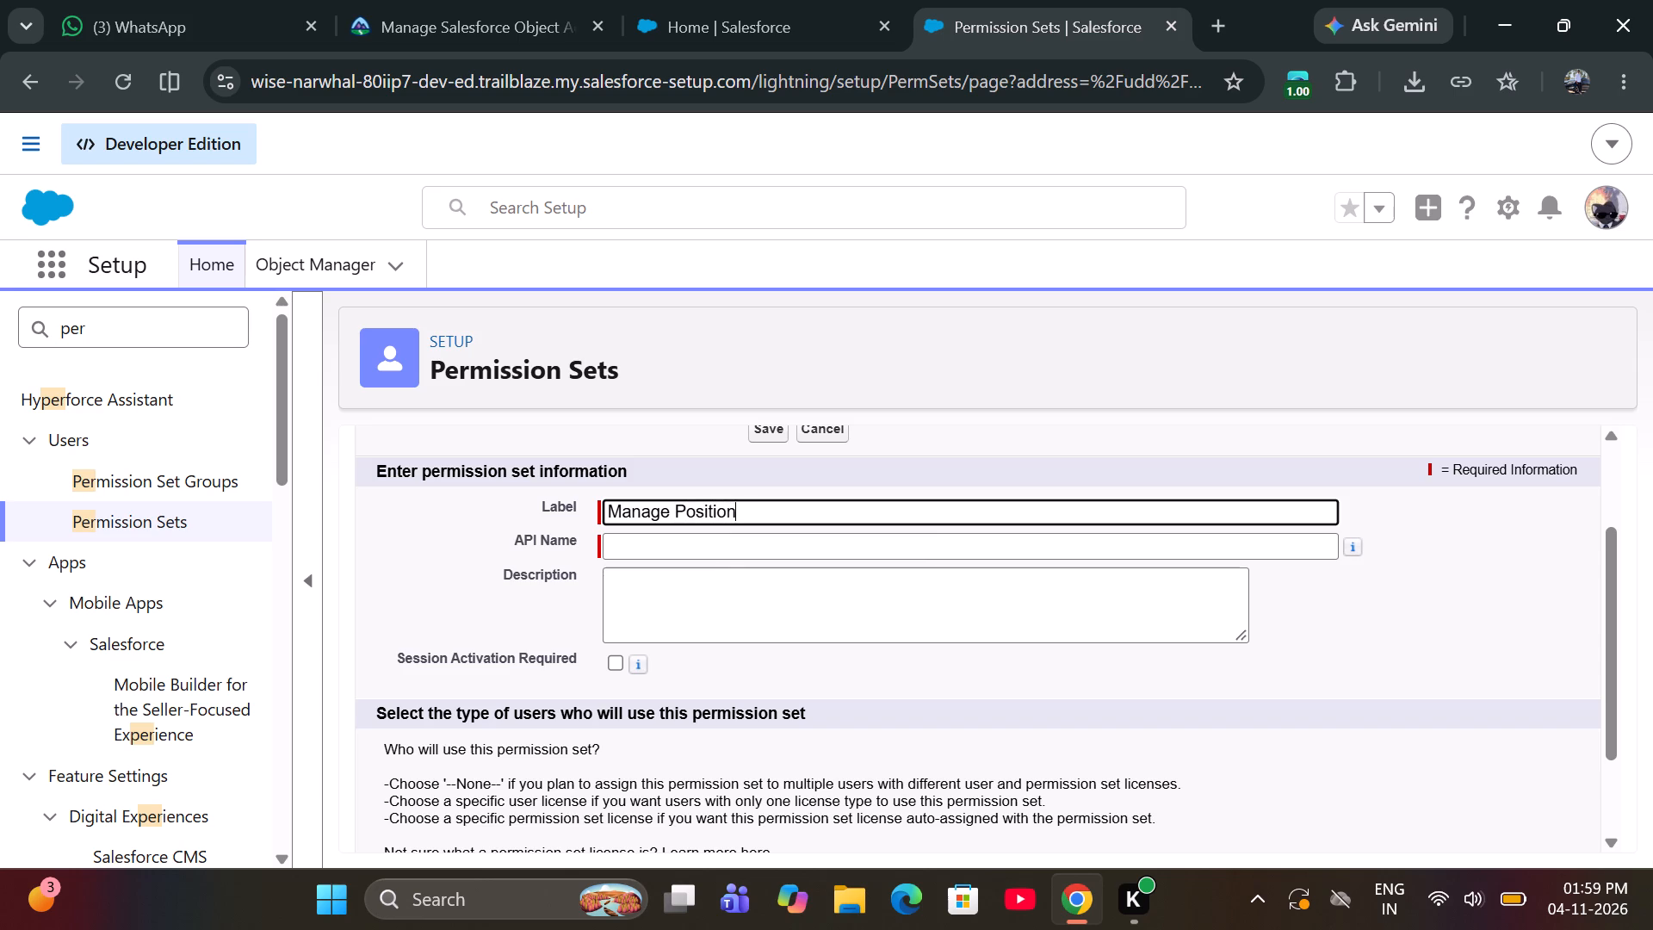
{"action": "key", "text": "s"}
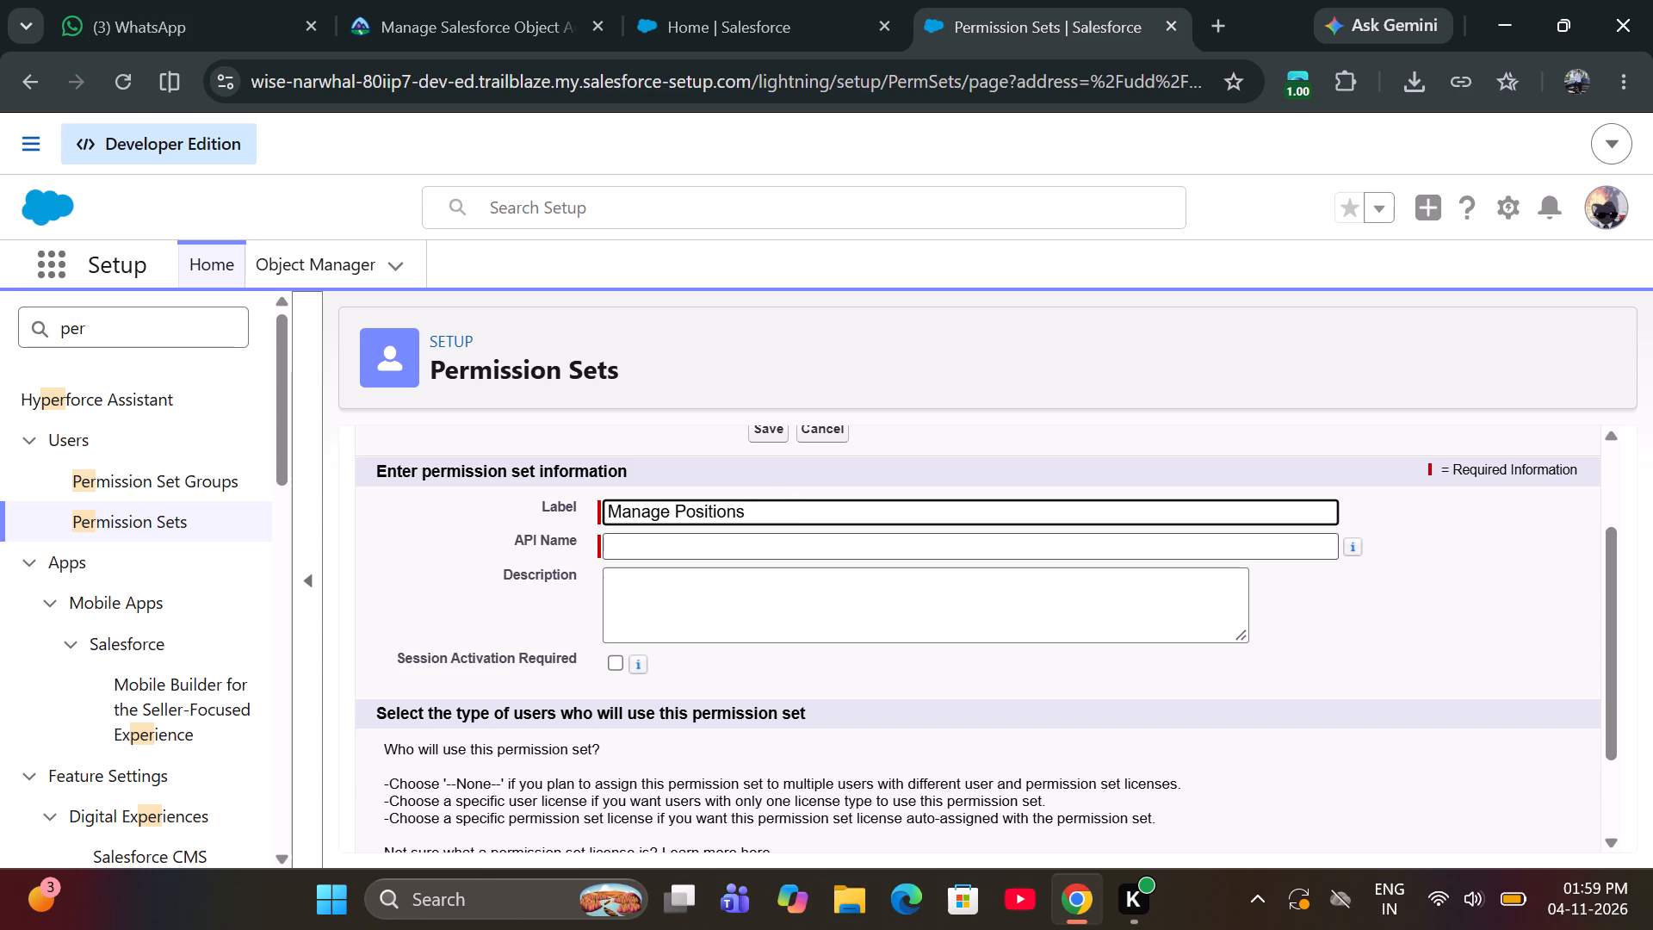
{"action": "left_click", "coordinate": [693, 541]}
Enter the permission set description as Manage Position Access.
{"action": "left_click", "coordinate": [750, 604]}
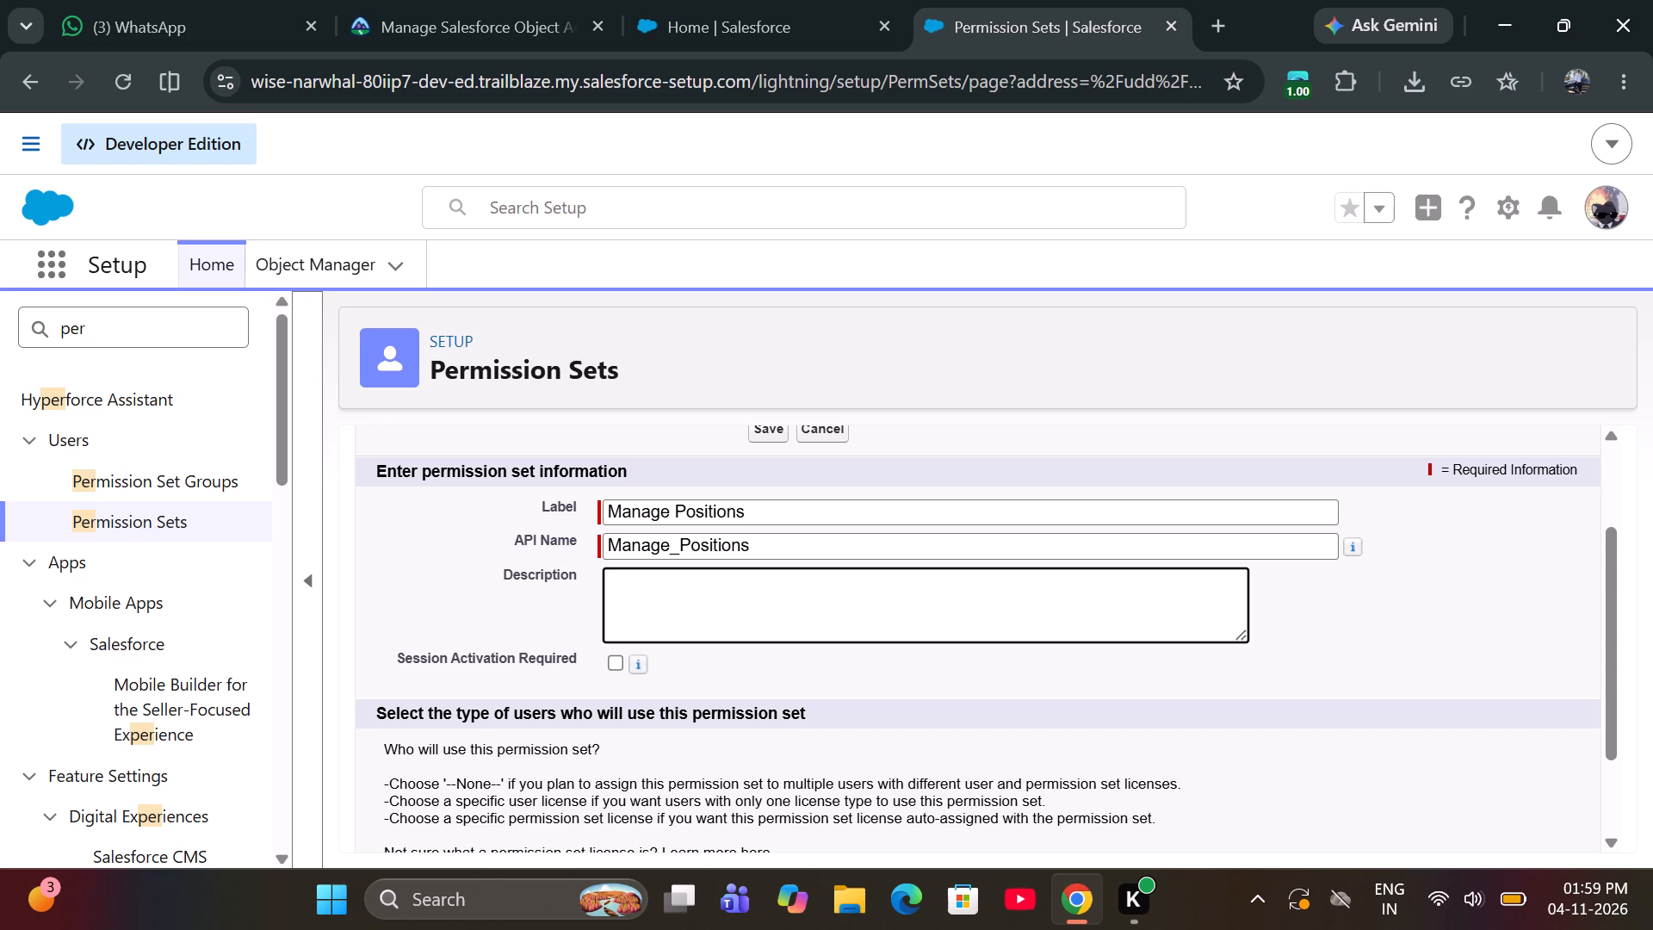
{"action": "key", "text": "shift+m"}
{"action": "type", "text": "anage"}
{"action": "key", "text": "space"}
{"action": "type", "text": "Po"}
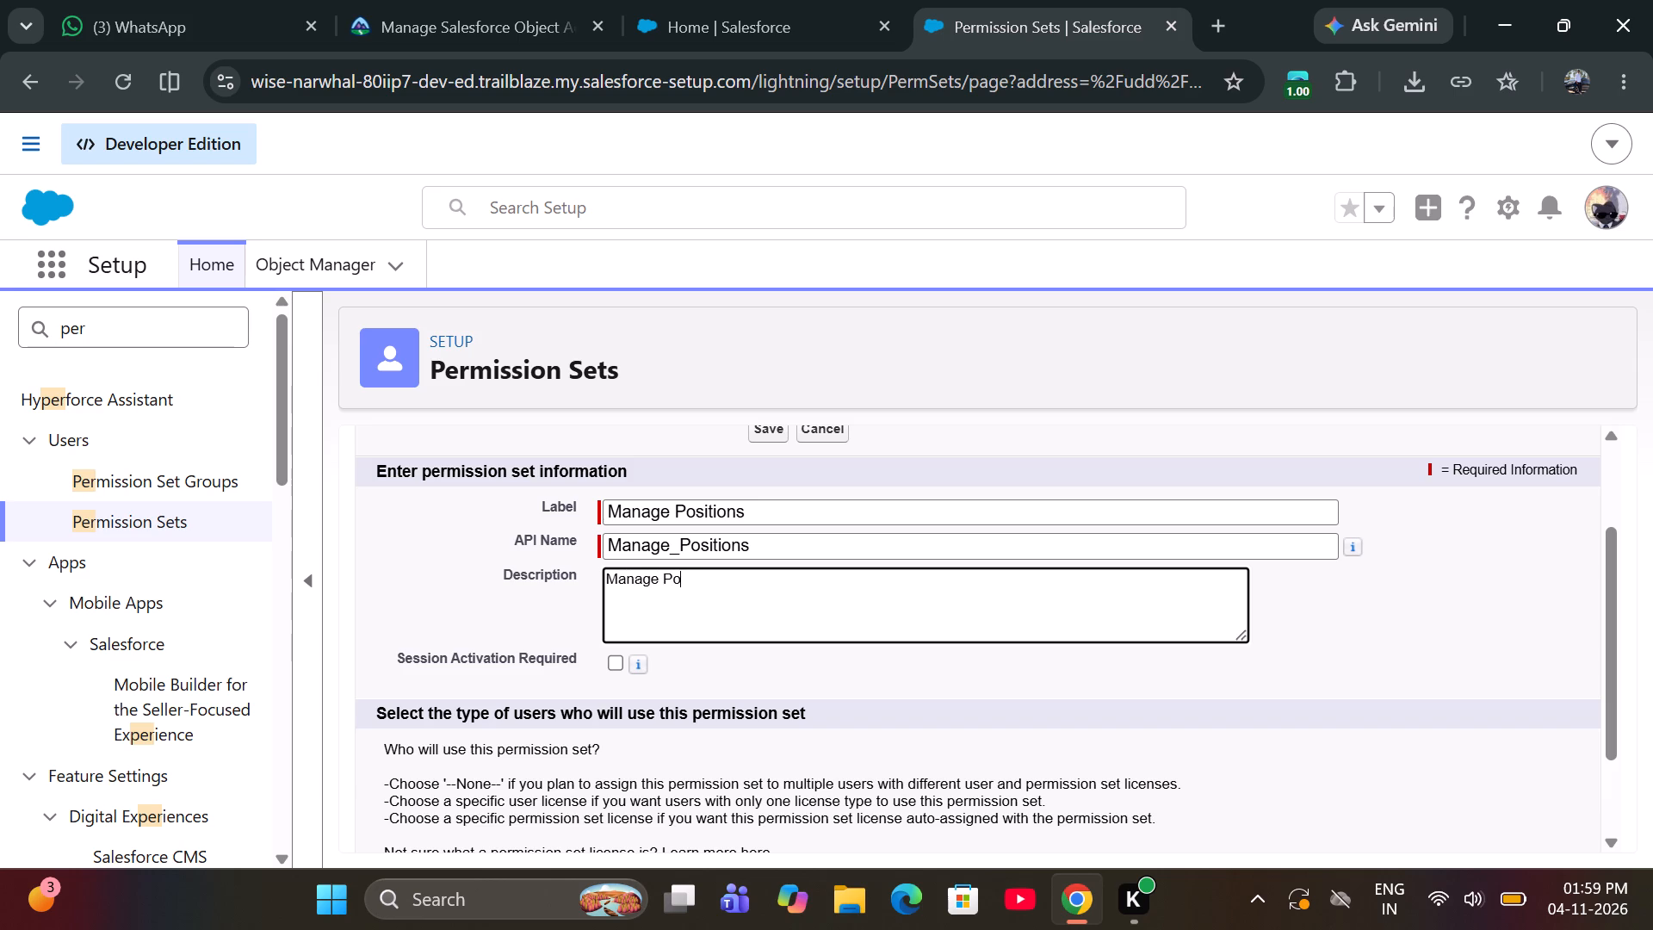
{"action": "type", "text": "sition"}
{"action": "key", "text": "space"}
{"action": "type", "text": "Acess"}
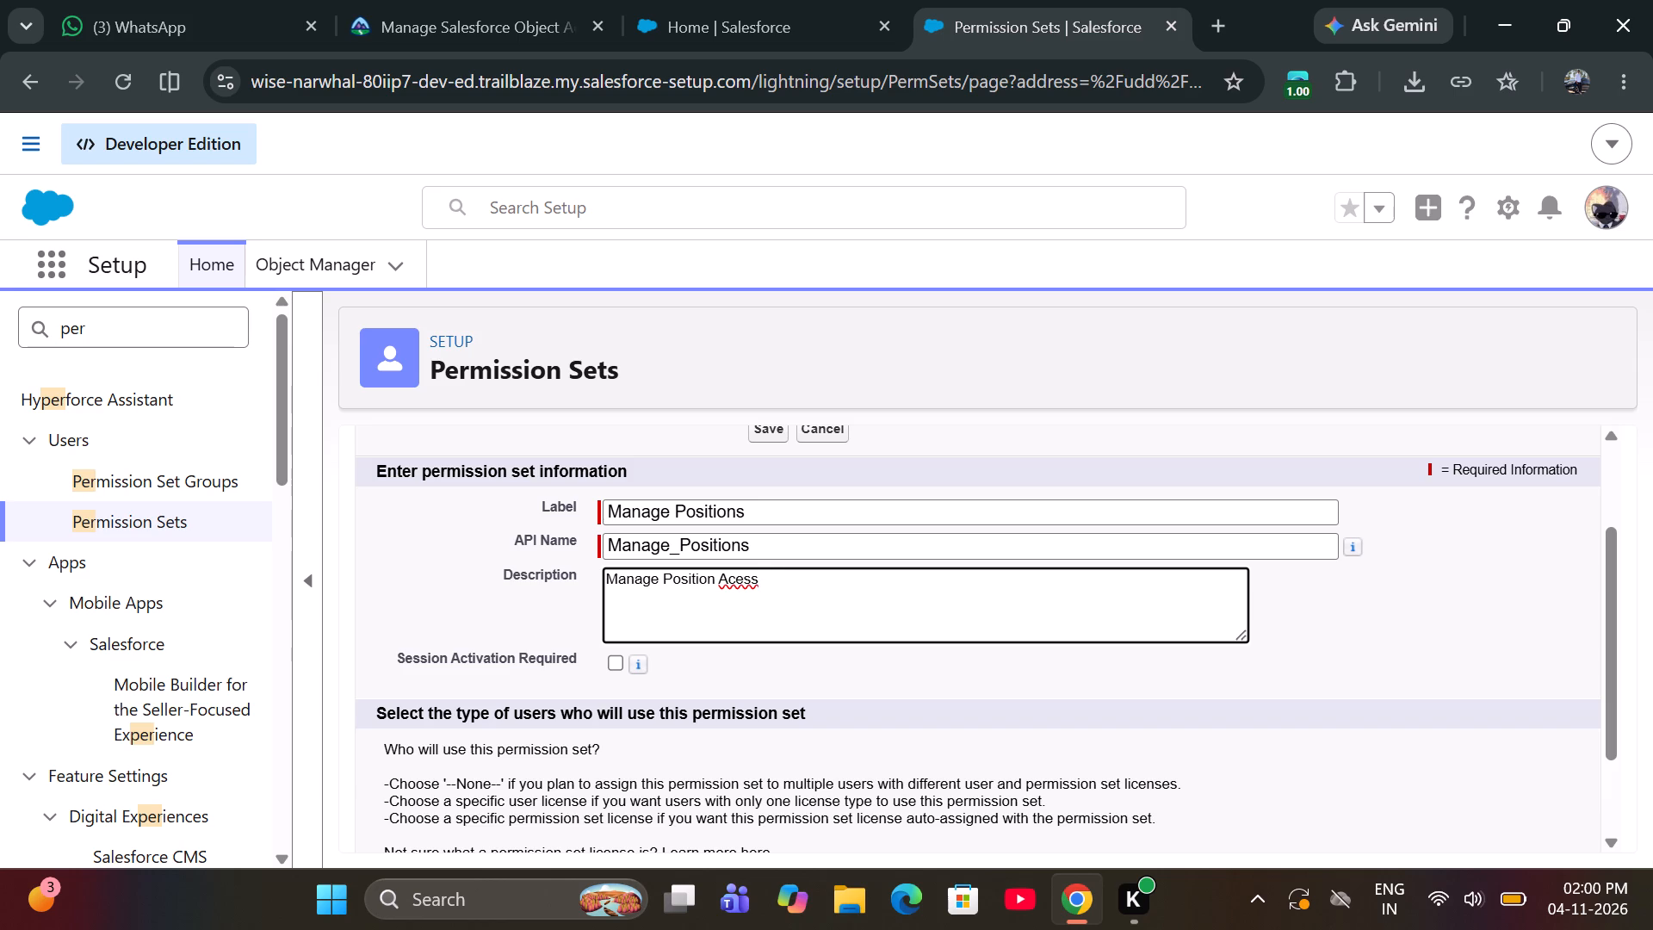
{"action": "key", "text": "Left"}
{"action": "key", "text": "Left"}
{"action": "key", "text": "Left"}
{"action": "key", "text": "c"}
Make the word Position plural in the description so it reads Manage Positions Access.
{"action": "left_click", "coordinate": [792, 580]}
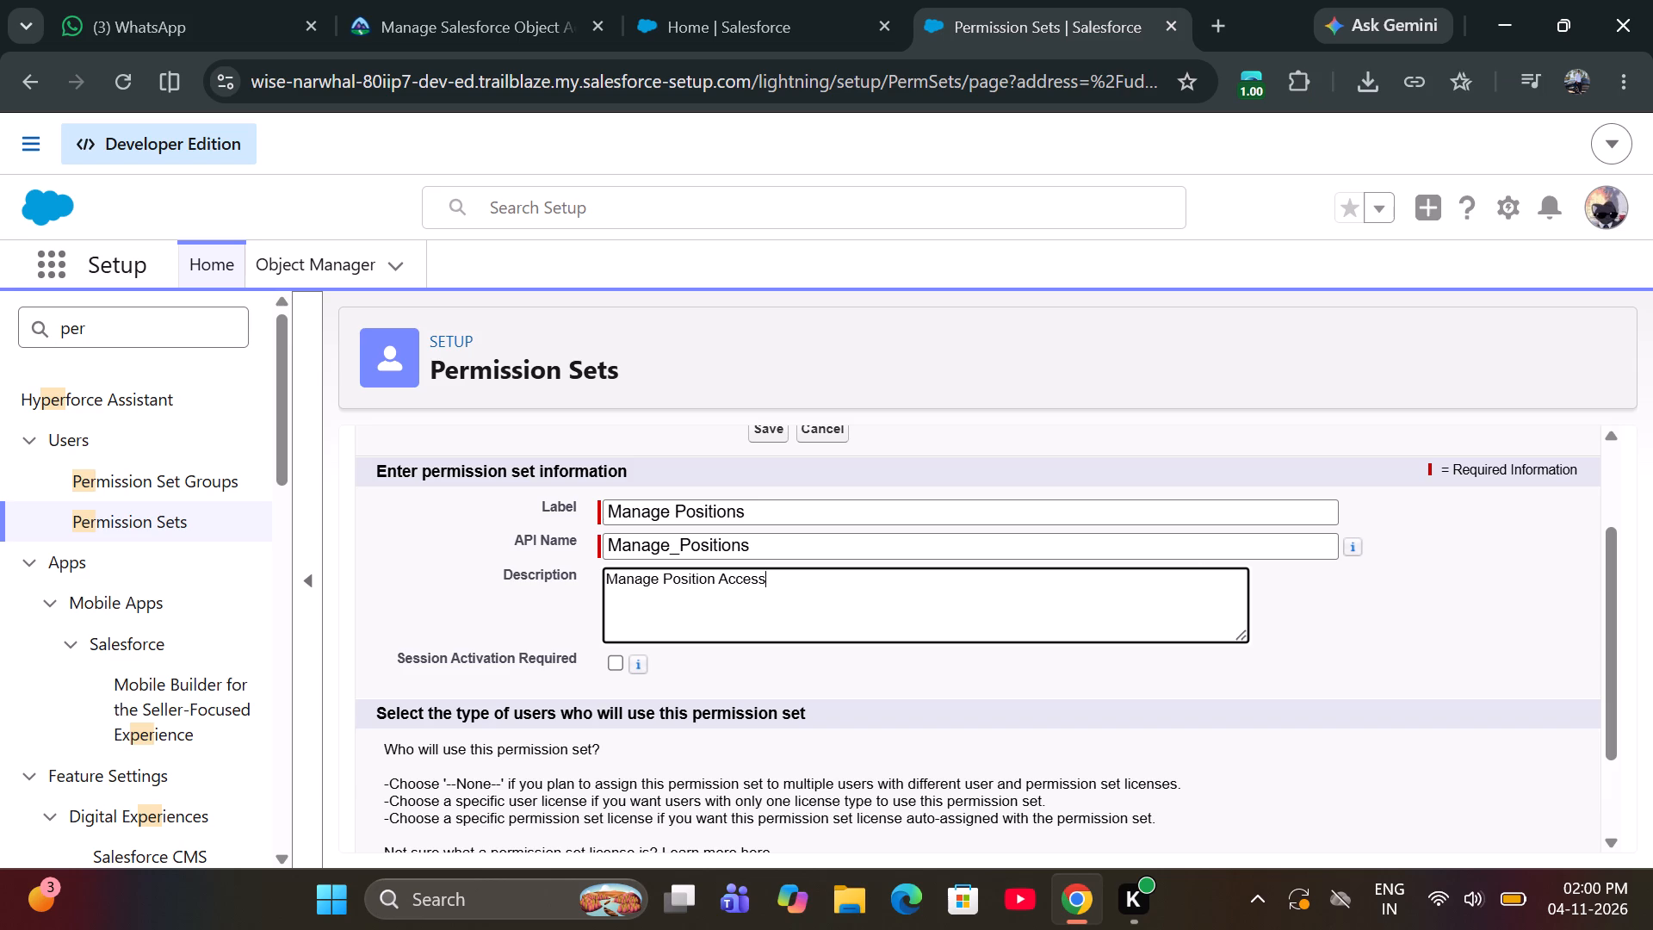
{"action": "key", "text": "Left"}
{"action": "key", "text": "Left"}
{"action": "key", "text": "Left"}
{"action": "key", "text": "Left"}
{"action": "key", "text": "Left"}
{"action": "key", "text": "Left"}
{"action": "key", "text": "Left"}
{"action": "key", "text": "s"}
Go to the License setting at the end of the new permission set form.
{"action": "scroll", "coordinate": [556, 676], "scroll_direction": "down", "scroll_amount": 2}
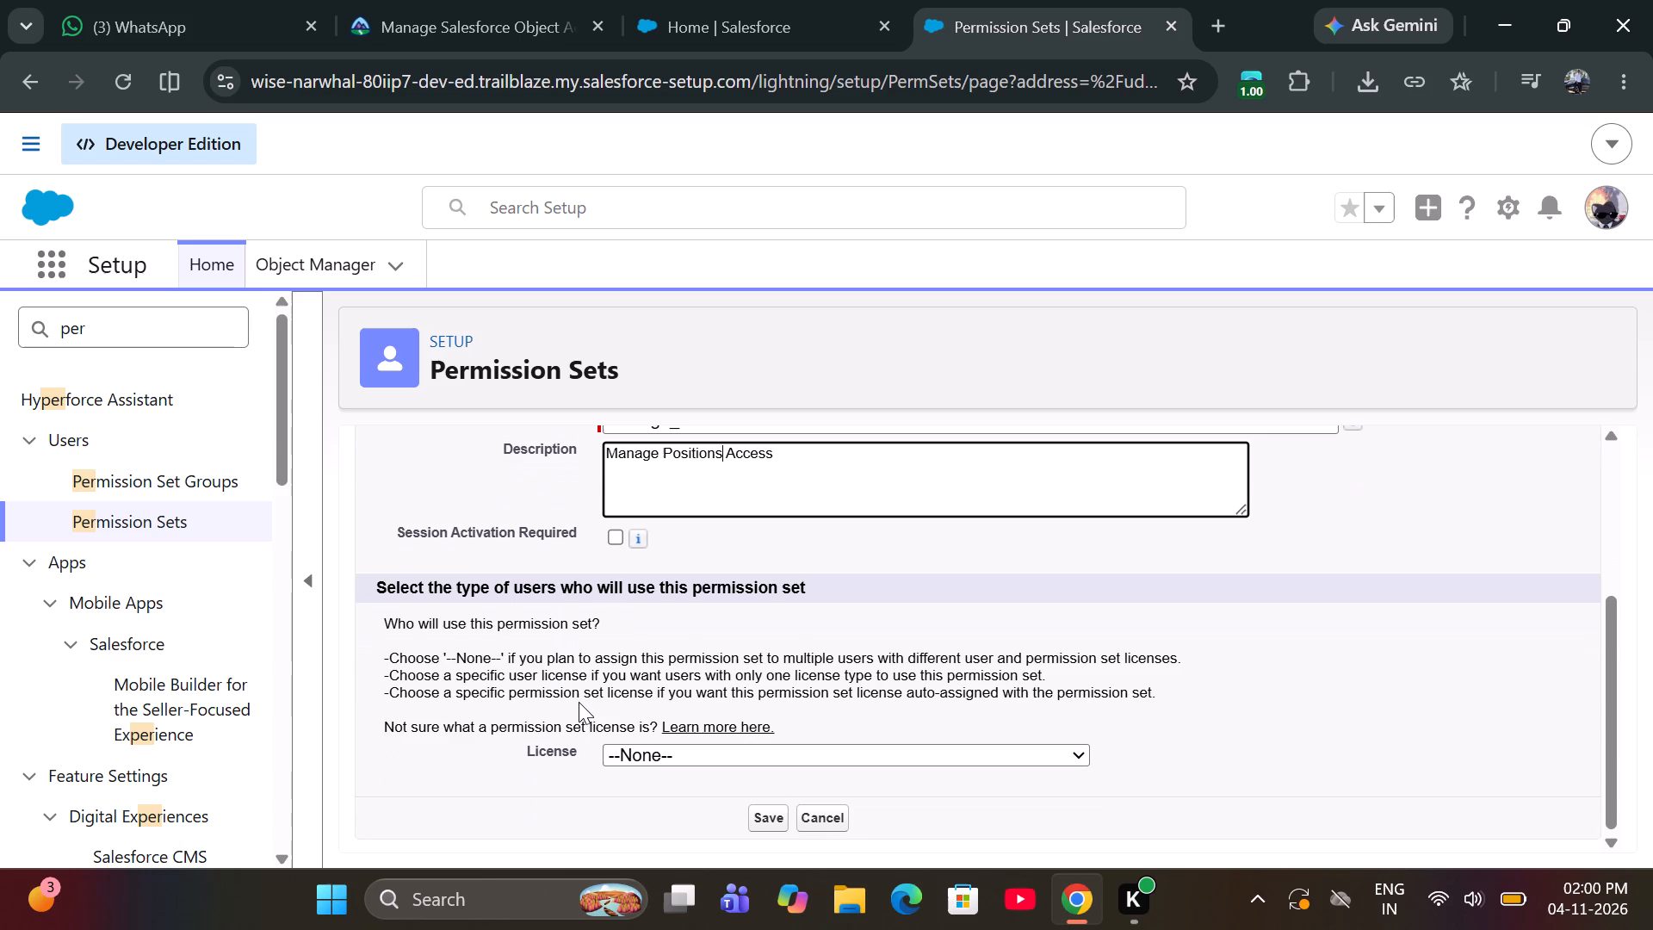
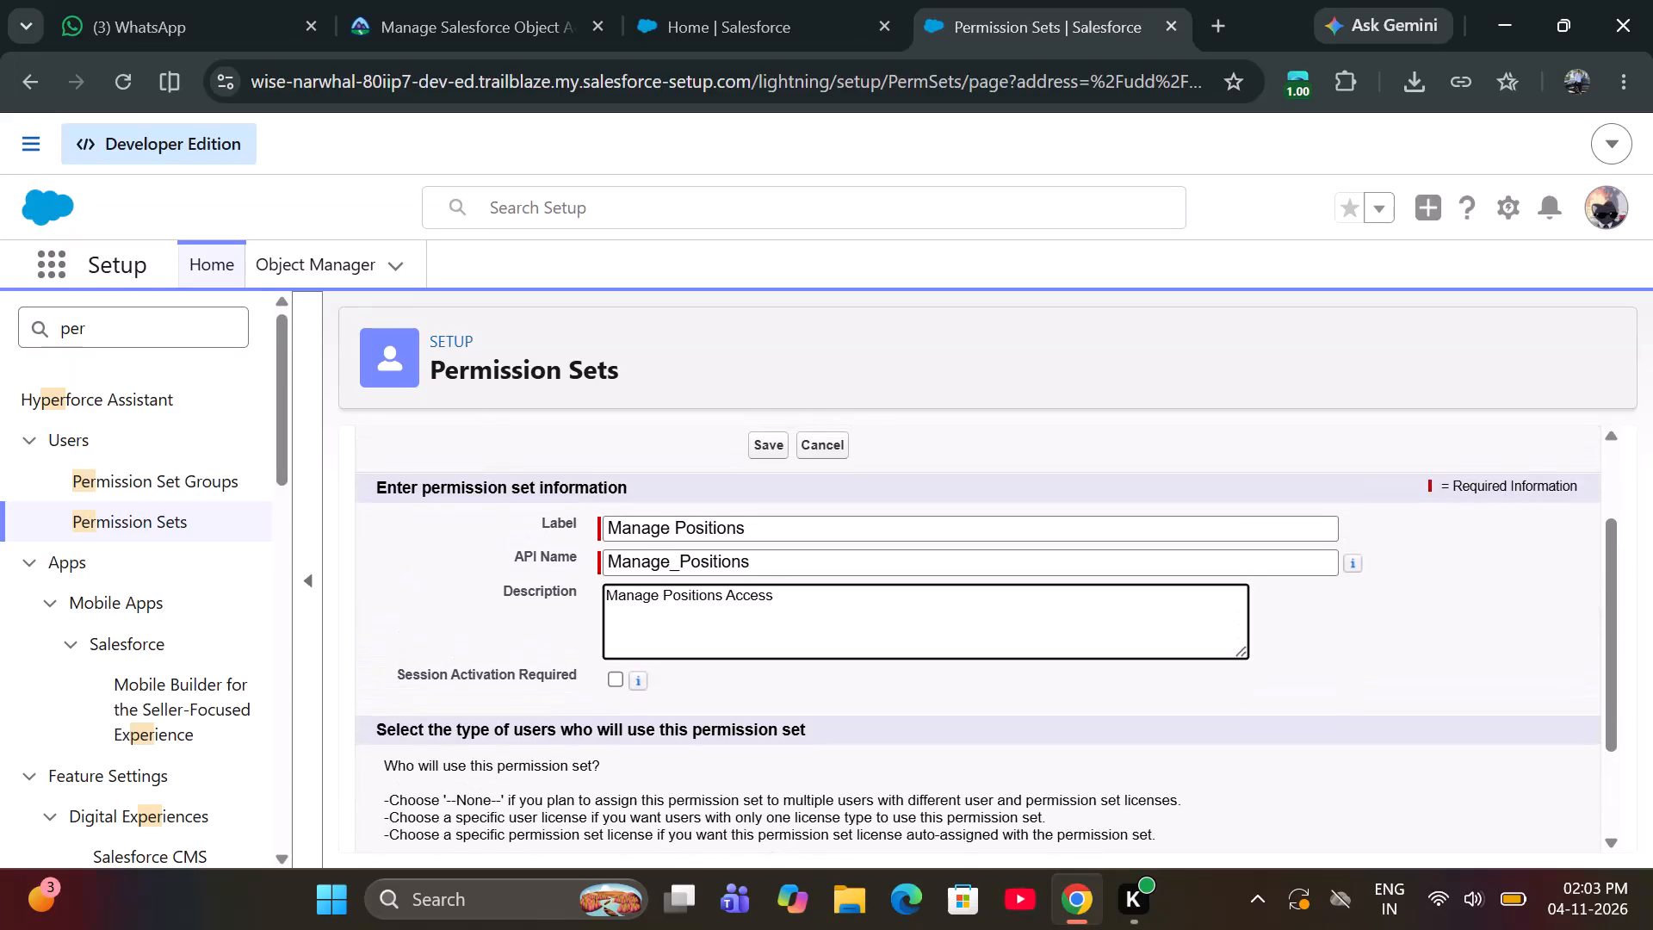
Review the new permission set form from its label, API name and description down to the License setting.
{"action": "scroll", "coordinate": [775, 813], "scroll_direction": "up", "scroll_amount": 1}
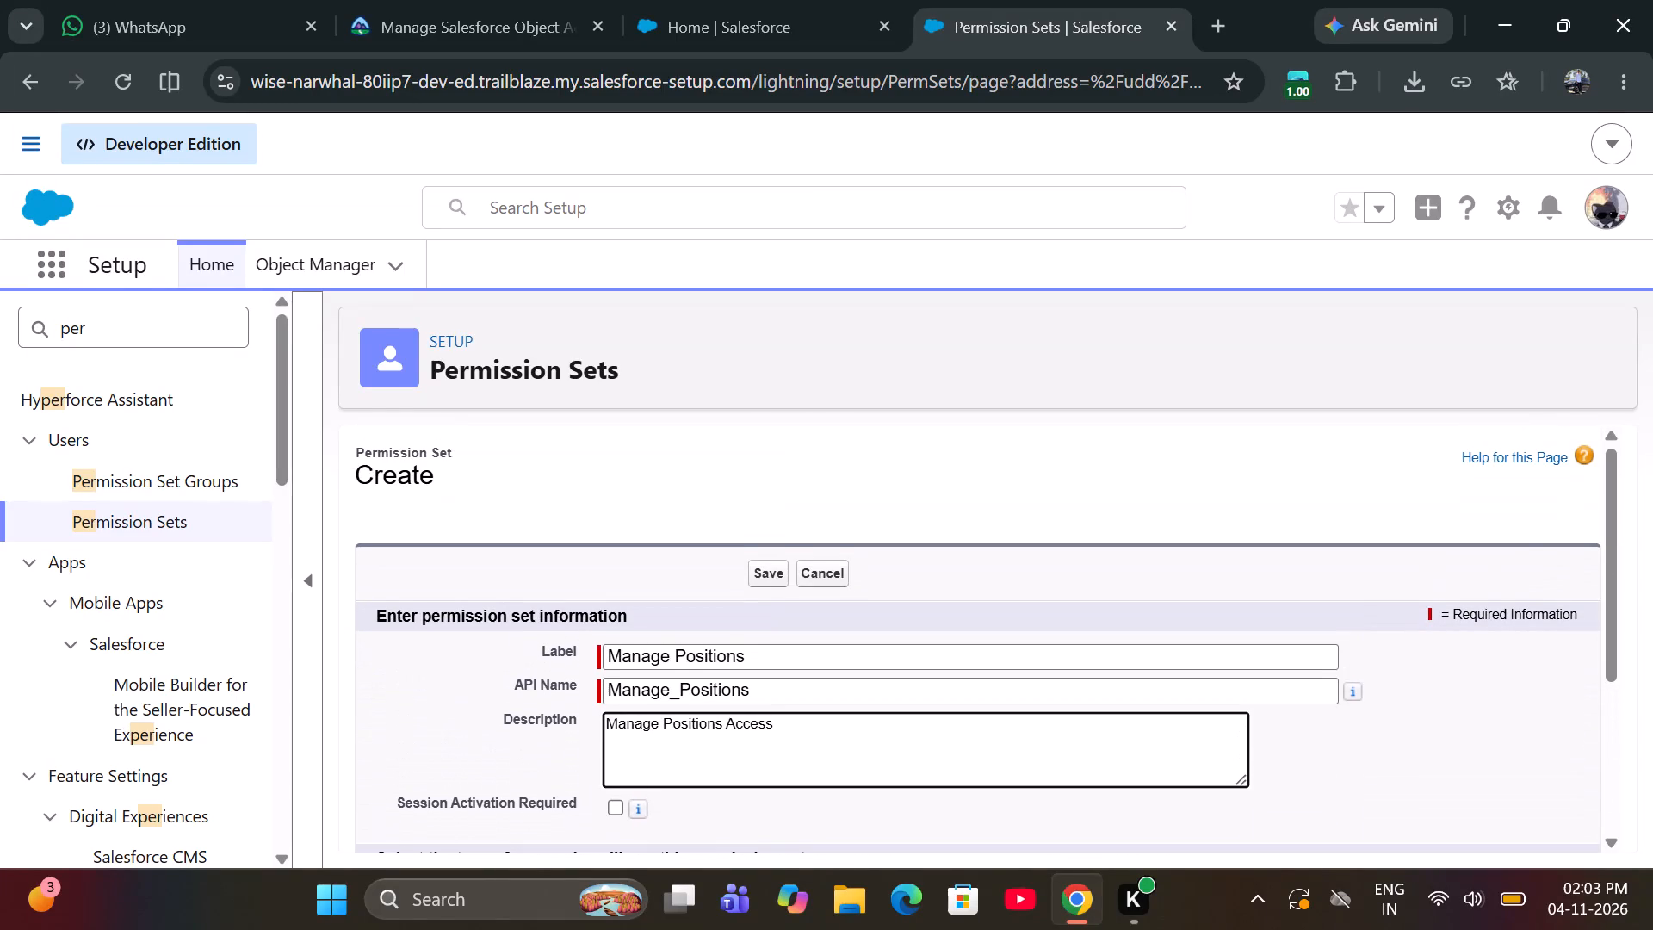
{"action": "scroll", "coordinate": [775, 813], "scroll_direction": "up", "scroll_amount": 1}
{"action": "scroll", "coordinate": [775, 813], "scroll_direction": "down", "scroll_amount": 5}
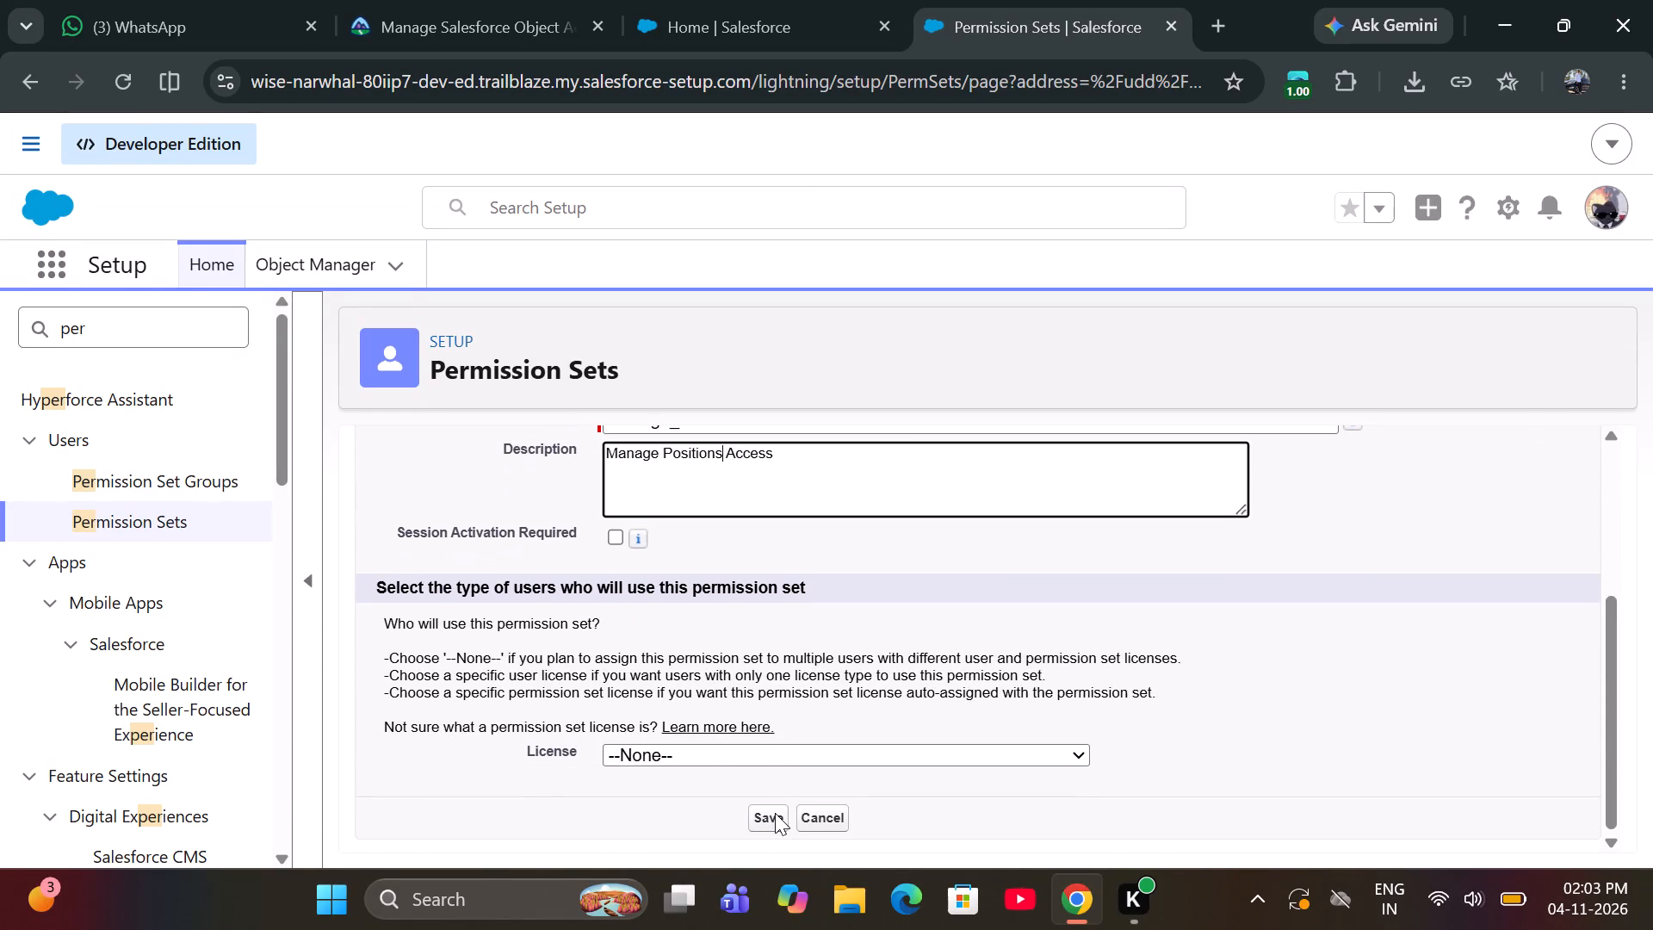
{"action": "scroll", "coordinate": [775, 813], "scroll_direction": "down", "scroll_amount": 1}
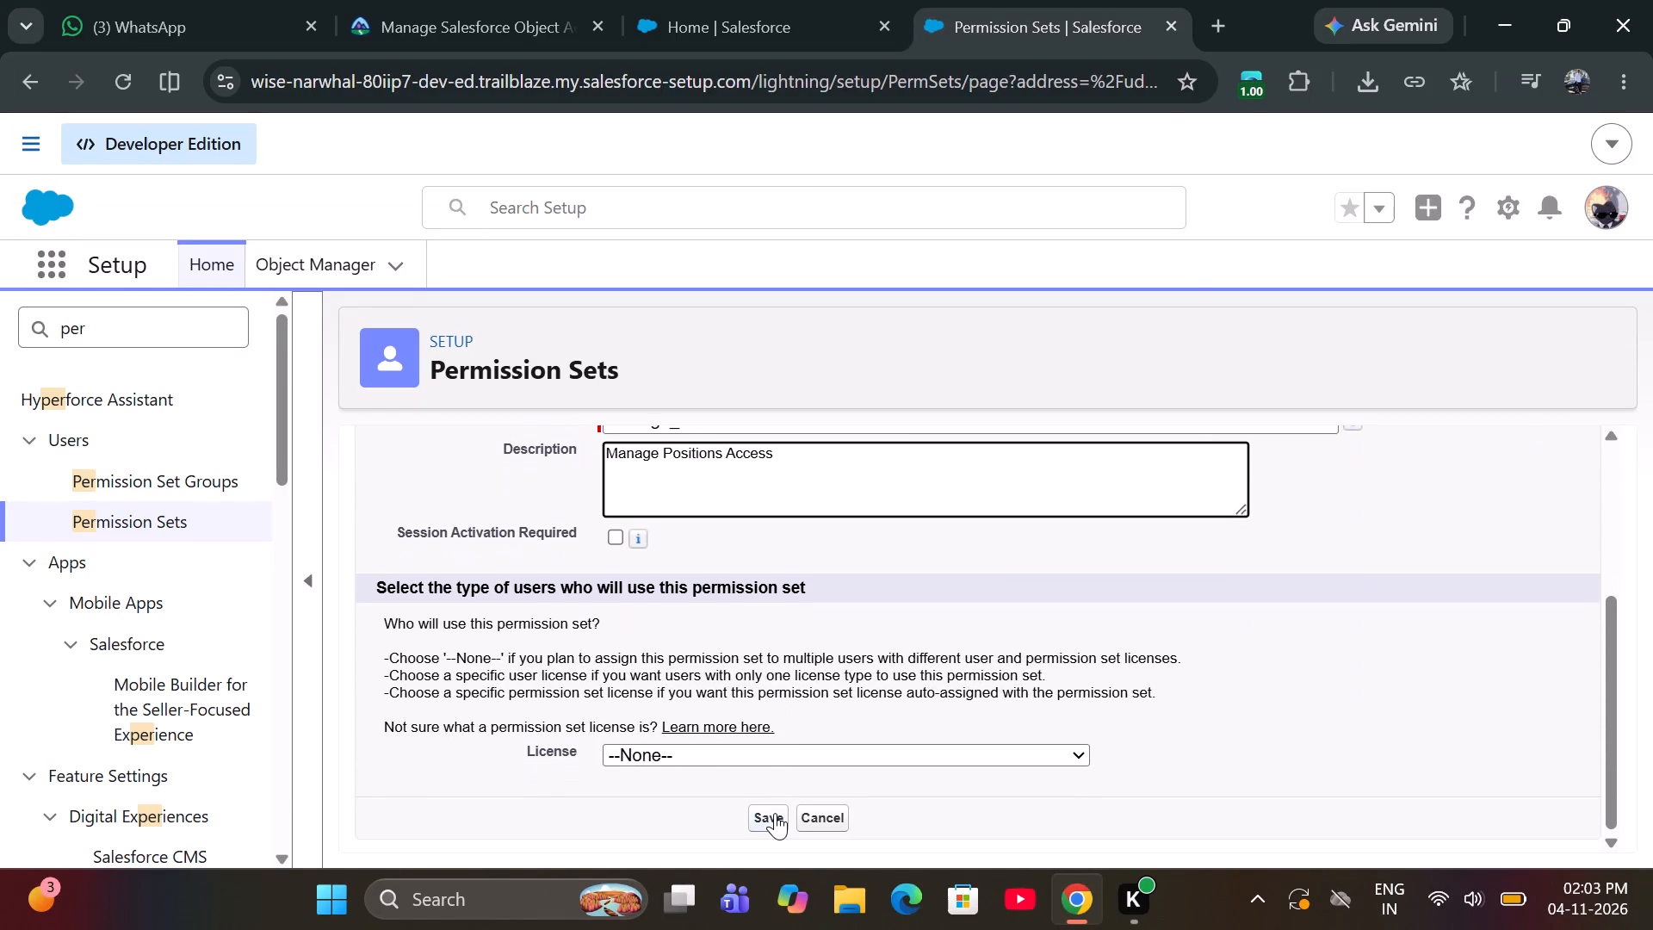
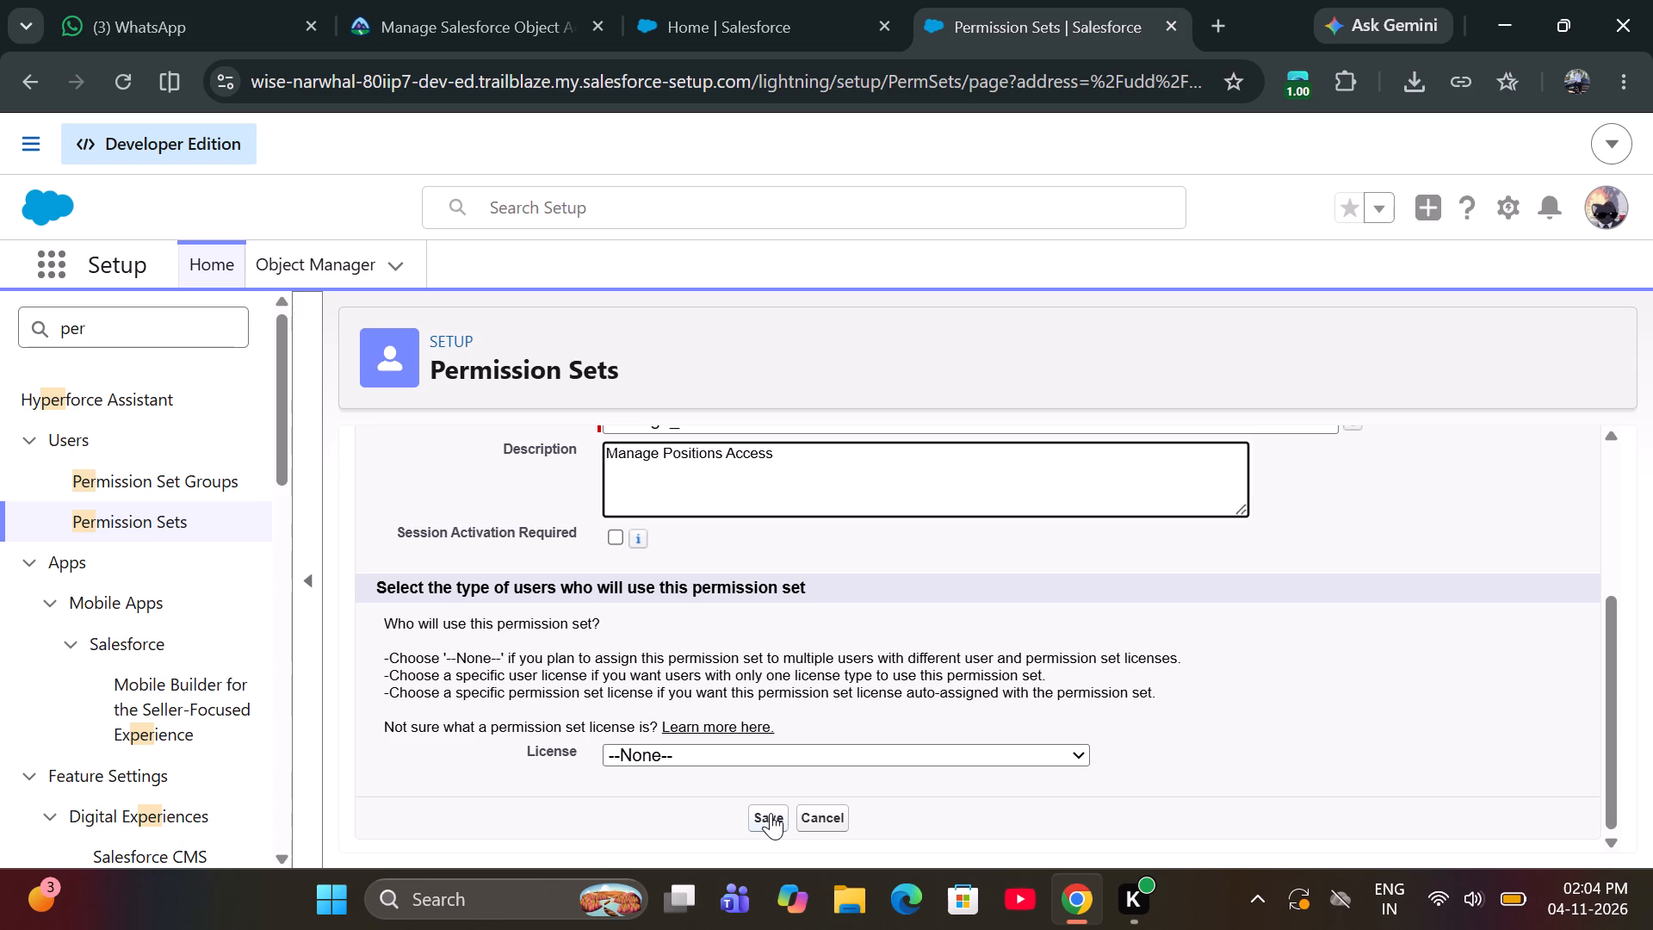
Save the new Manage Positions permission set with no specific license selected.
{"action": "left_click", "coordinate": [771, 813]}
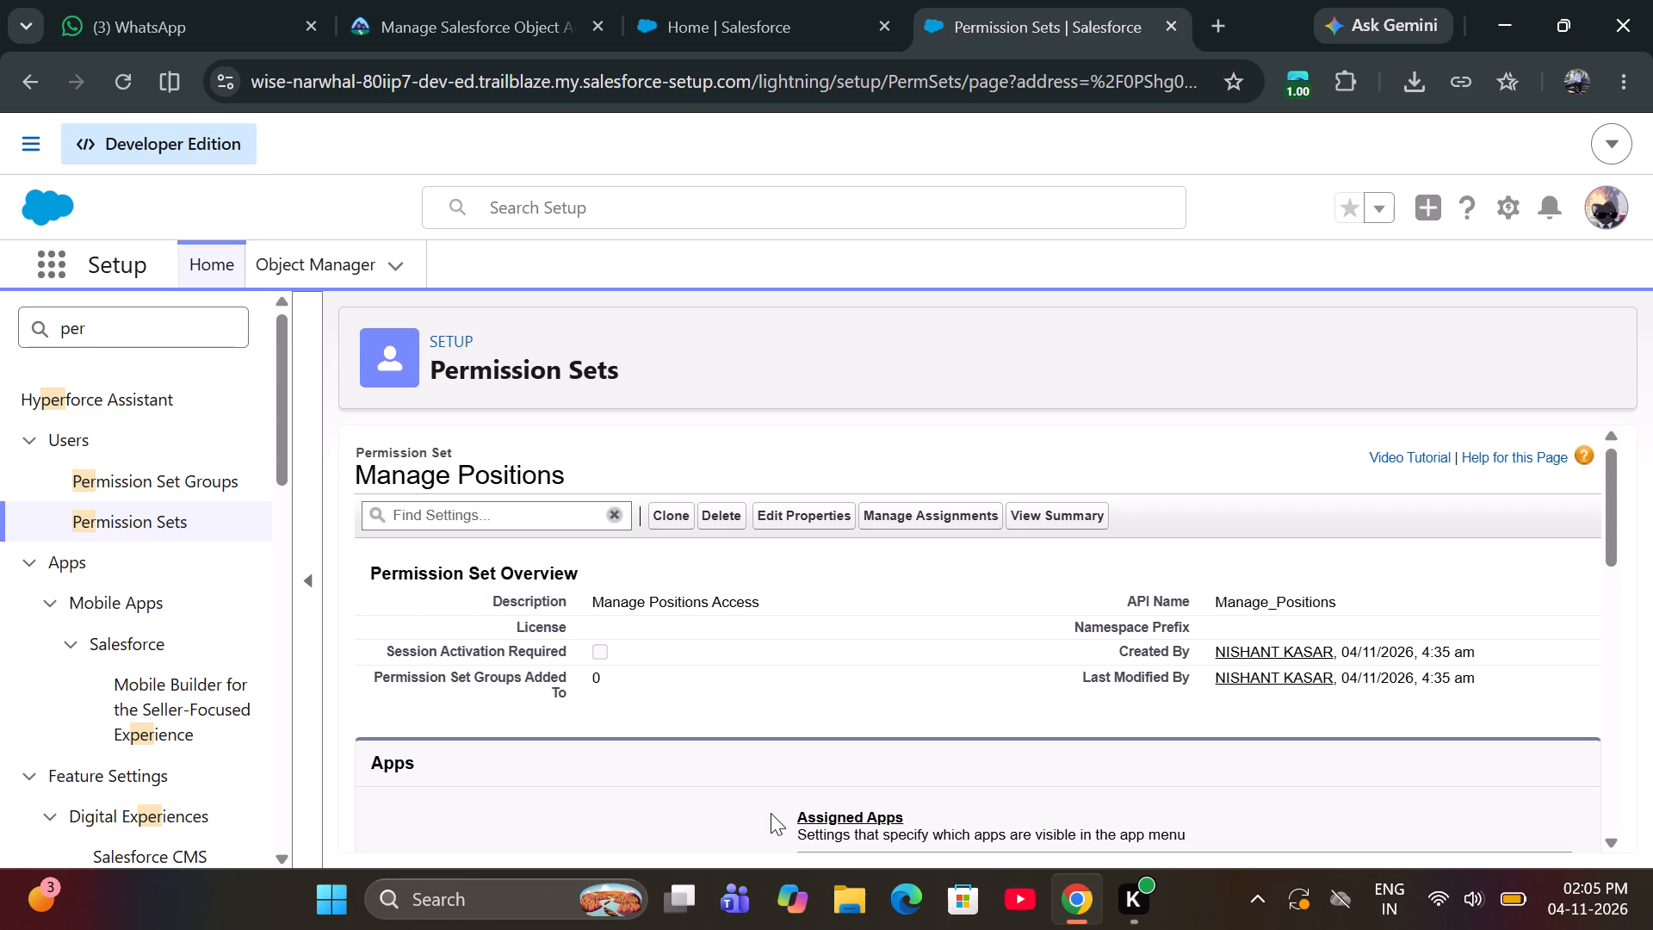
Examine the Manage Positions permission set's overview page, from its properties through the Apps and System settings sections.
{"action": "scroll", "coordinate": [778, 785], "scroll_direction": "down", "scroll_amount": 2}
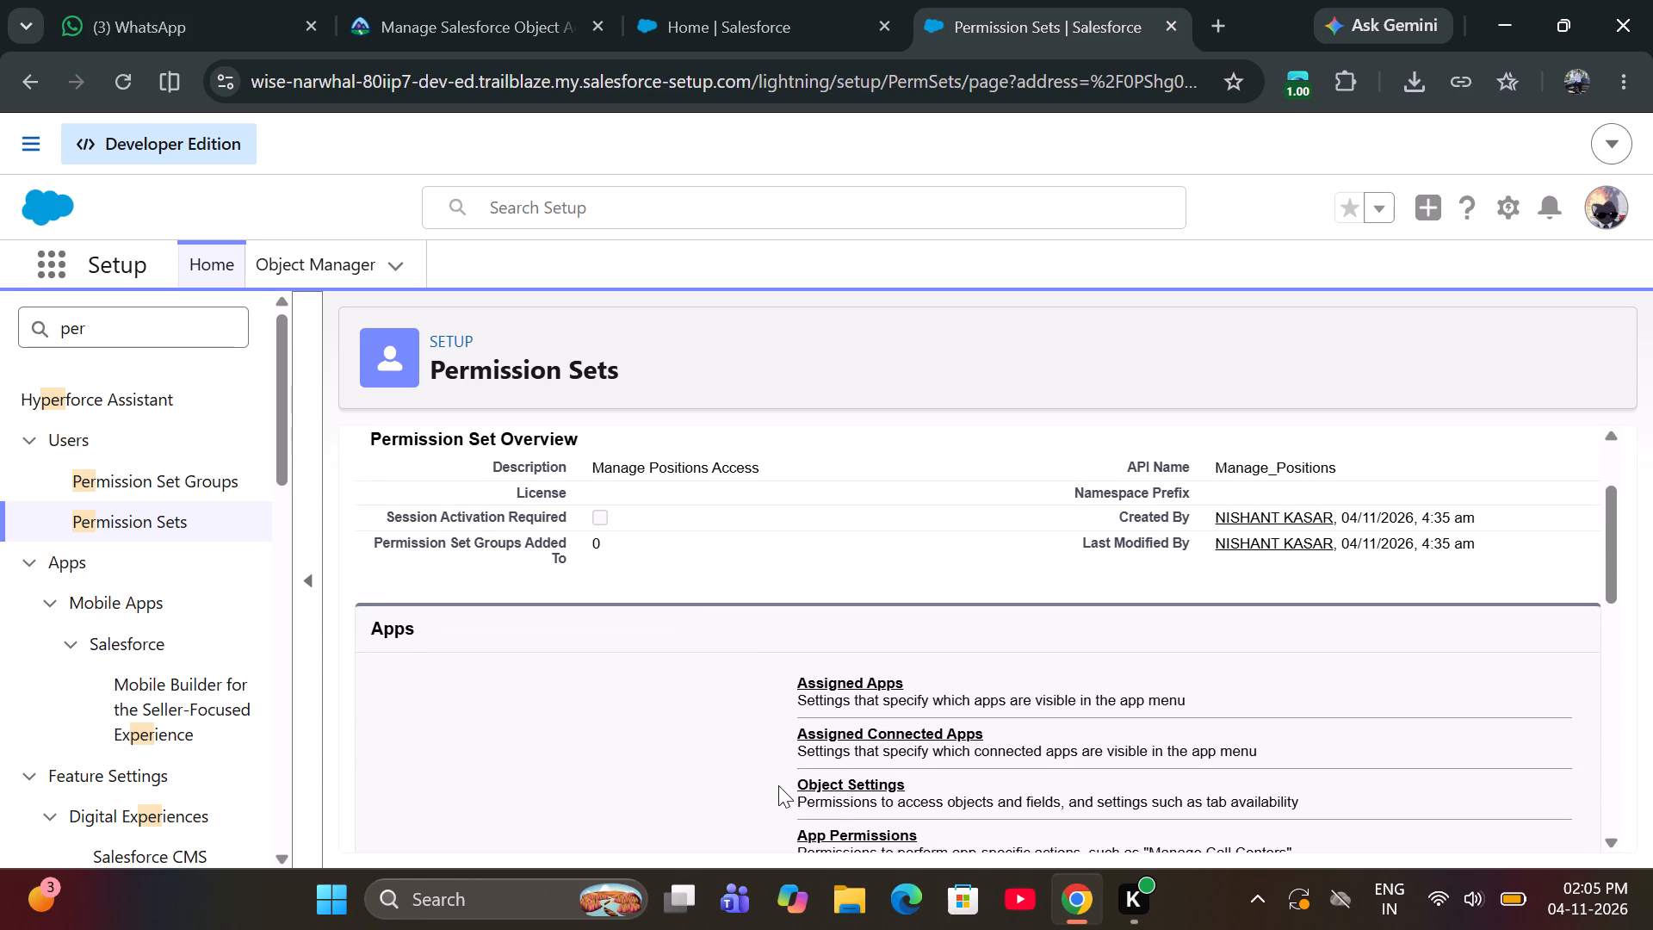
{"action": "scroll", "coordinate": [778, 785], "scroll_direction": "down", "scroll_amount": 4}
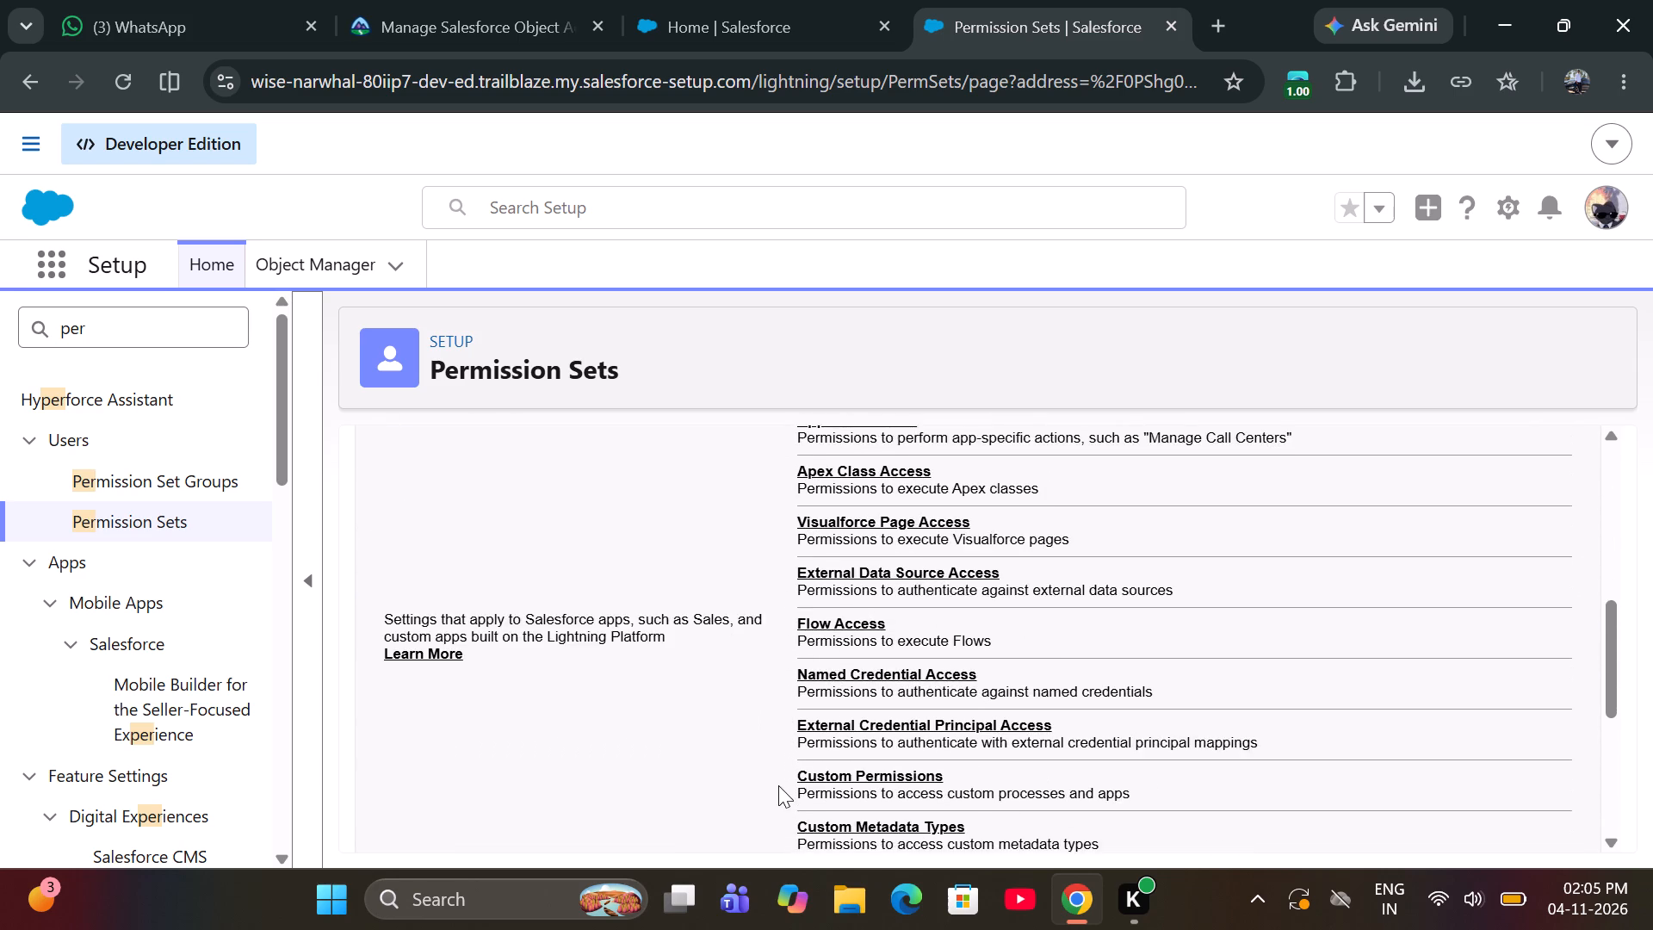
{"action": "scroll", "coordinate": [778, 785], "scroll_direction": "down", "scroll_amount": 5}
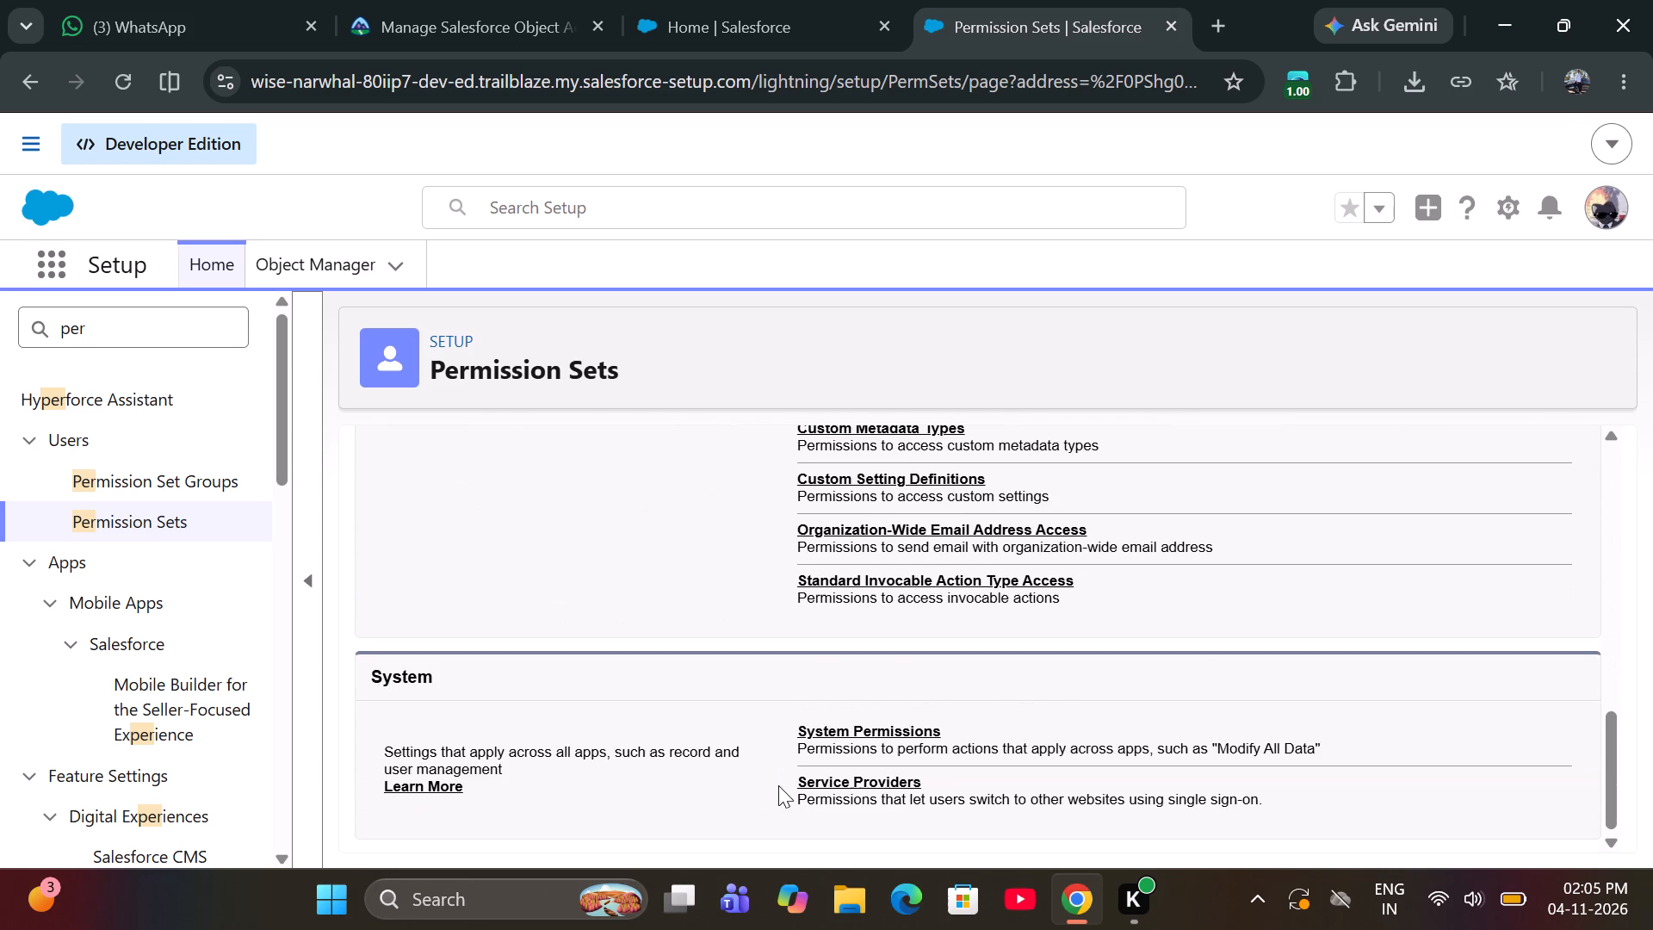
{"action": "scroll", "coordinate": [778, 785], "scroll_direction": "down", "scroll_amount": 1}
{"action": "scroll", "coordinate": [778, 785], "scroll_direction": "up", "scroll_amount": 6}
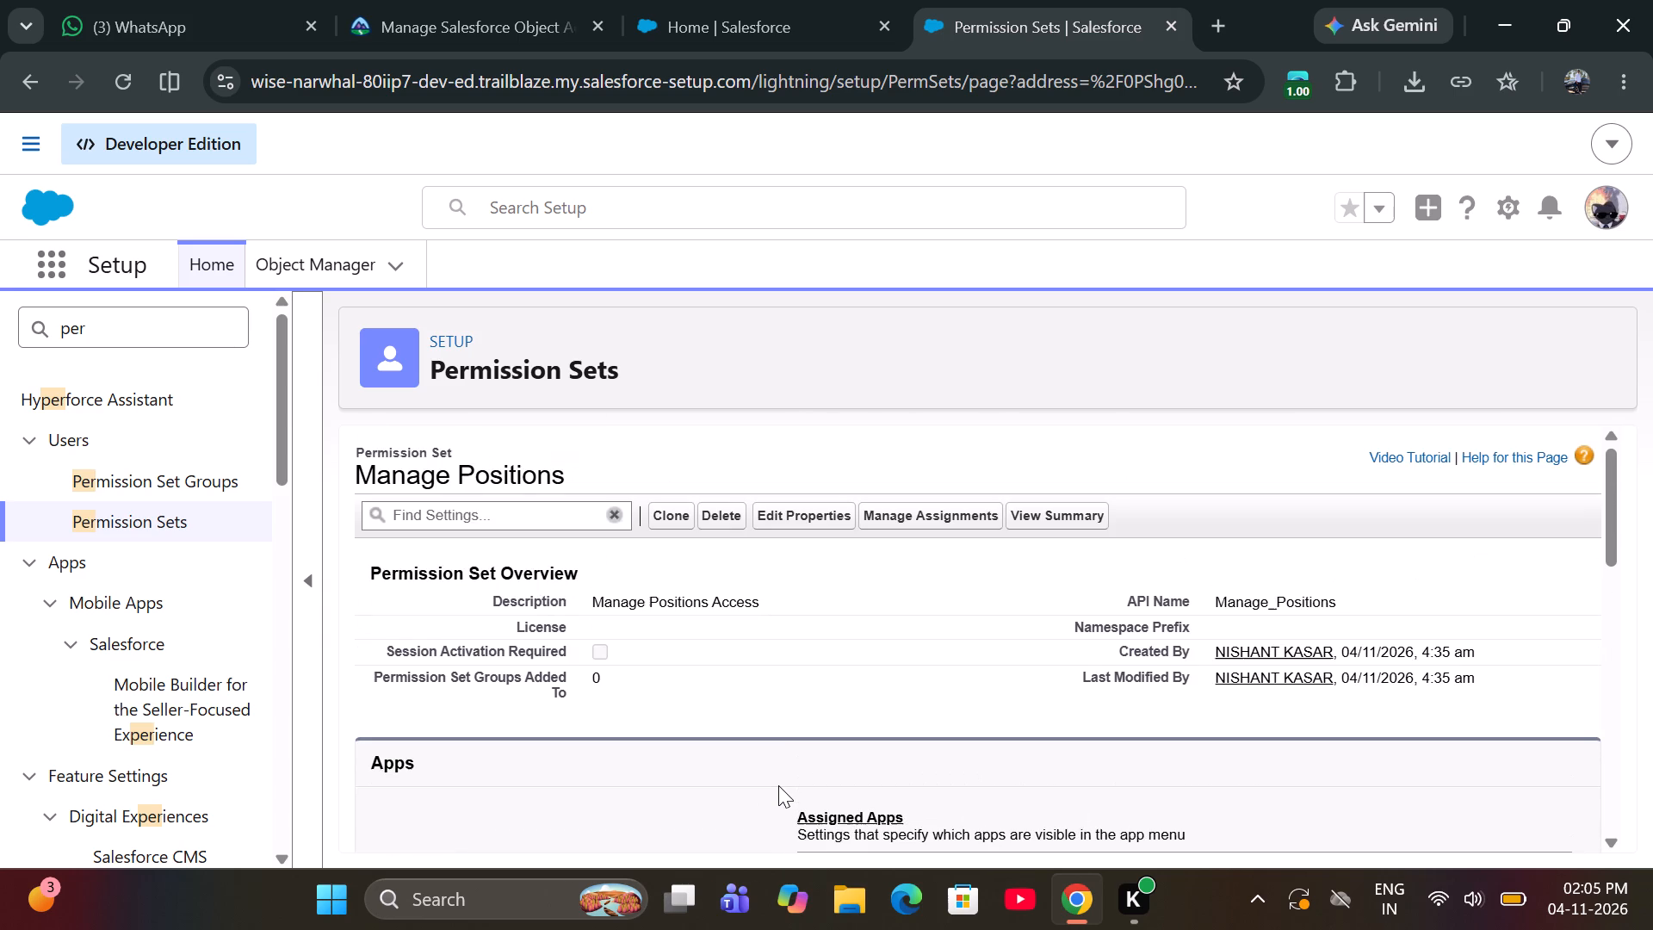
{"action": "scroll", "coordinate": [778, 785], "scroll_direction": "up", "scroll_amount": 1}
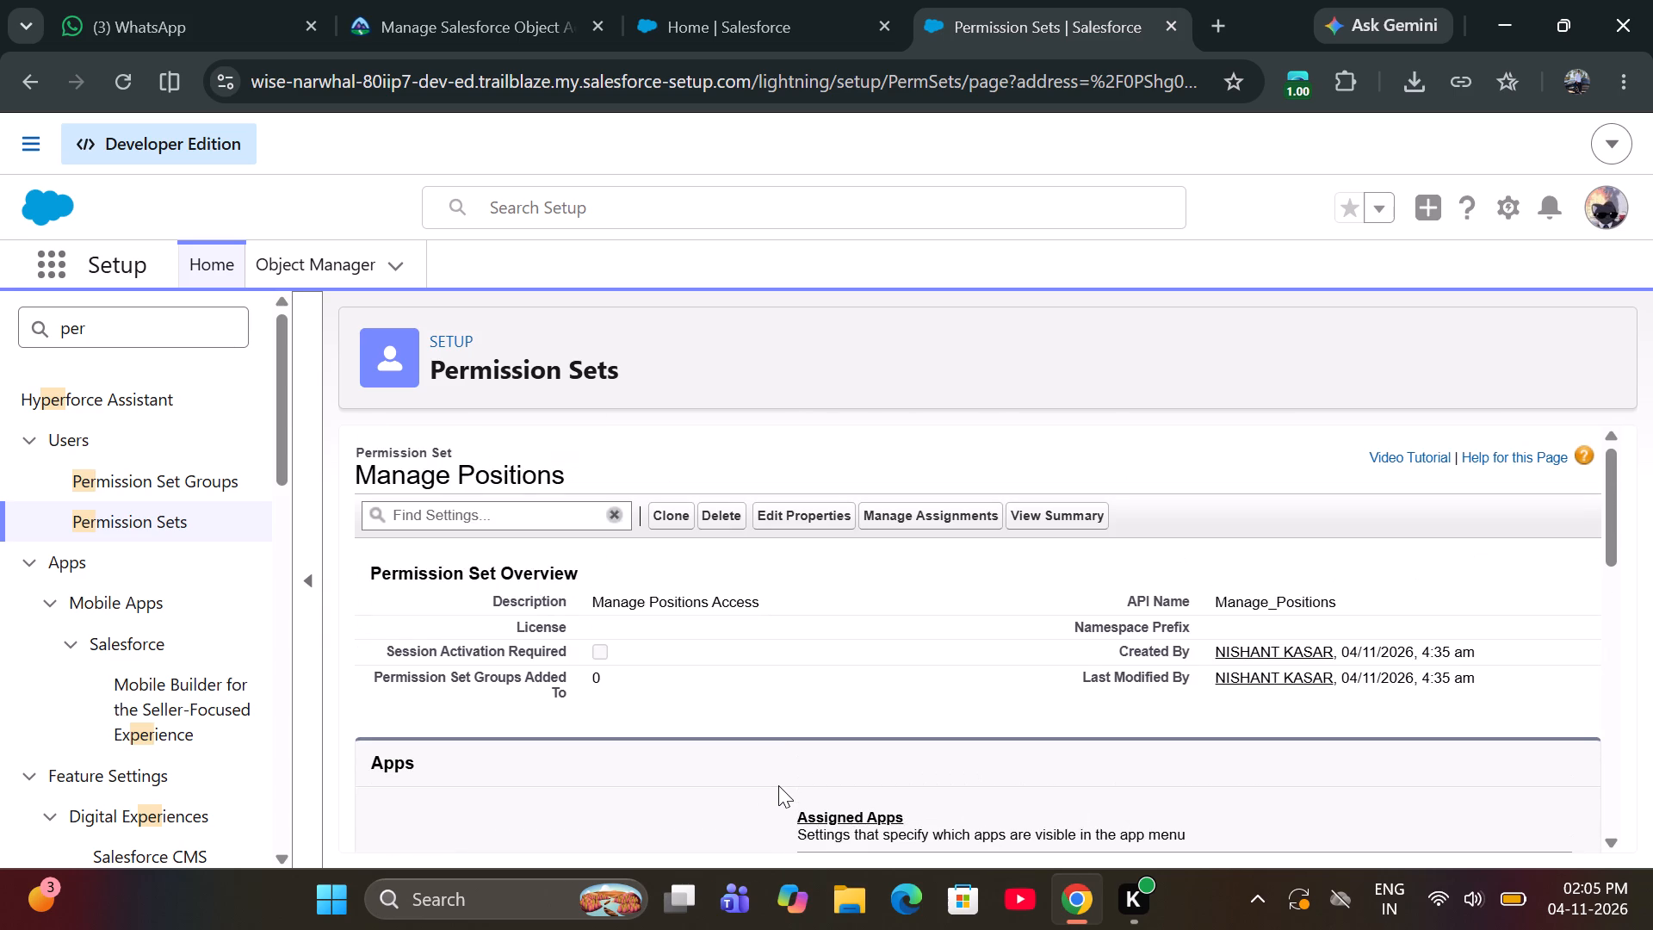
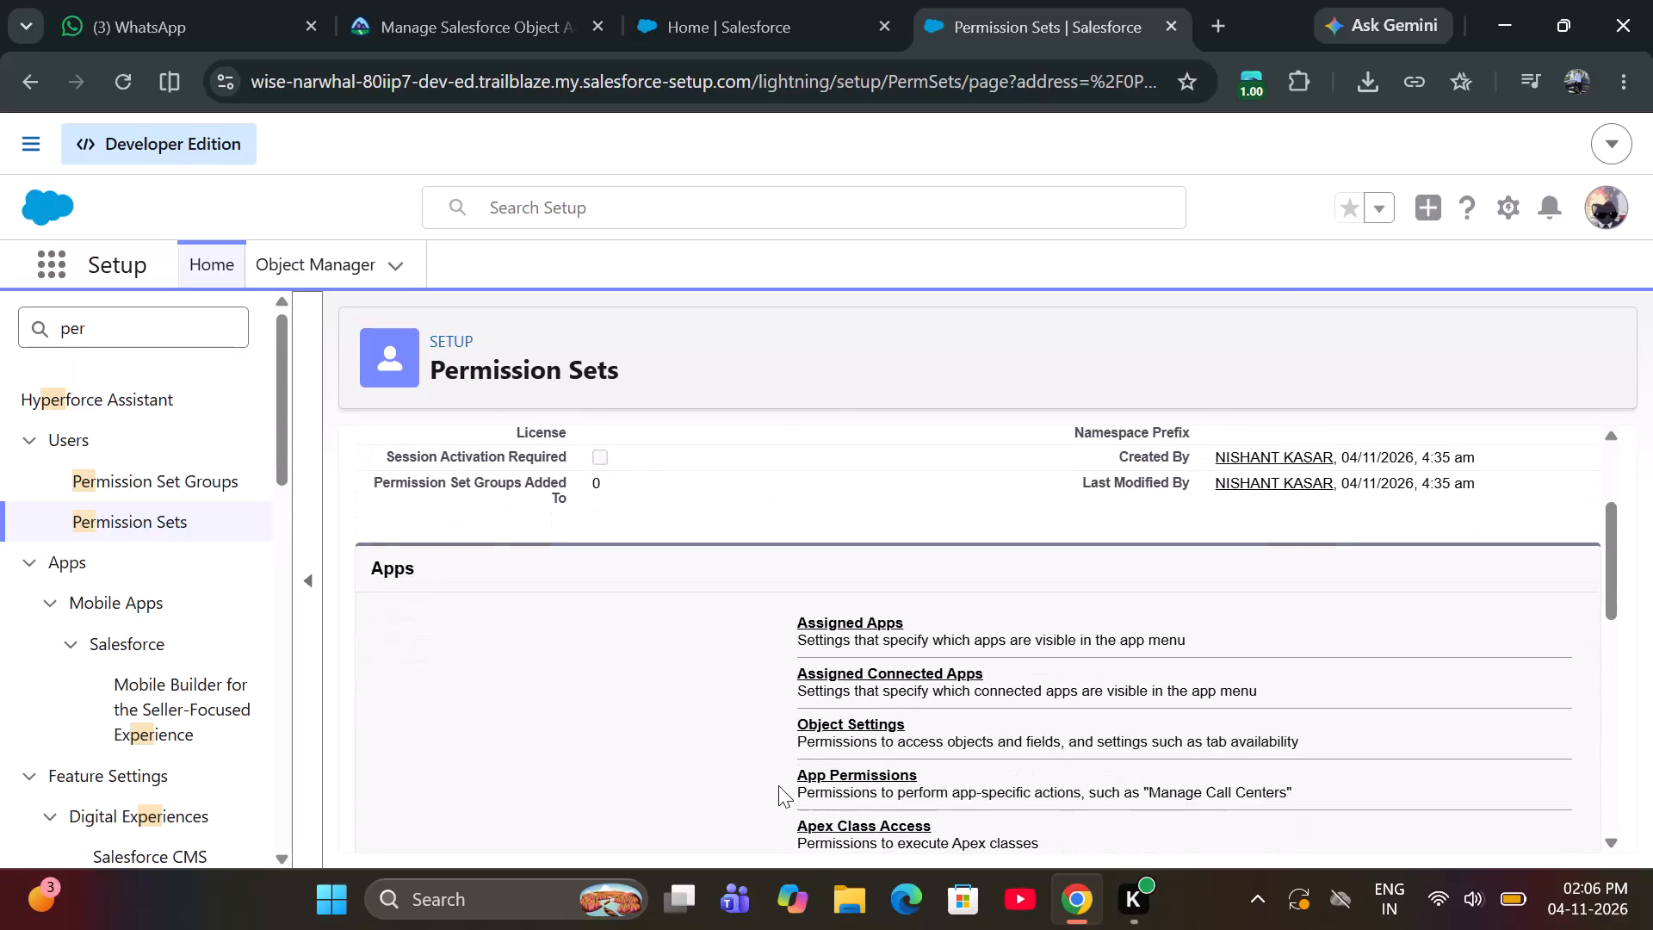
Open the Object Settings of the Manage Positions permission set.
{"action": "left_click", "coordinate": [840, 721]}
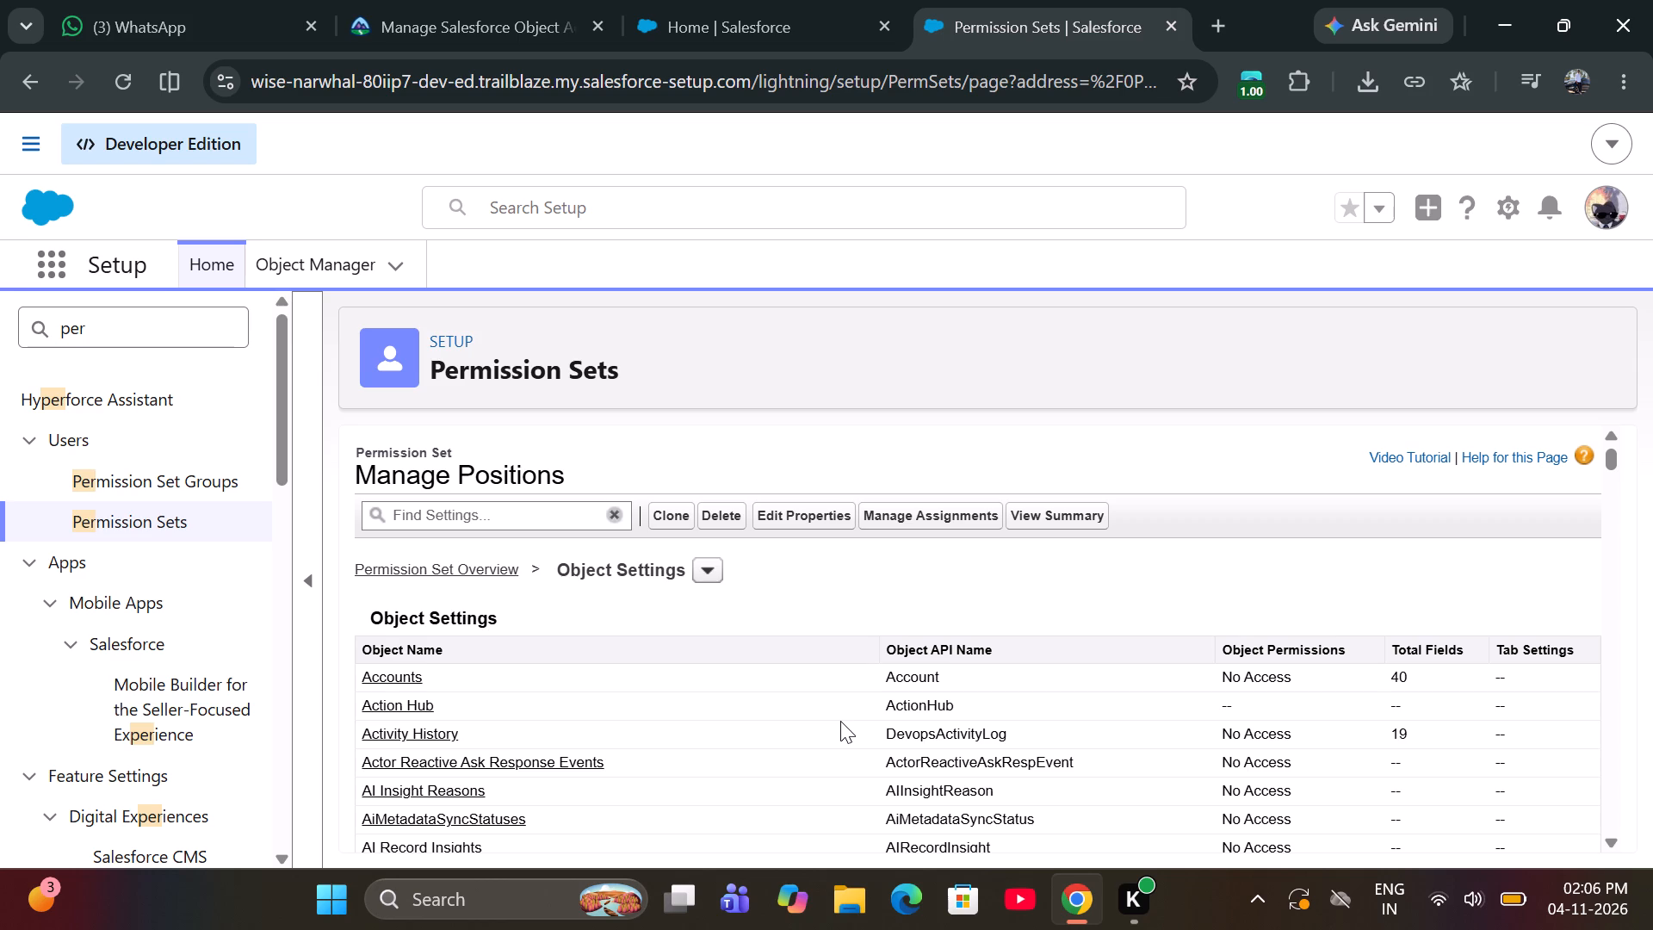
{"action": "left_click", "coordinate": [840, 721]}
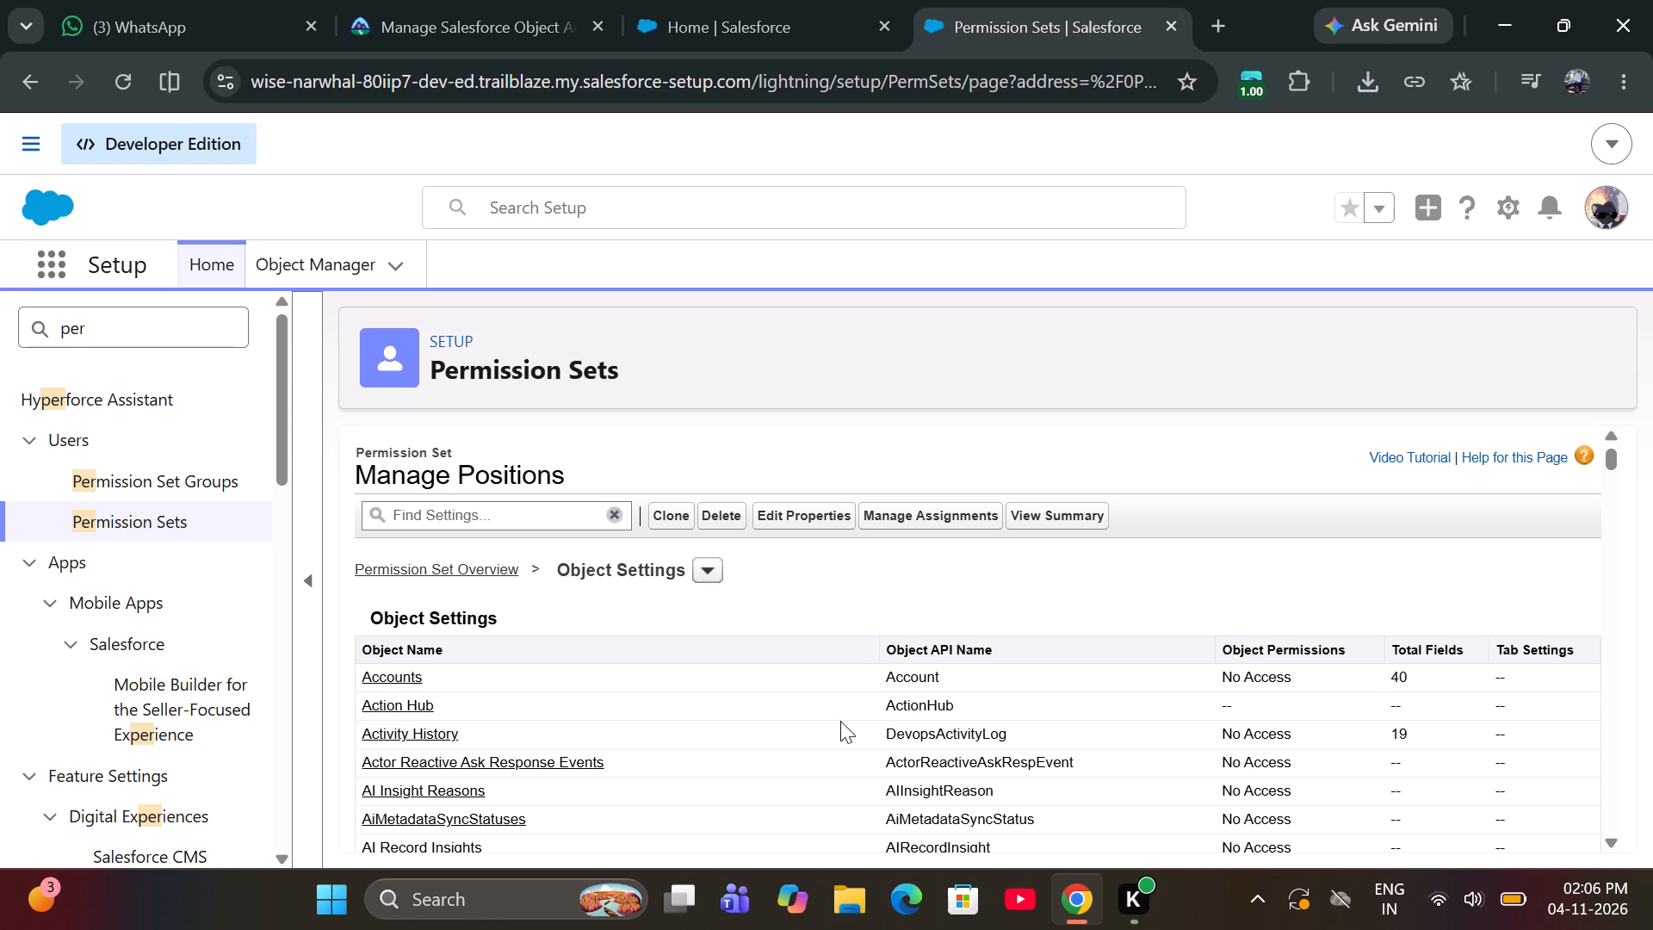
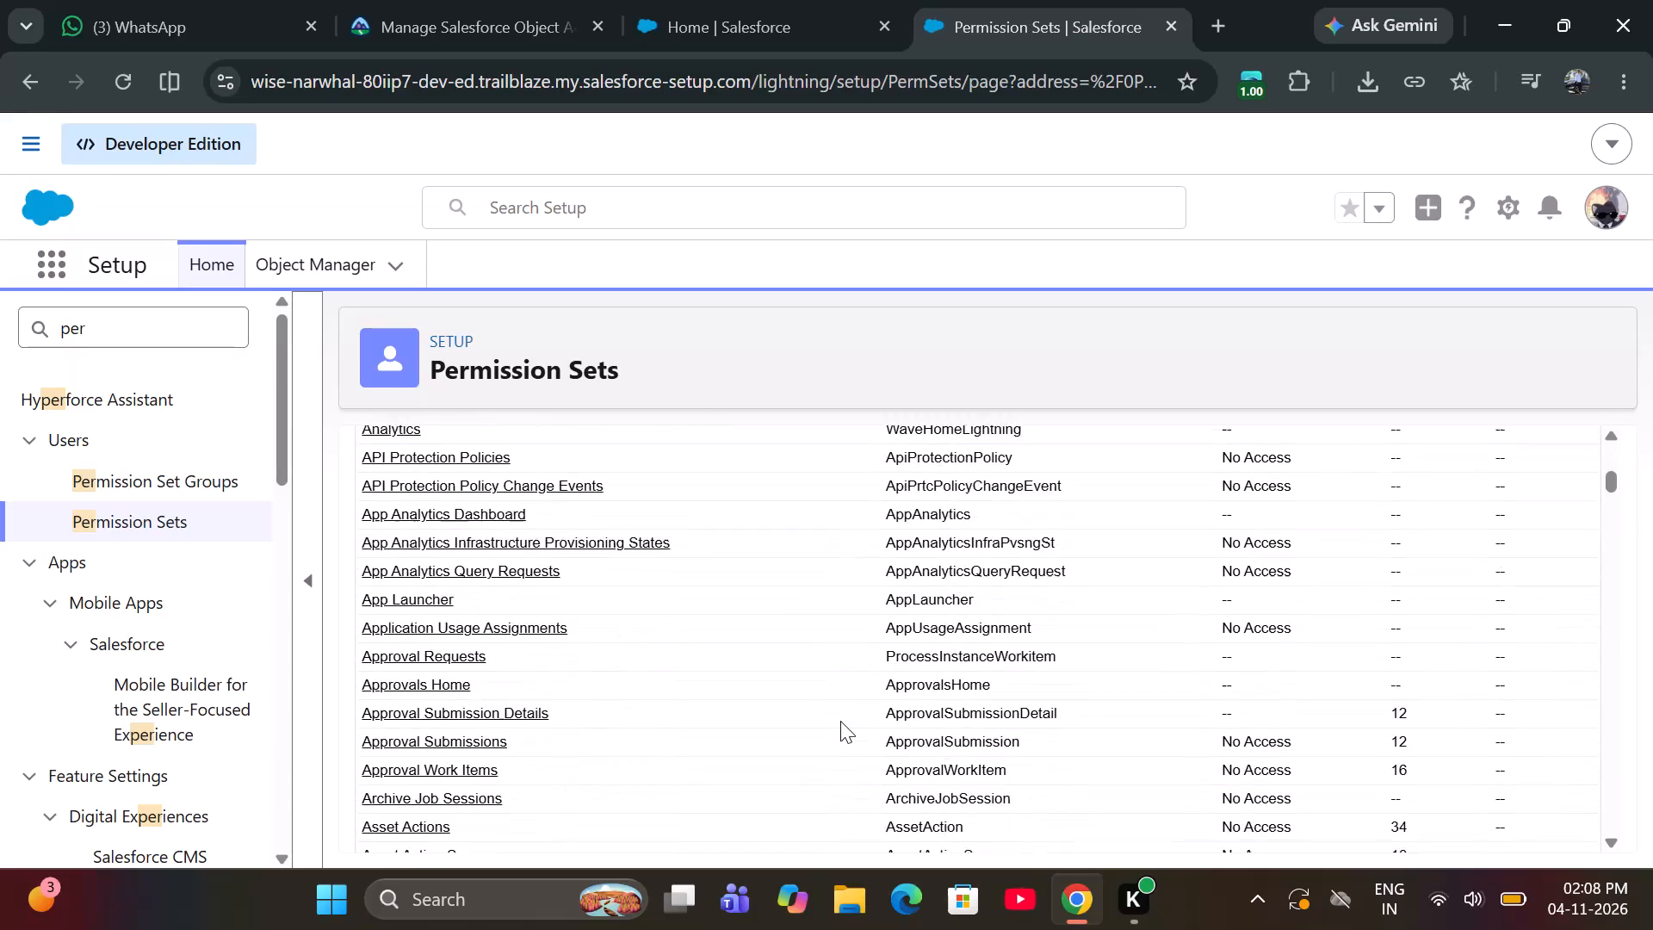
Look through the Manage Positions permission set's object settings list for the Position object.
{"action": "scroll", "coordinate": [840, 721], "scroll_direction": "down", "scroll_amount": 2}
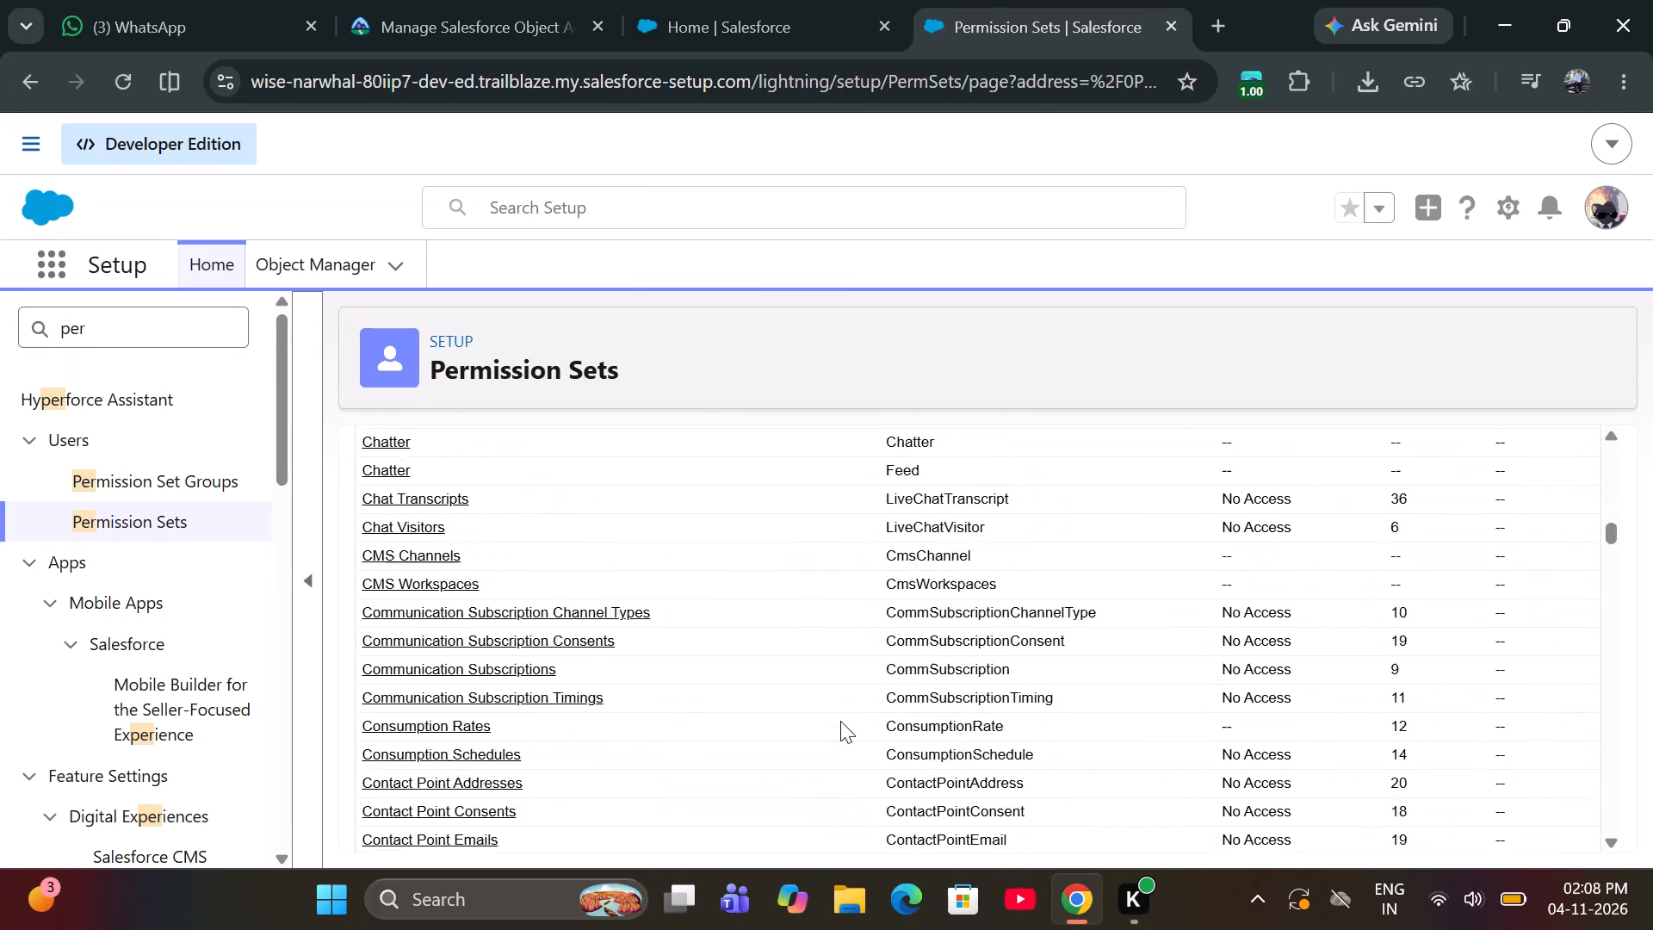
{"action": "scroll", "coordinate": [840, 721], "scroll_direction": "down", "scroll_amount": 6}
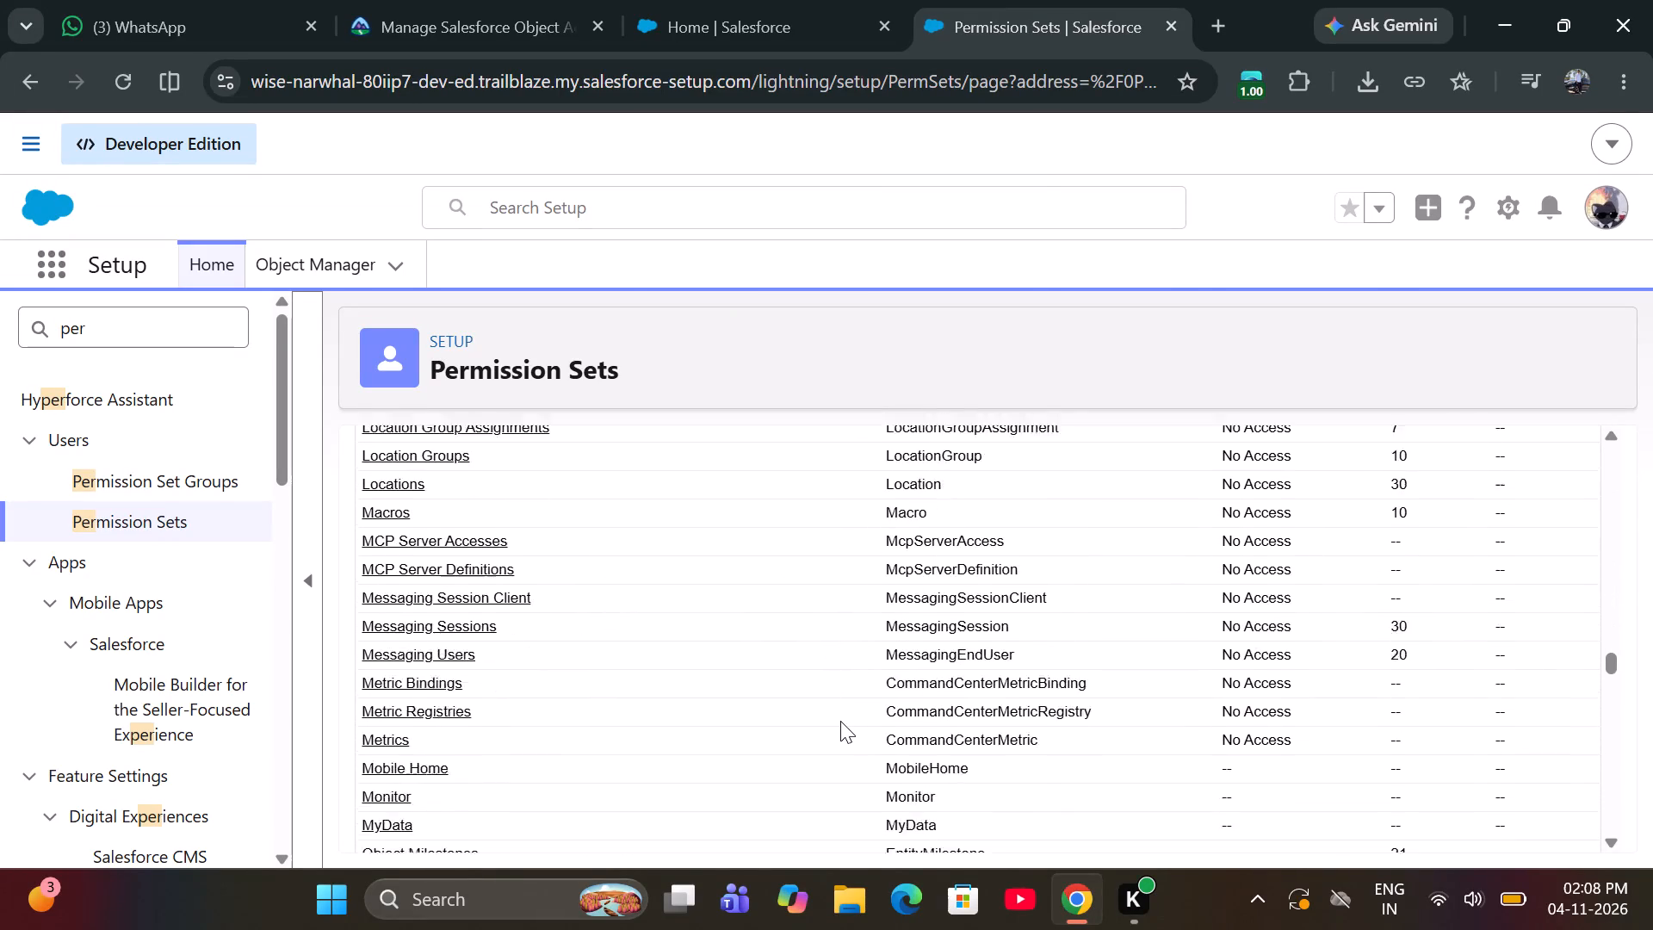
{"action": "scroll", "coordinate": [840, 721], "scroll_direction": "down", "scroll_amount": 3}
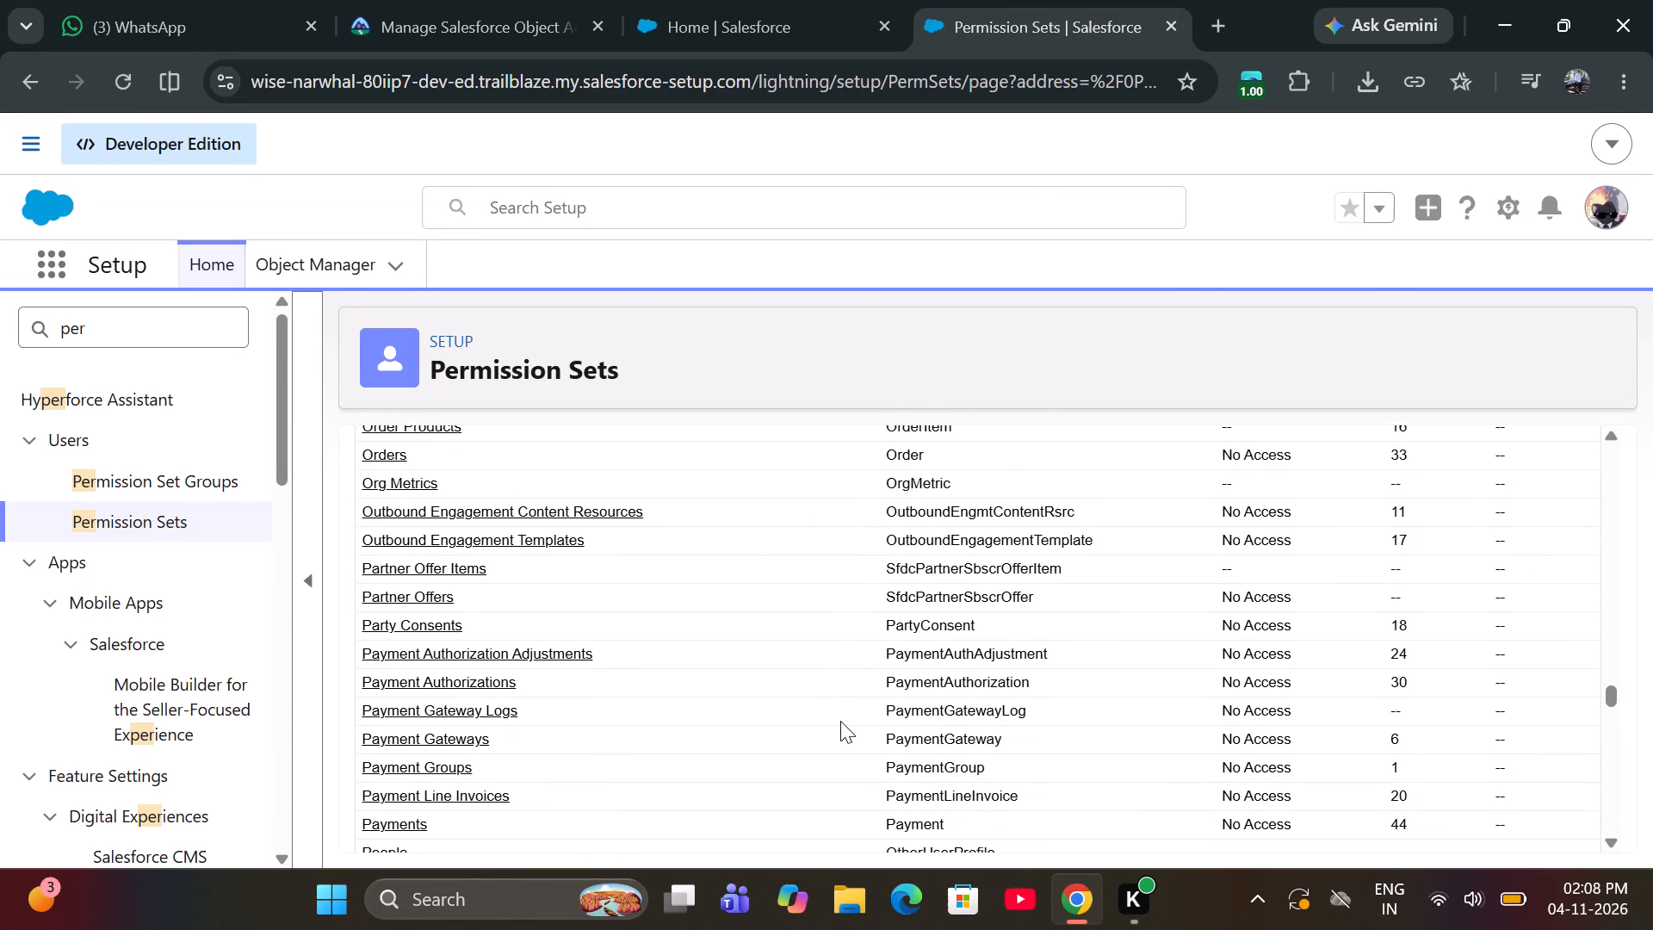
{"action": "scroll", "coordinate": [840, 721], "scroll_direction": "down", "scroll_amount": 3}
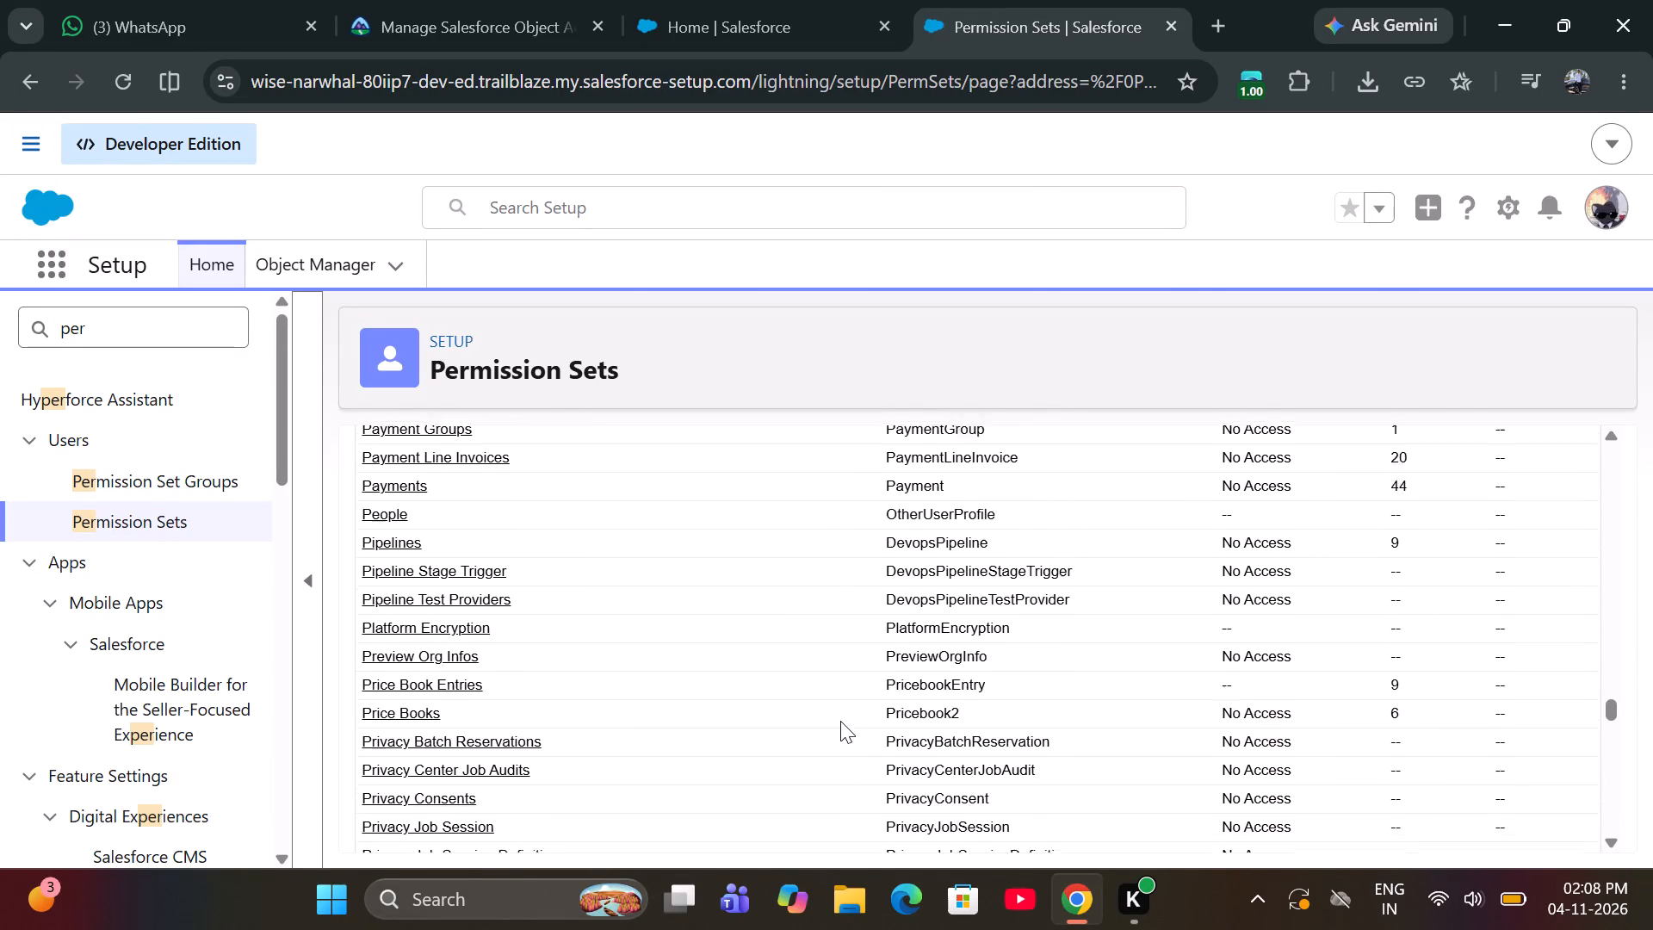
{"action": "scroll", "coordinate": [840, 721], "scroll_direction": "down", "scroll_amount": 4}
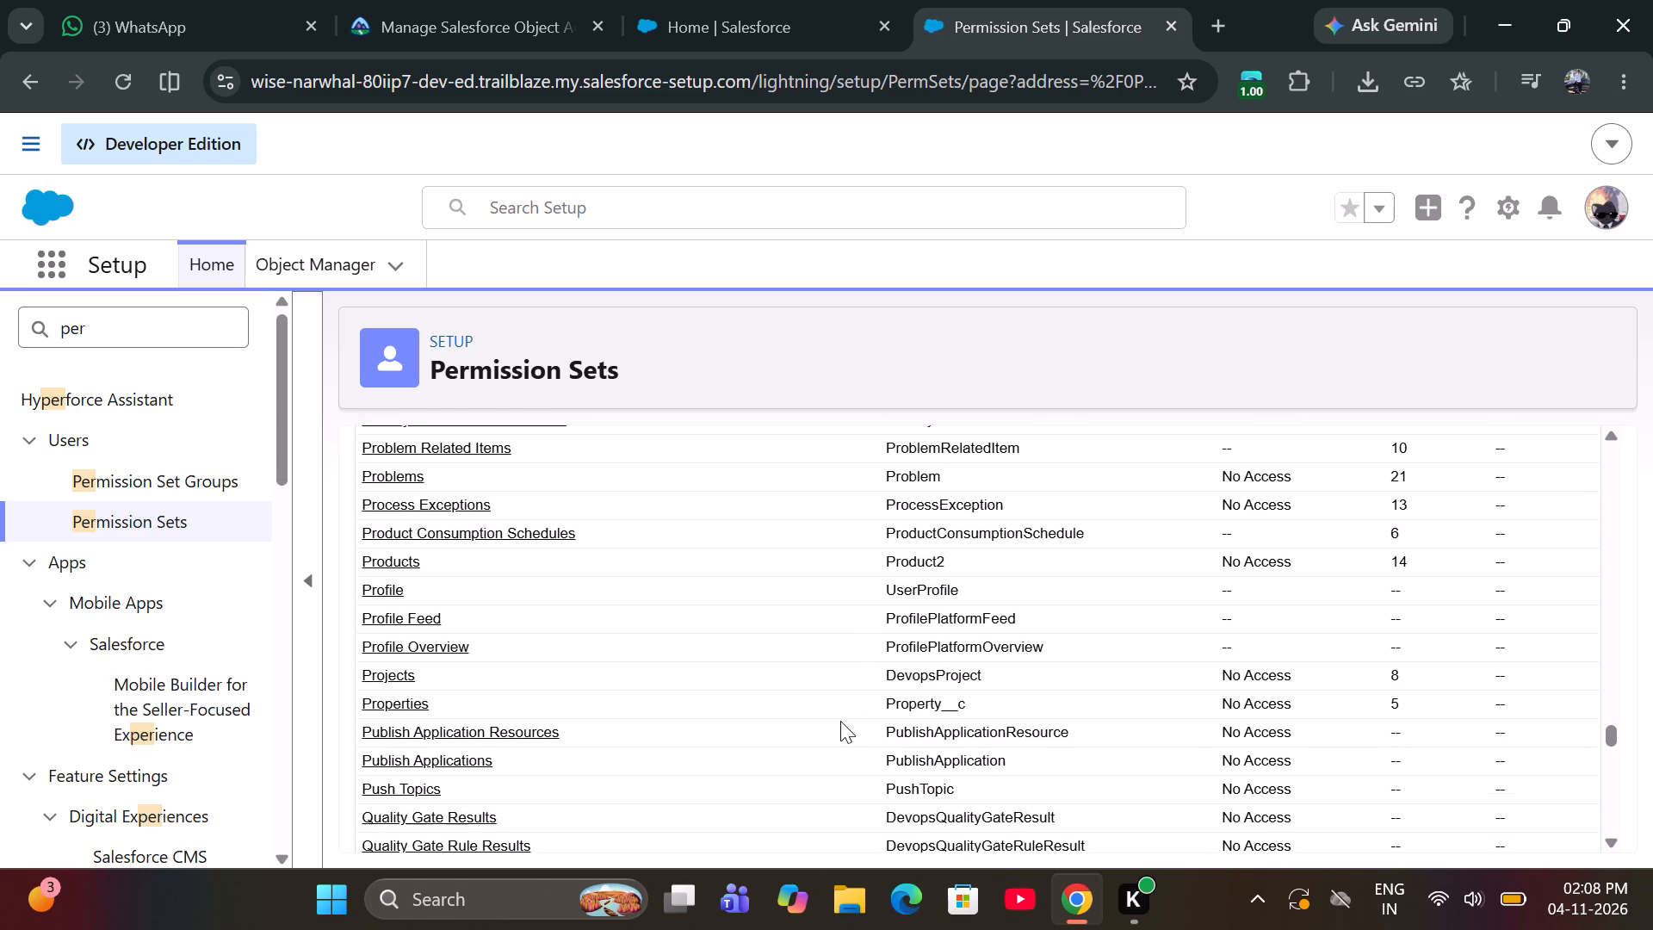
{"action": "scroll", "coordinate": [840, 721], "scroll_direction": "down", "scroll_amount": 1}
{"action": "scroll", "coordinate": [840, 721], "scroll_direction": "up", "scroll_amount": 2}
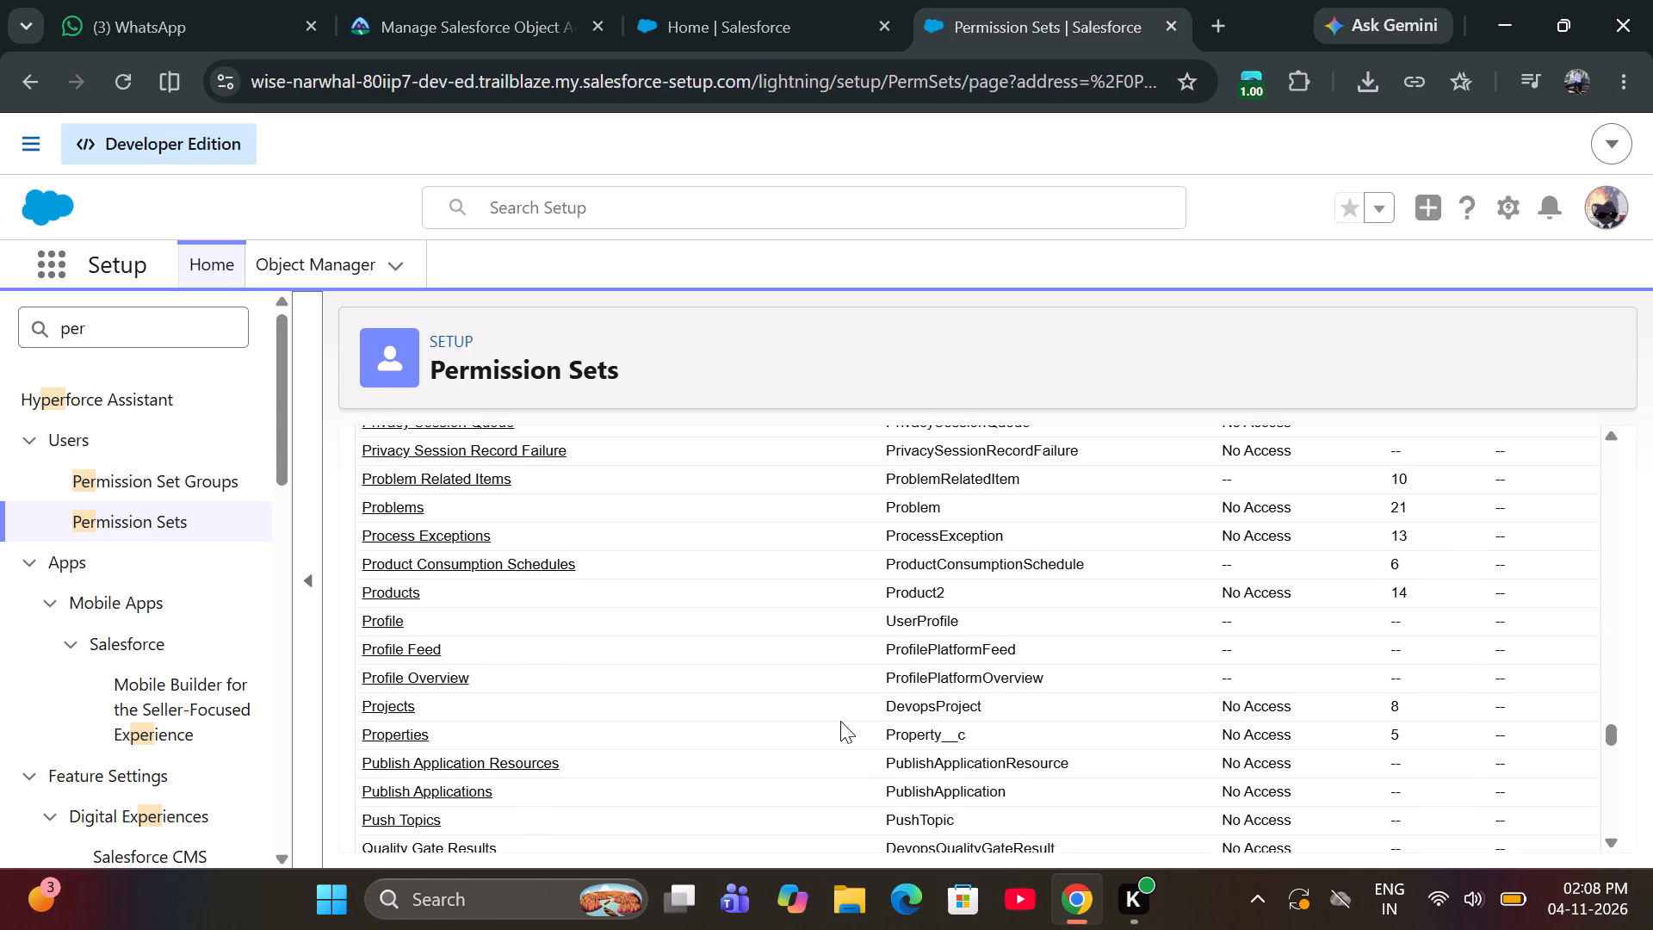
{"action": "scroll", "coordinate": [840, 721], "scroll_direction": "up", "scroll_amount": 1}
{"action": "scroll", "coordinate": [443, 519], "scroll_direction": "up", "scroll_amount": 1}
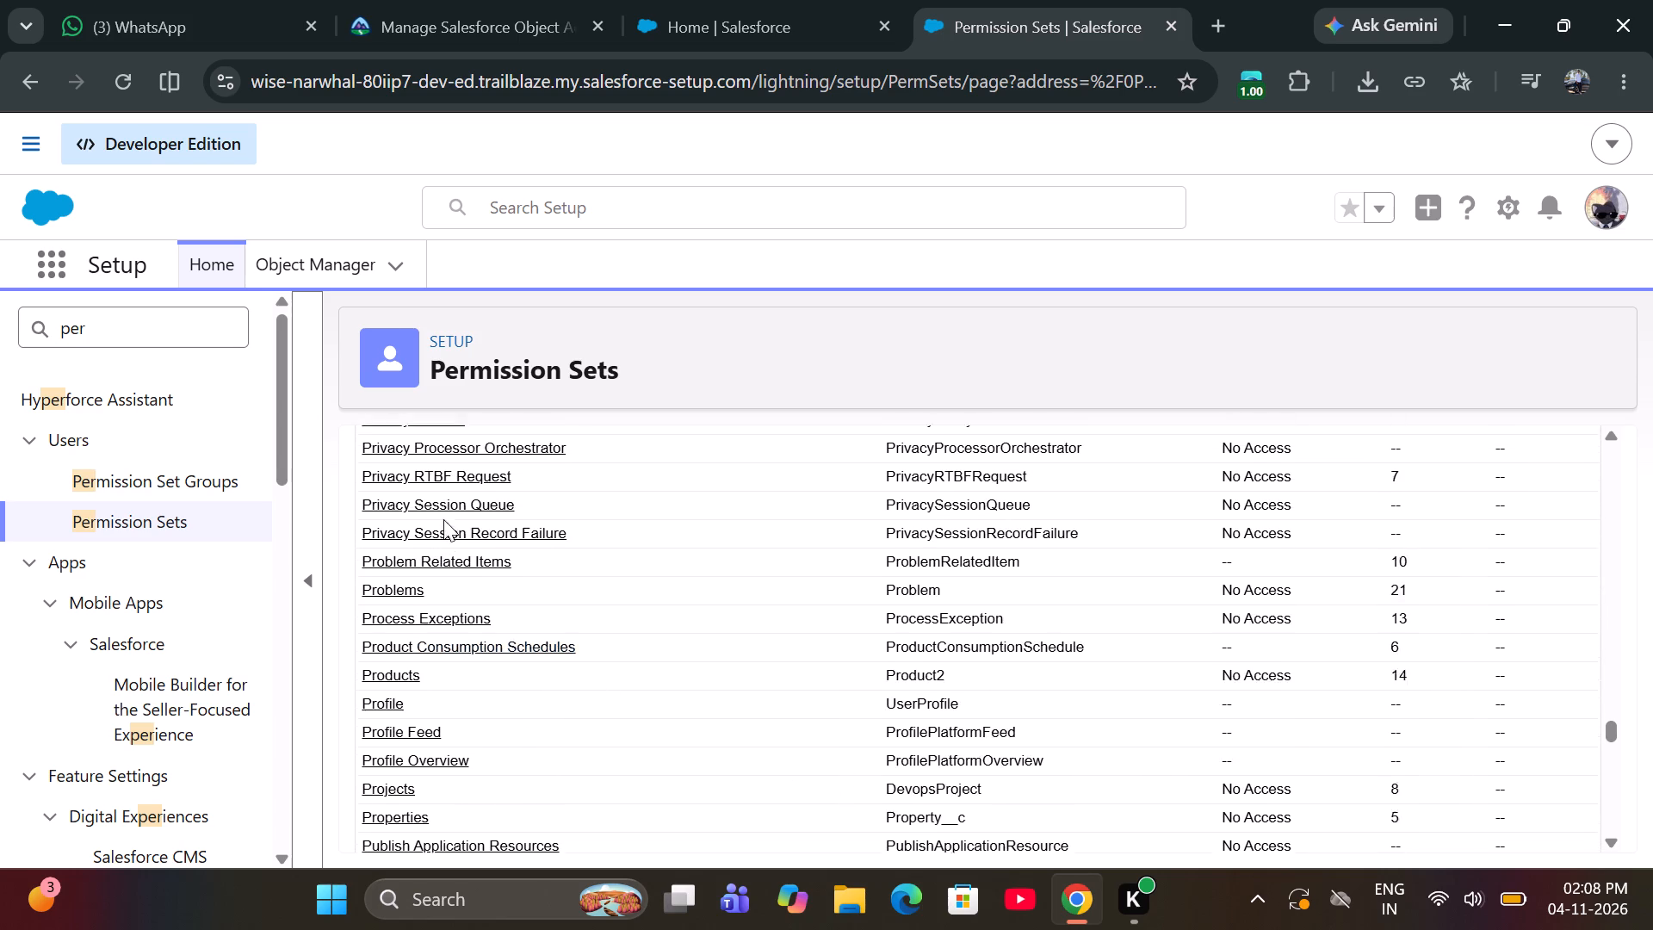
{"action": "scroll", "coordinate": [443, 519], "scroll_direction": "up", "scroll_amount": 5}
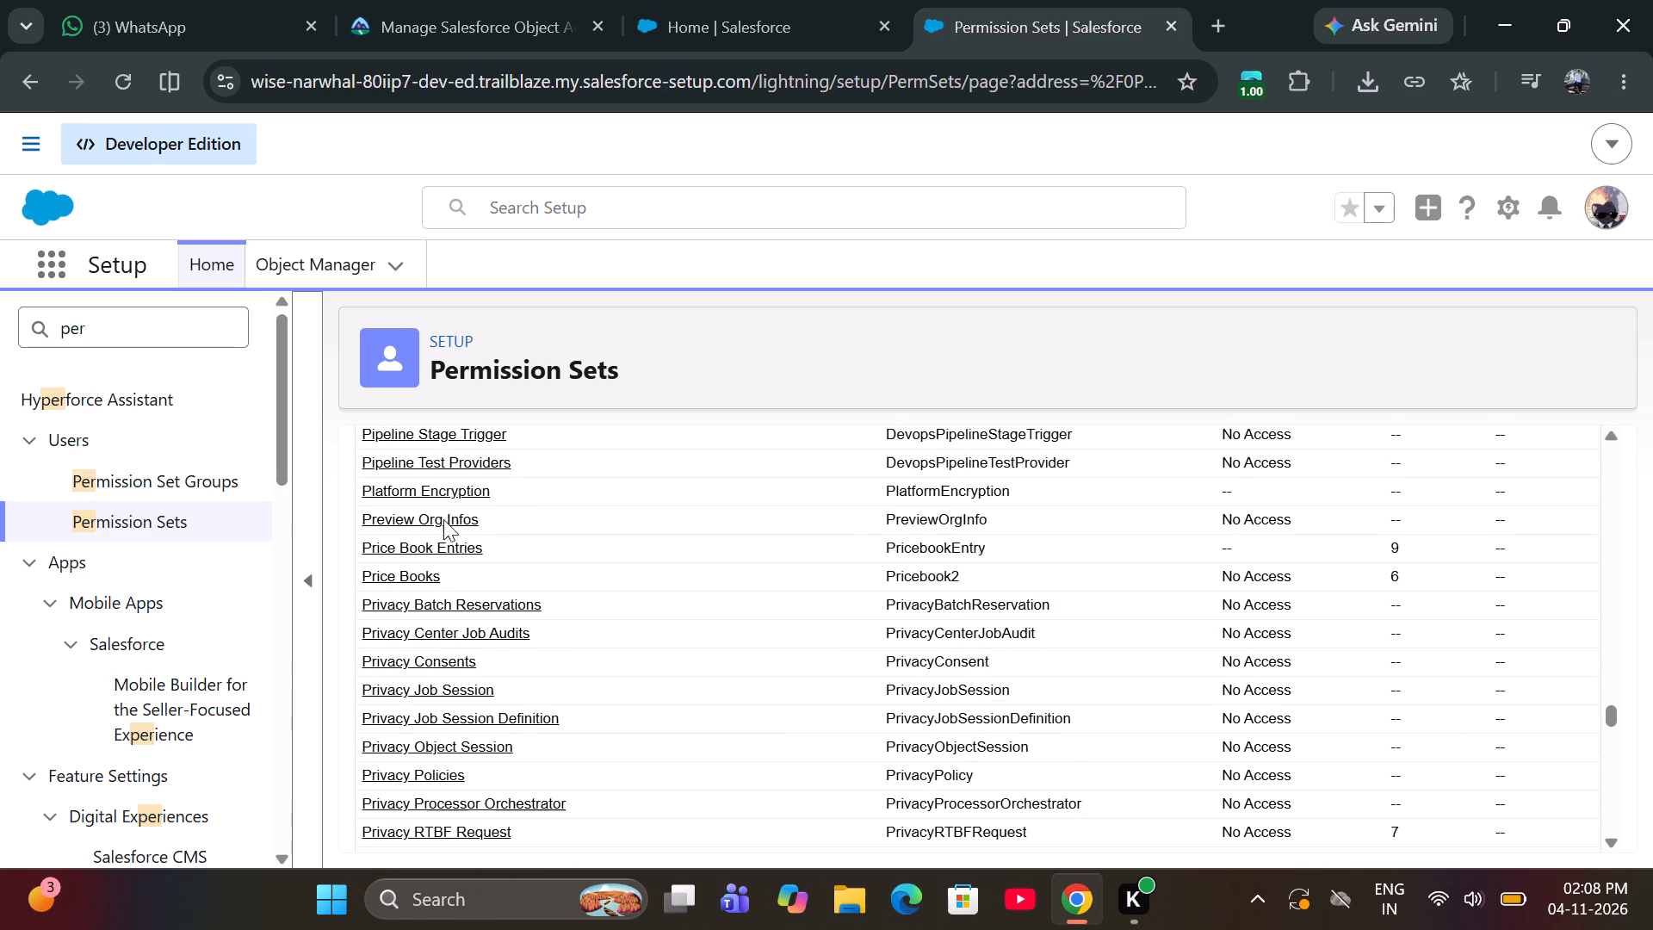
{"action": "scroll", "coordinate": [443, 519], "scroll_direction": "up", "scroll_amount": 2}
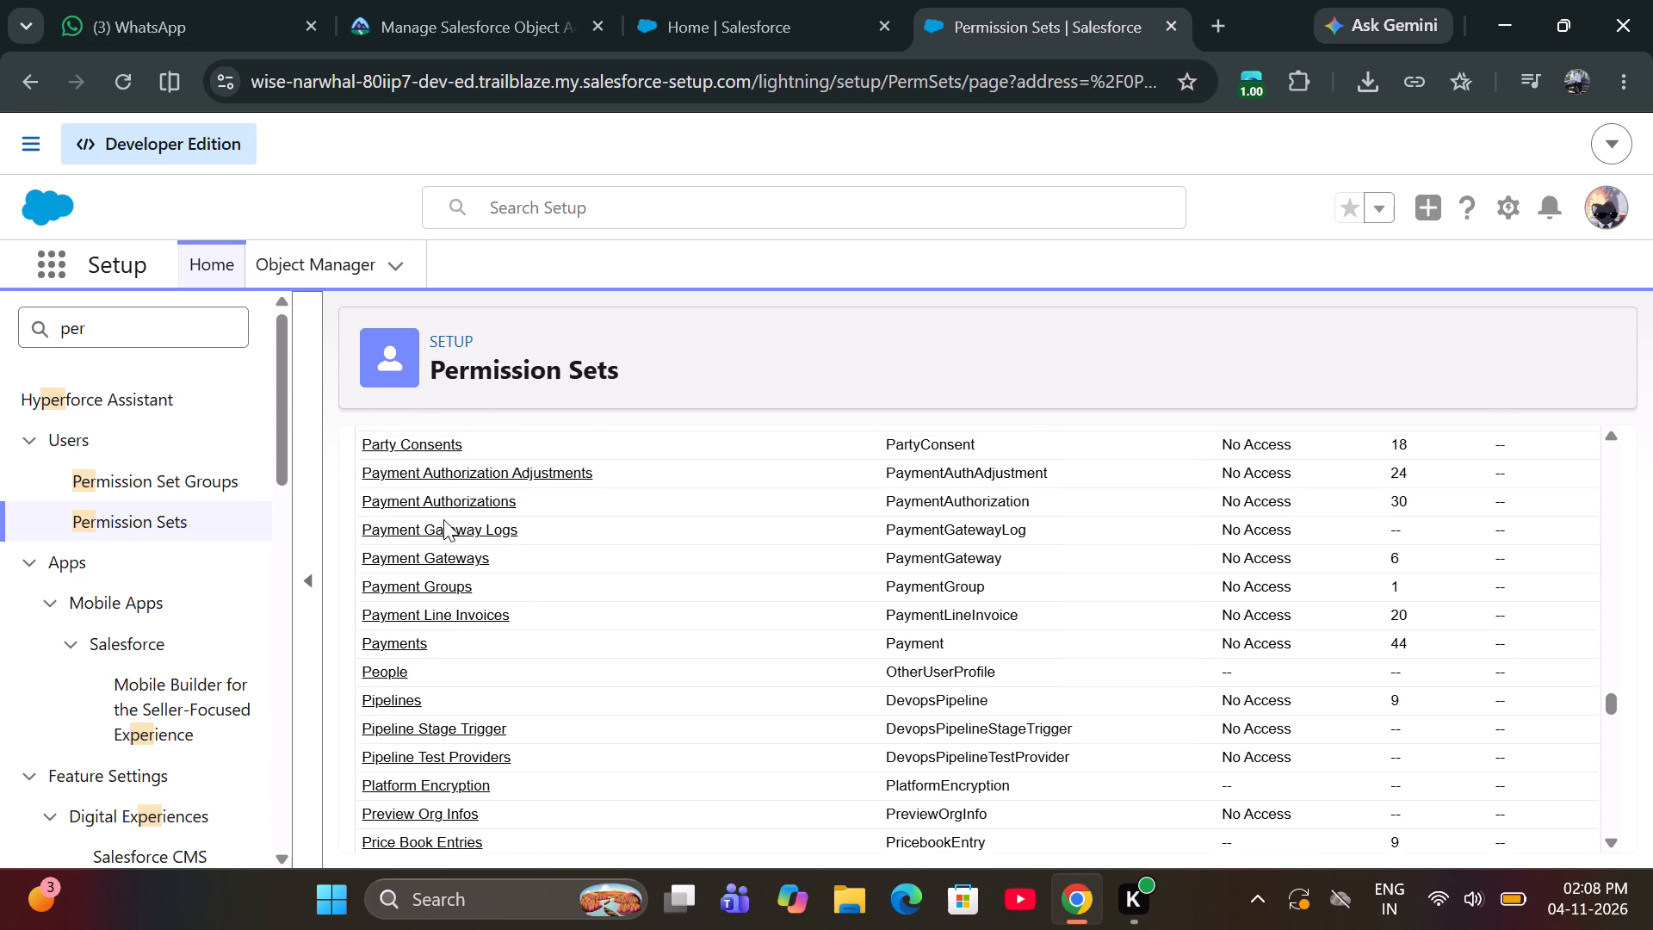
{"action": "scroll", "coordinate": [443, 519], "scroll_direction": "down", "scroll_amount": 1}
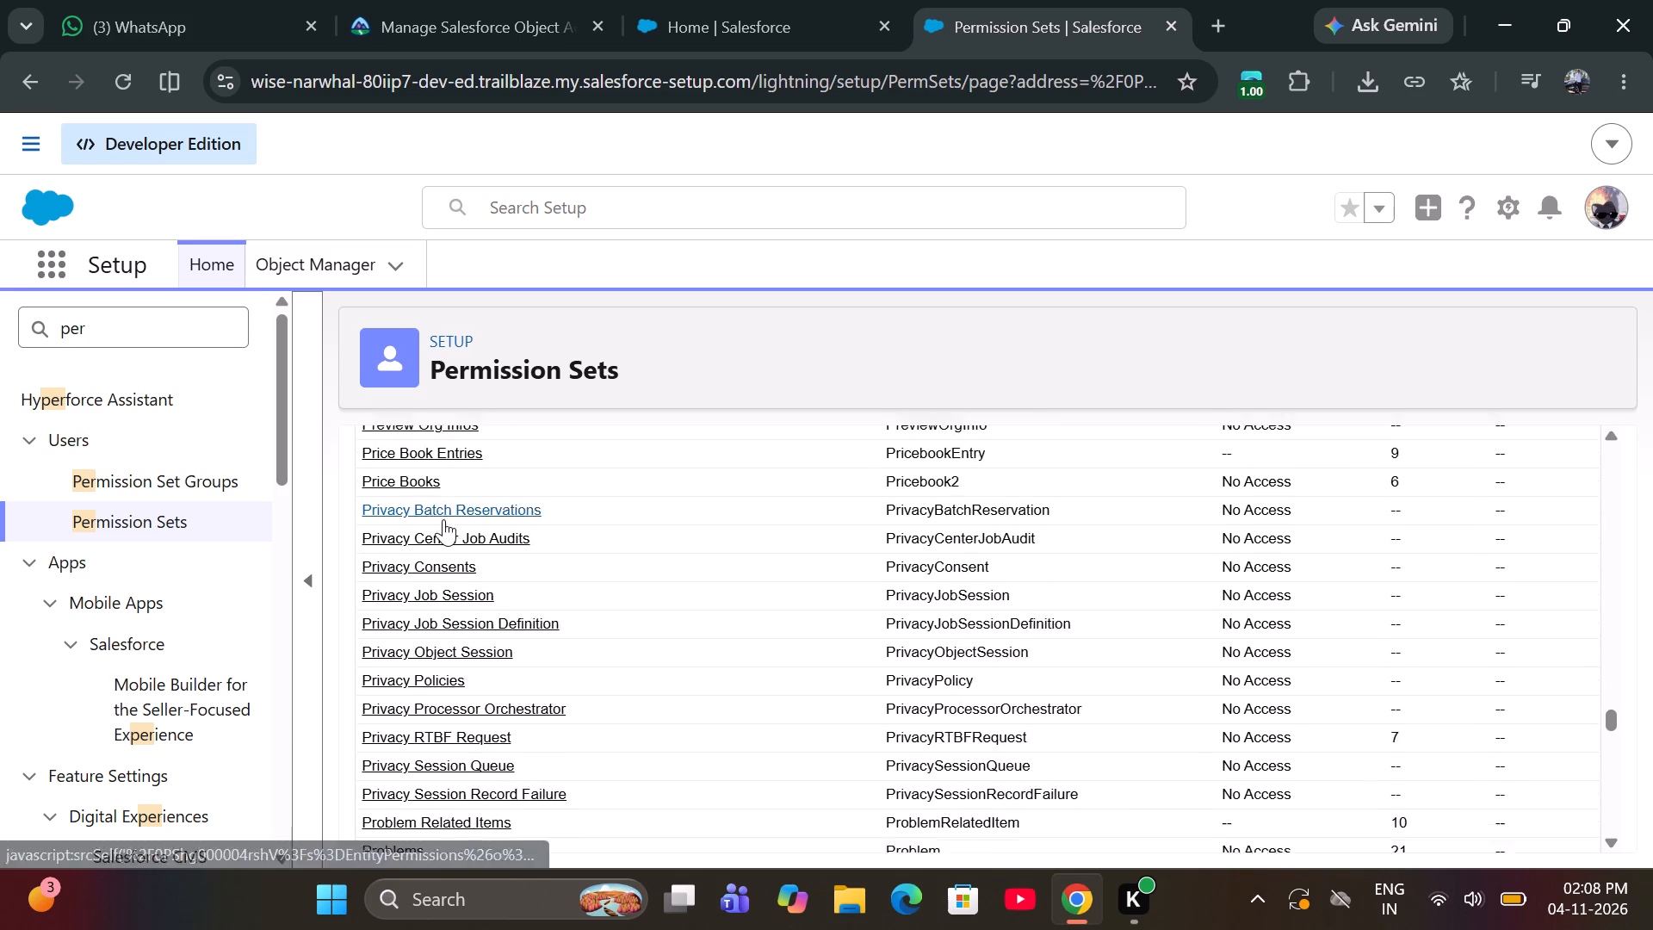
{"action": "scroll", "coordinate": [443, 519], "scroll_direction": "down", "scroll_amount": 2}
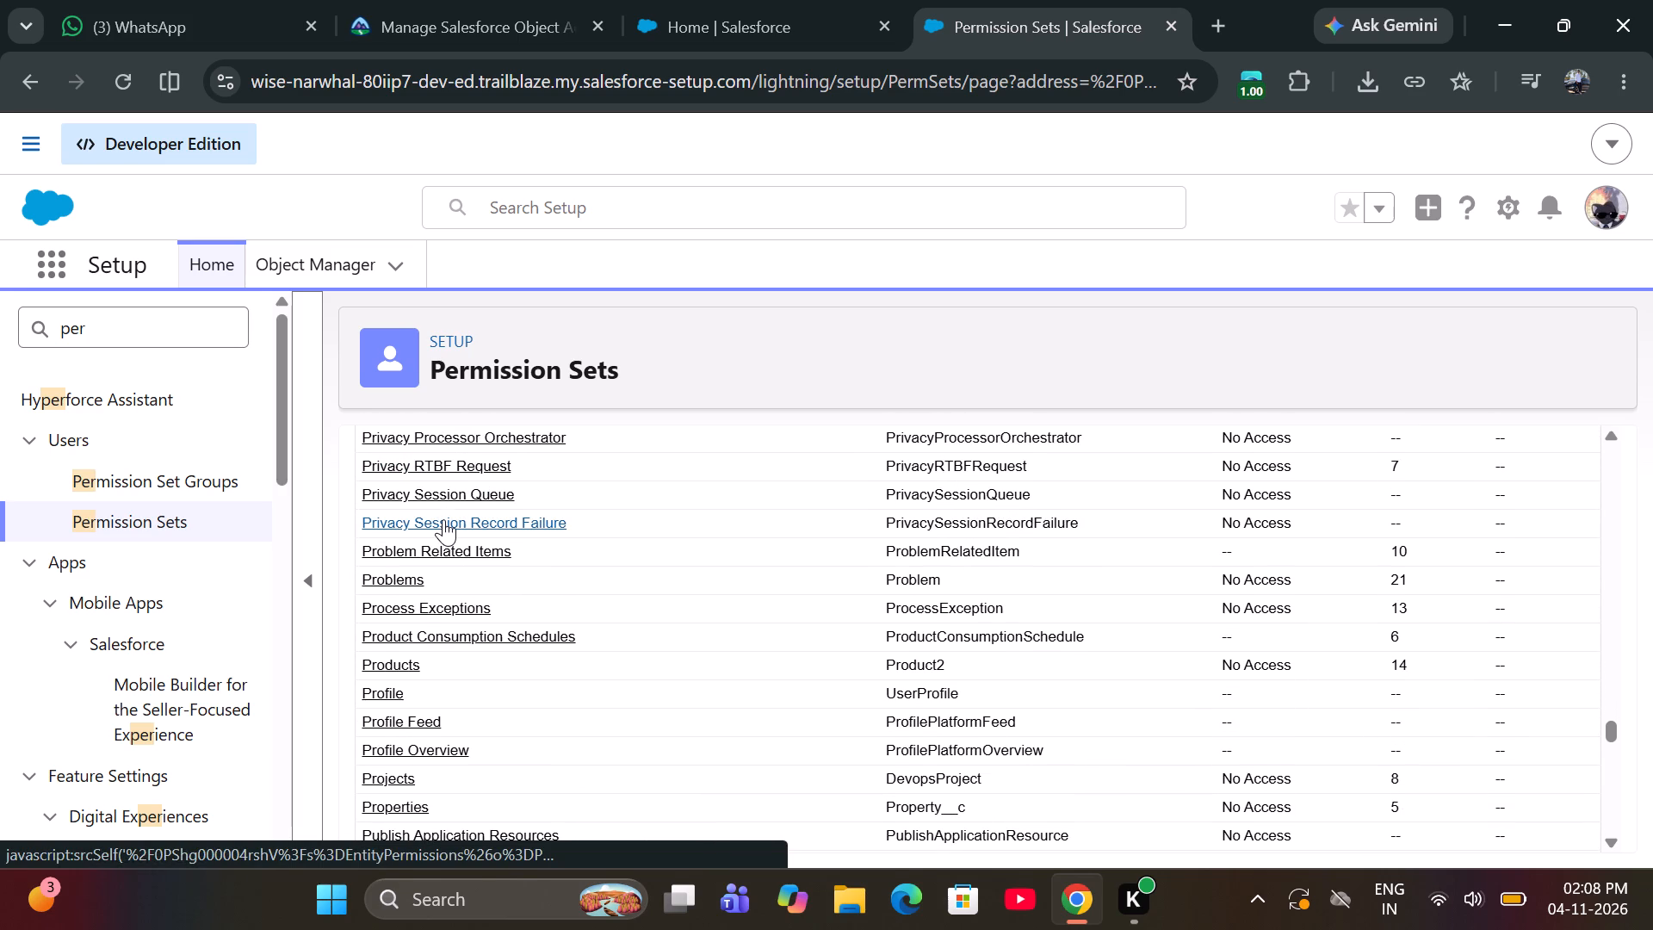
{"action": "scroll", "coordinate": [443, 519], "scroll_direction": "down", "scroll_amount": 2}
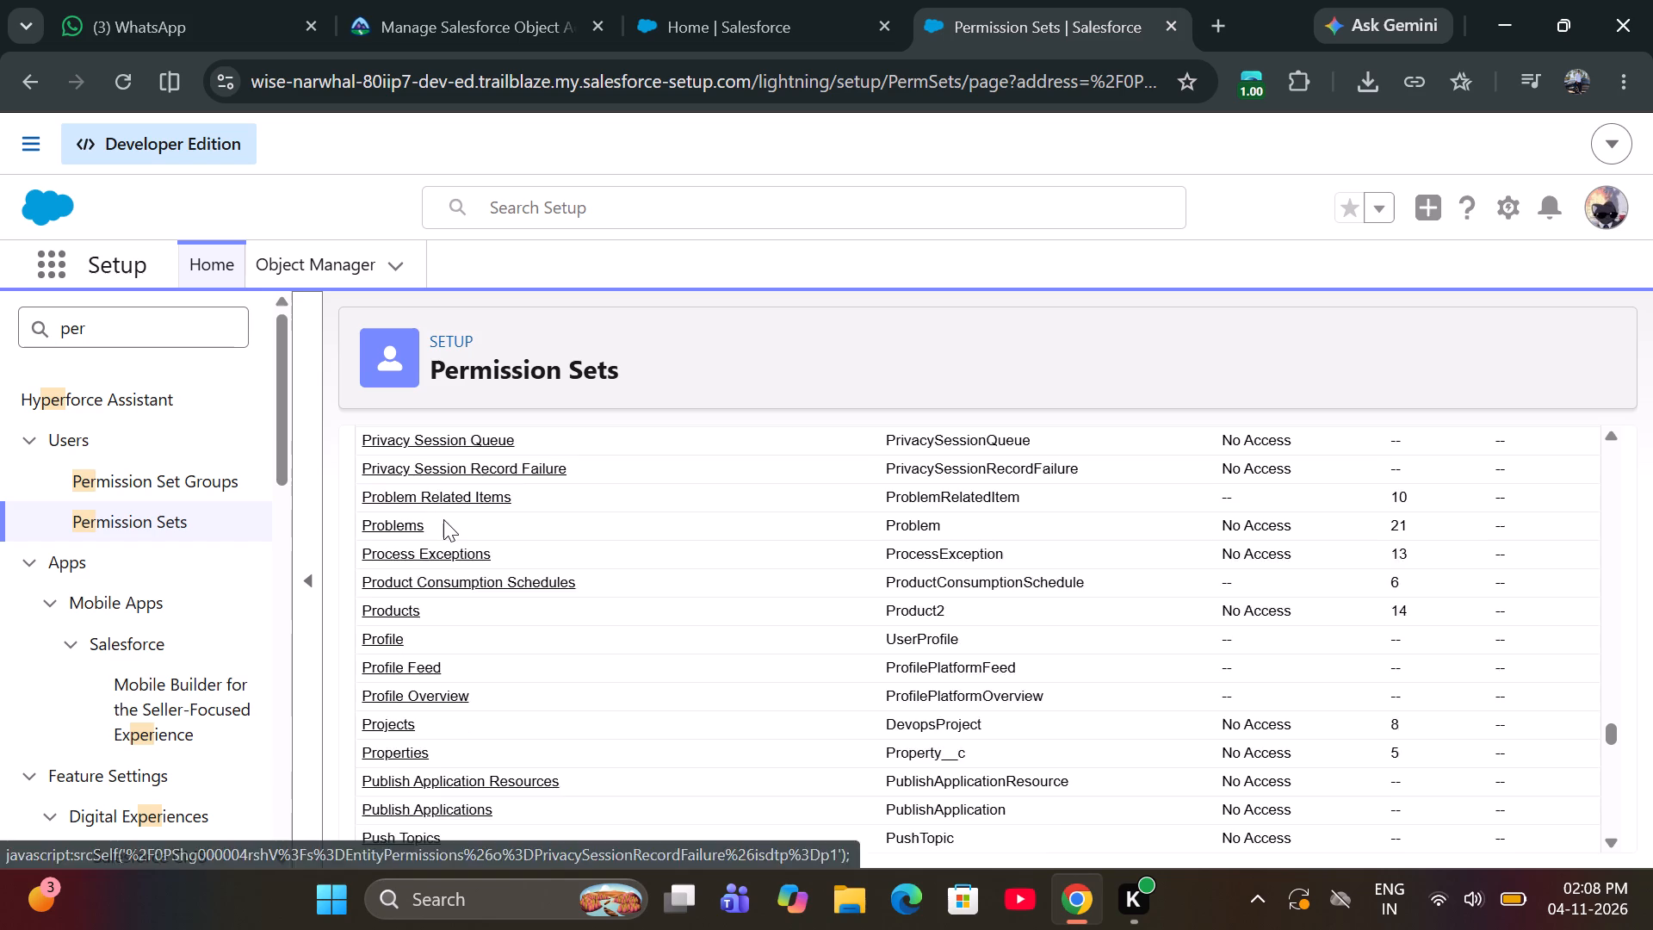
{"action": "scroll", "coordinate": [443, 519], "scroll_direction": "down", "scroll_amount": 4}
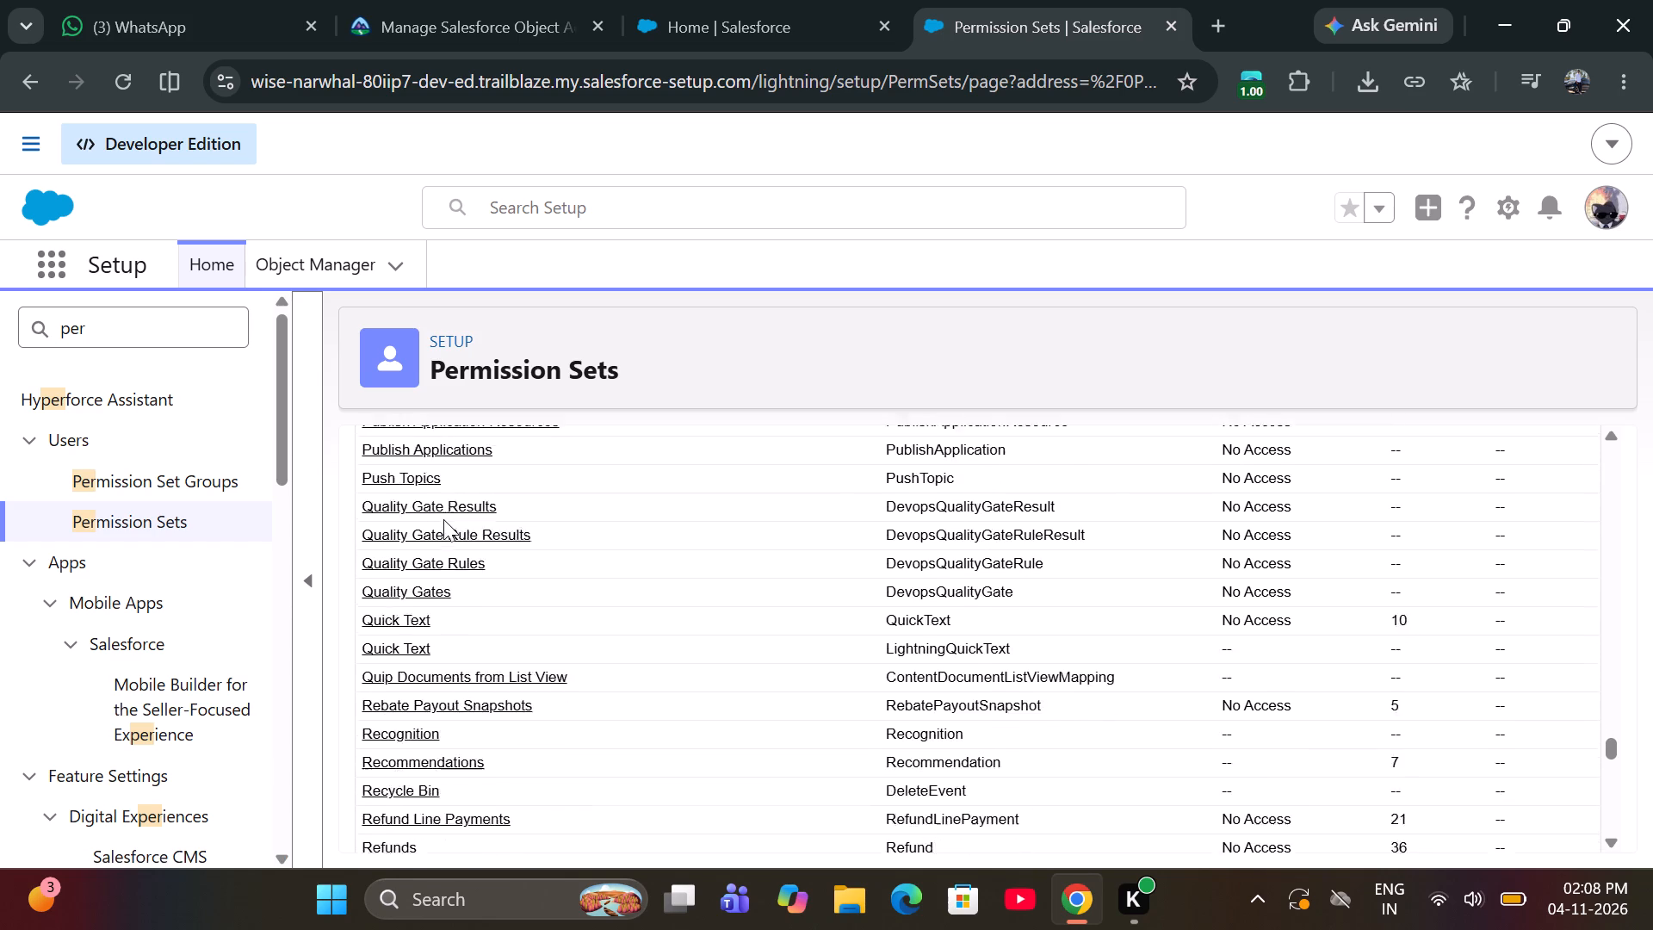
{"action": "scroll", "coordinate": [443, 519], "scroll_direction": "down", "scroll_amount": 5}
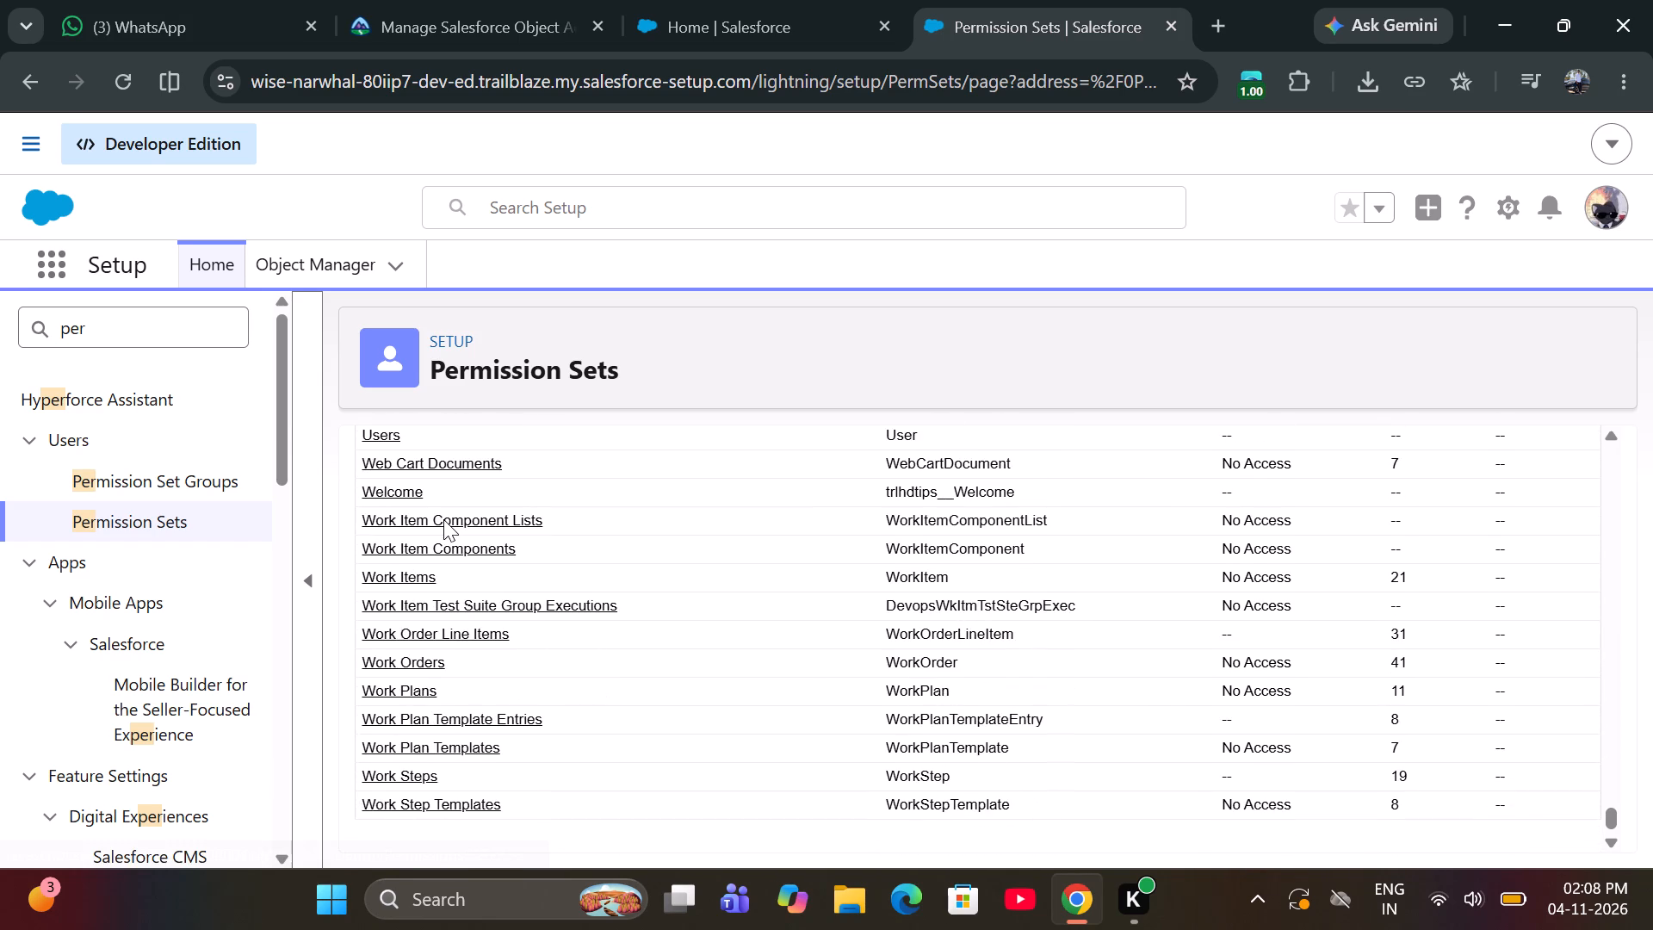
Search the permission set's settings for "position", then clear the search text.
{"action": "scroll", "coordinate": [443, 519], "scroll_direction": "up", "scroll_amount": 12}
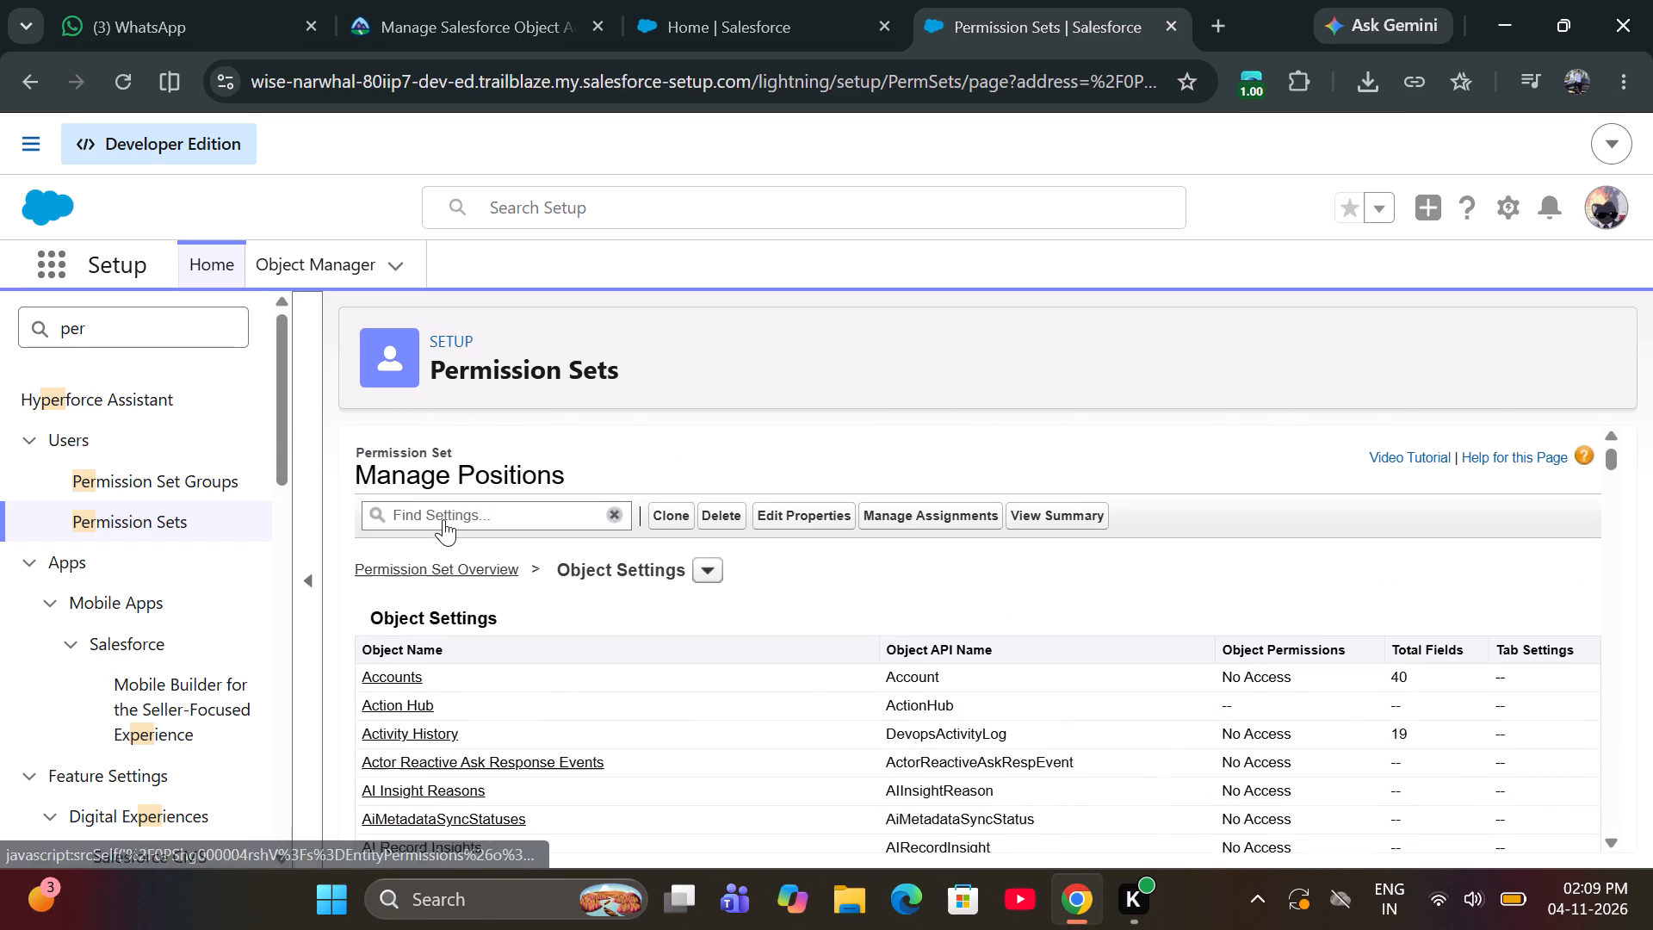
{"action": "left_click", "coordinate": [463, 517]}
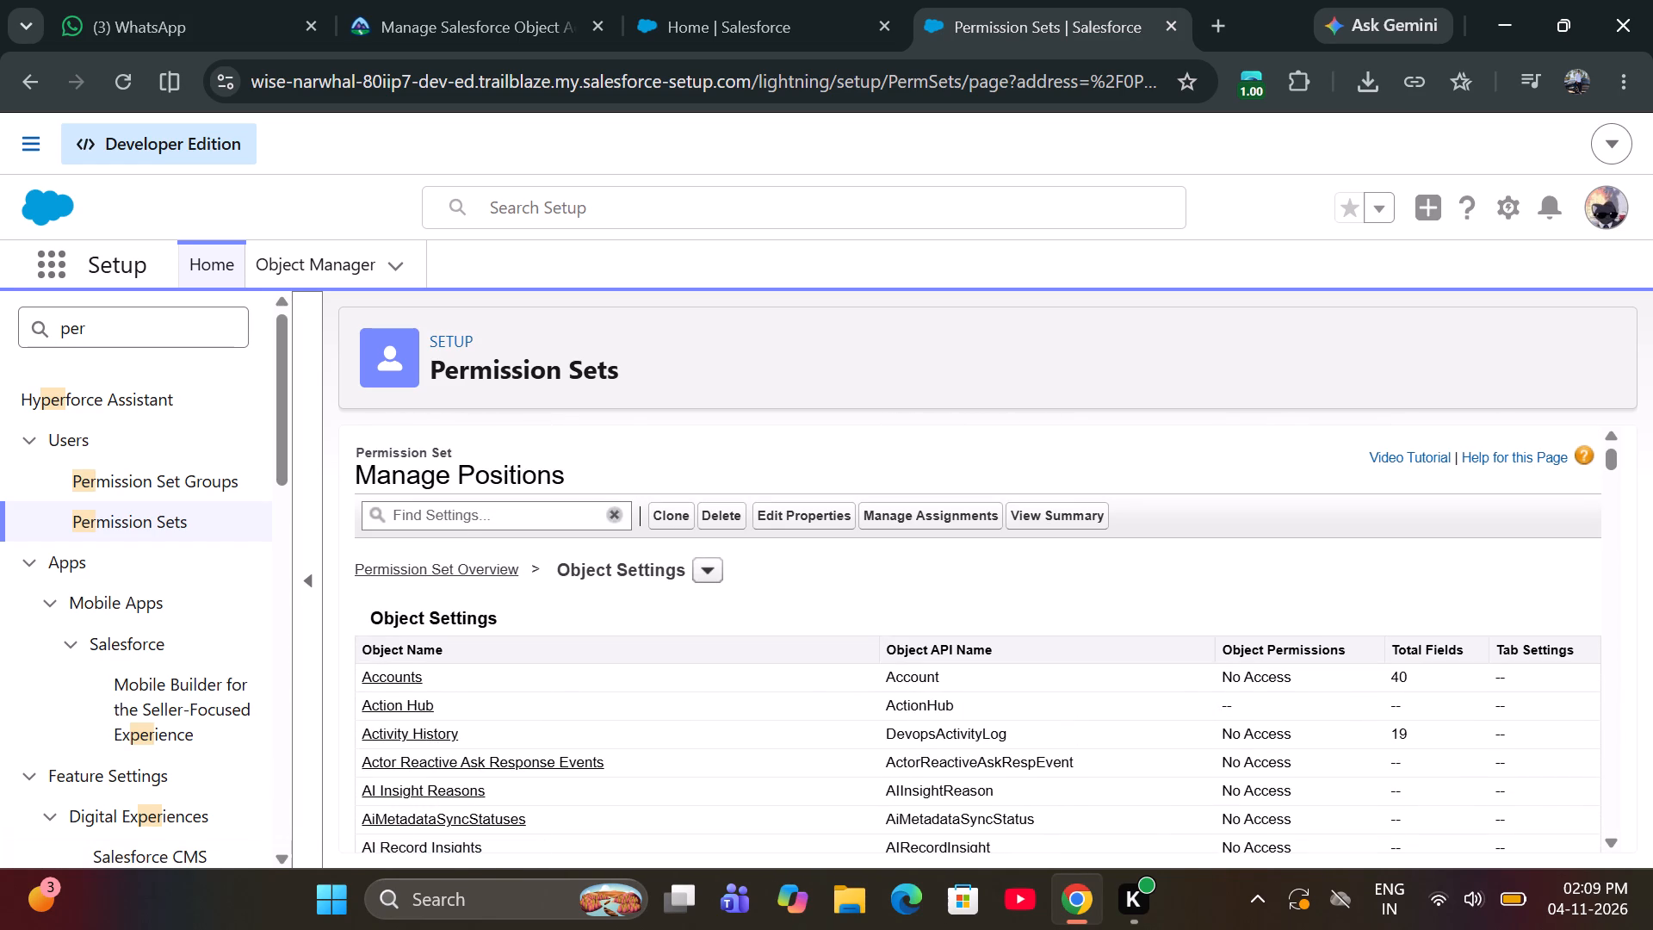
{"action": "type", "text": "pos"}
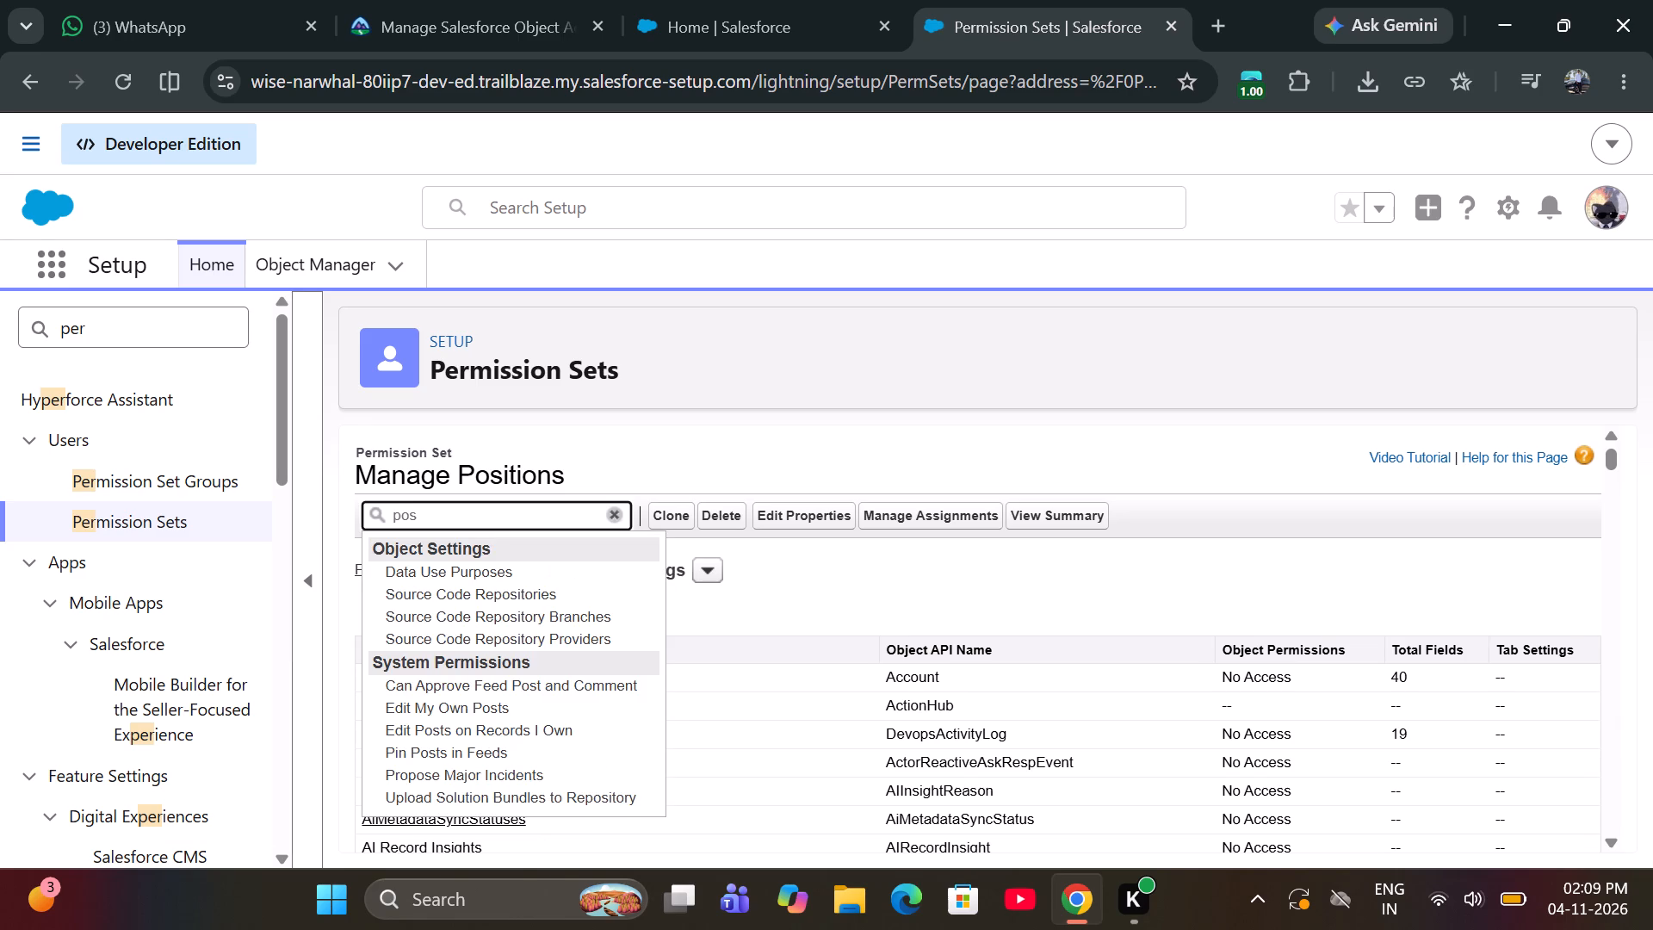
{"action": "type", "text": "ition"}
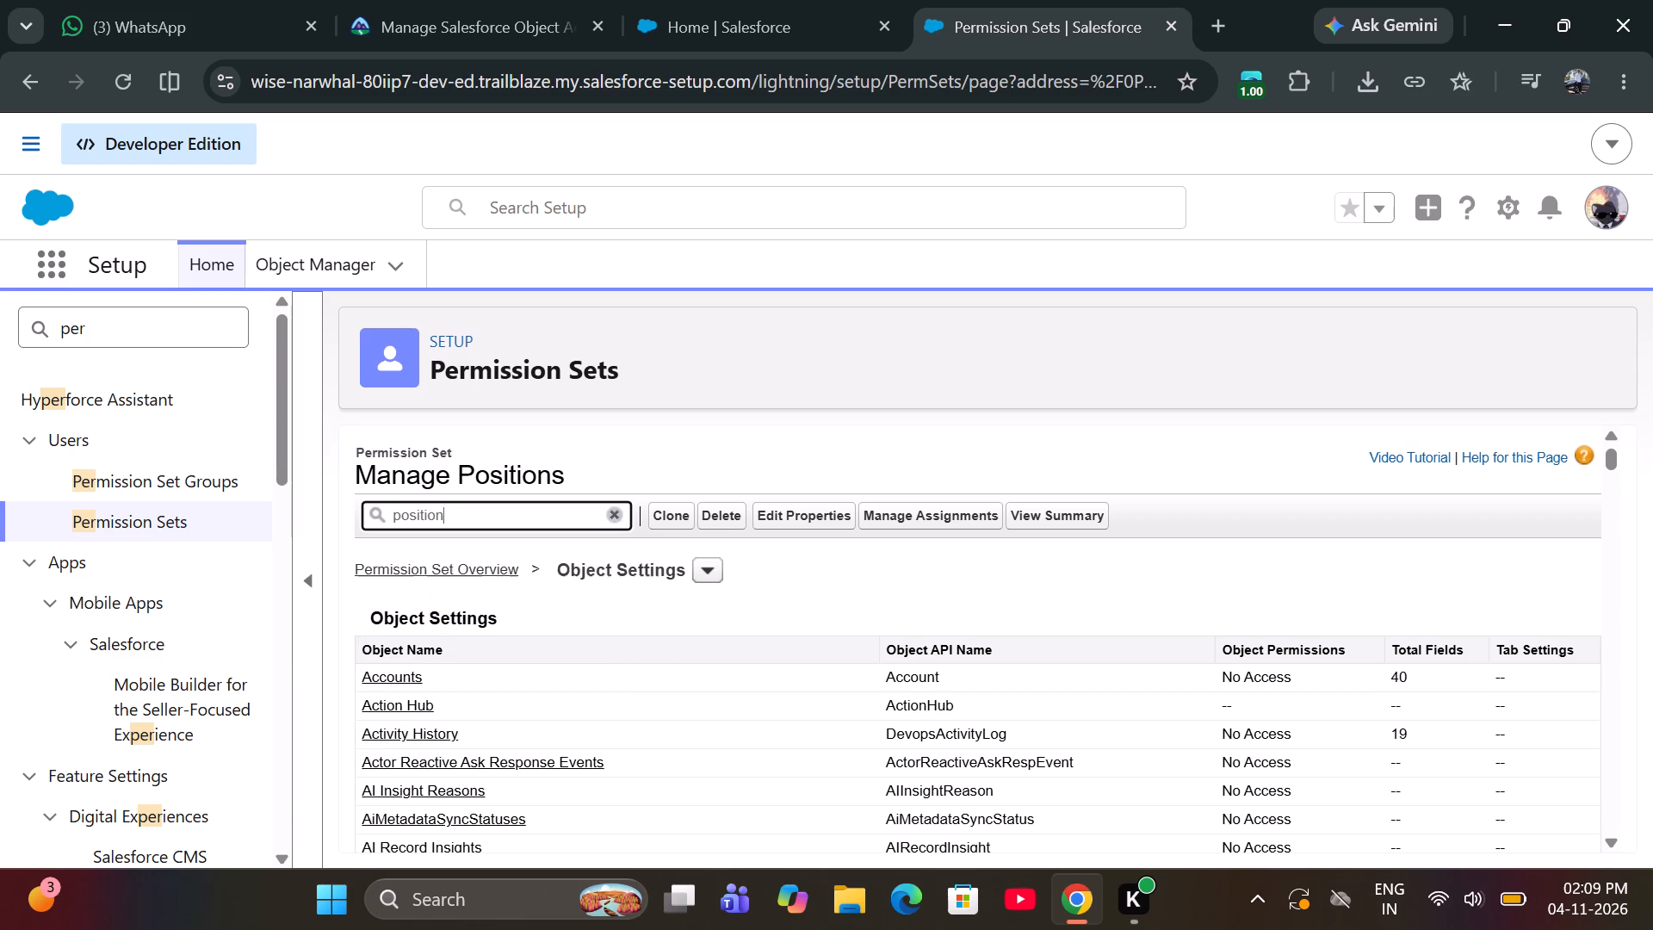
{"action": "key", "text": "BackSpace"}
{"action": "key", "text": "BackSpace"}
{"action": "key", "text": "BackSpace"}
{"action": "key", "text": "BackSpace"}
{"action": "key", "text": "BackSpace"}
{"action": "key", "text": "BackSpace"}
{"action": "key", "text": "BackSpace"}
{"action": "key", "text": "BackSpace"}
{"action": "key", "text": "BackSpace"}
{"action": "key", "text": "BackSpace"}
{"action": "key", "text": "BackSpace"}
{"action": "key", "text": "BackSpace"}
{"action": "key", "text": "BackSpace"}
{"action": "key", "text": "BackSpace"}
{"action": "key", "text": "BackSpace"}
{"action": "key", "text": "BackSpace"}
{"action": "key", "text": "BackSpace"}
{"action": "key", "text": "BackSpace"}
{"action": "key", "text": "BackSpace"}
{"action": "key", "text": "BackSpace"}
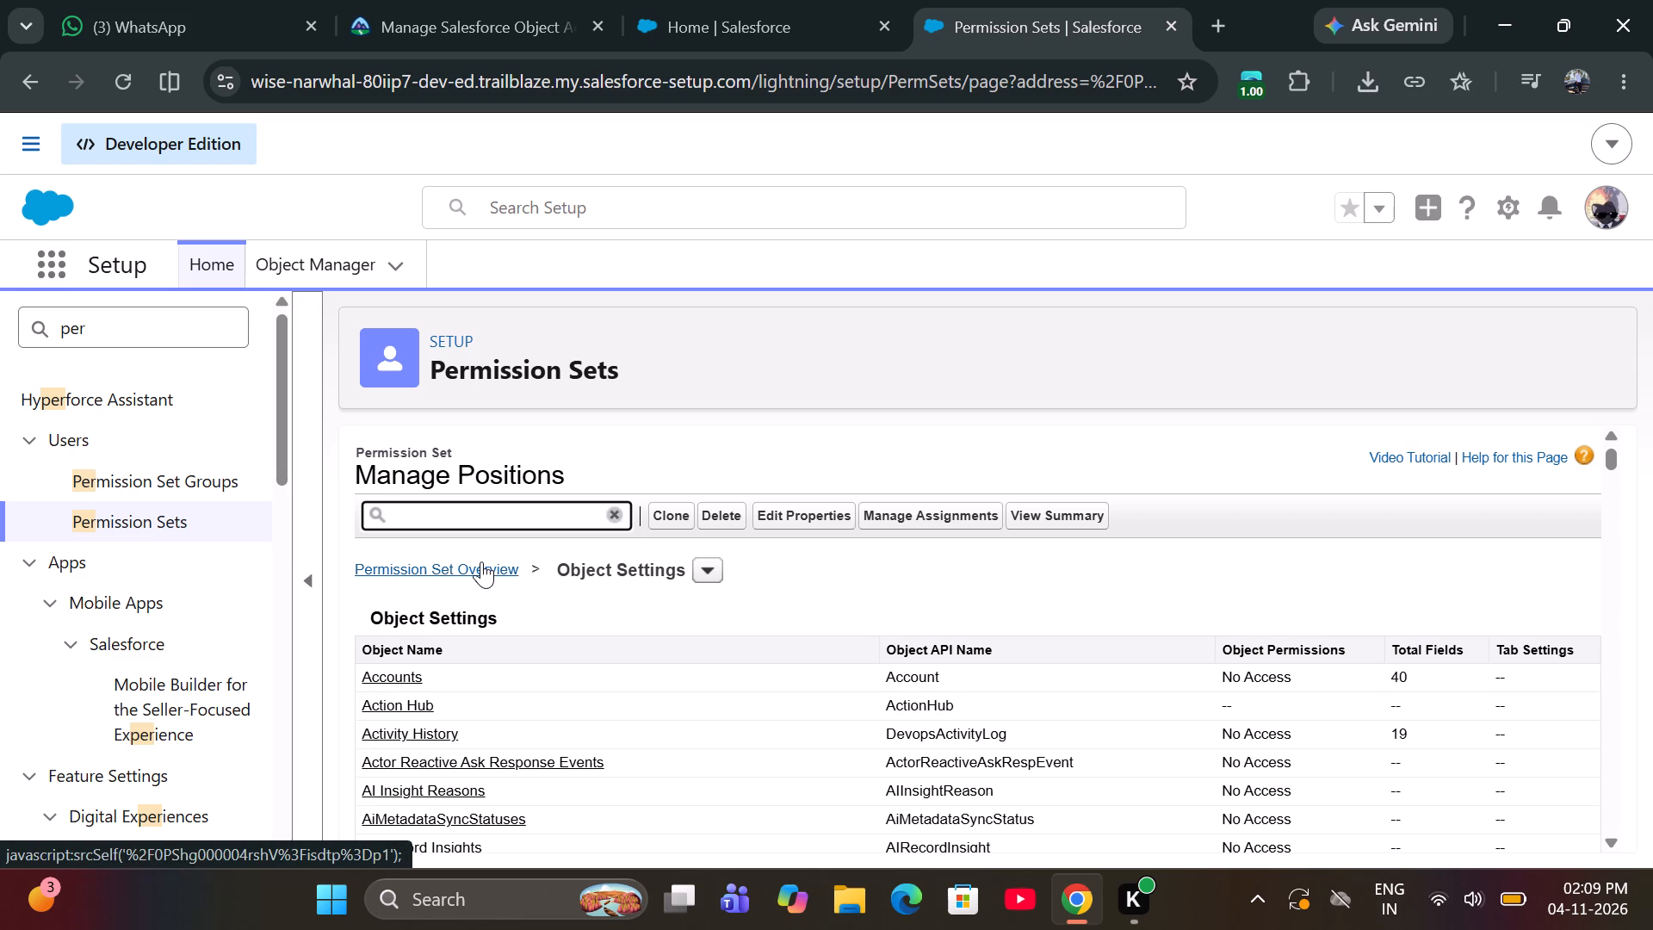
Check the object settings list again for an entry for the Position object.
{"action": "scroll", "coordinate": [563, 633], "scroll_direction": "down", "scroll_amount": 6}
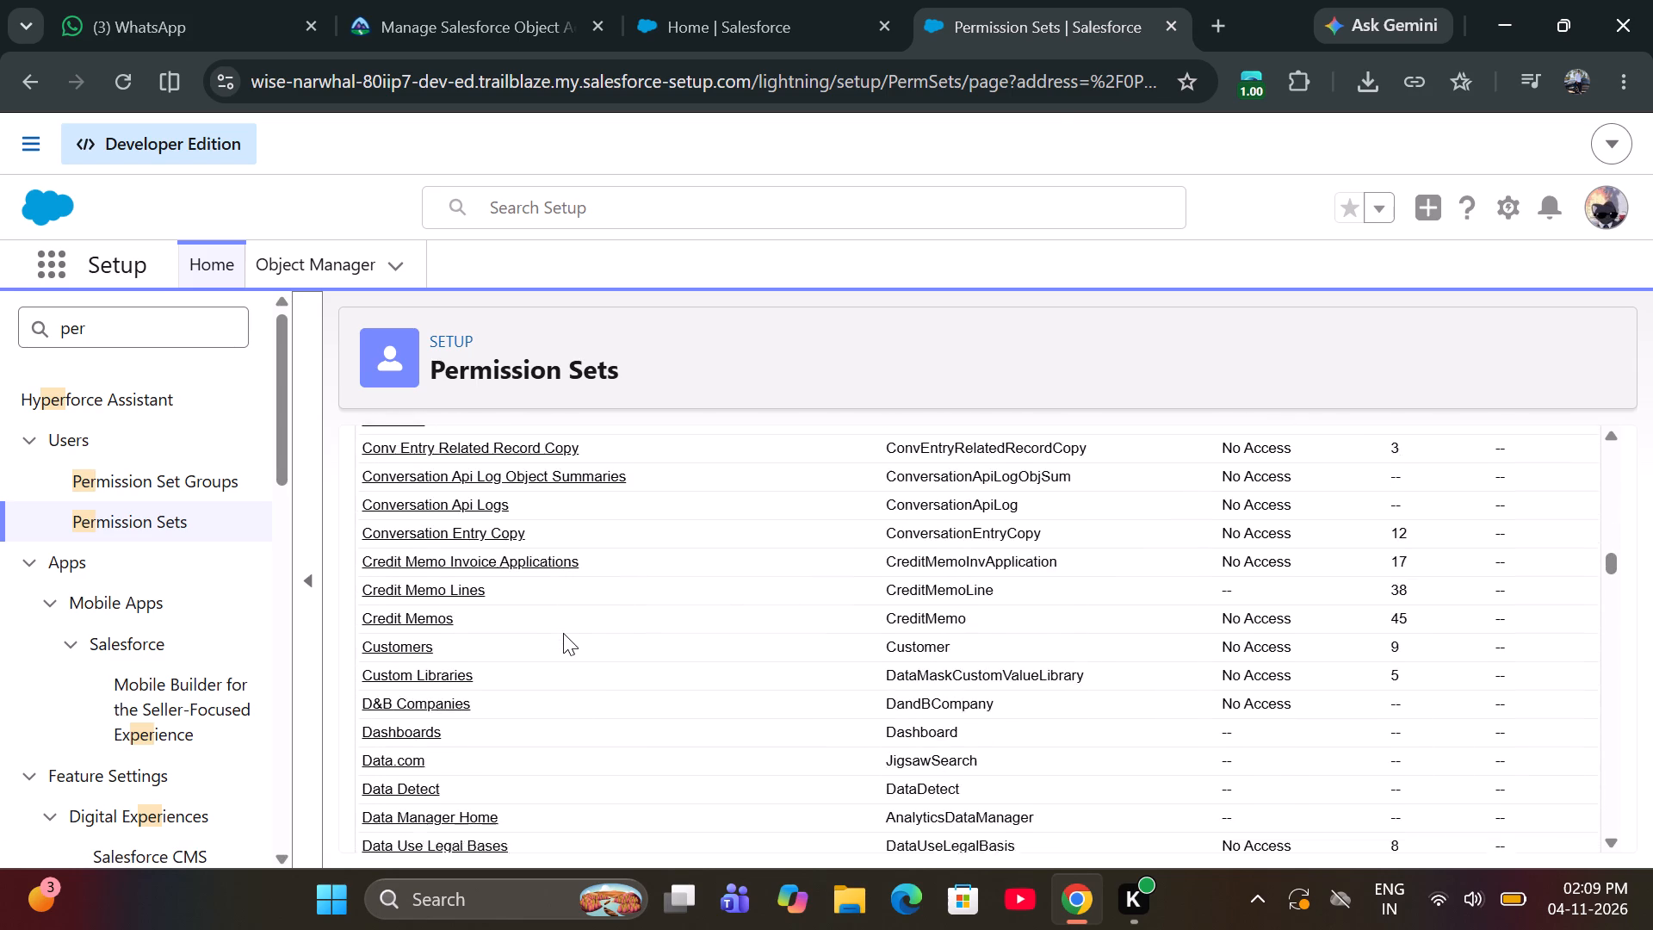
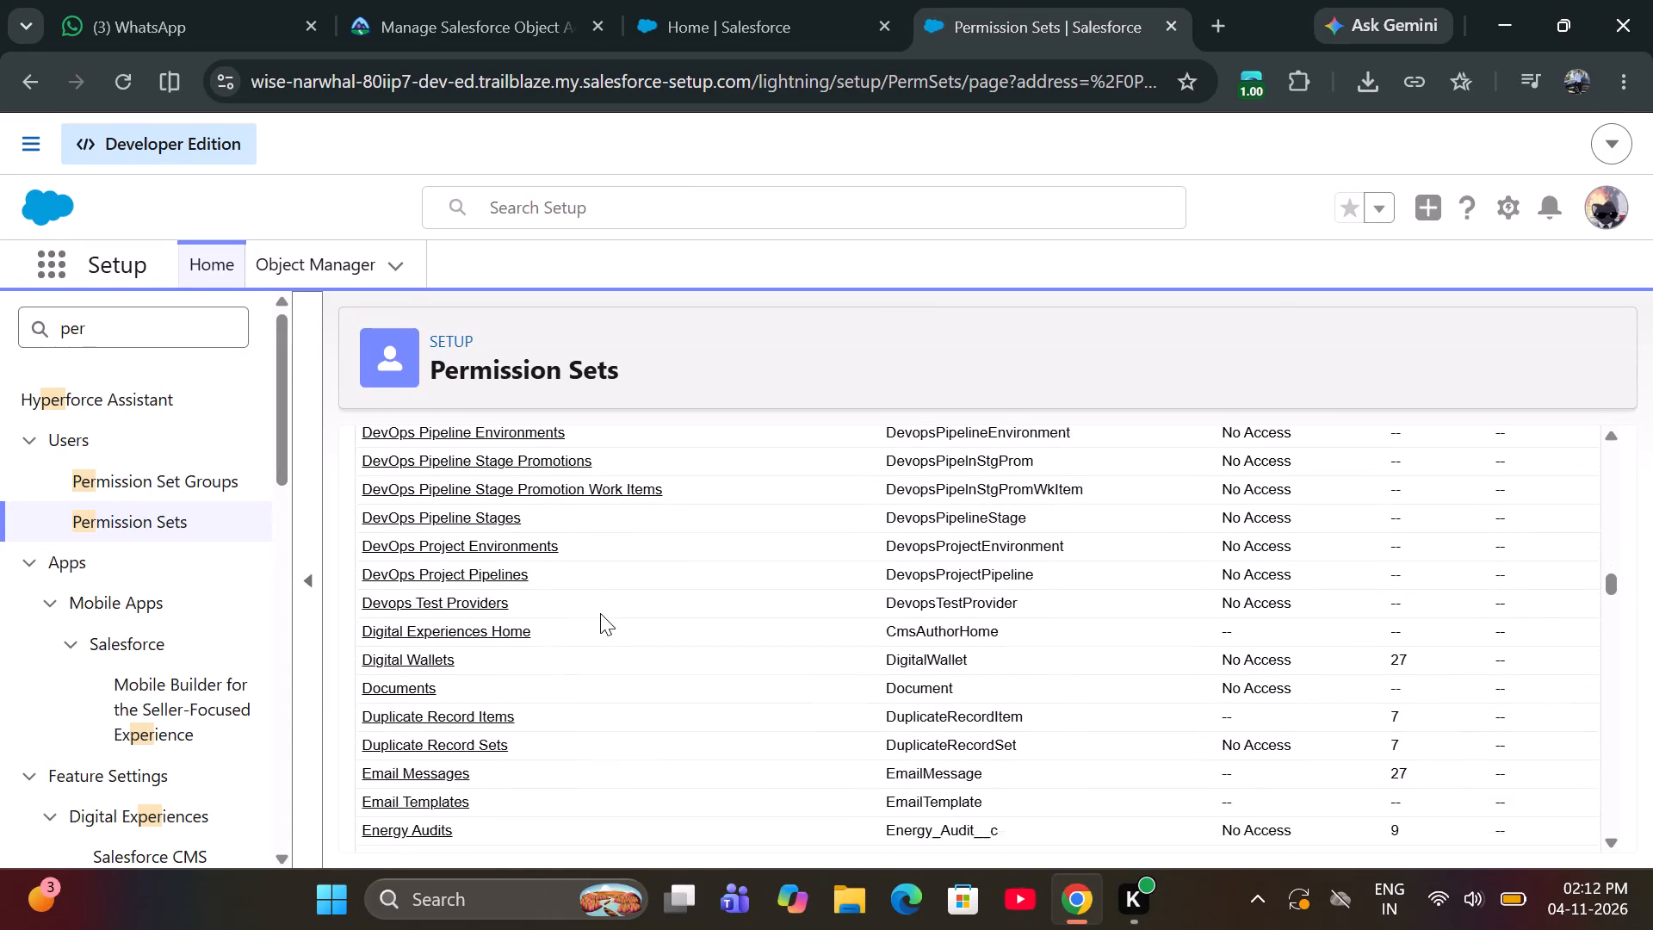
Look through the rest of the permission set's object settings list, down to the entries beginning with P, for the Position object.
{"action": "scroll", "coordinate": [600, 613], "scroll_direction": "down", "scroll_amount": 3}
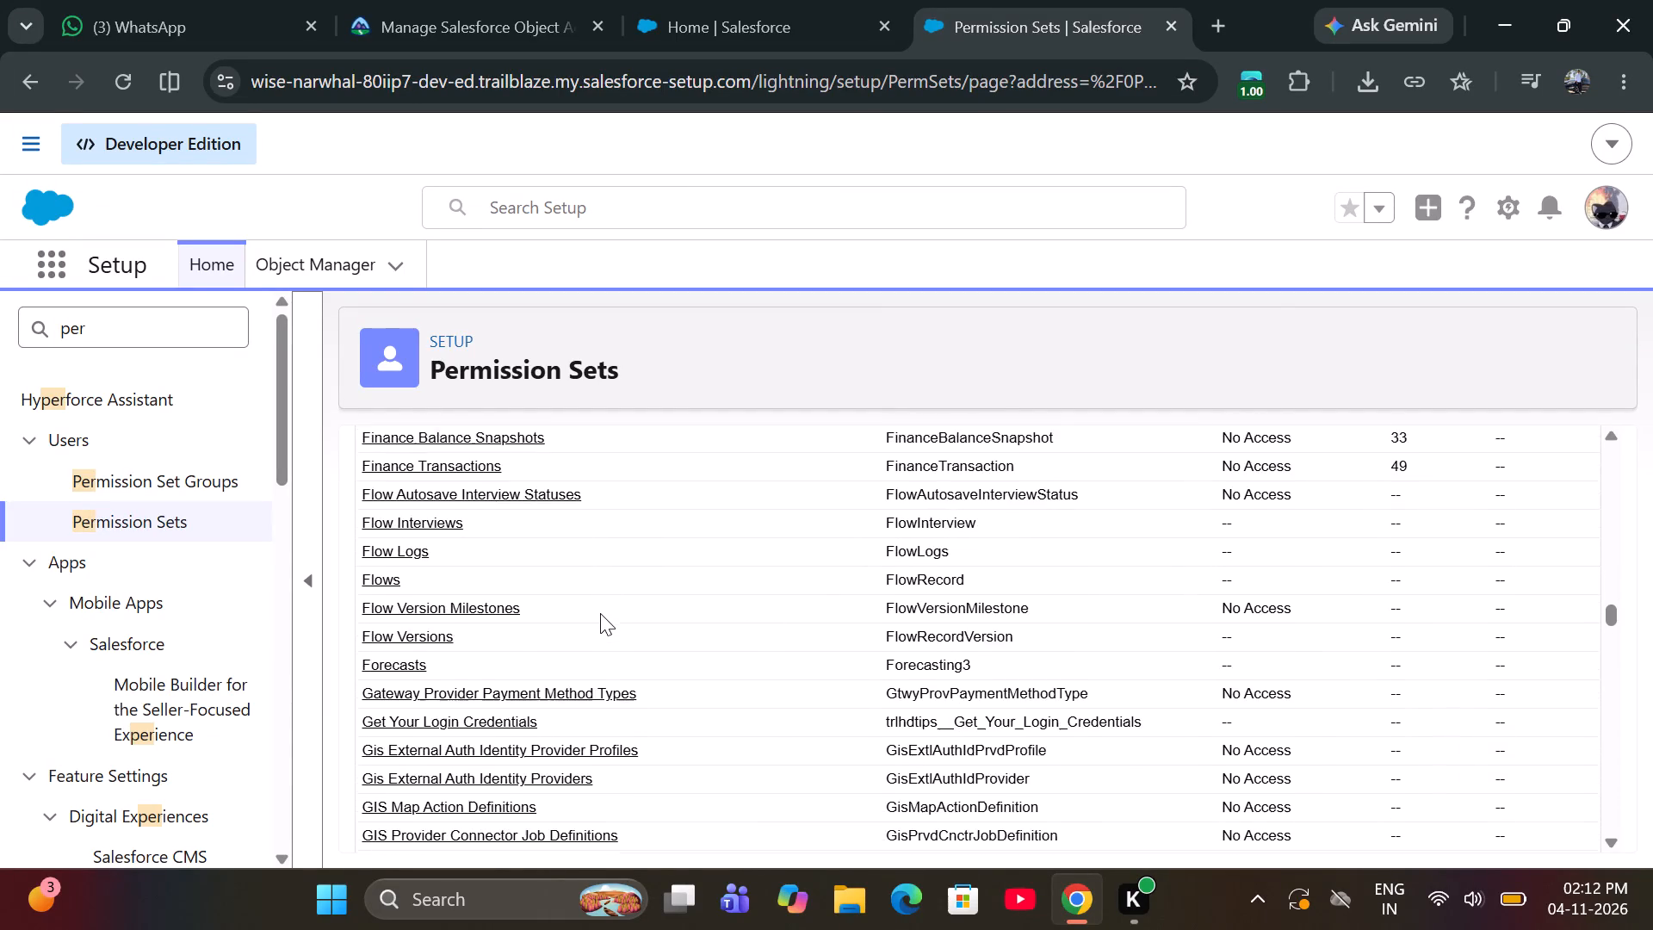
{"action": "scroll", "coordinate": [600, 613], "scroll_direction": "down", "scroll_amount": 3}
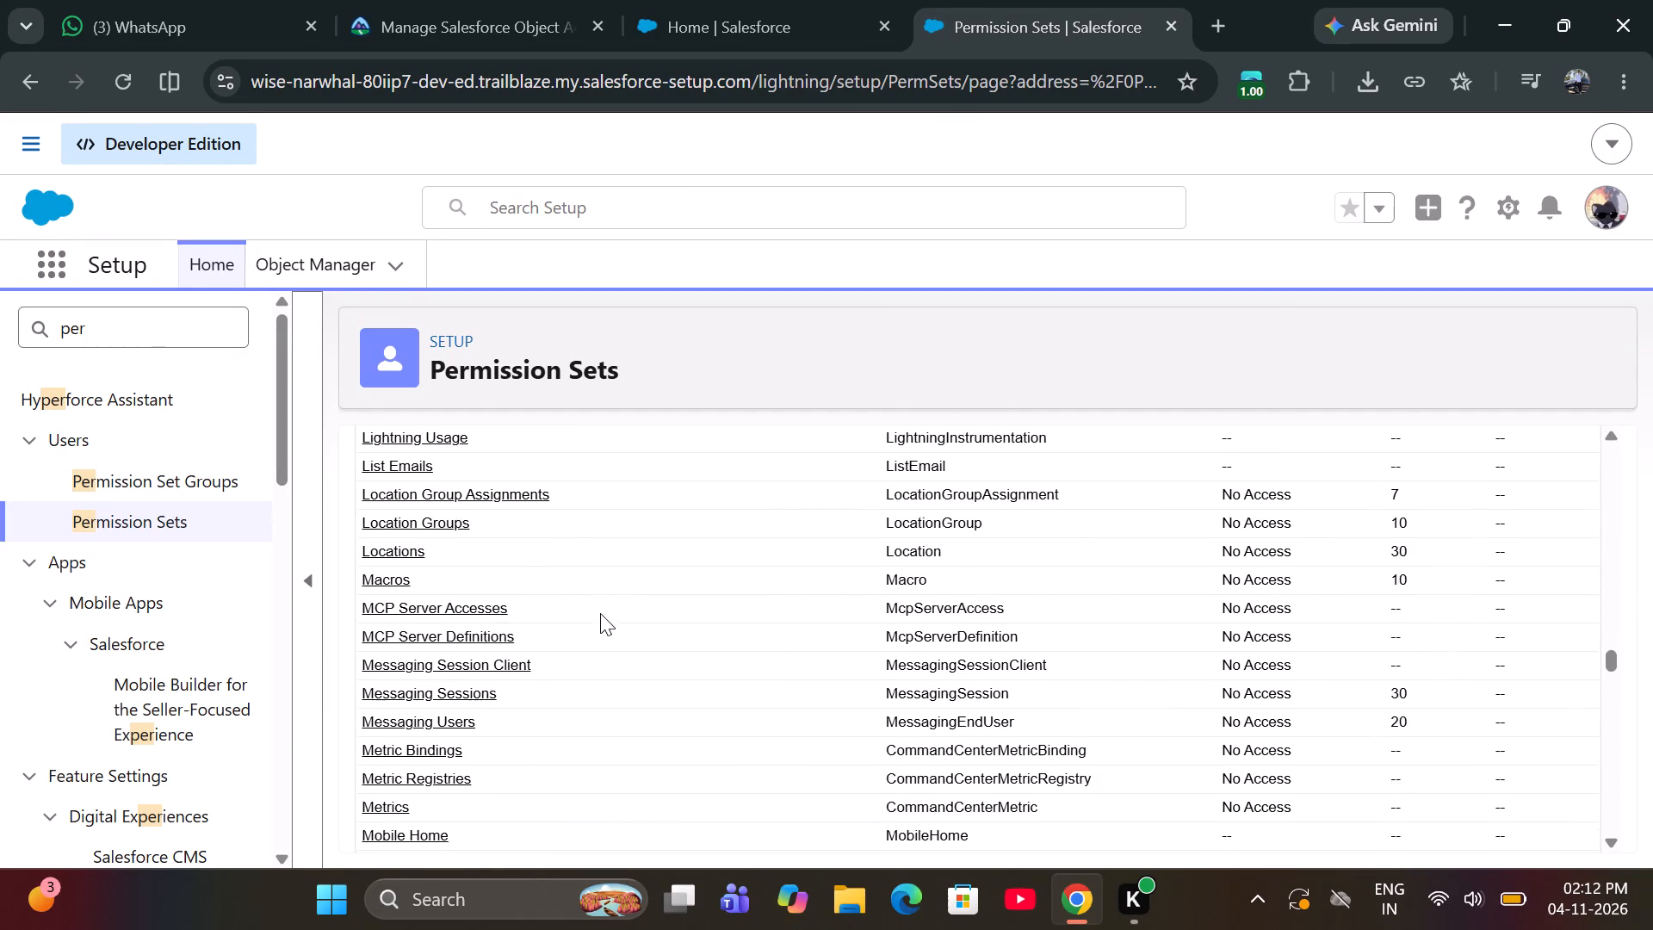
{"action": "scroll", "coordinate": [600, 613], "scroll_direction": "down", "scroll_amount": 3}
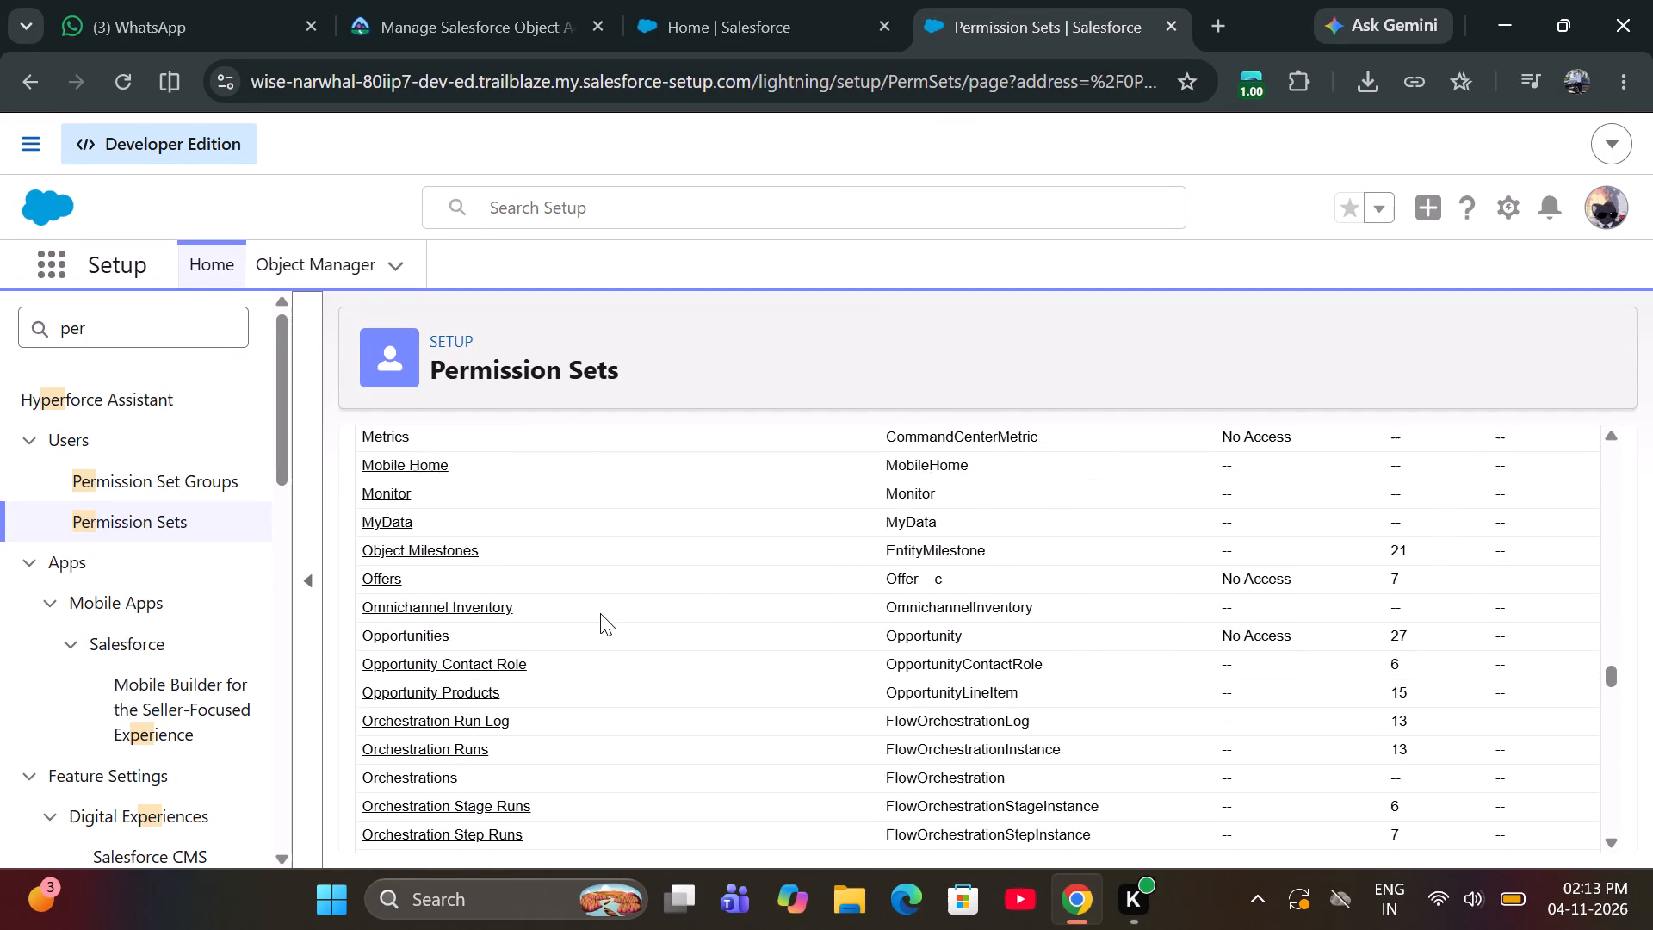
{"action": "scroll", "coordinate": [600, 613], "scroll_direction": "down", "scroll_amount": 4}
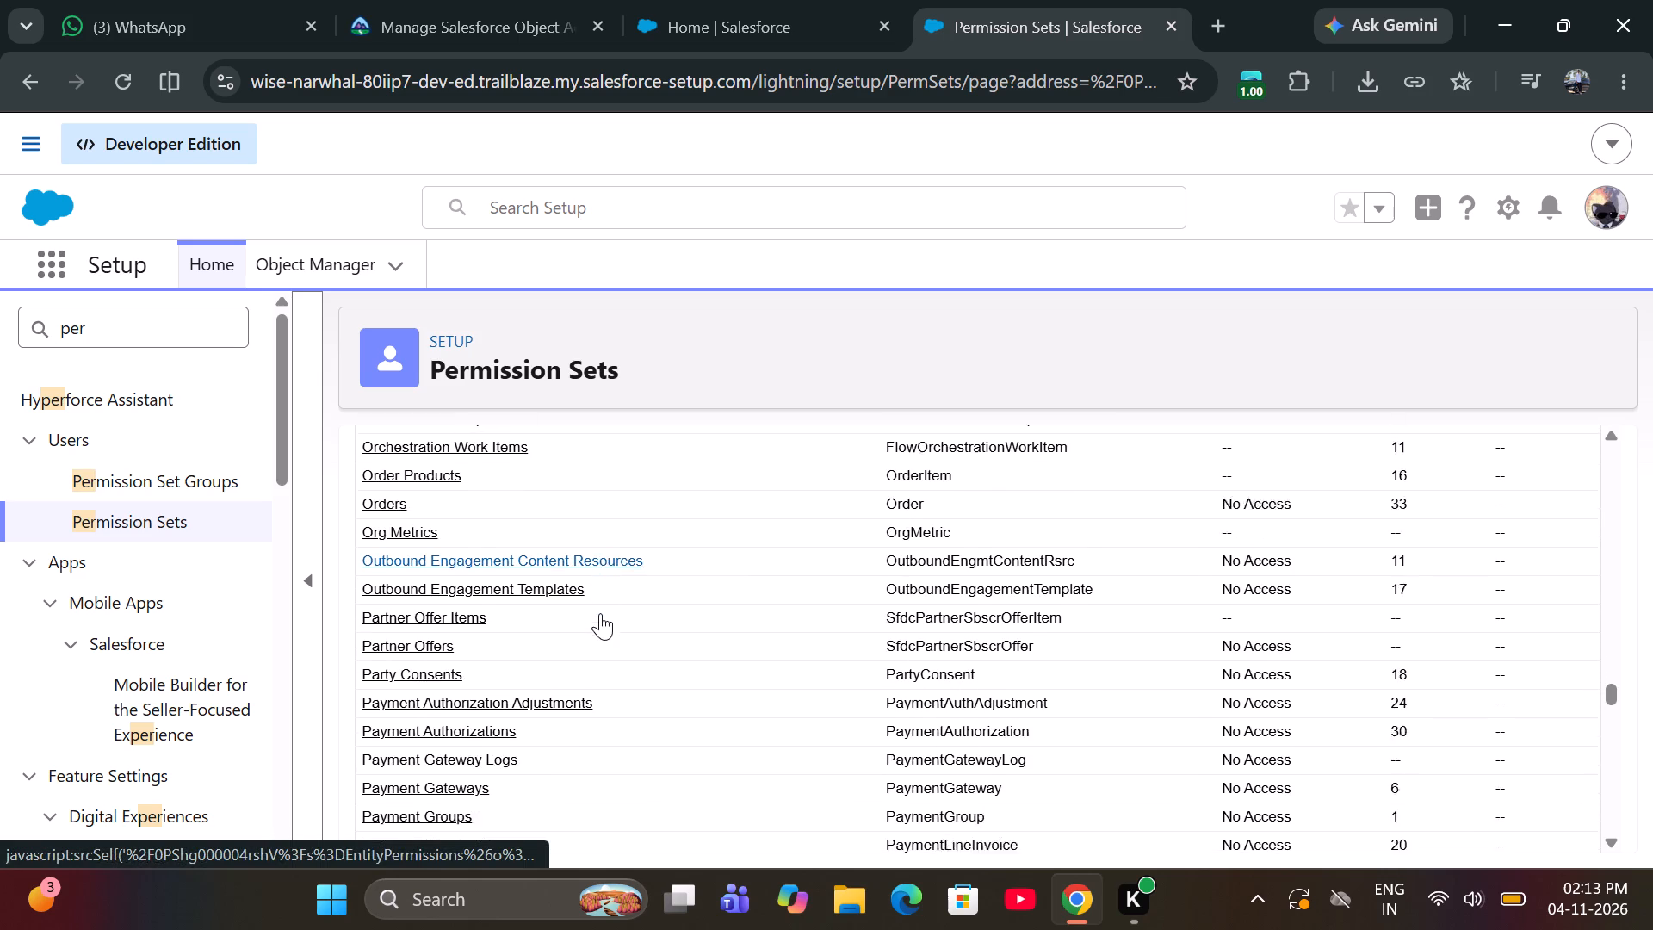
{"action": "scroll", "coordinate": [600, 613], "scroll_direction": "down", "scroll_amount": 2}
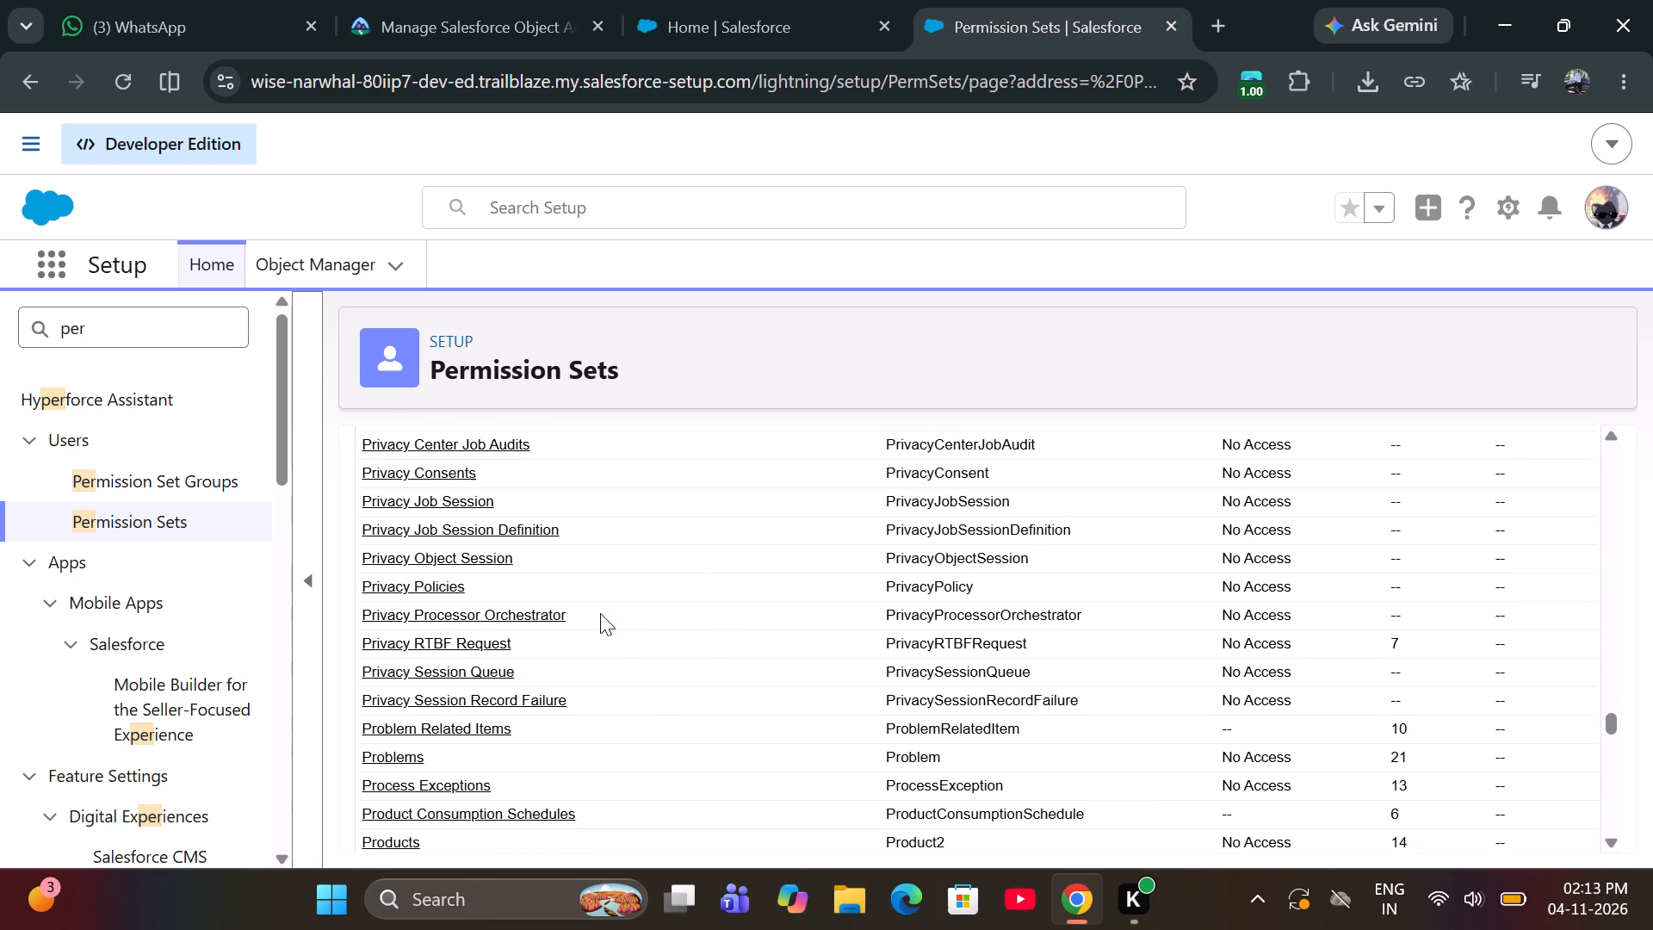
{"action": "scroll", "coordinate": [600, 613], "scroll_direction": "down", "scroll_amount": 1}
{"action": "scroll", "coordinate": [600, 613], "scroll_direction": "up", "scroll_amount": 2}
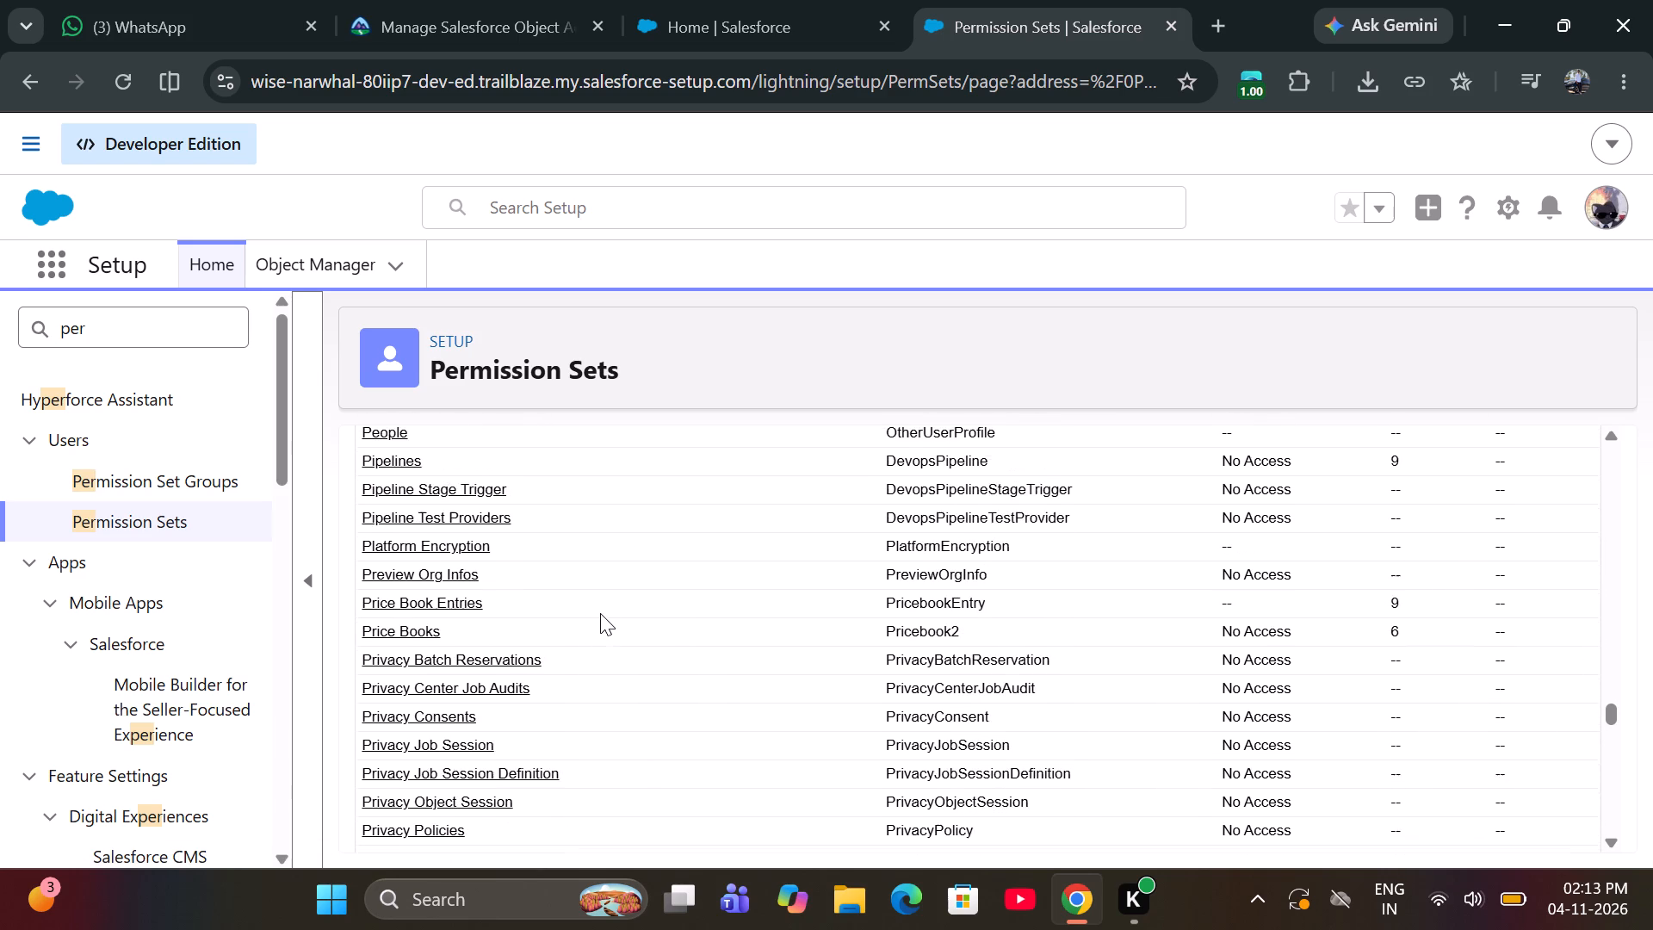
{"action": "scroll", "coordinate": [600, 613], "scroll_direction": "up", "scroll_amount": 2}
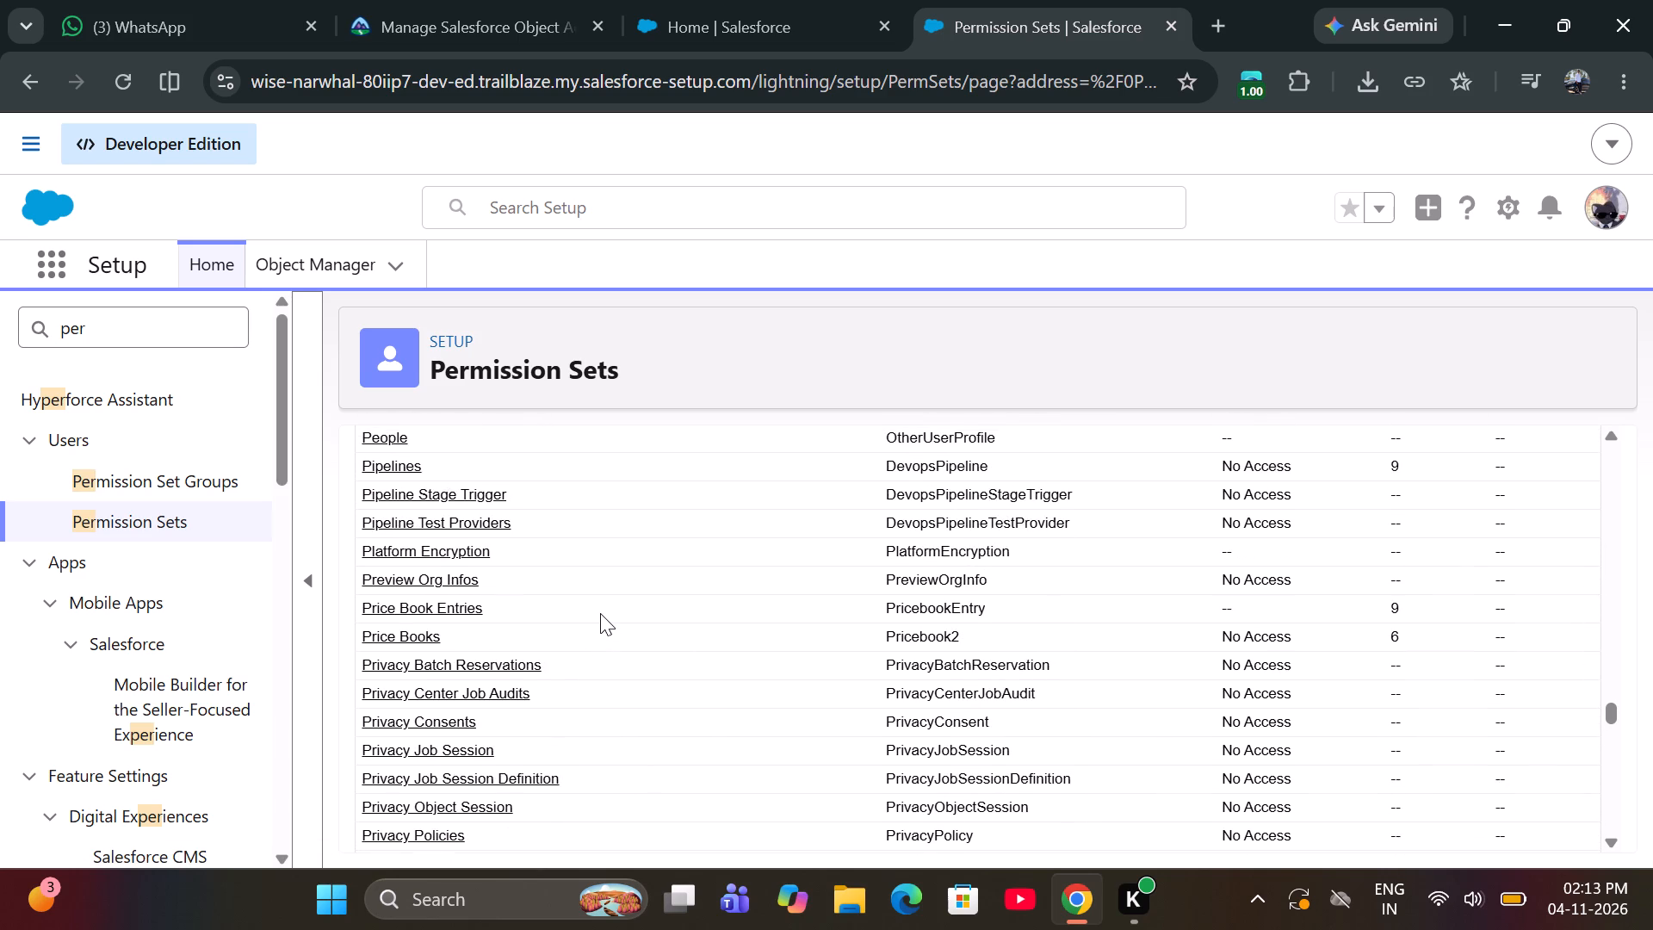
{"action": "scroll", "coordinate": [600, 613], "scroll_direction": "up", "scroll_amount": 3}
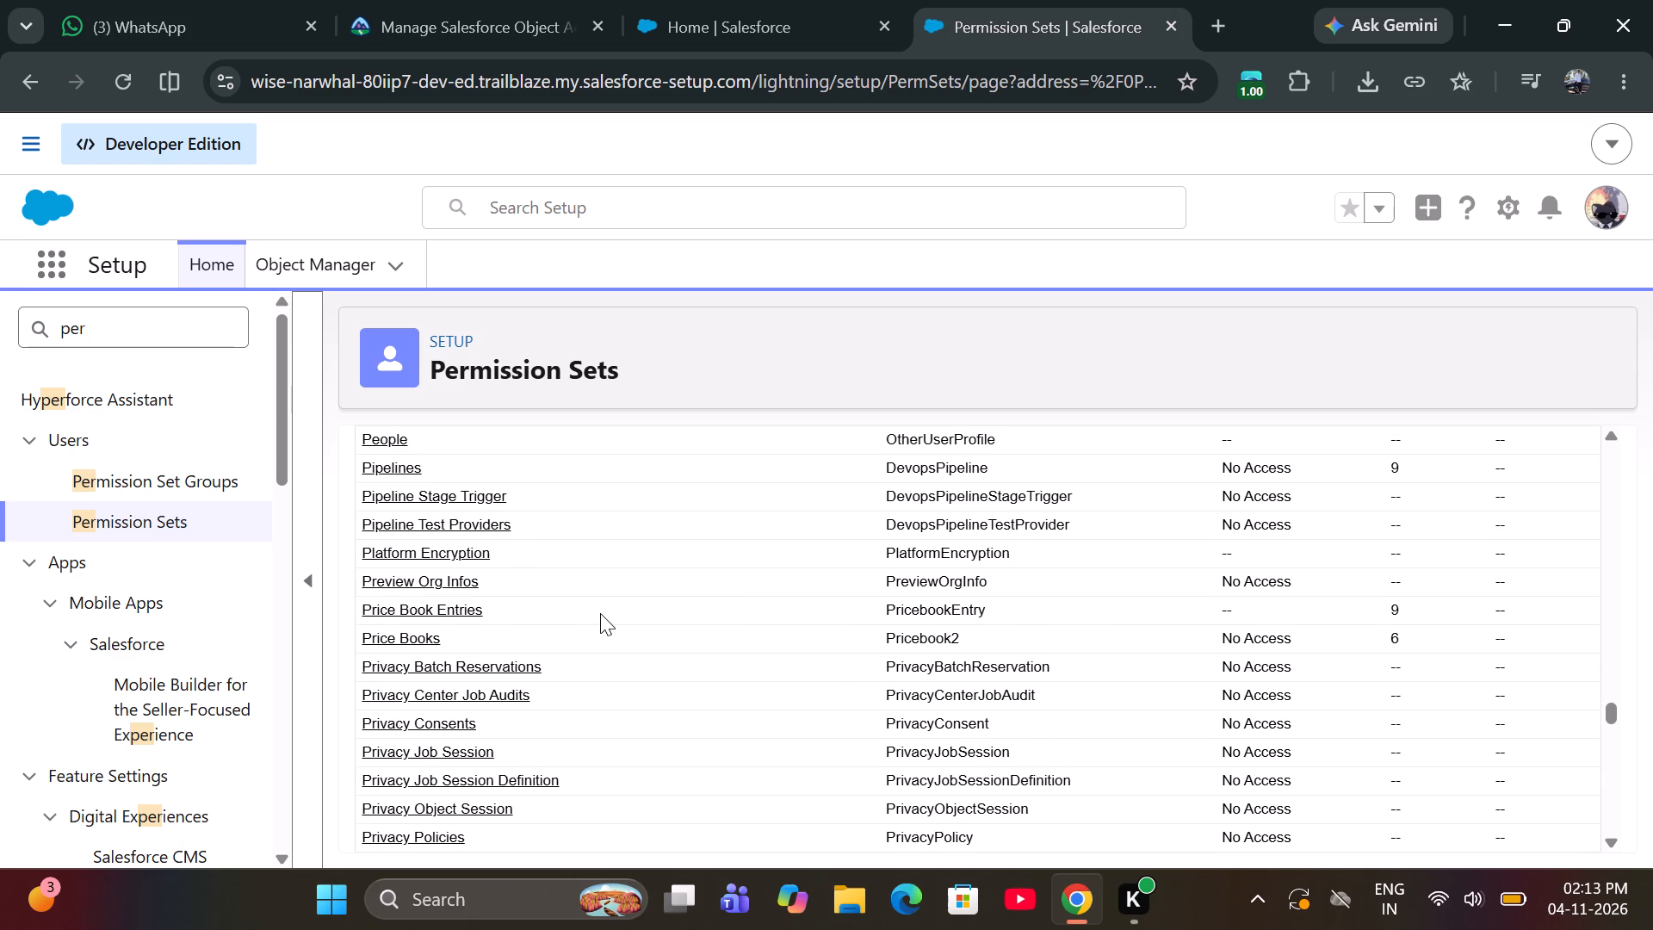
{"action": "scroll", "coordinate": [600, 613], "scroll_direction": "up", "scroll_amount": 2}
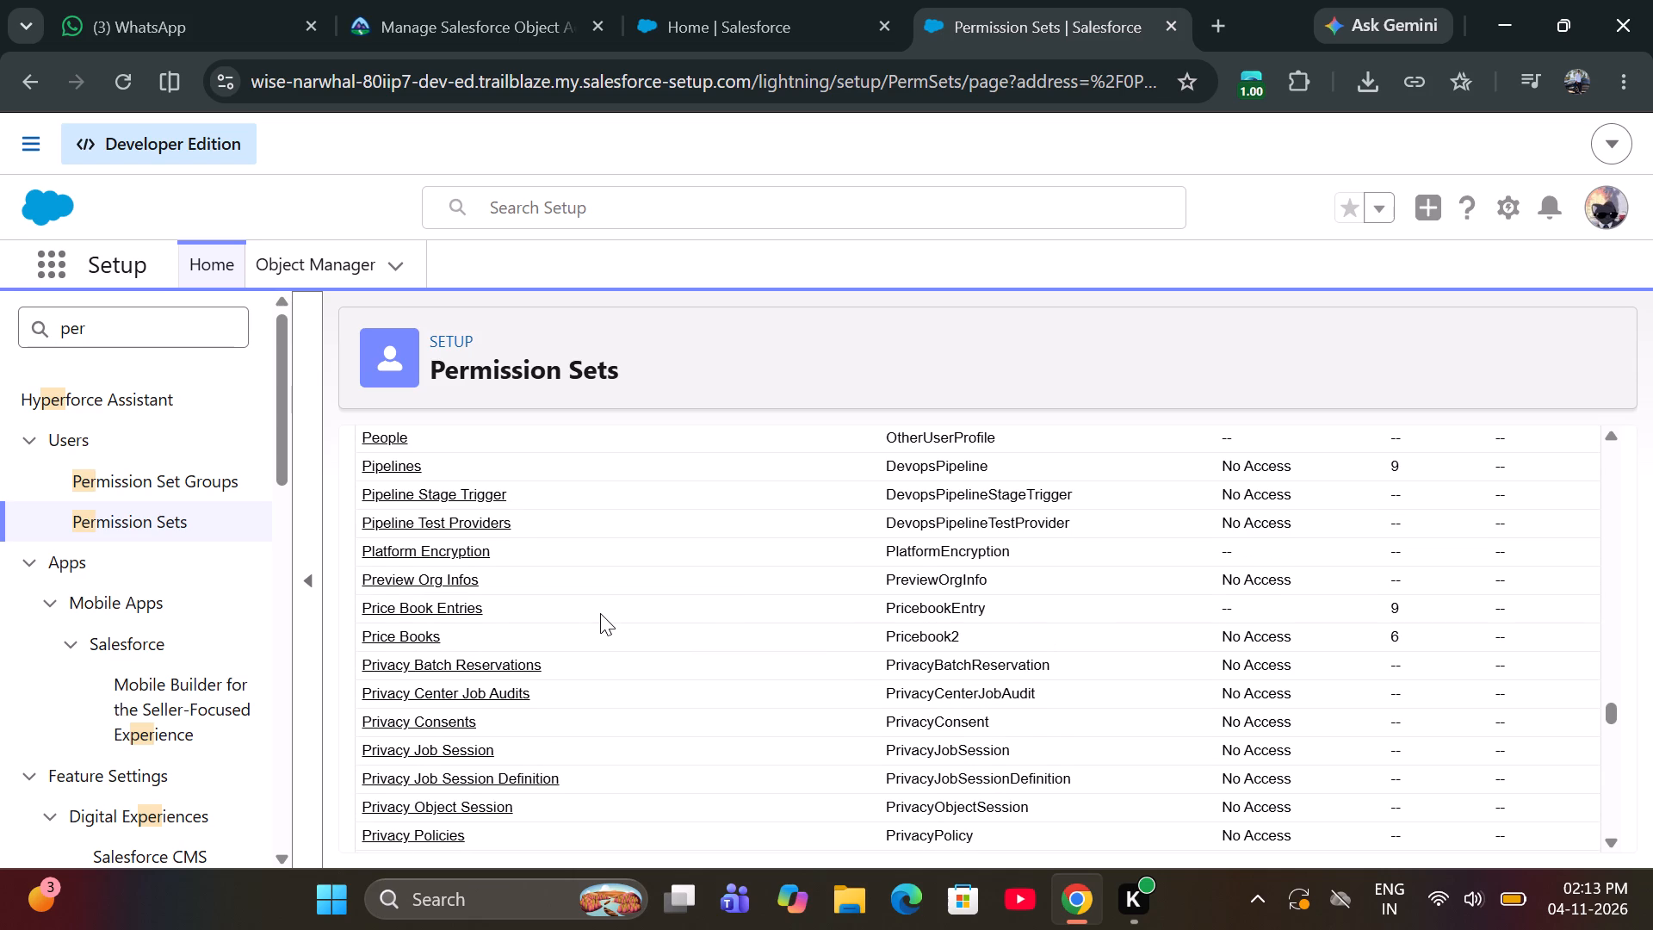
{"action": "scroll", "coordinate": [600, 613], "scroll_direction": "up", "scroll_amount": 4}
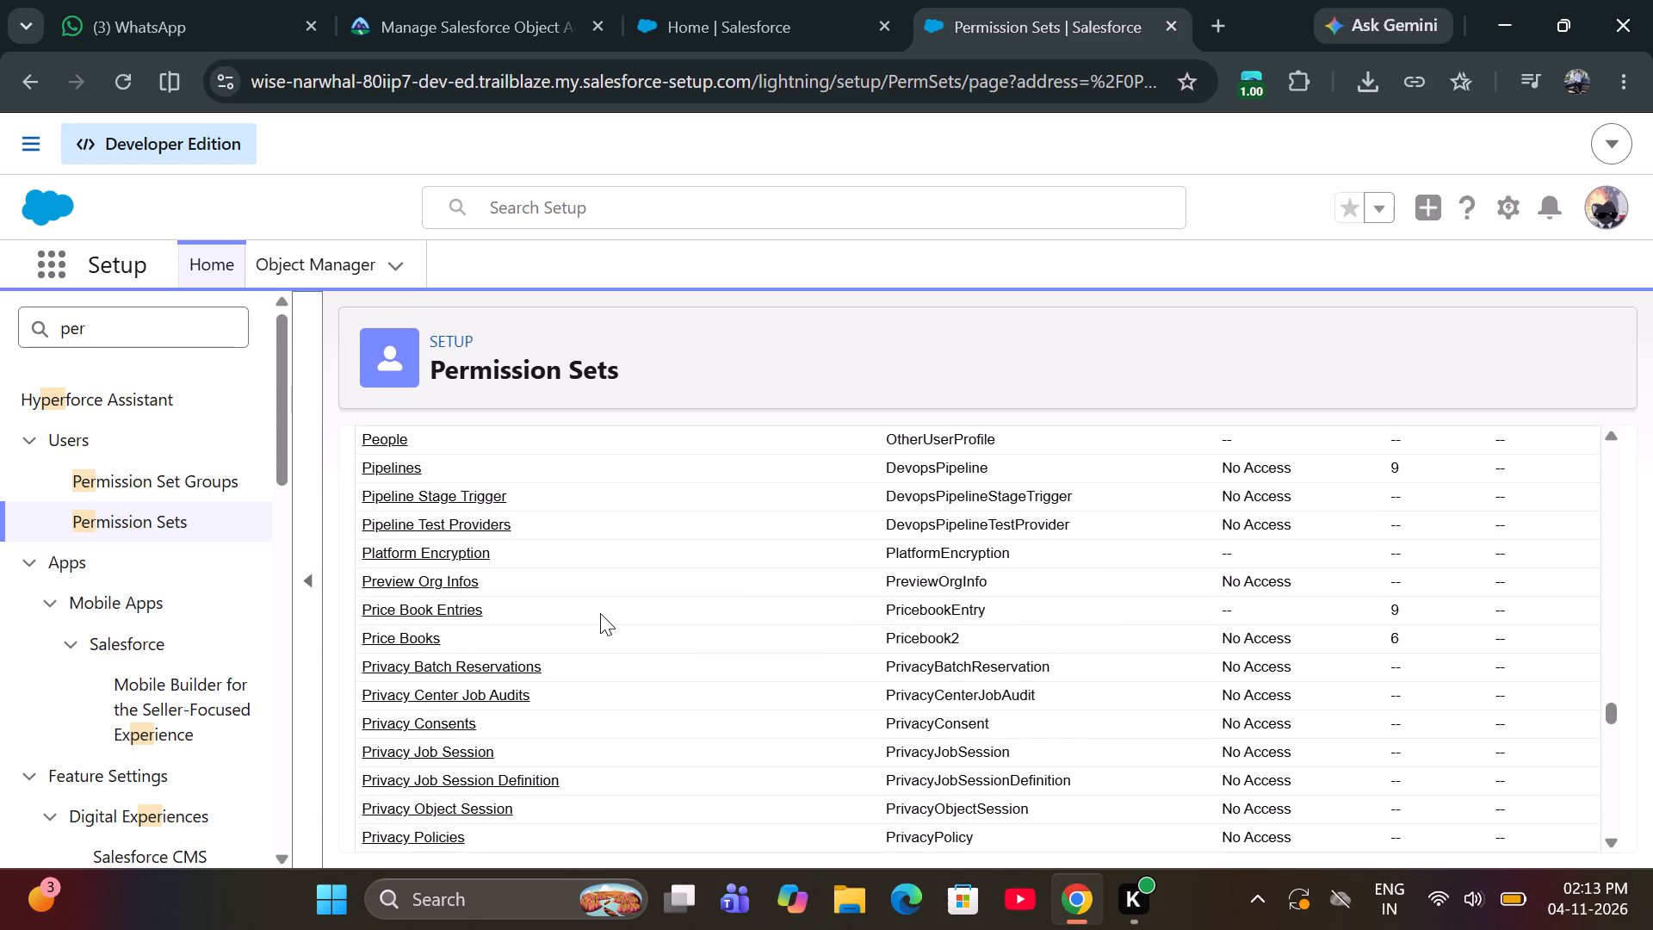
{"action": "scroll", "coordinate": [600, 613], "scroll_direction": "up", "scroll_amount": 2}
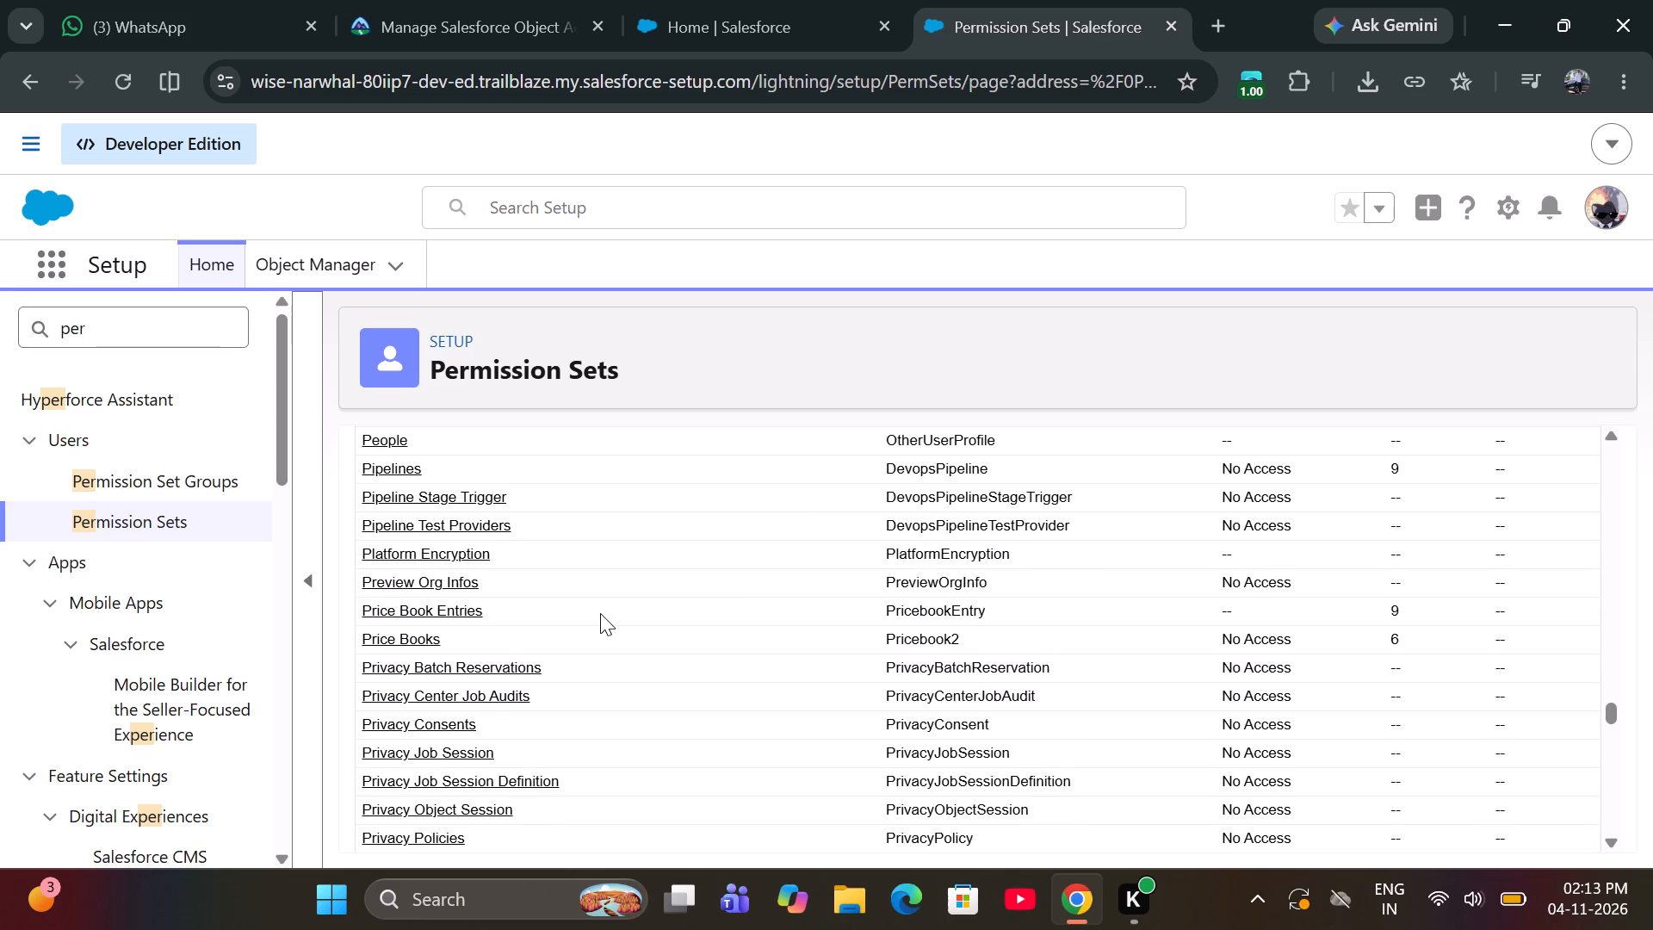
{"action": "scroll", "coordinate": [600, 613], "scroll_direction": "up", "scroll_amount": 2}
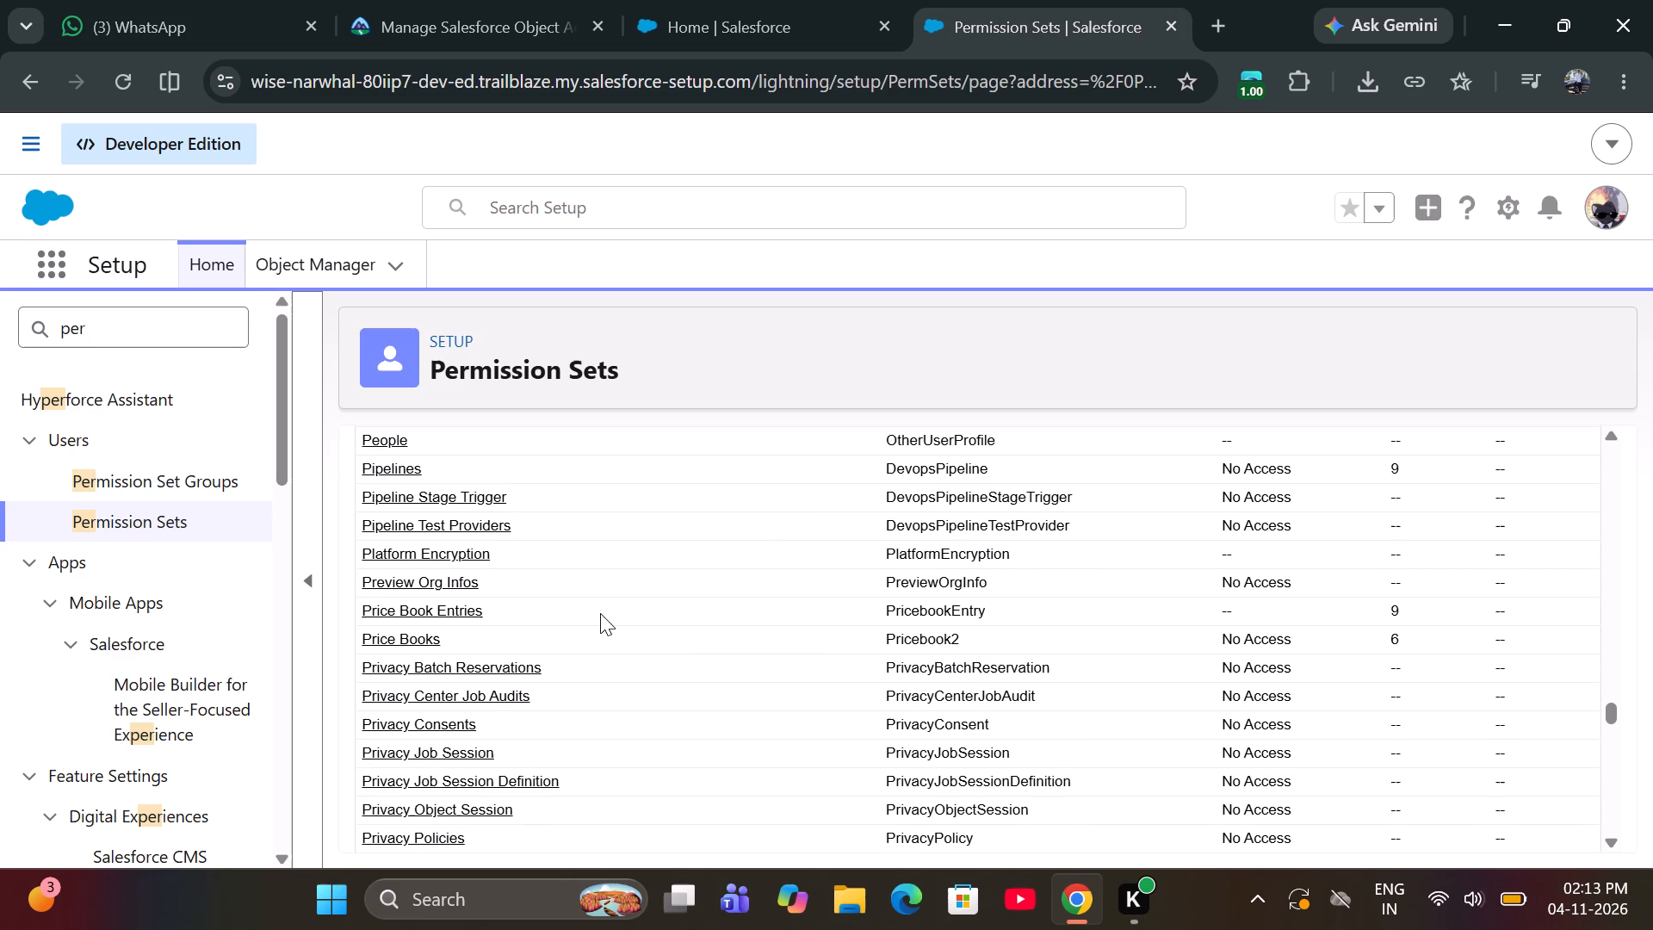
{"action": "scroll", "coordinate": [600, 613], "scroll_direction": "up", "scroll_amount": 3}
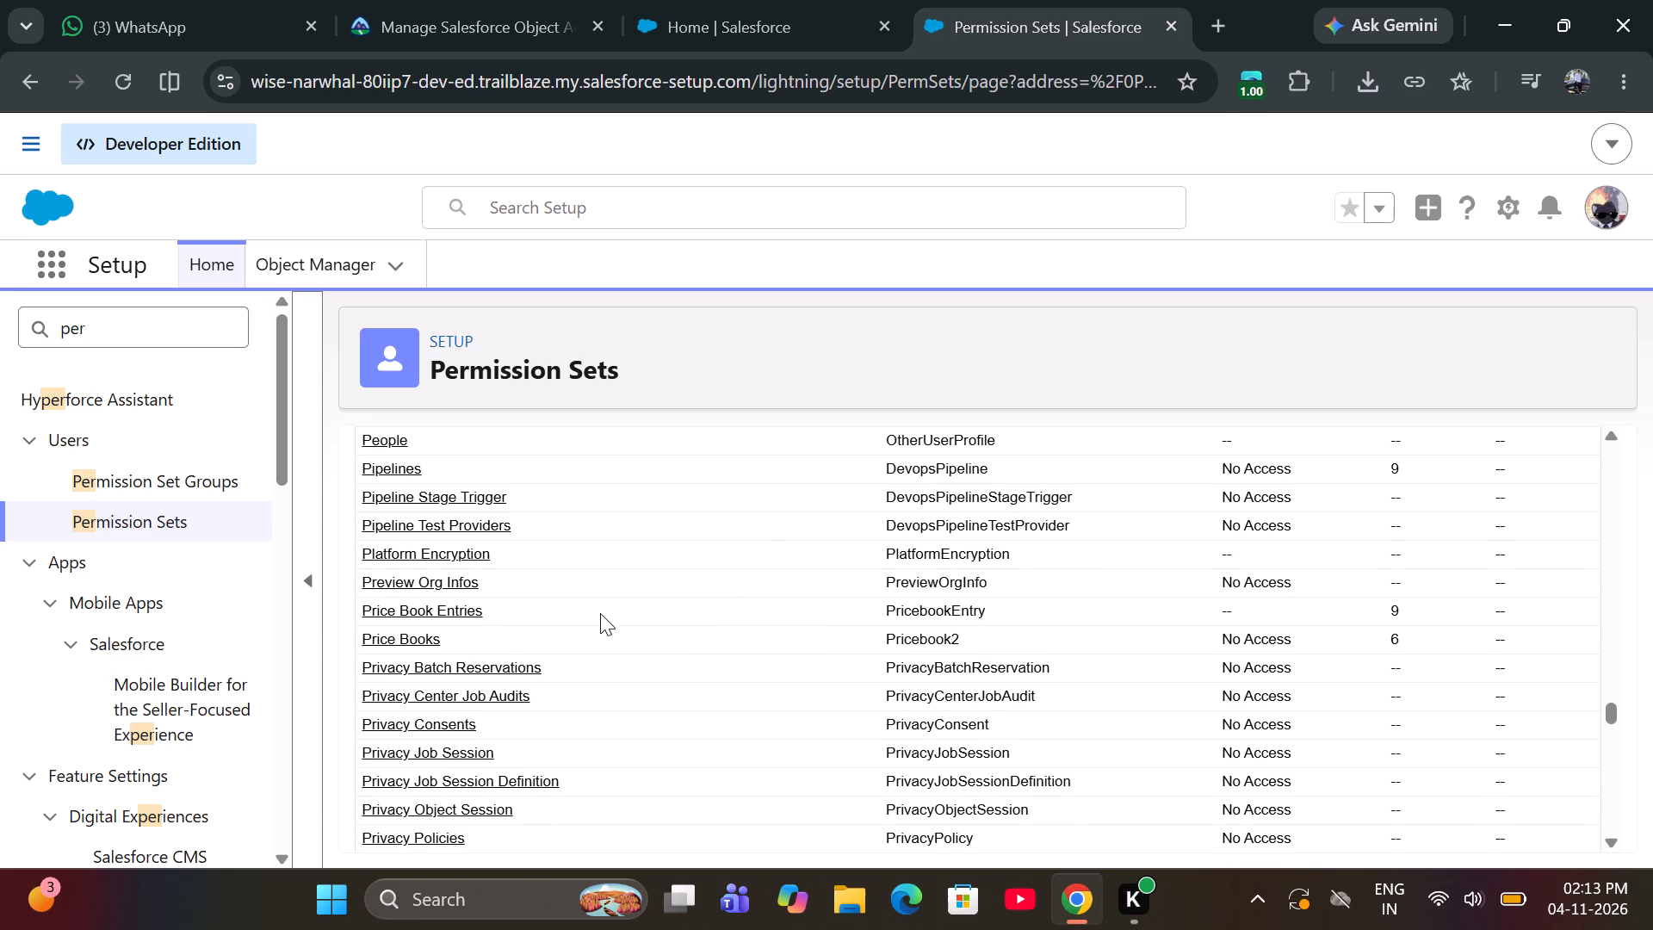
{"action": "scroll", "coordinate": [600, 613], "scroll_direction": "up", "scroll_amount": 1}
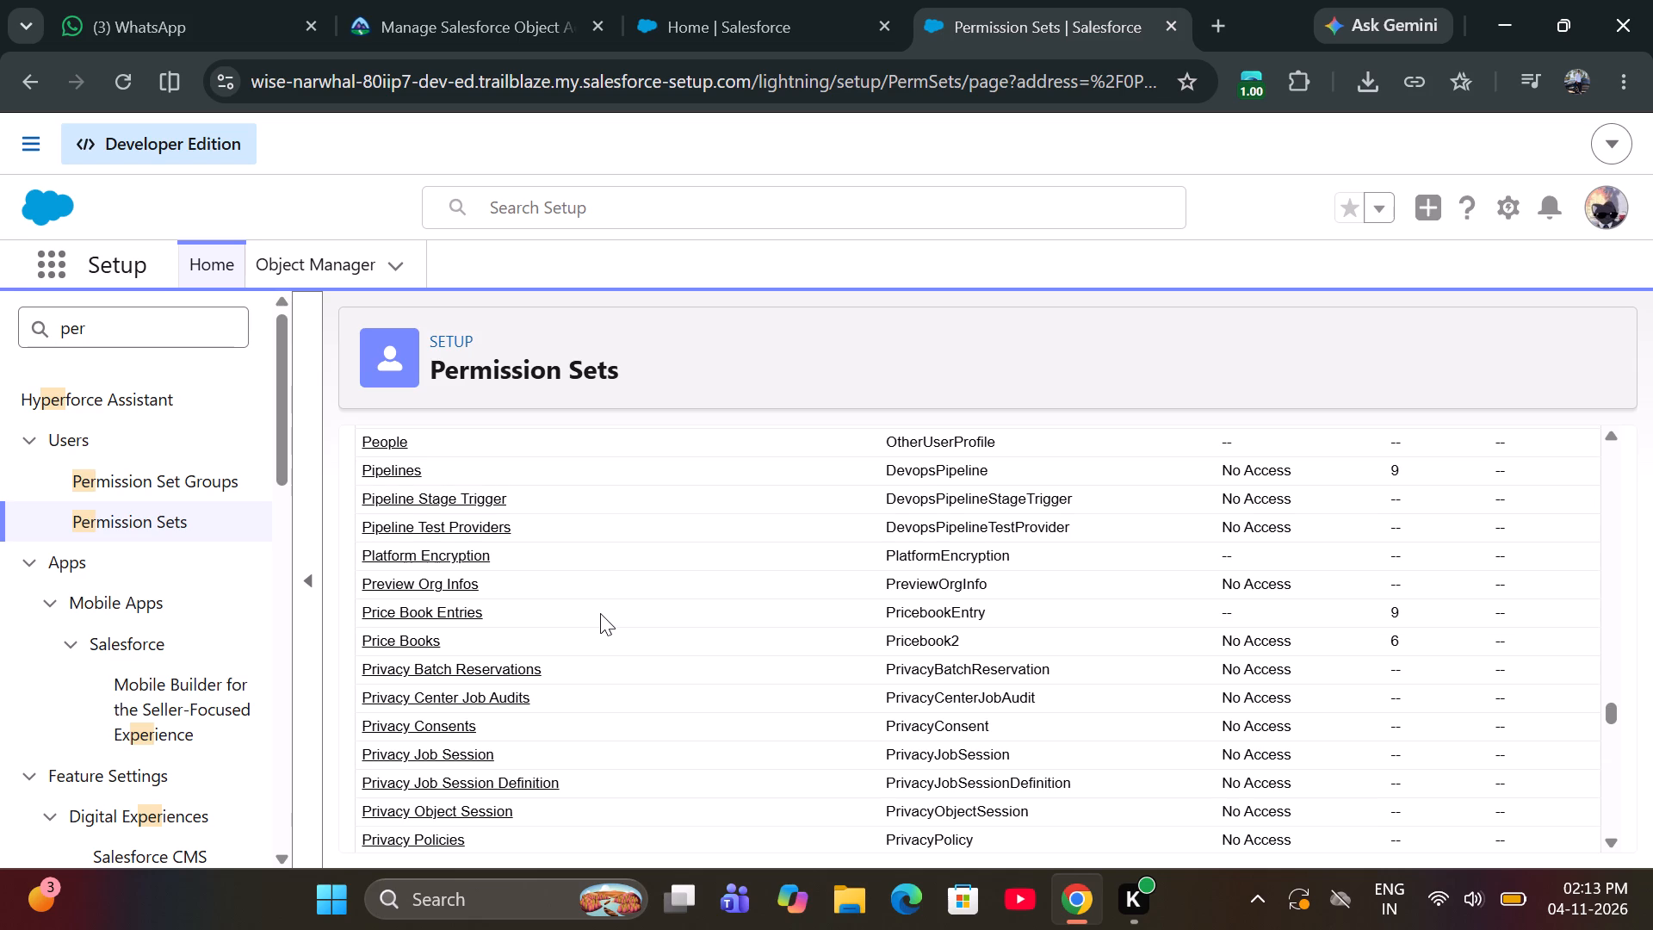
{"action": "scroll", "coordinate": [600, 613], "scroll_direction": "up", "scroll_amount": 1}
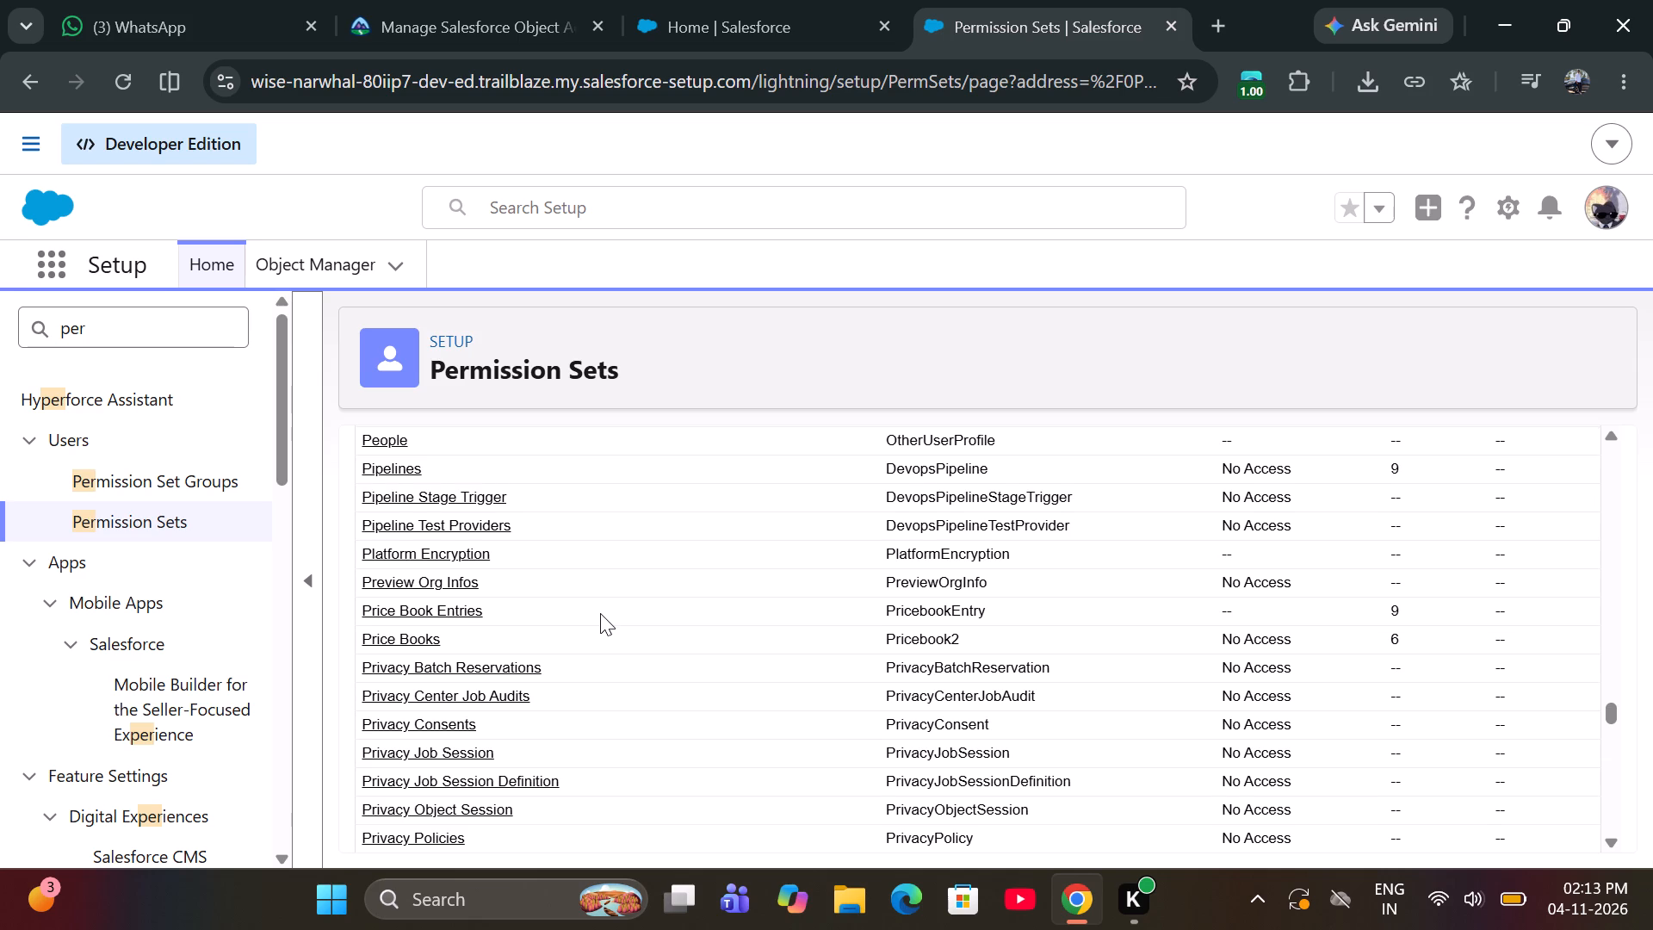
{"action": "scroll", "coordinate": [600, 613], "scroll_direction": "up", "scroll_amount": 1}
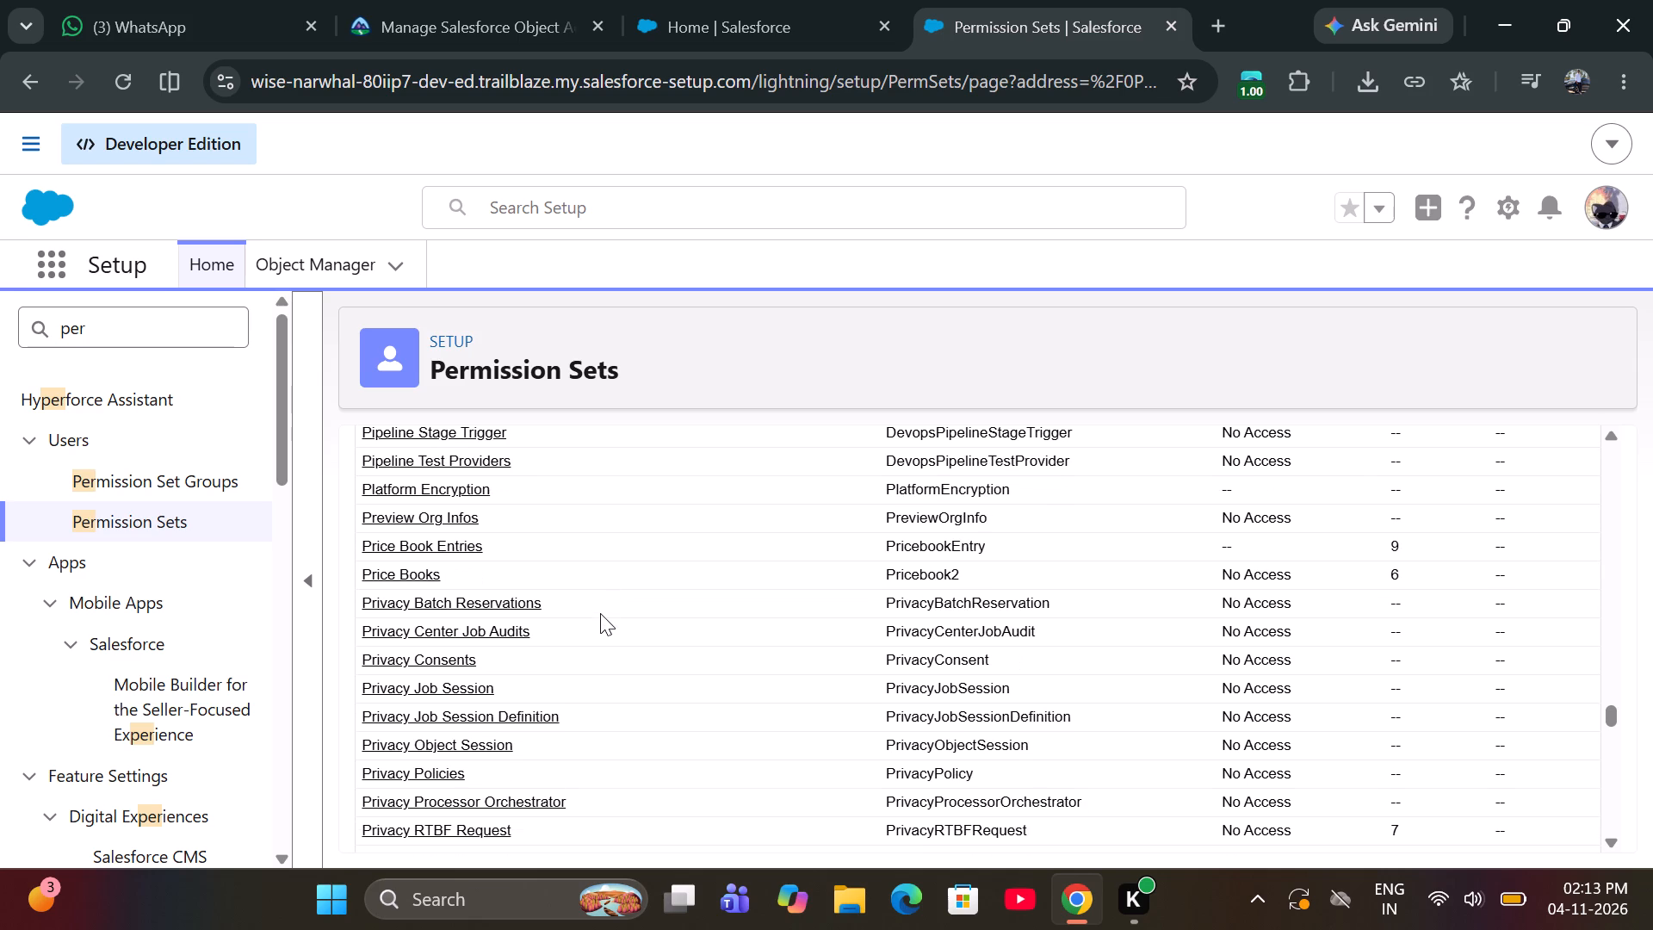
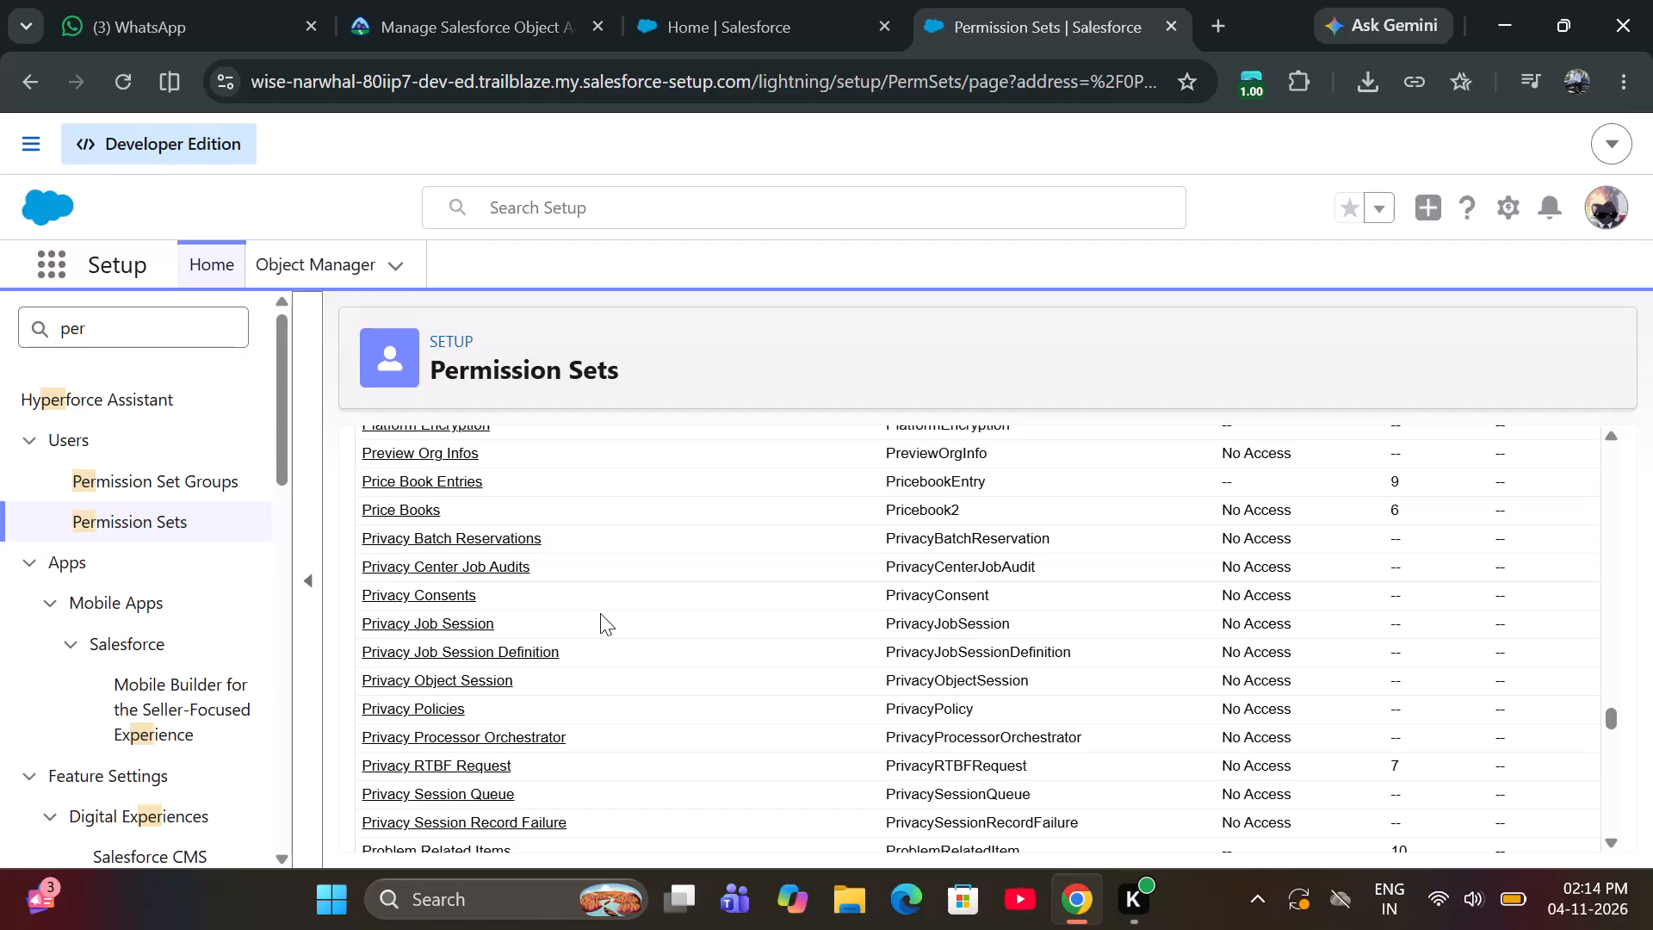
Look back through the Manage Positions permission set's object settings list, up to its beginning, for the Position object.
{"action": "scroll", "coordinate": [600, 613], "scroll_direction": "up", "scroll_amount": 14}
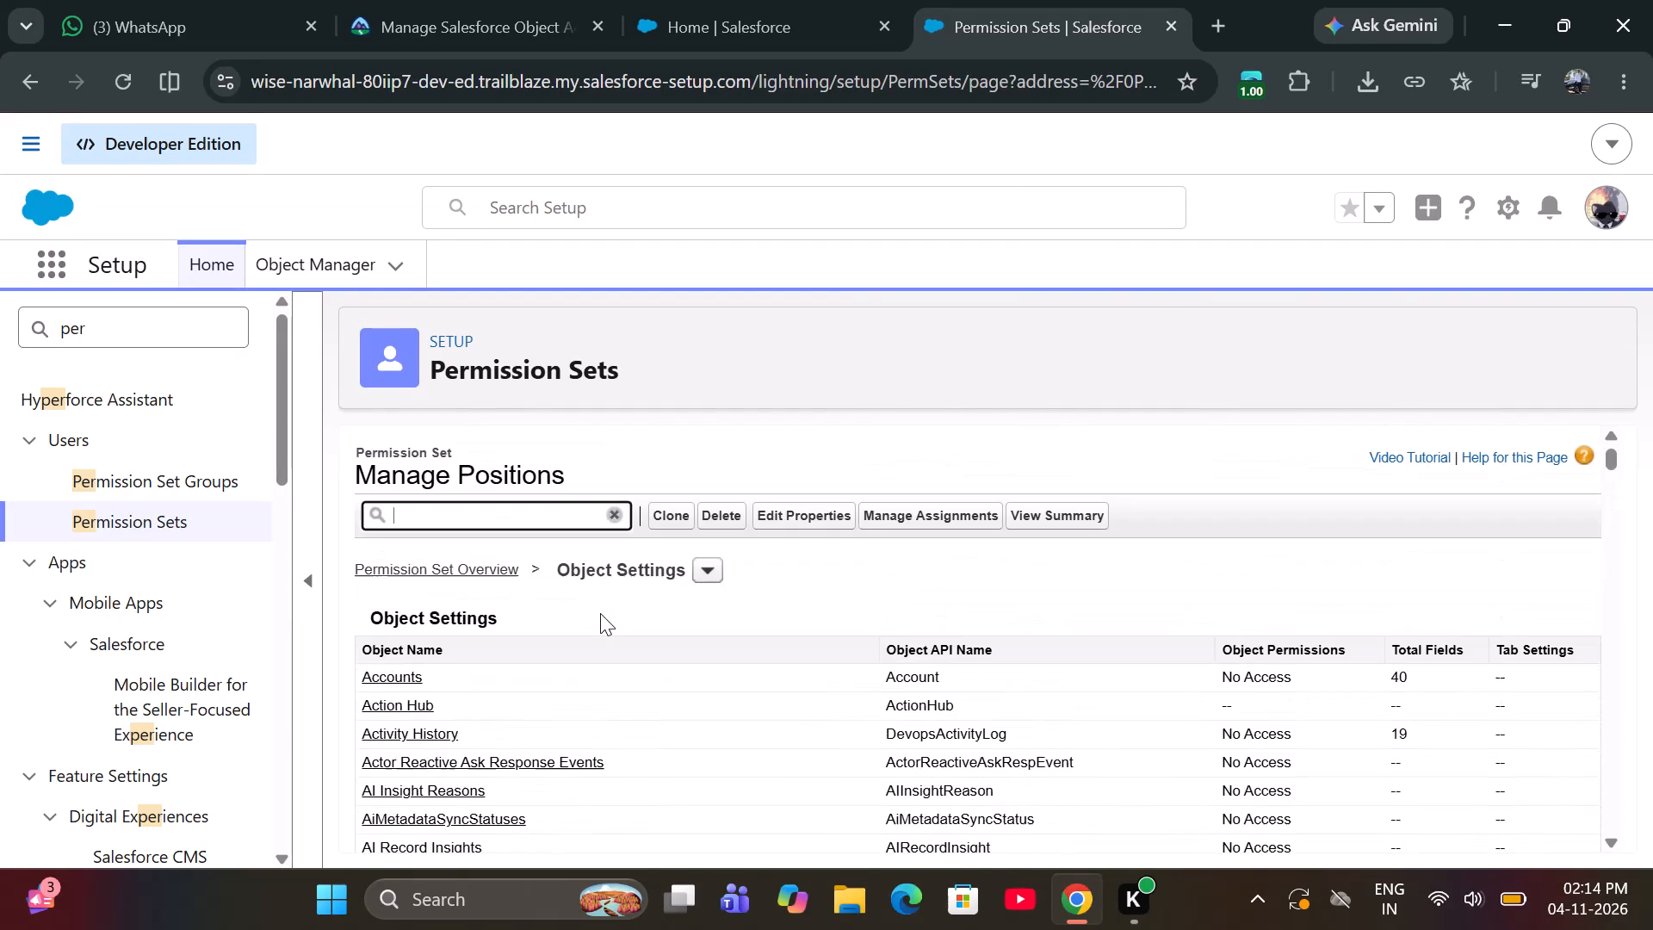
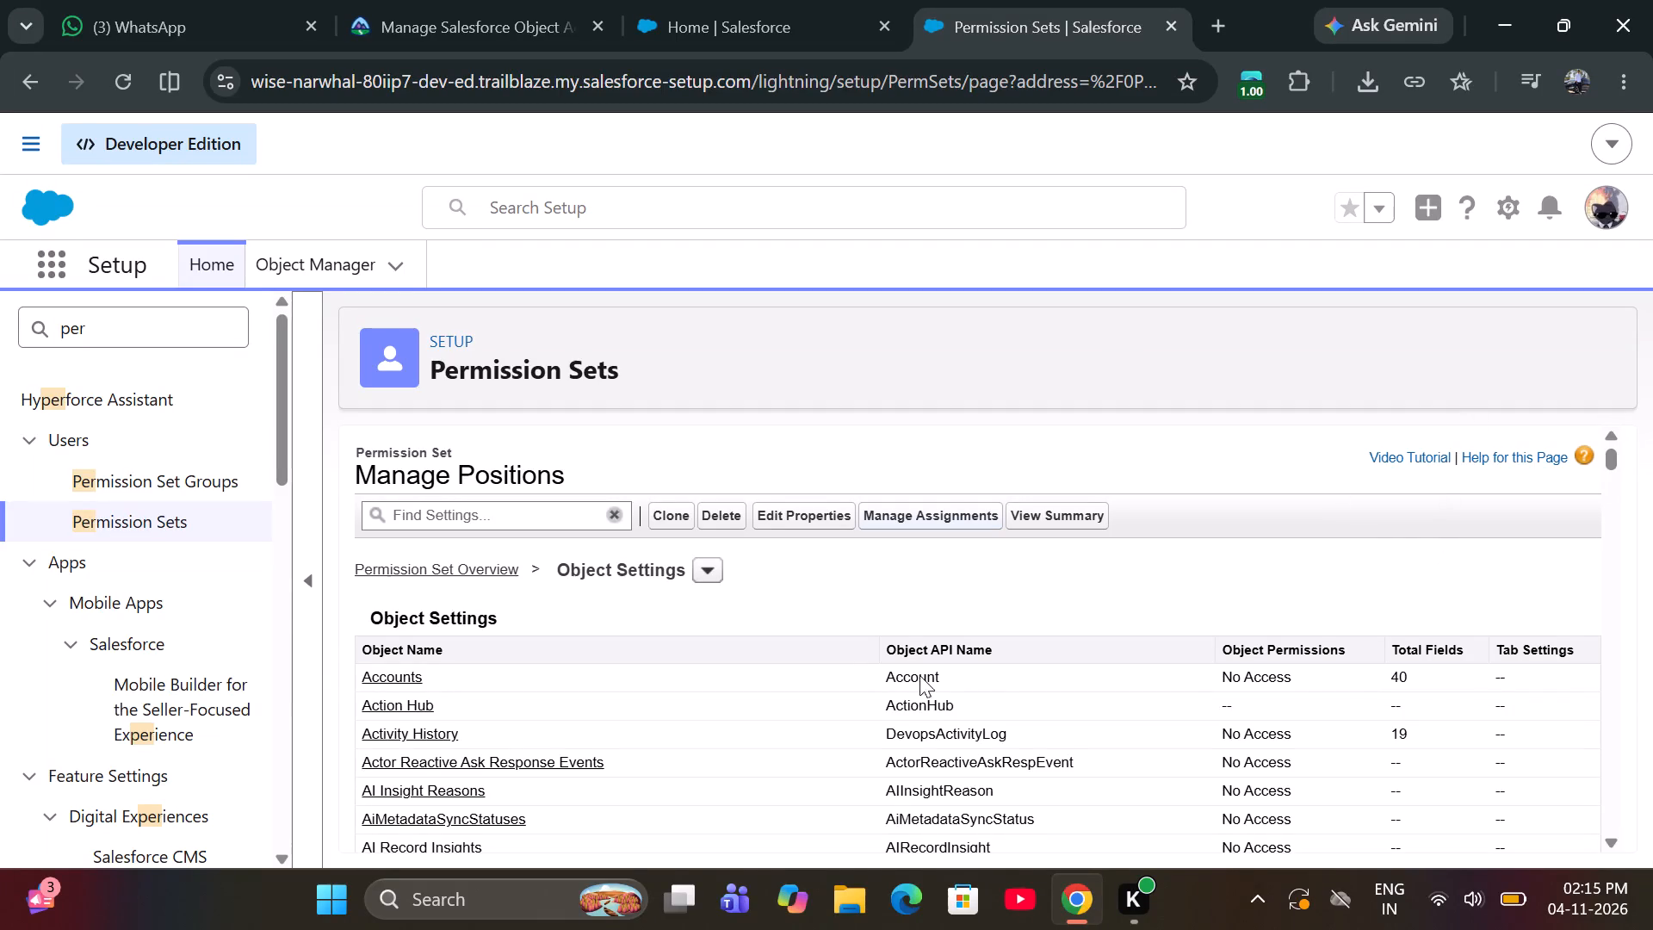
Return to the Manage Positions permission set overview, look through its Apps and System categories, and reopen Object Settings.
{"action": "scroll", "coordinate": [623, 566], "scroll_direction": "up", "scroll_amount": 1}
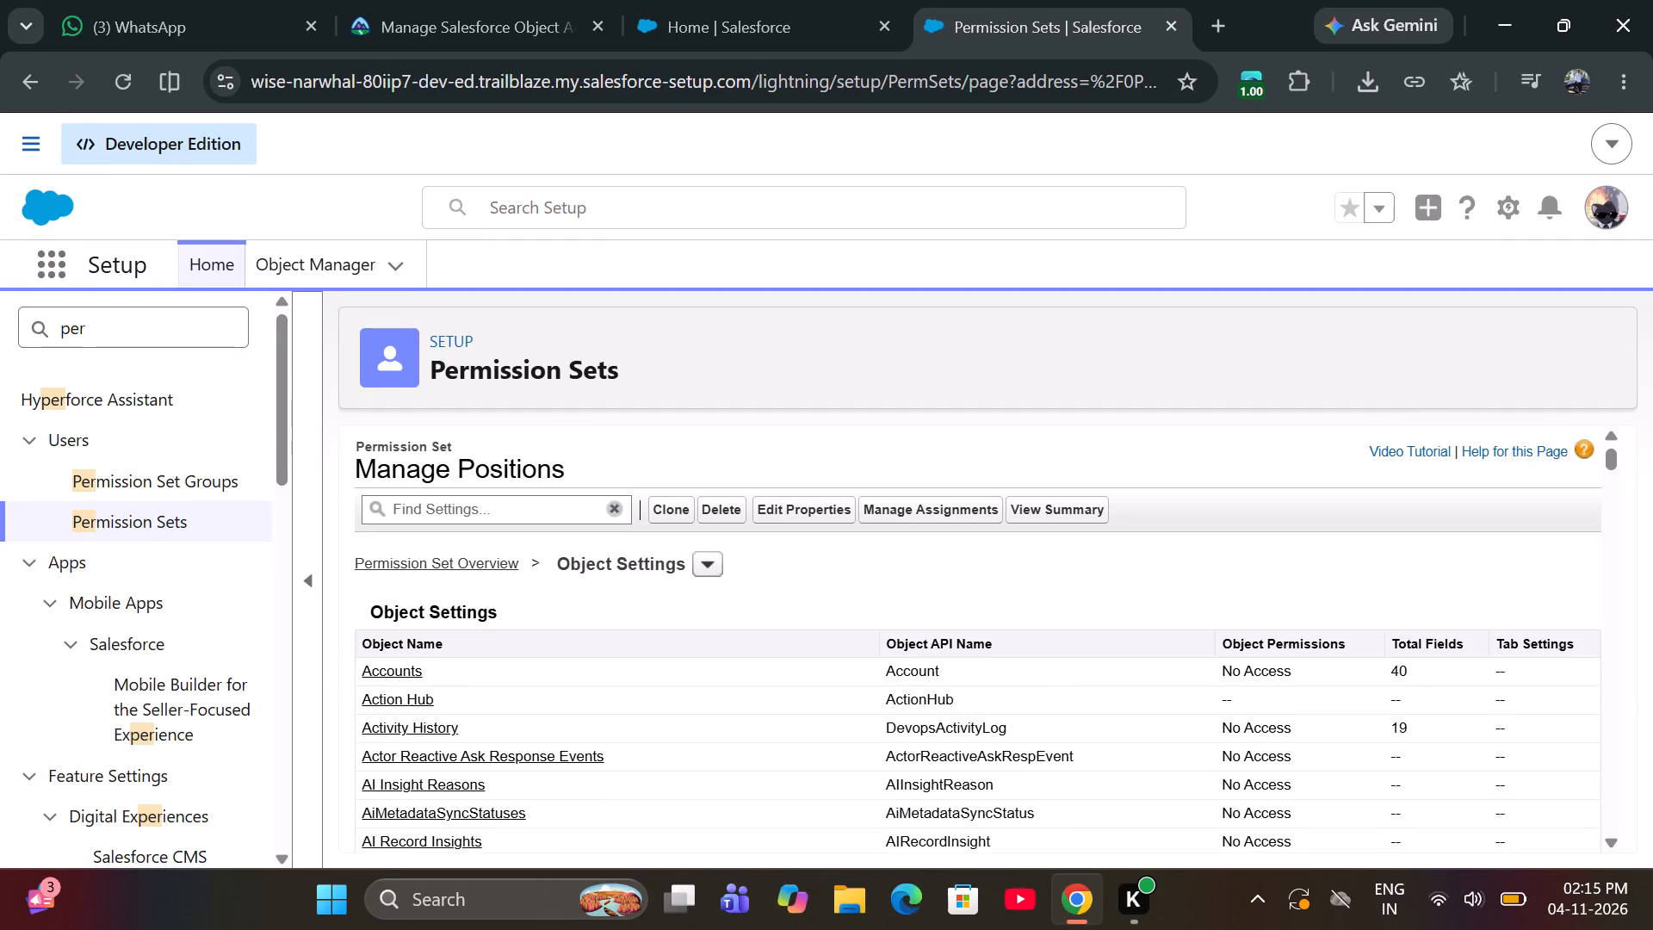
{"action": "left_click", "coordinate": [394, 571]}
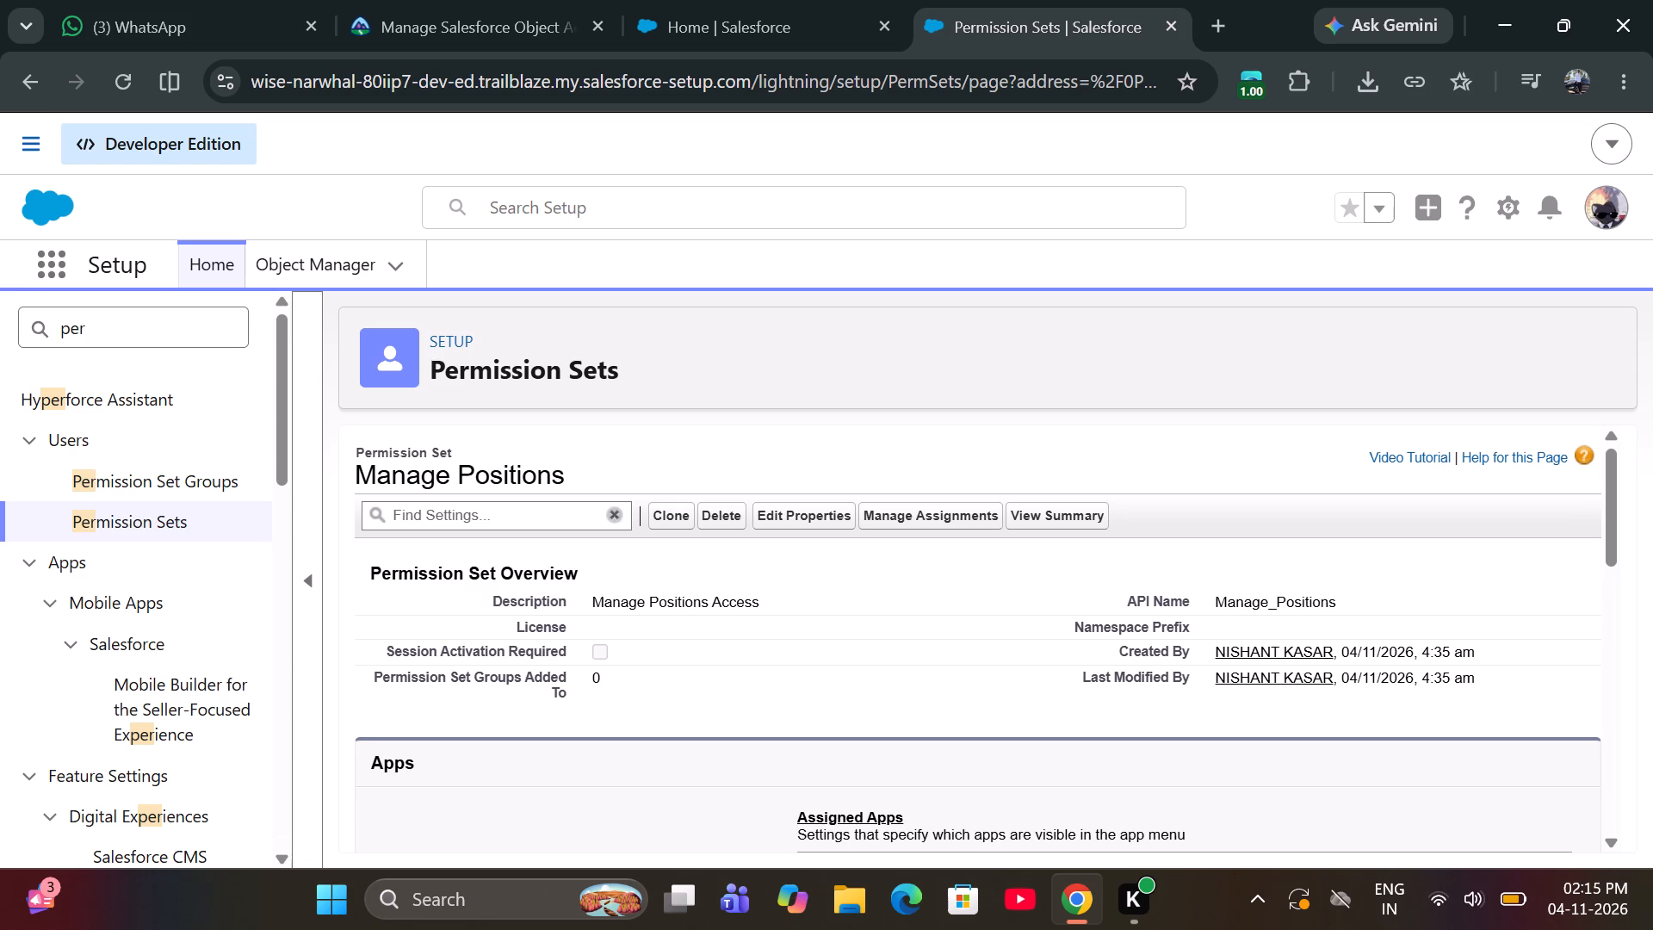
{"action": "scroll", "coordinate": [657, 621], "scroll_direction": "down", "scroll_amount": 1}
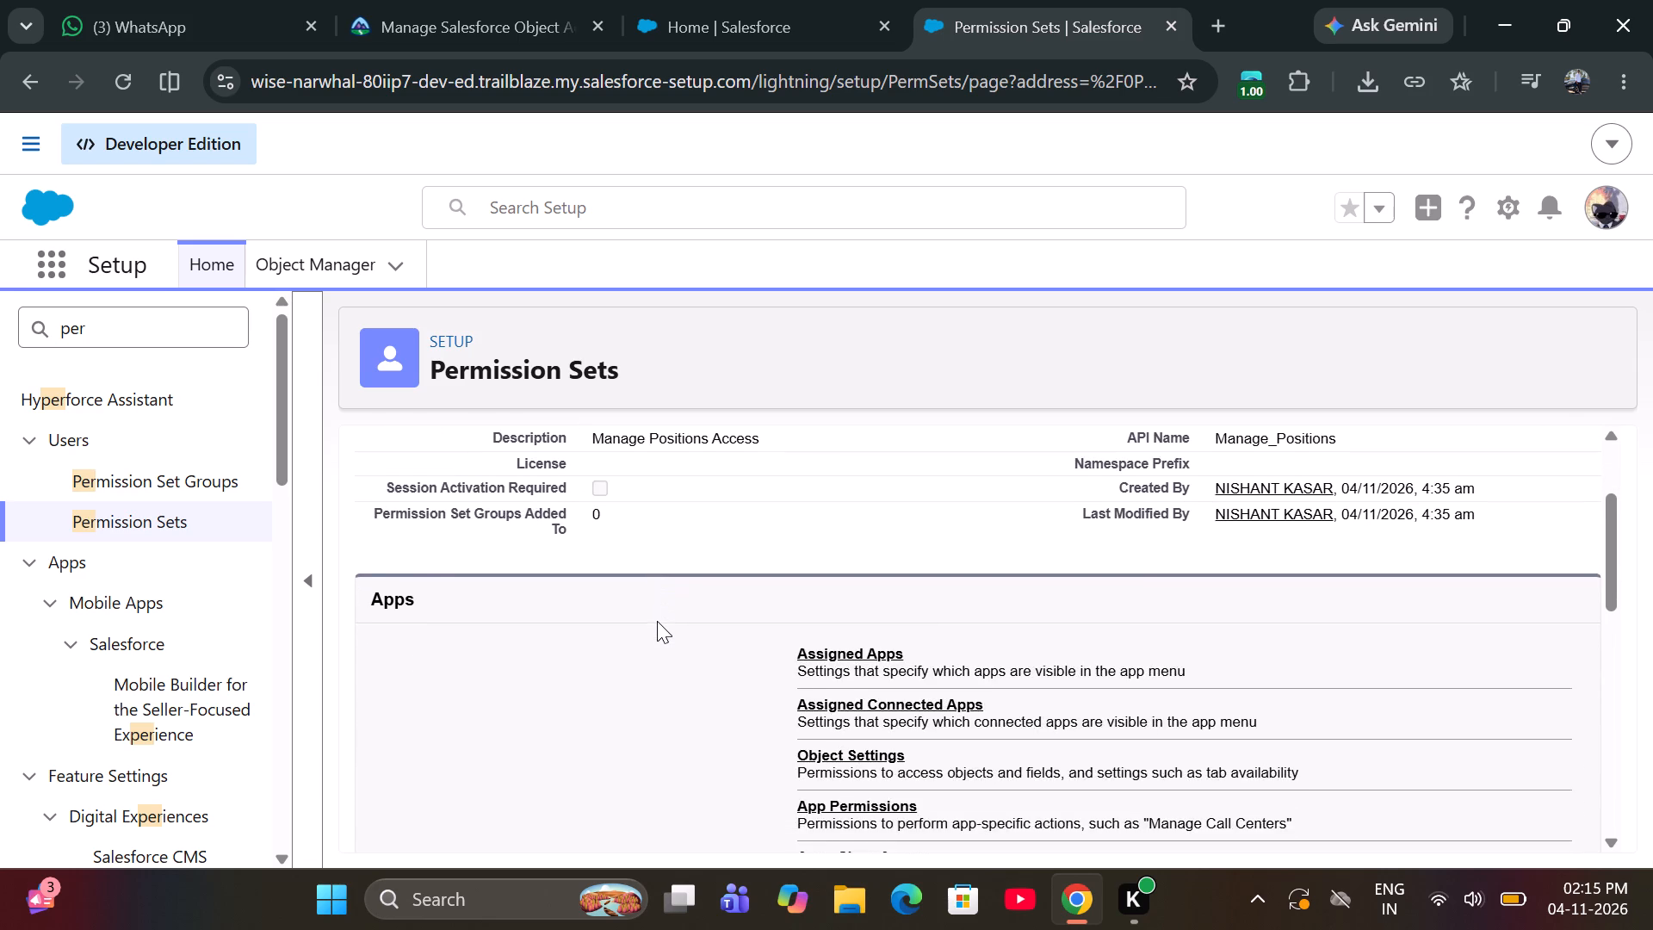
{"action": "scroll", "coordinate": [657, 621], "scroll_direction": "down", "scroll_amount": 1}
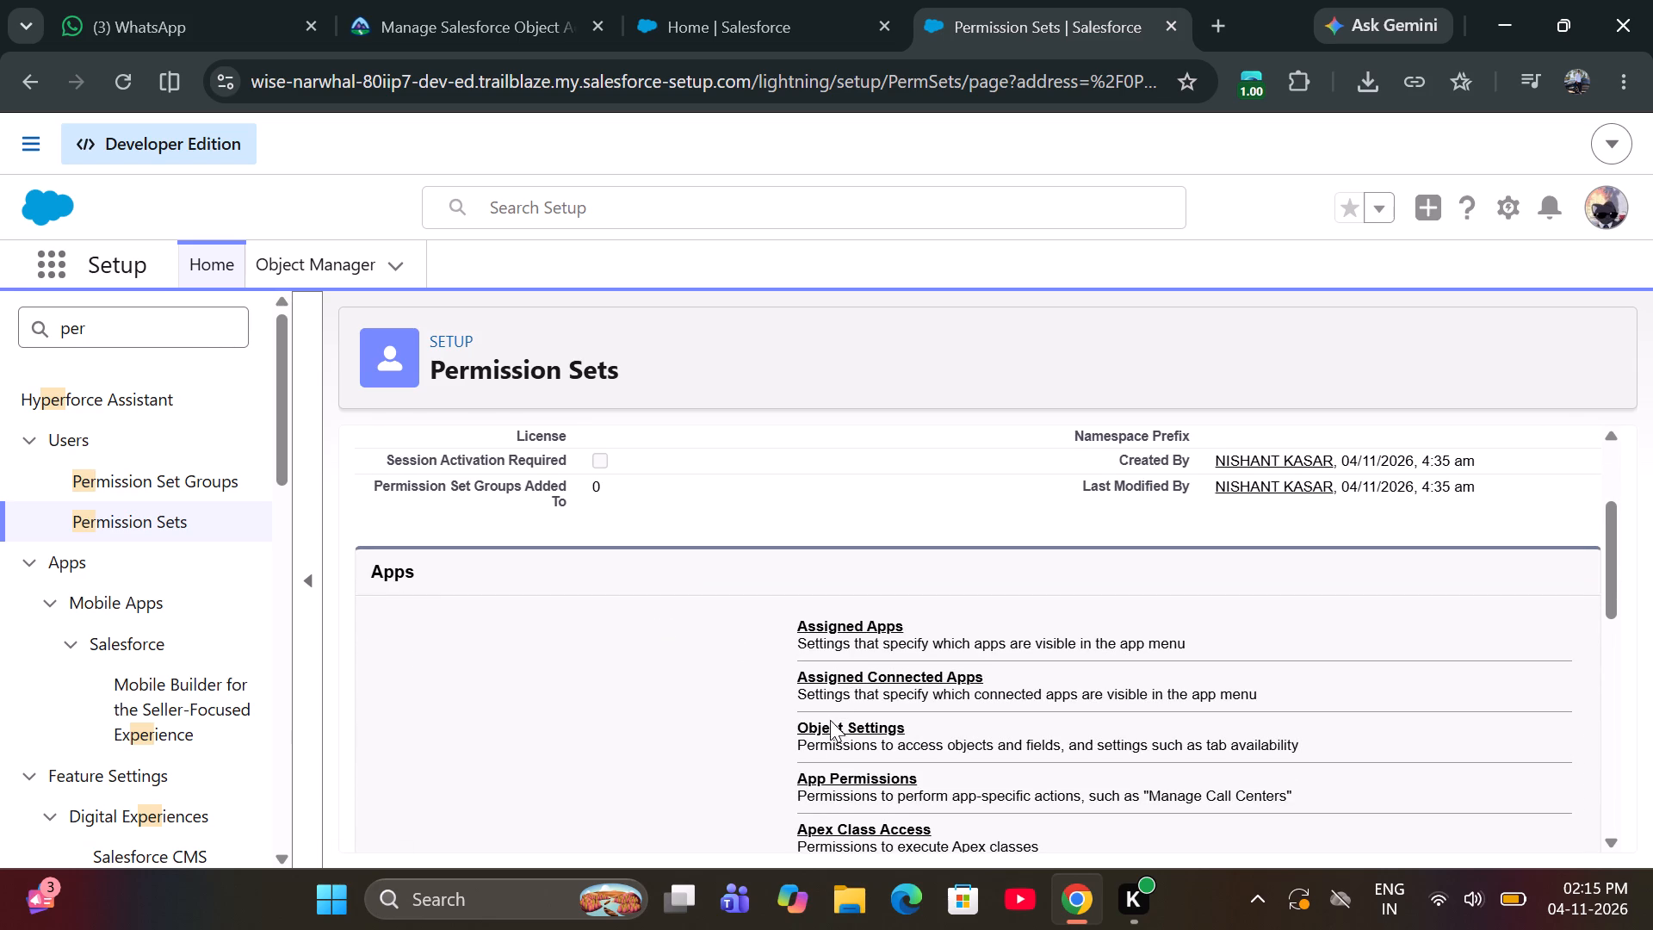
{"action": "scroll", "coordinate": [824, 727], "scroll_direction": "down", "scroll_amount": 4}
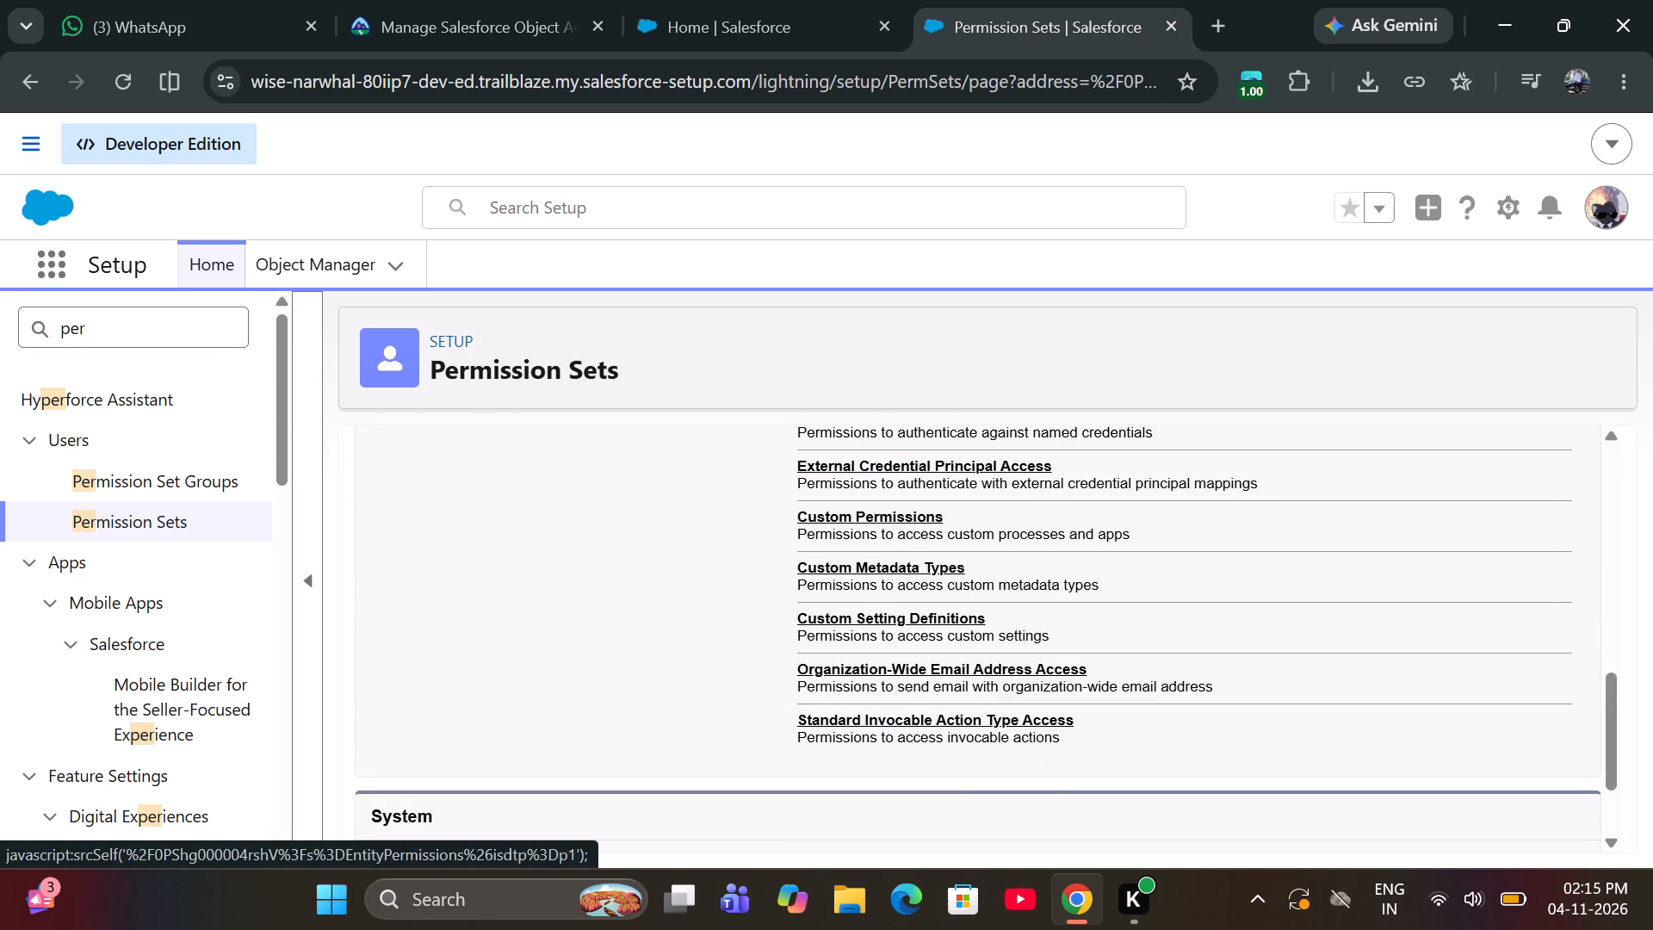
{"action": "scroll", "coordinate": [824, 727], "scroll_direction": "down", "scroll_amount": 1}
{"action": "scroll", "coordinate": [824, 727], "scroll_direction": "up", "scroll_amount": 5}
{"action": "scroll", "coordinate": [824, 727], "scroll_direction": "down", "scroll_amount": 1}
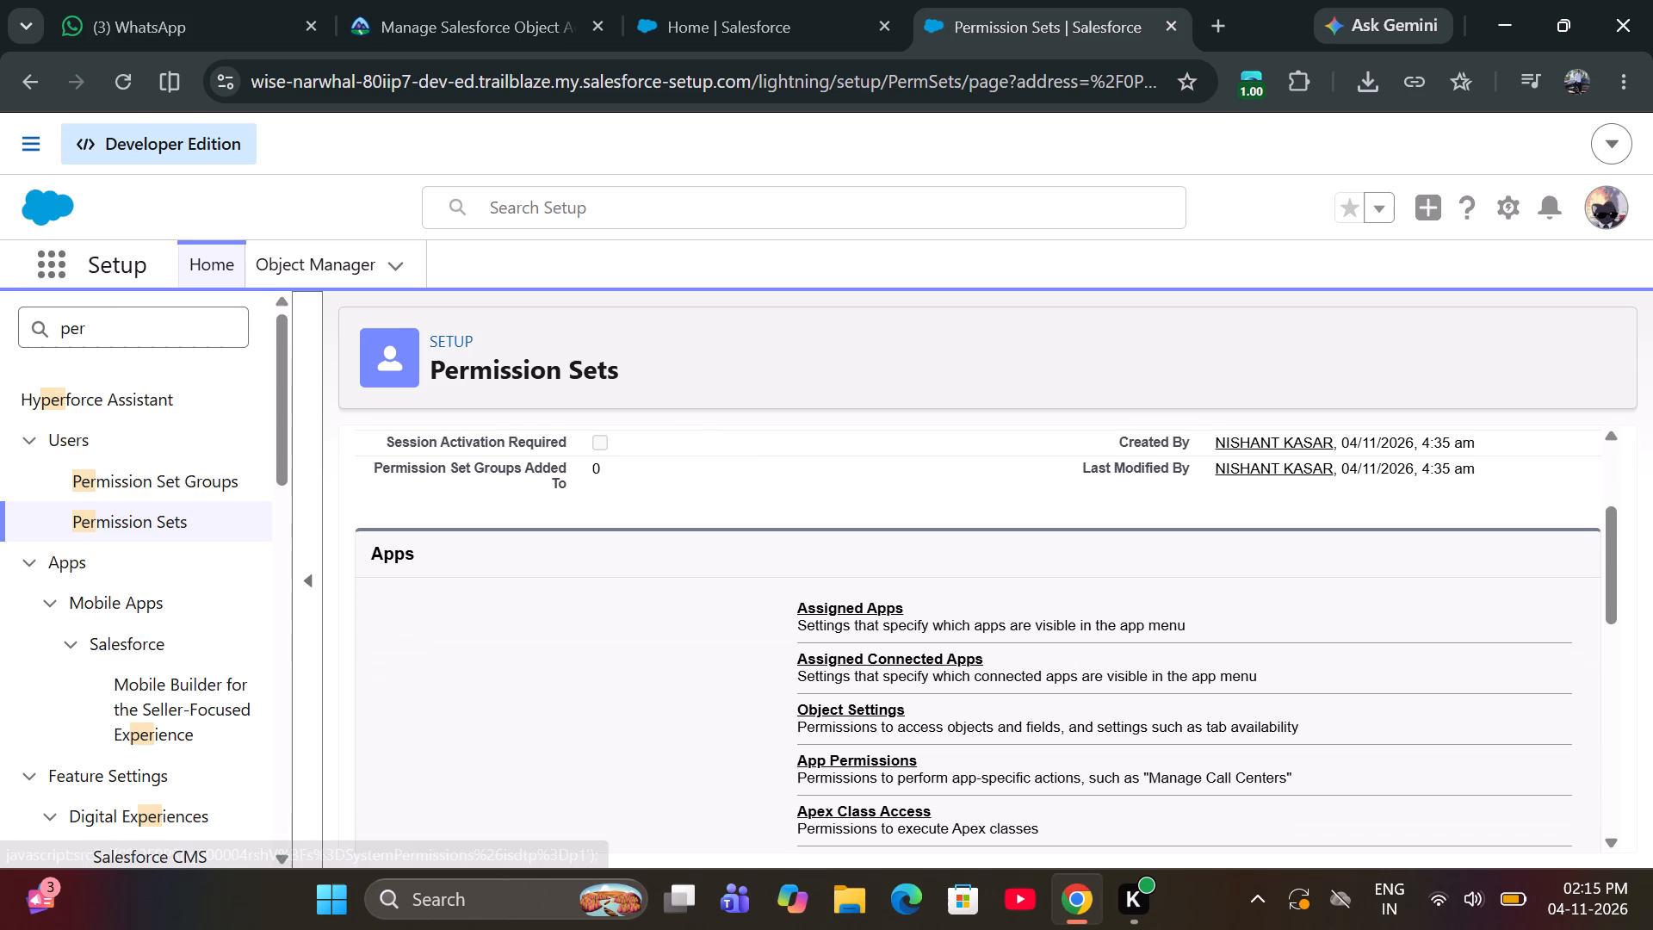
{"action": "left_click", "coordinate": [818, 715]}
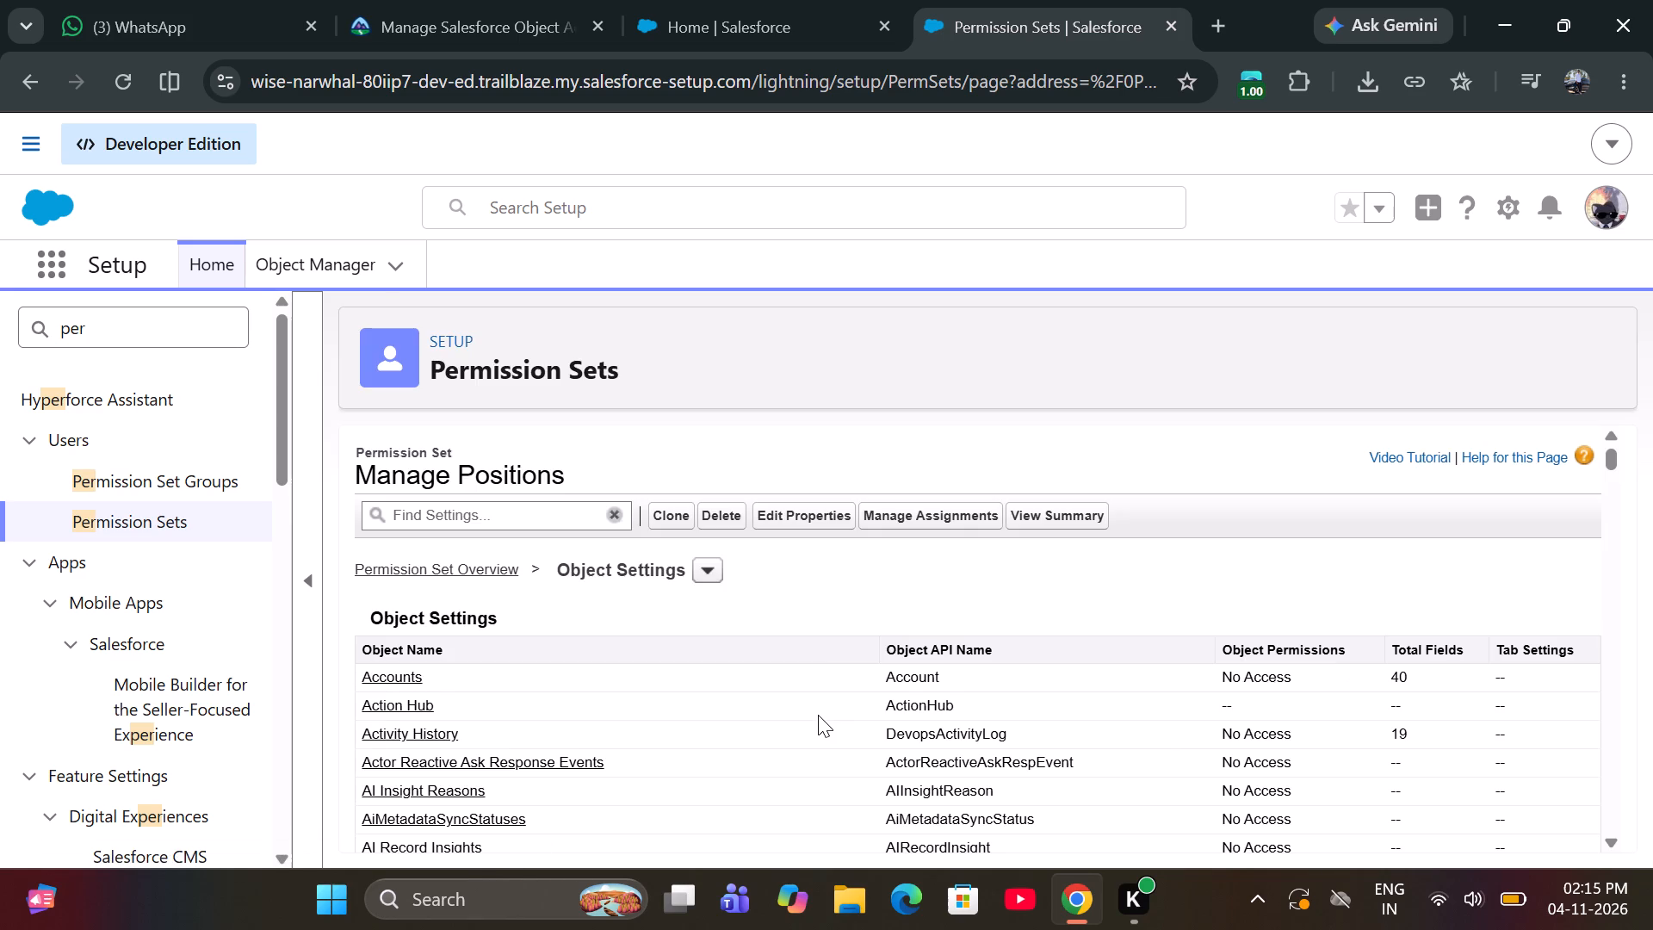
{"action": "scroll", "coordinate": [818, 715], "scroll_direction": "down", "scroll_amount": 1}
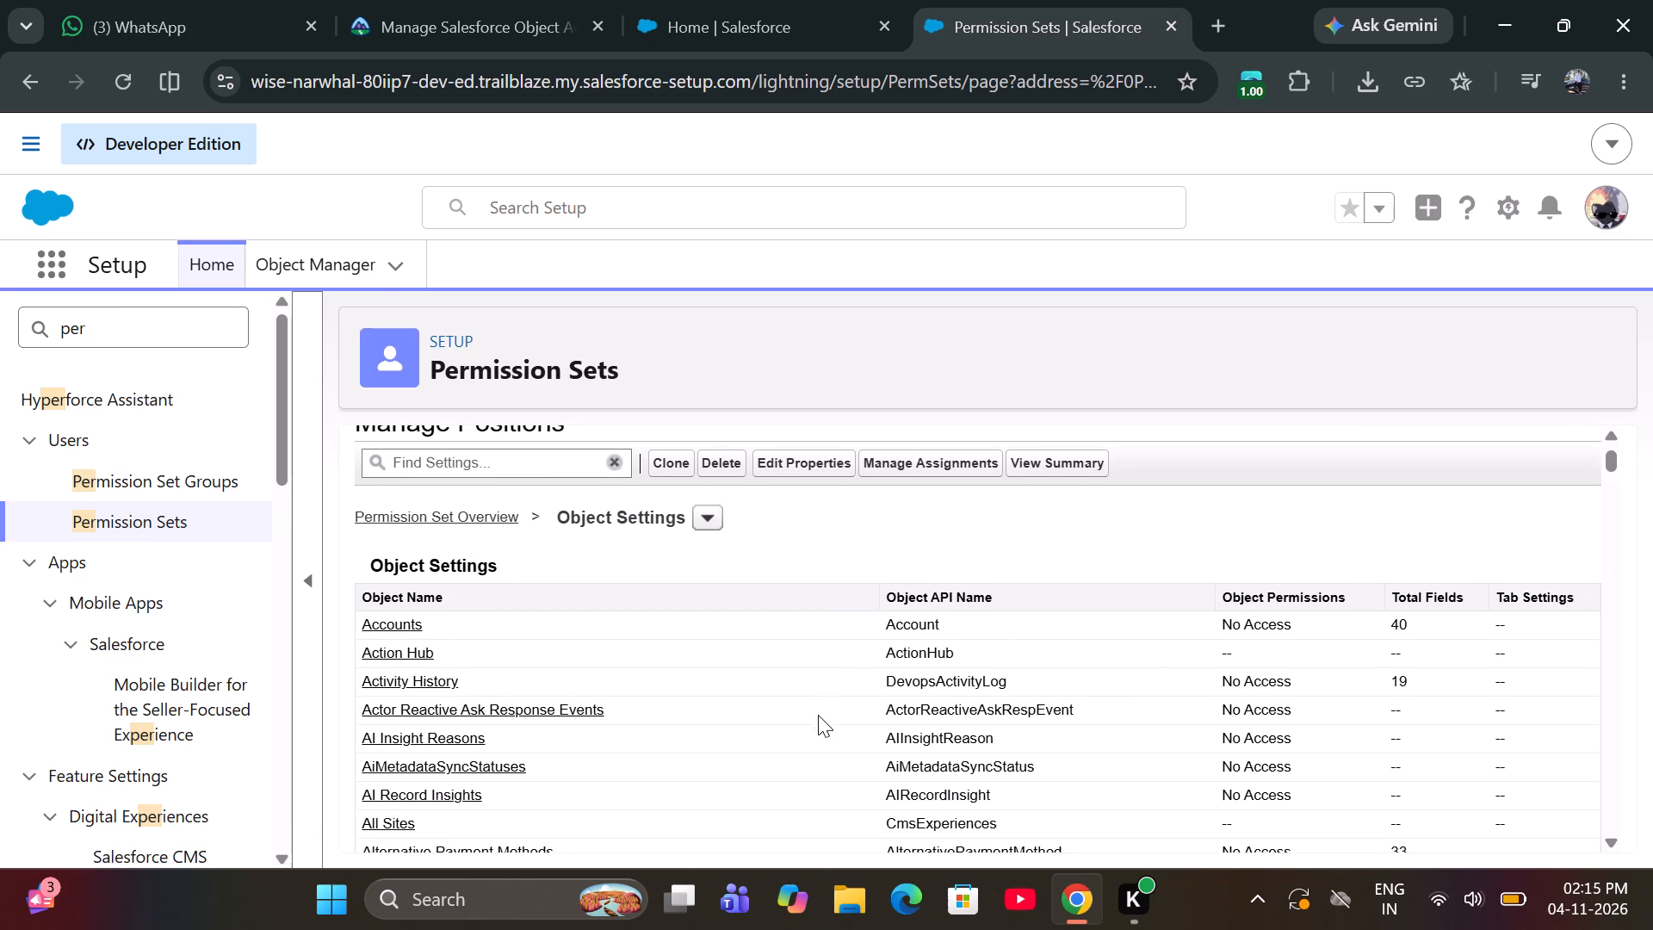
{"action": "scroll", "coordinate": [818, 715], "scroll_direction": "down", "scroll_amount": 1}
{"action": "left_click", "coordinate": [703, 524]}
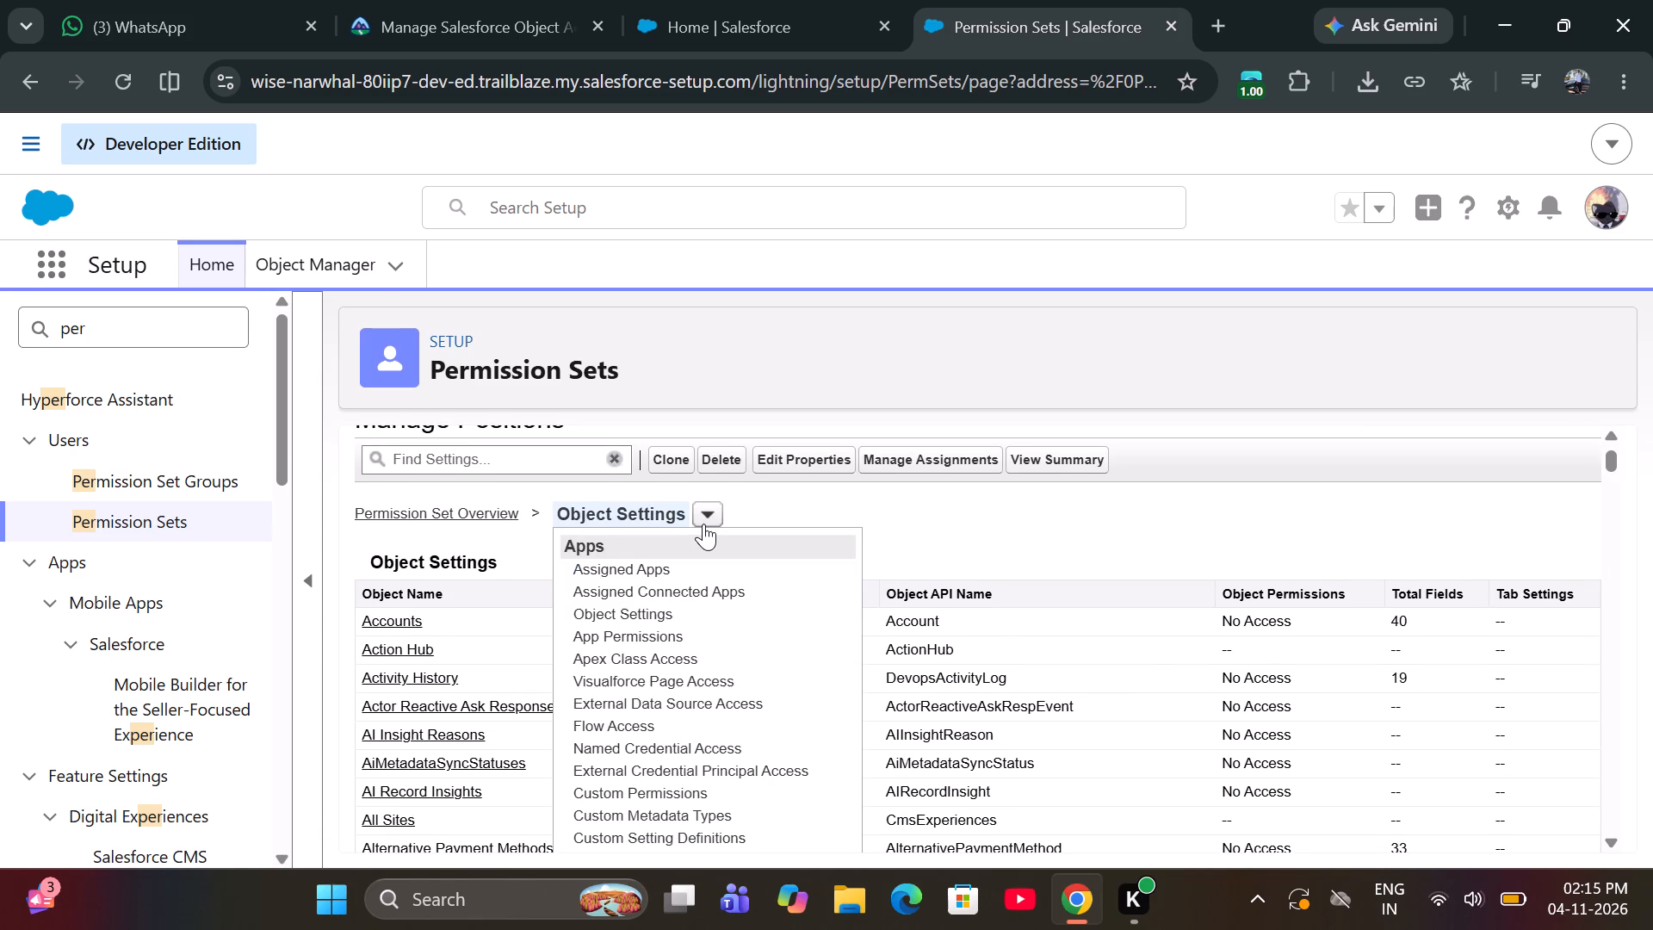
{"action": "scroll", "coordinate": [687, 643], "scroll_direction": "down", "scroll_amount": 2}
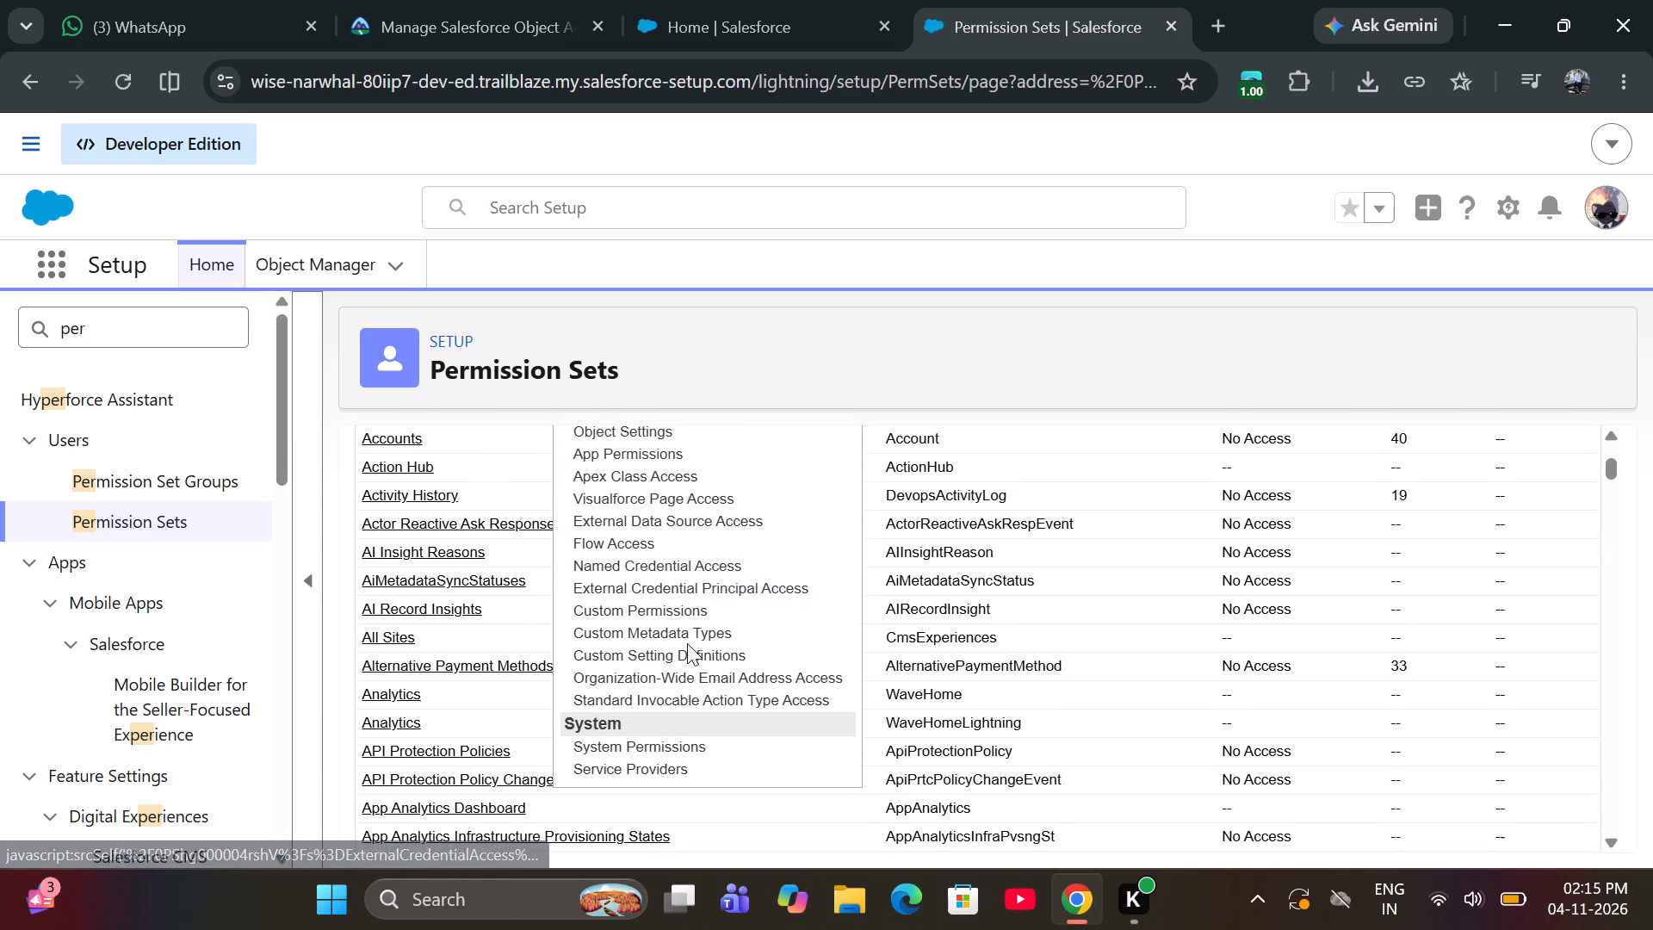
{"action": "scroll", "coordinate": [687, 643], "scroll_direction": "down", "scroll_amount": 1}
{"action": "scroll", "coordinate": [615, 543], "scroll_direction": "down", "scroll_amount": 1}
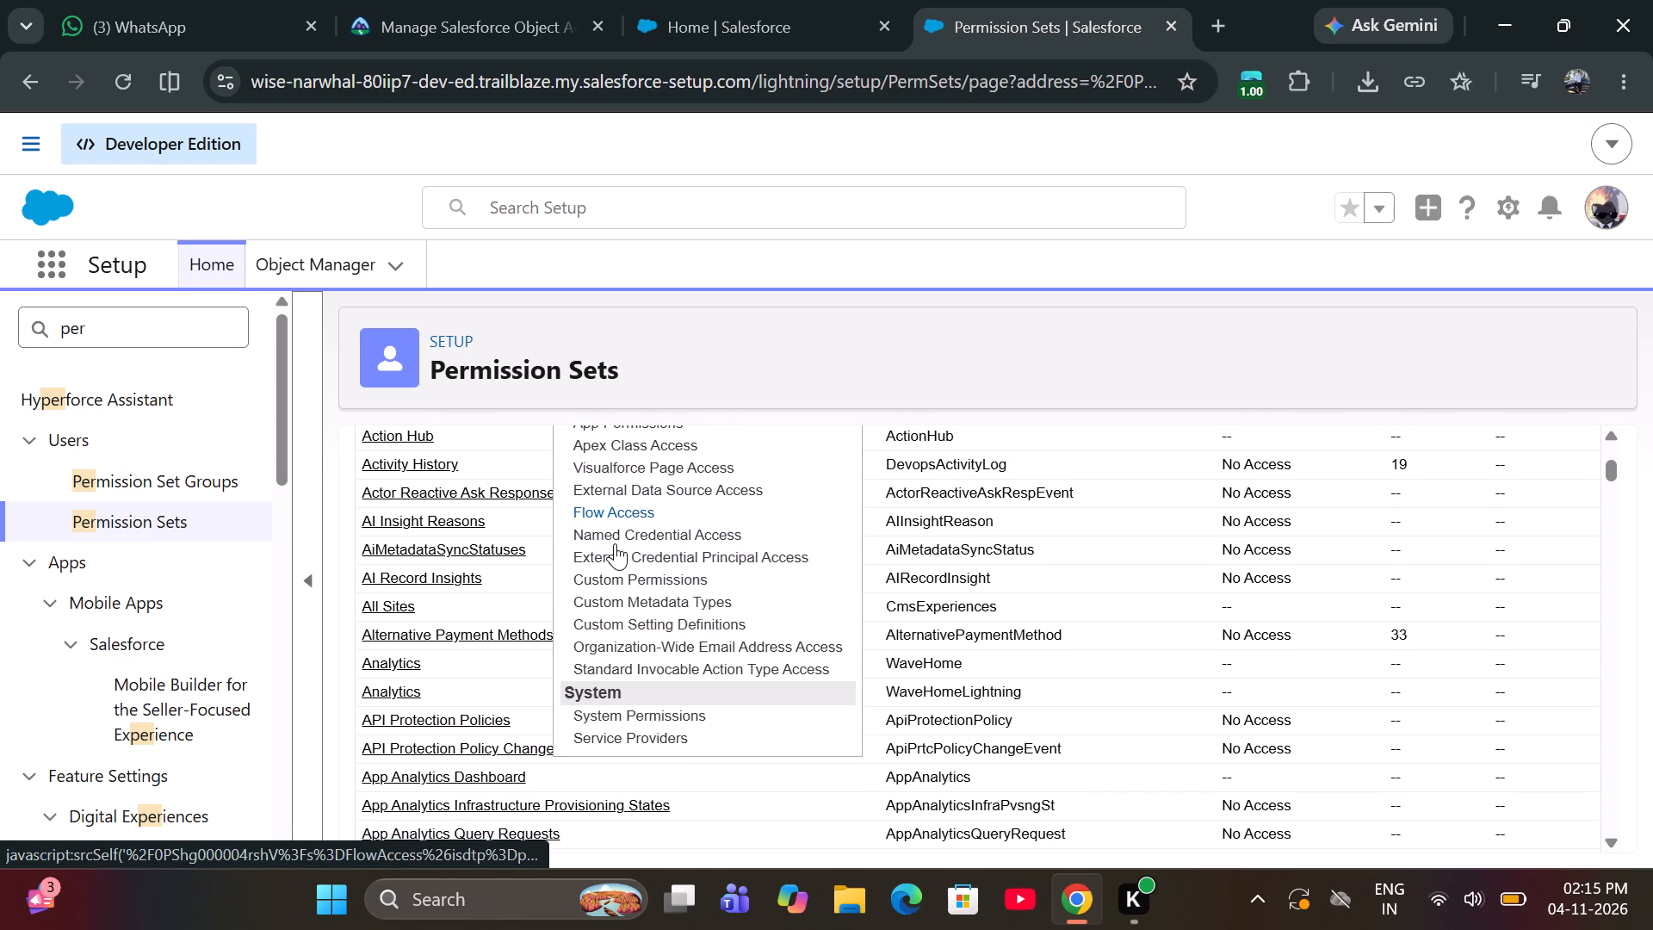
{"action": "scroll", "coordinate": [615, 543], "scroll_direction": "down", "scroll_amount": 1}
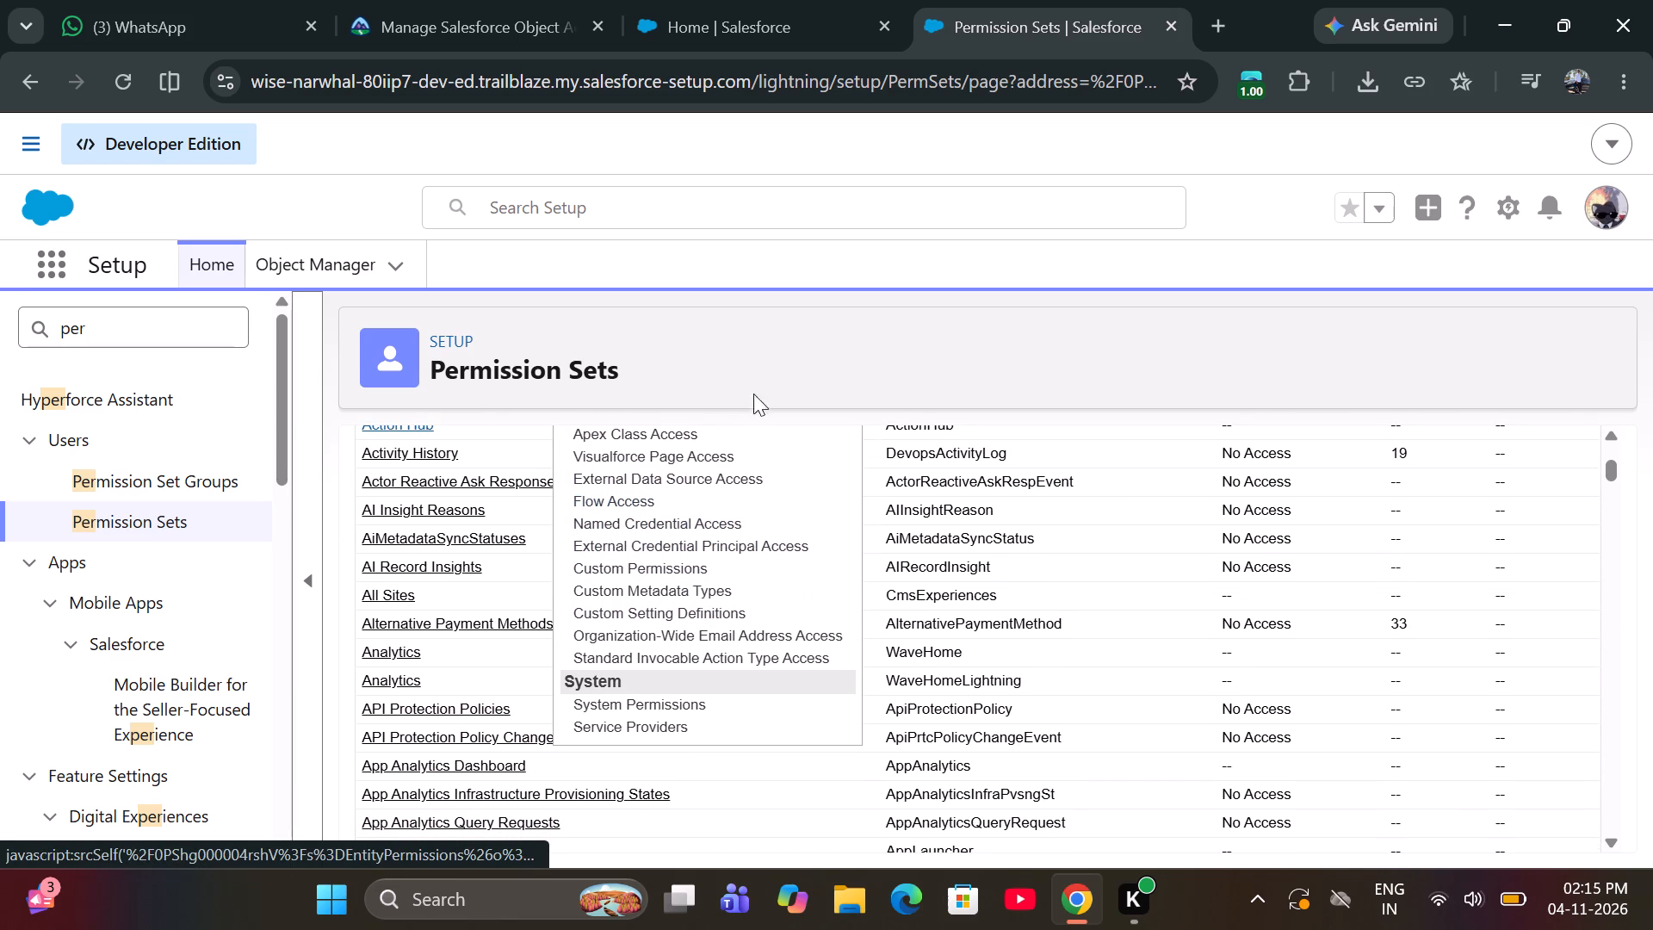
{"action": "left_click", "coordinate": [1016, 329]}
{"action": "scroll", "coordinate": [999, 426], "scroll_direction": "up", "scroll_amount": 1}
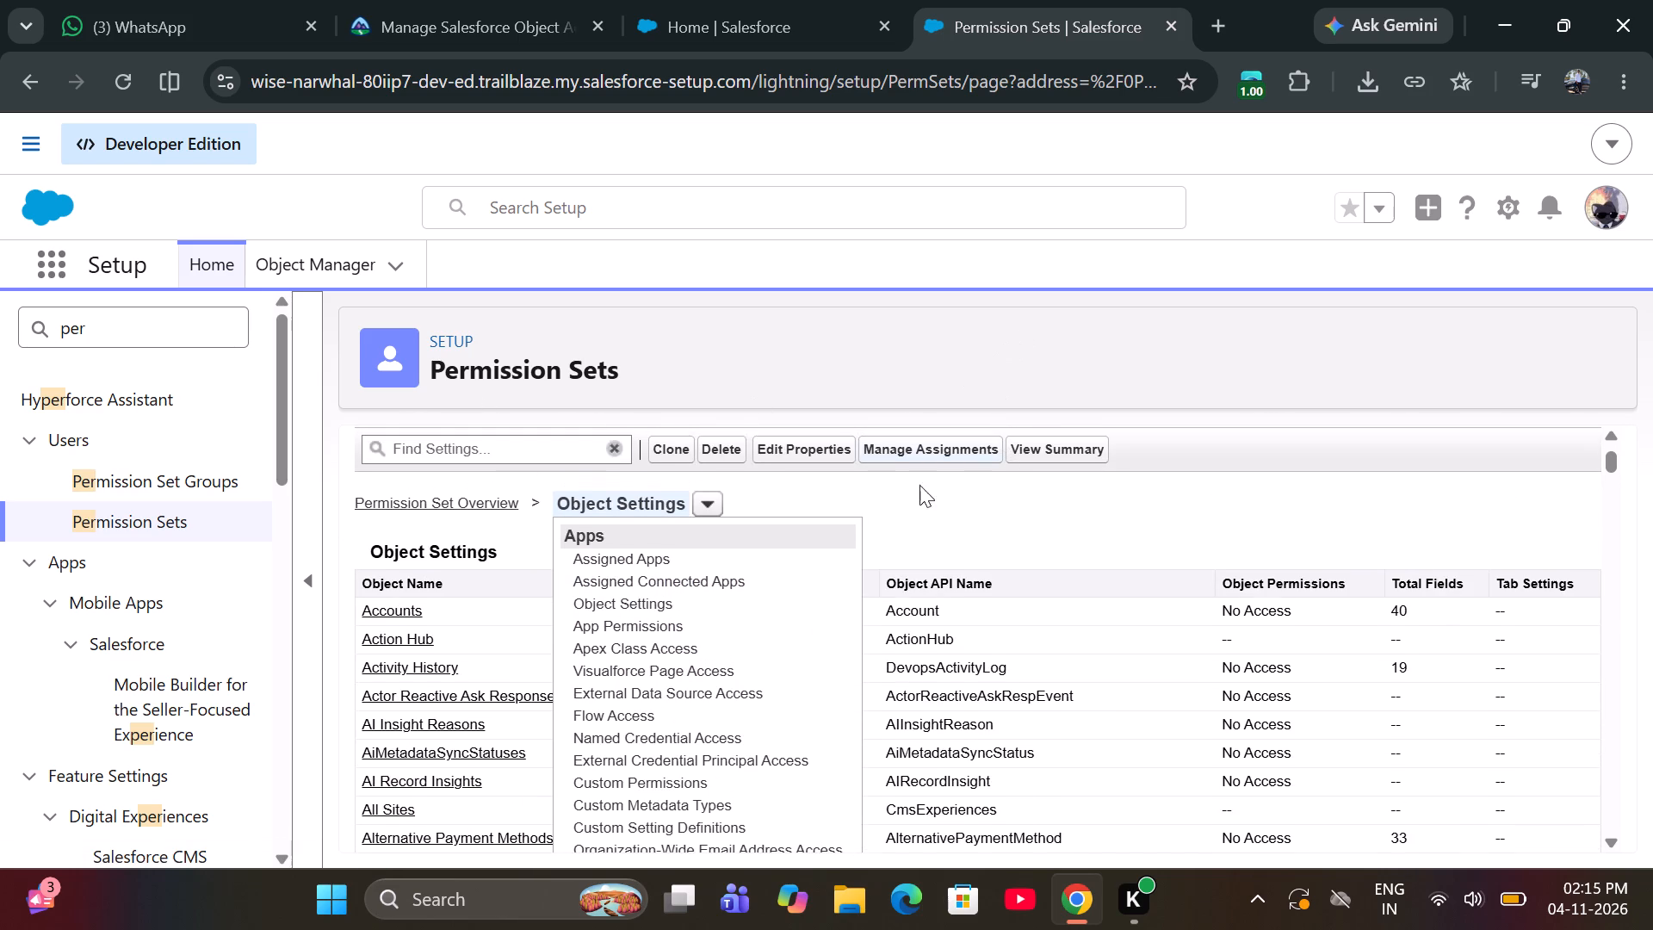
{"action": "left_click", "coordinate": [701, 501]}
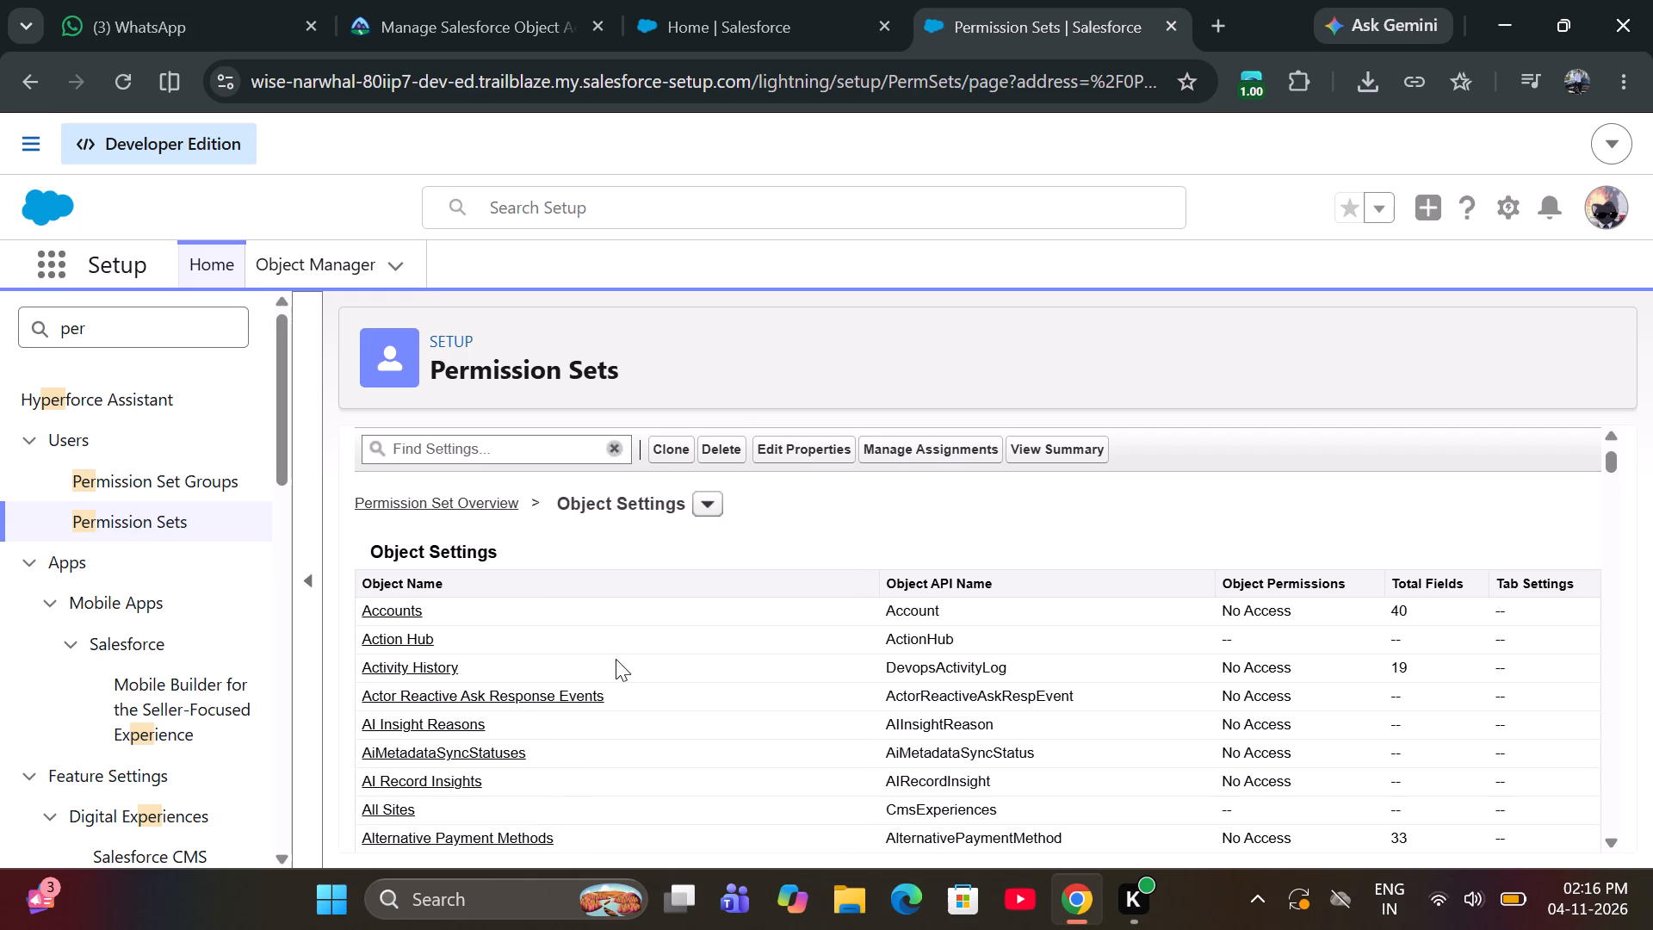
Look down through the Manage Positions permission set's object settings list for the Position object.
{"action": "scroll", "coordinate": [616, 659], "scroll_direction": "down", "scroll_amount": 2}
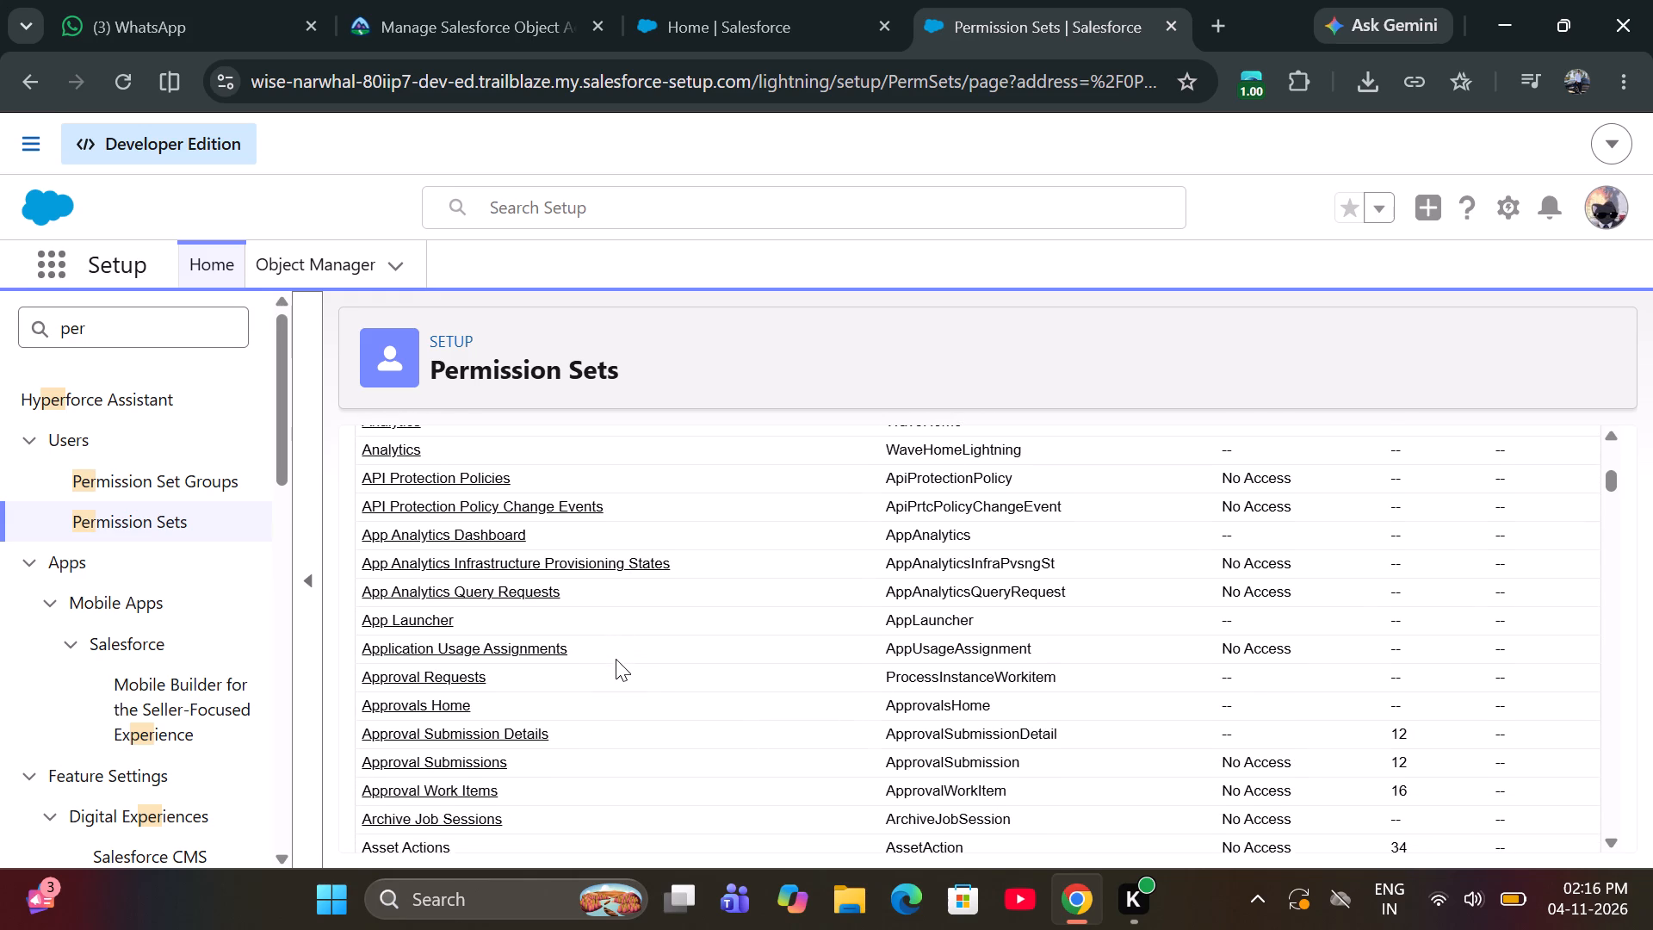
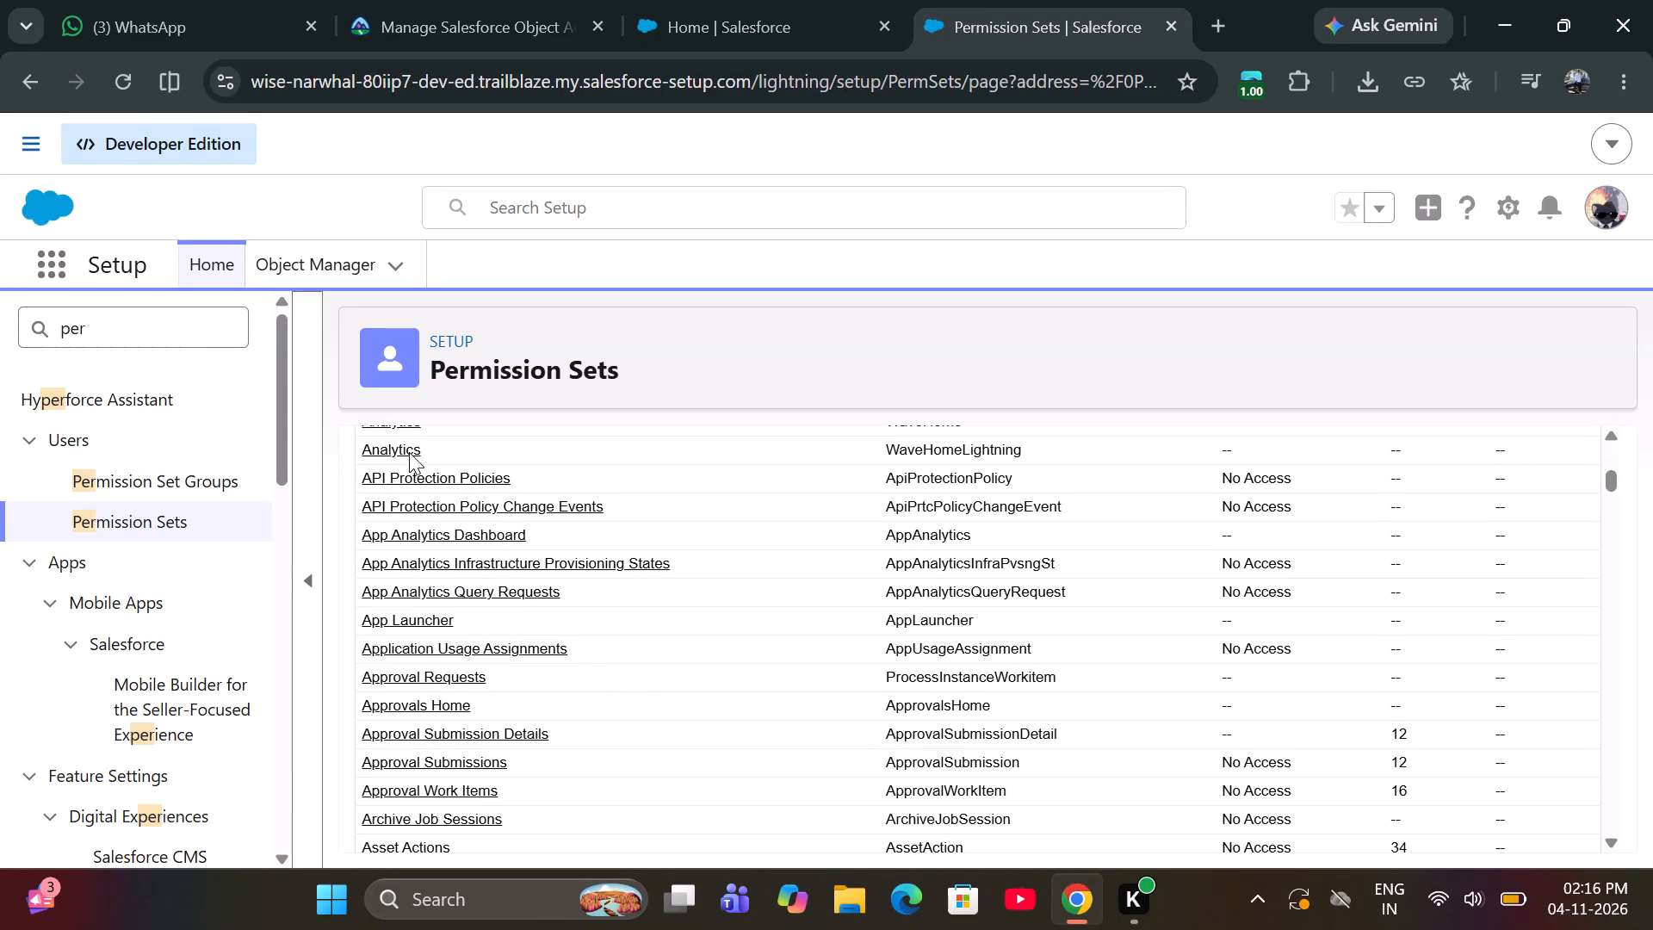
Search the Object Manager for the Position object using "posi", and clear the search.
{"action": "left_click", "coordinate": [371, 259]}
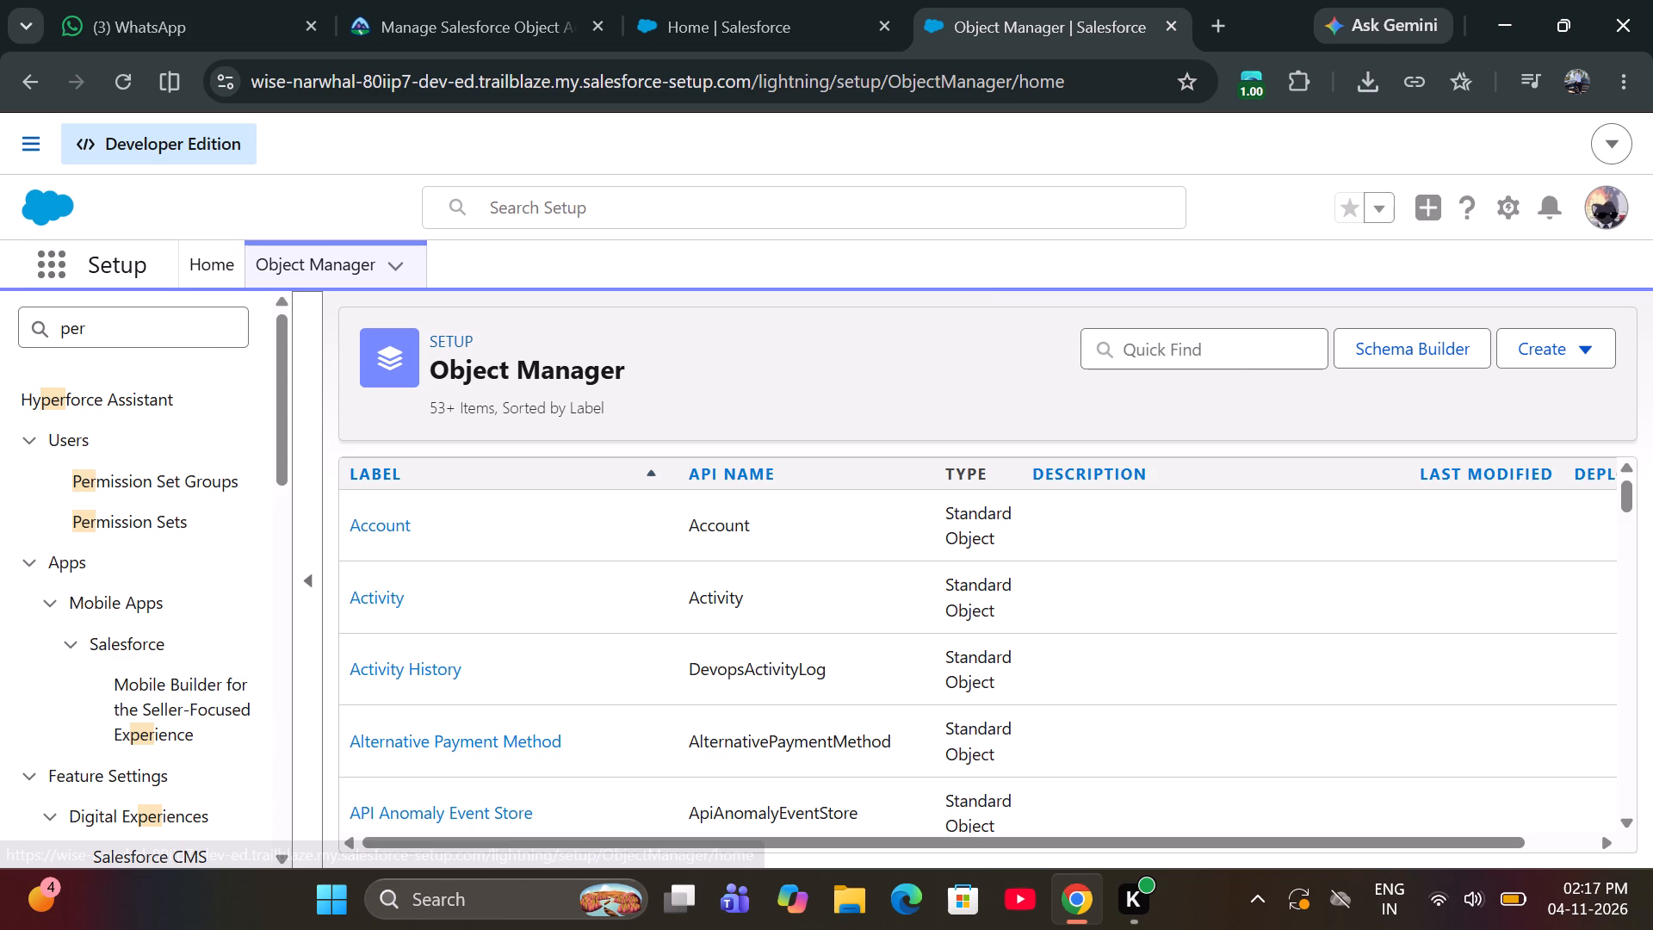
{"action": "left_click", "coordinate": [1245, 362]}
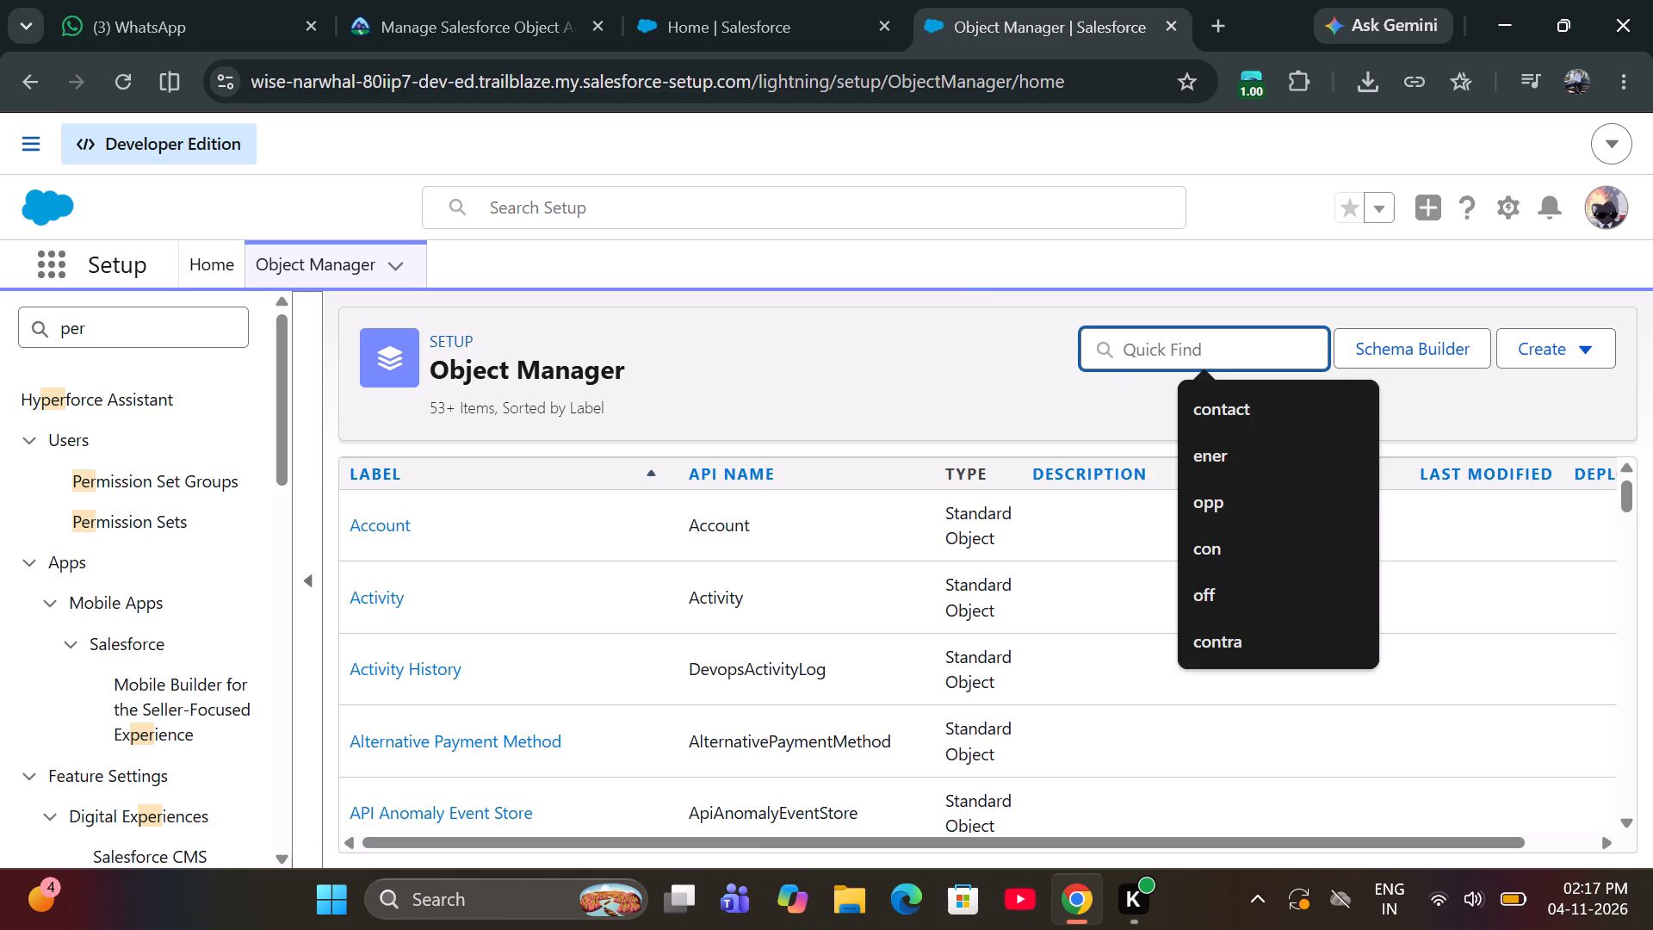
{"action": "type", "text": "po"}
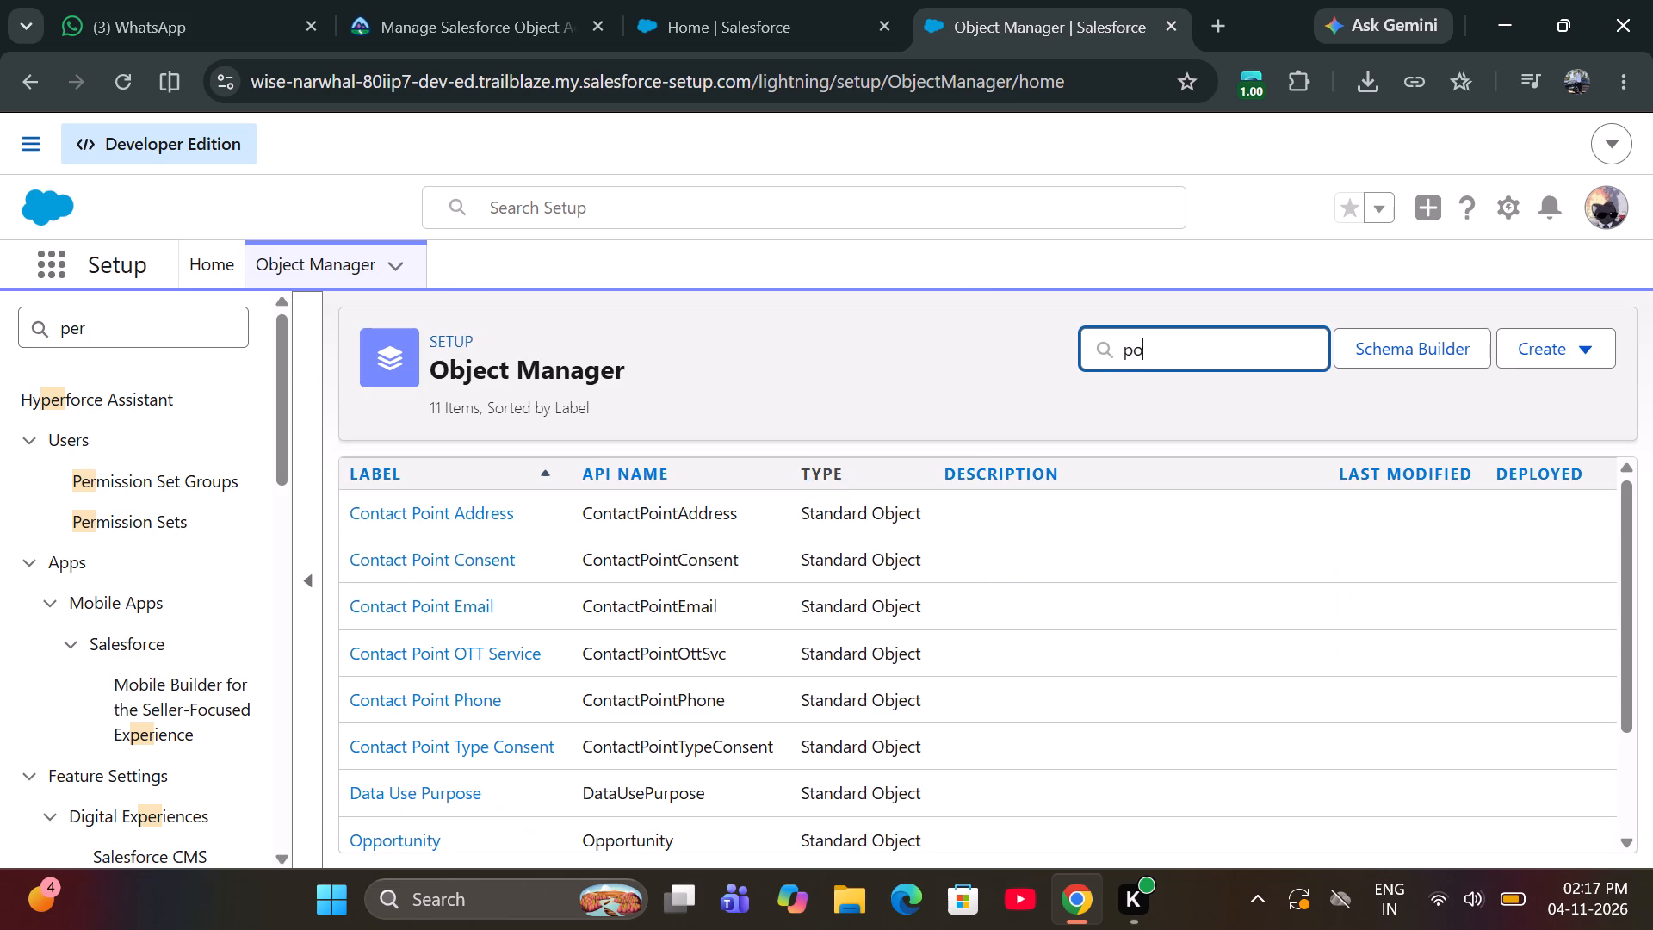
{"action": "type", "text": "si"}
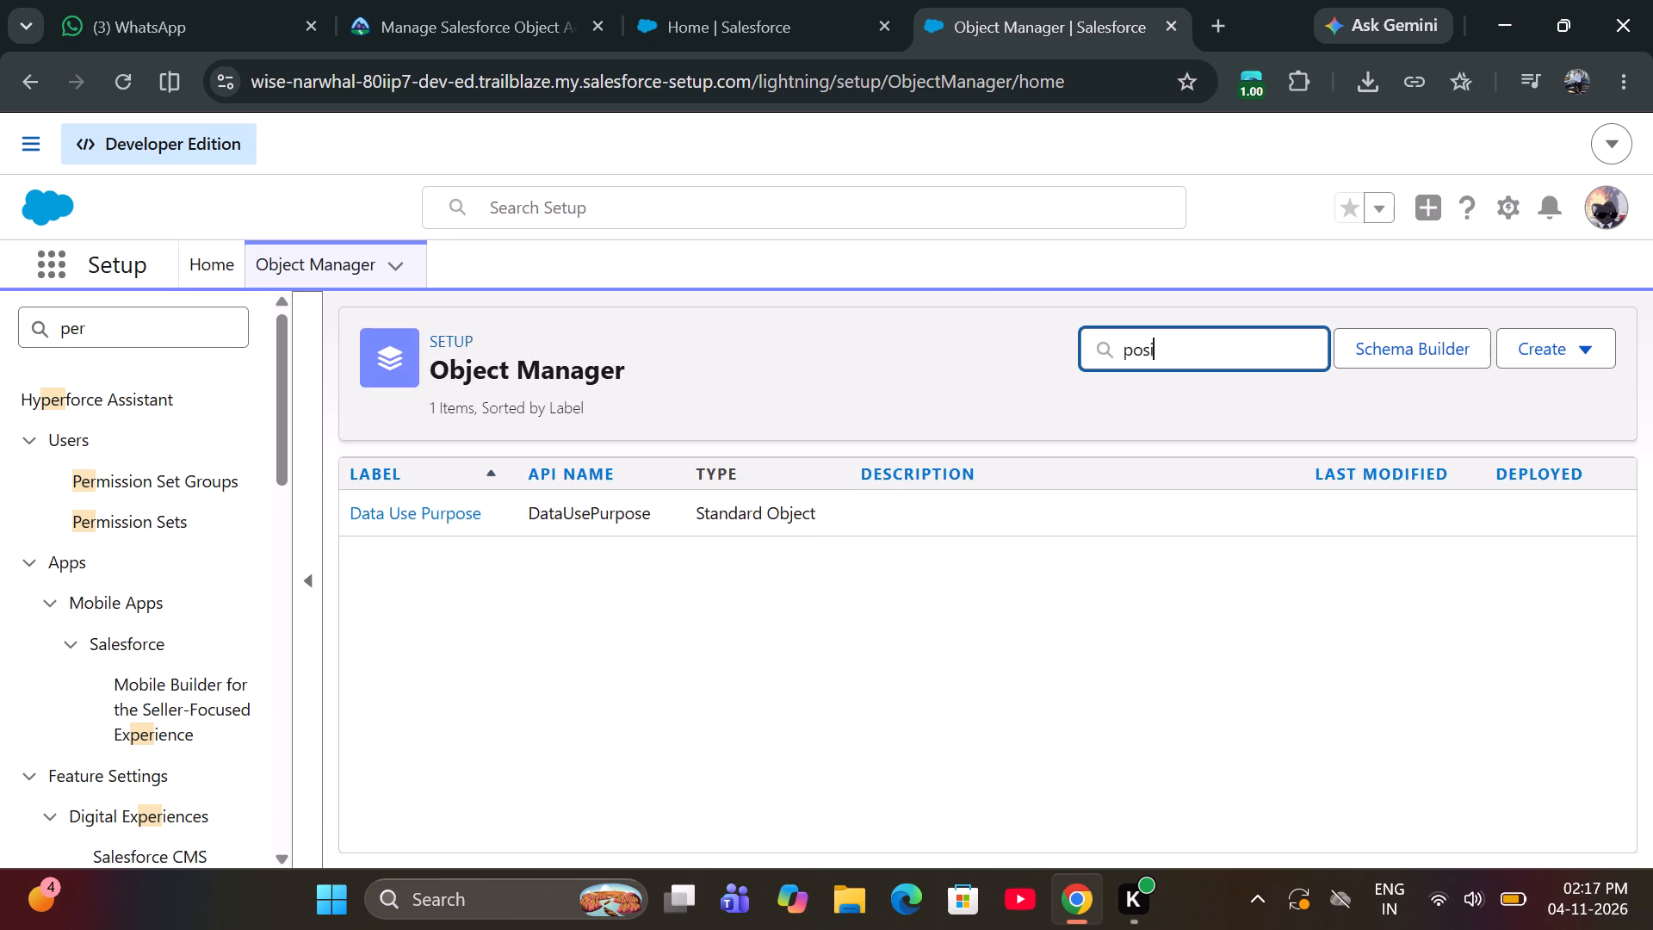
{"action": "key", "text": "BackSpace"}
{"action": "key", "text": "BackSpace"}
{"action": "key", "text": "BackSpace"}
{"action": "key", "text": "BackSpace"}
{"action": "key", "text": "BackSpace"}
{"action": "key", "text": "BackSpace"}
{"action": "key", "text": "BackSpace"}
{"action": "key", "text": "BackSpace"}
{"action": "key", "text": "BackSpace"}
{"action": "key", "text": "BackSpace"}
{"action": "key", "text": "BackSpace"}
{"action": "key", "text": "BackSpace"}
{"action": "key", "text": "BackSpace"}
{"action": "key", "text": "BackSpace"}
{"action": "key", "text": "BackSpace"}
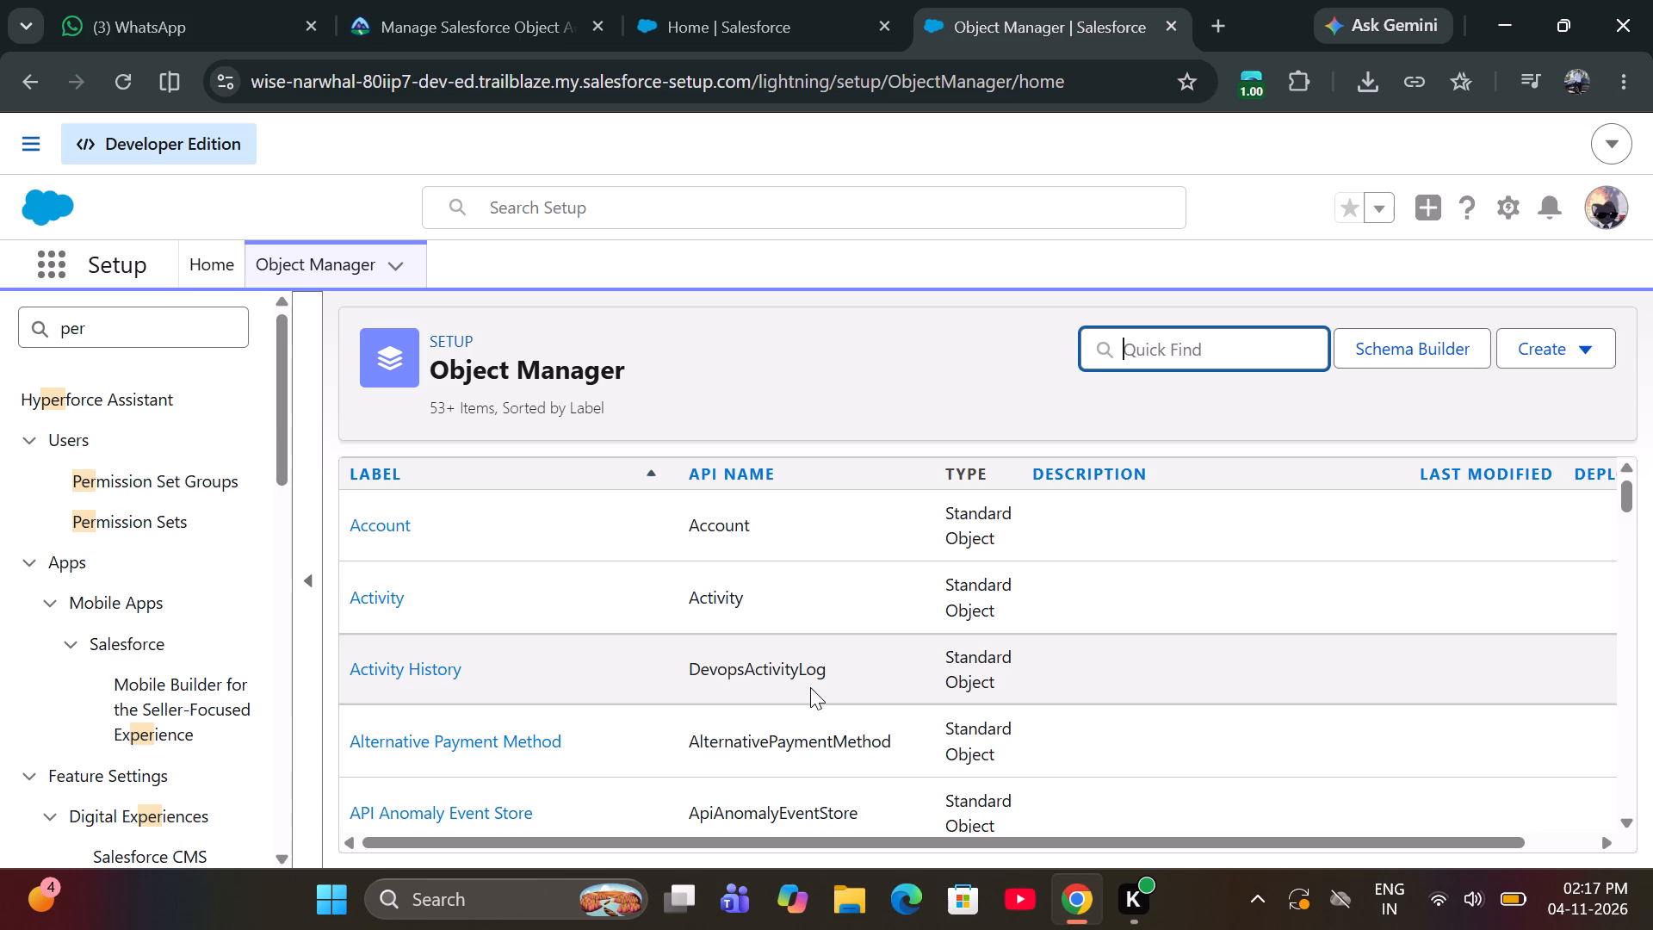
Search the Setup navigation for "posi" in place of "per", and clear the search.
{"action": "left_click", "coordinate": [136, 327]}
{"action": "key", "text": "BackSpace"}
{"action": "key", "text": "BackSpace"}
{"action": "key", "text": "o"}
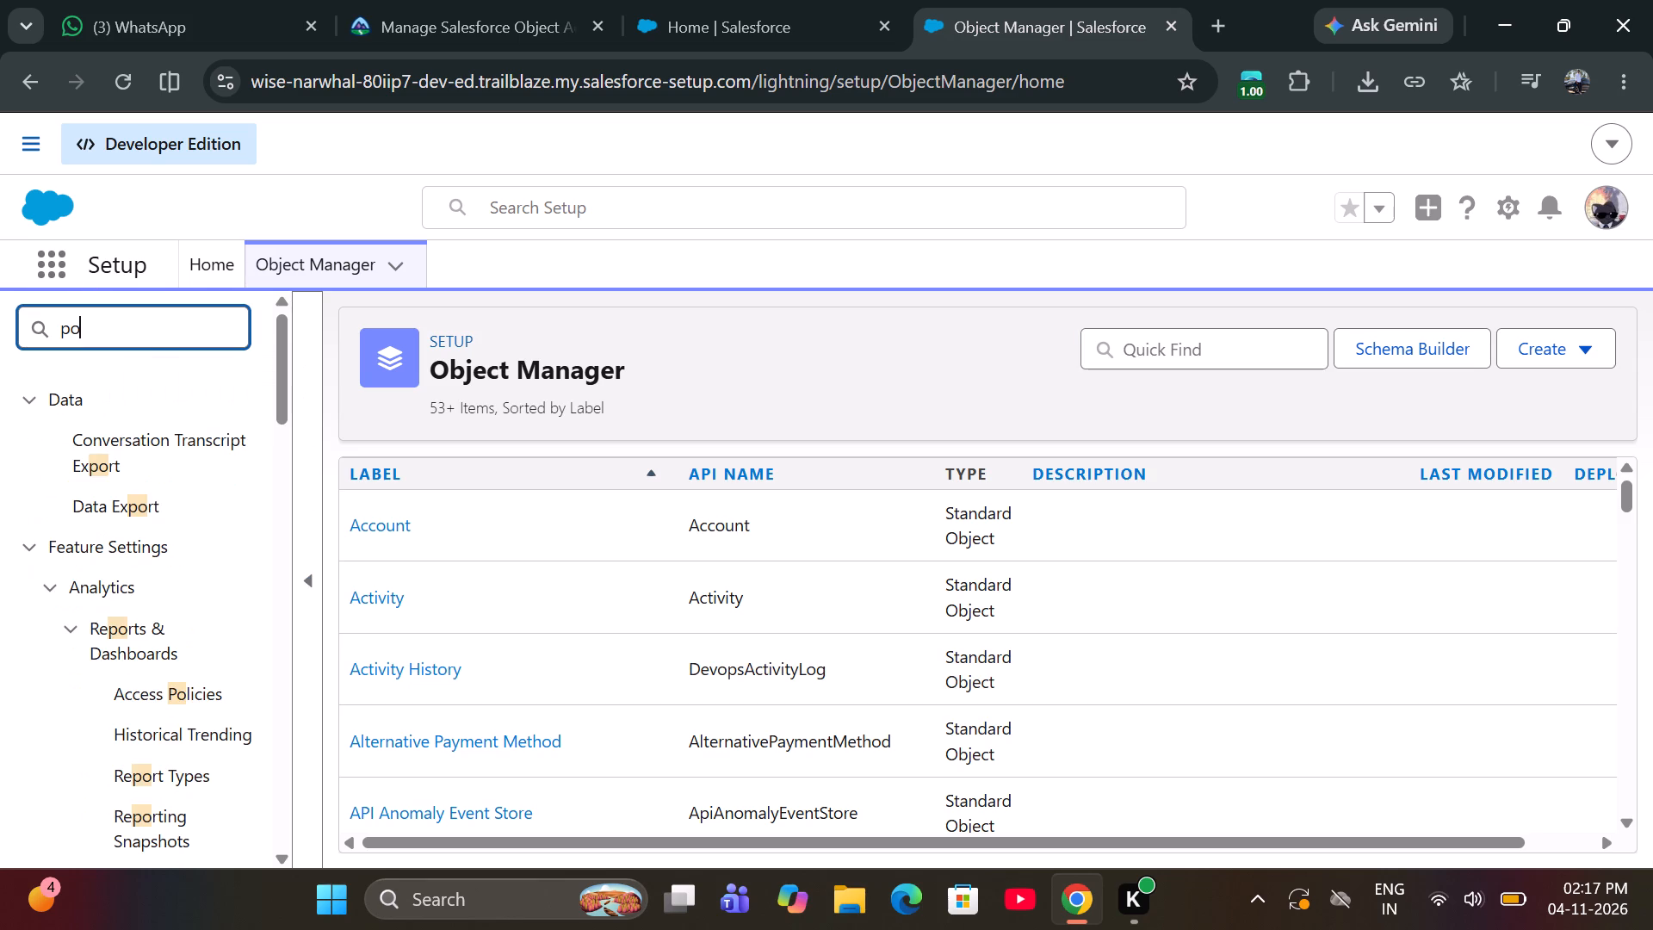
{"action": "key", "text": "s"}
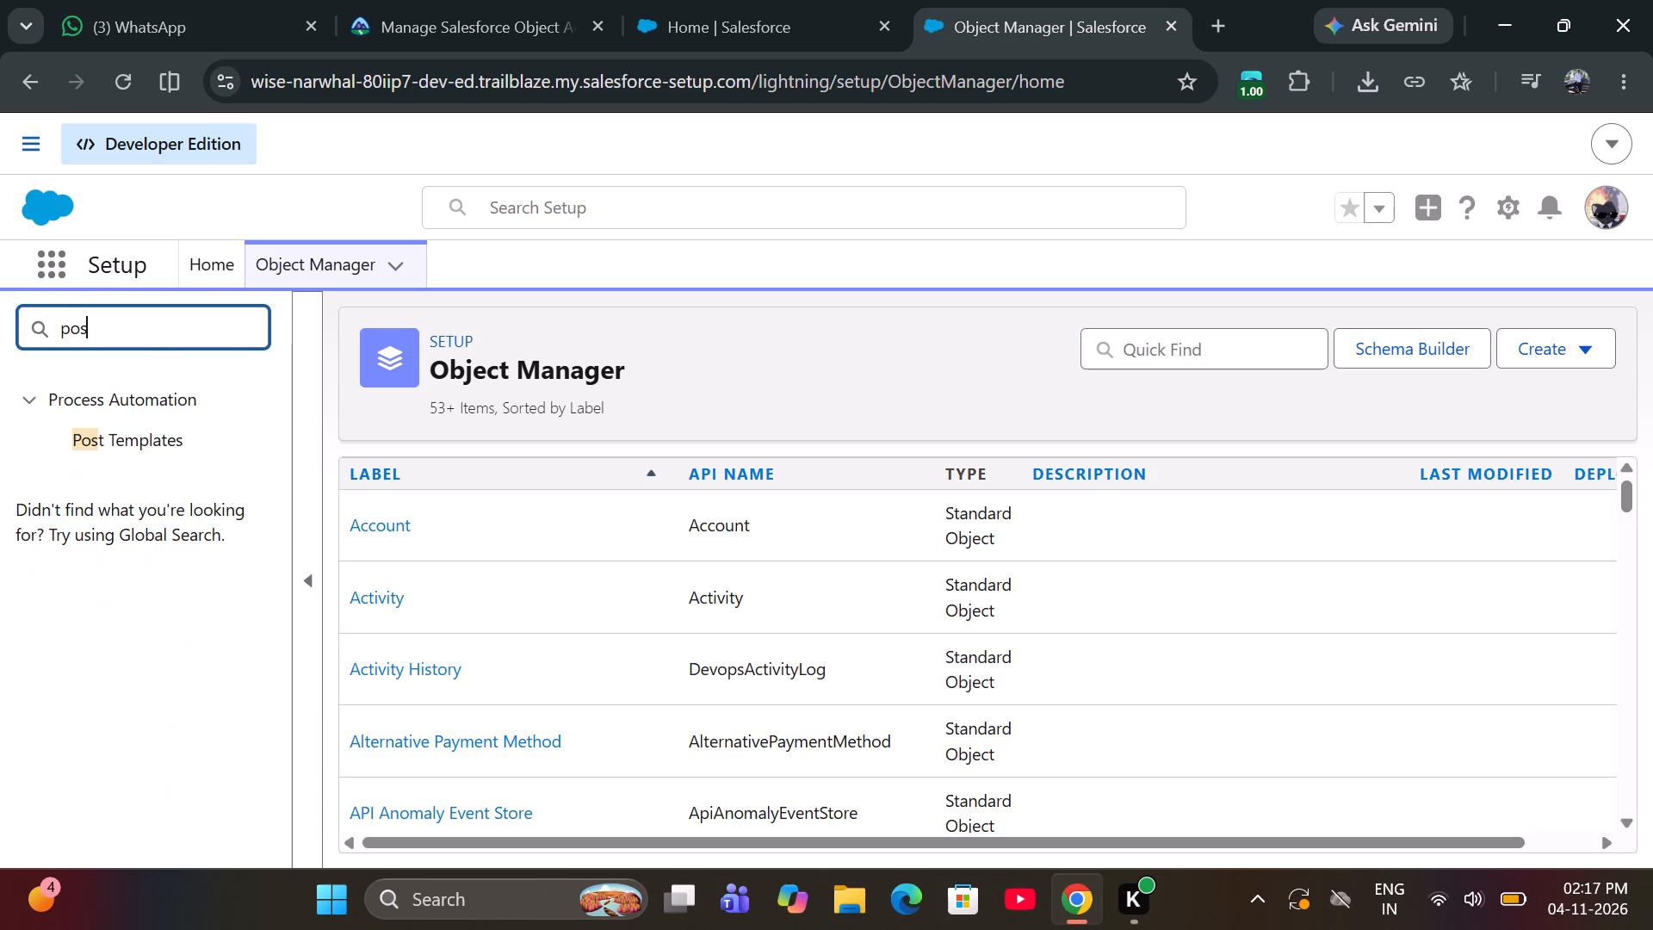
{"action": "key", "text": "i"}
{"action": "key", "text": "BackSpace"}
{"action": "key", "text": "BackSpace"}
{"action": "key", "text": "BackSpace"}
{"action": "key", "text": "BackSpace"}
{"action": "key", "text": "BackSpace"}
{"action": "key", "text": "BackSpace"}
{"action": "key", "text": "BackSpace"}
{"action": "key", "text": "BackSpace"}
{"action": "key", "text": "BackSpace"}
{"action": "key", "text": "BackSpace"}
{"action": "key", "text": "BackSpace"}
{"action": "key", "text": "BackSpace"}
{"action": "key", "text": "BackSpace"}
{"action": "key", "text": "BackSpace"}
{"action": "key", "text": "BackSpace"}
{"action": "key", "text": "BackSpace"}
{"action": "key", "text": "BackSpace"}
{"action": "key", "text": "BackSpace"}
{"action": "key", "text": "BackSpace"}
{"action": "key", "text": "BackSpace"}
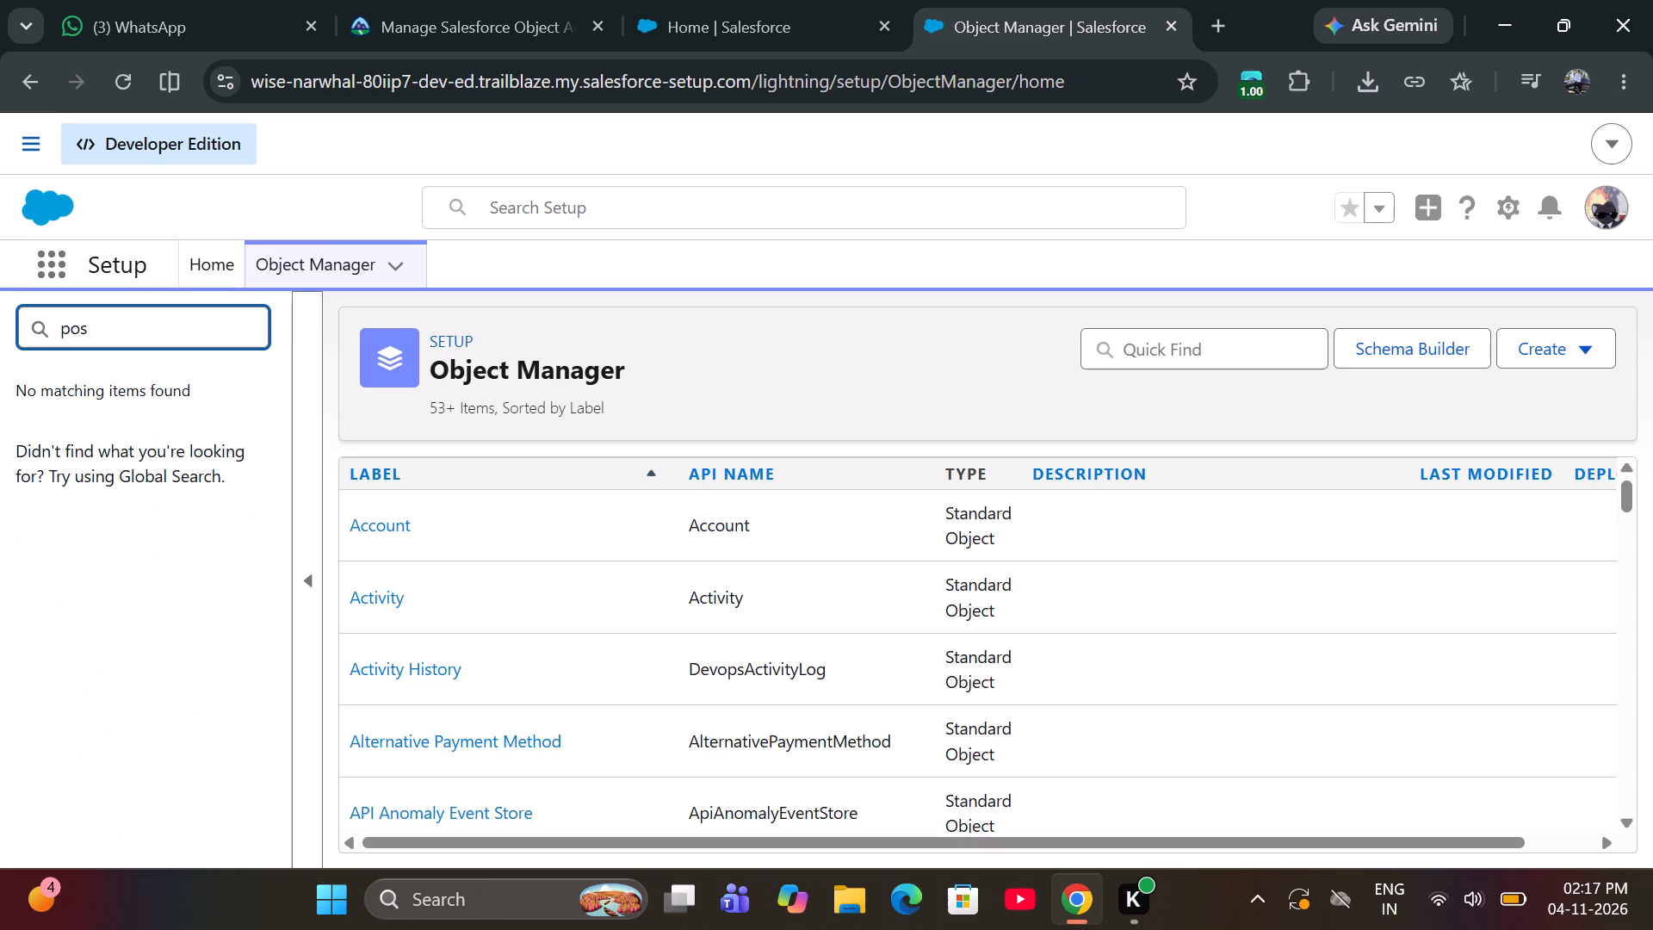
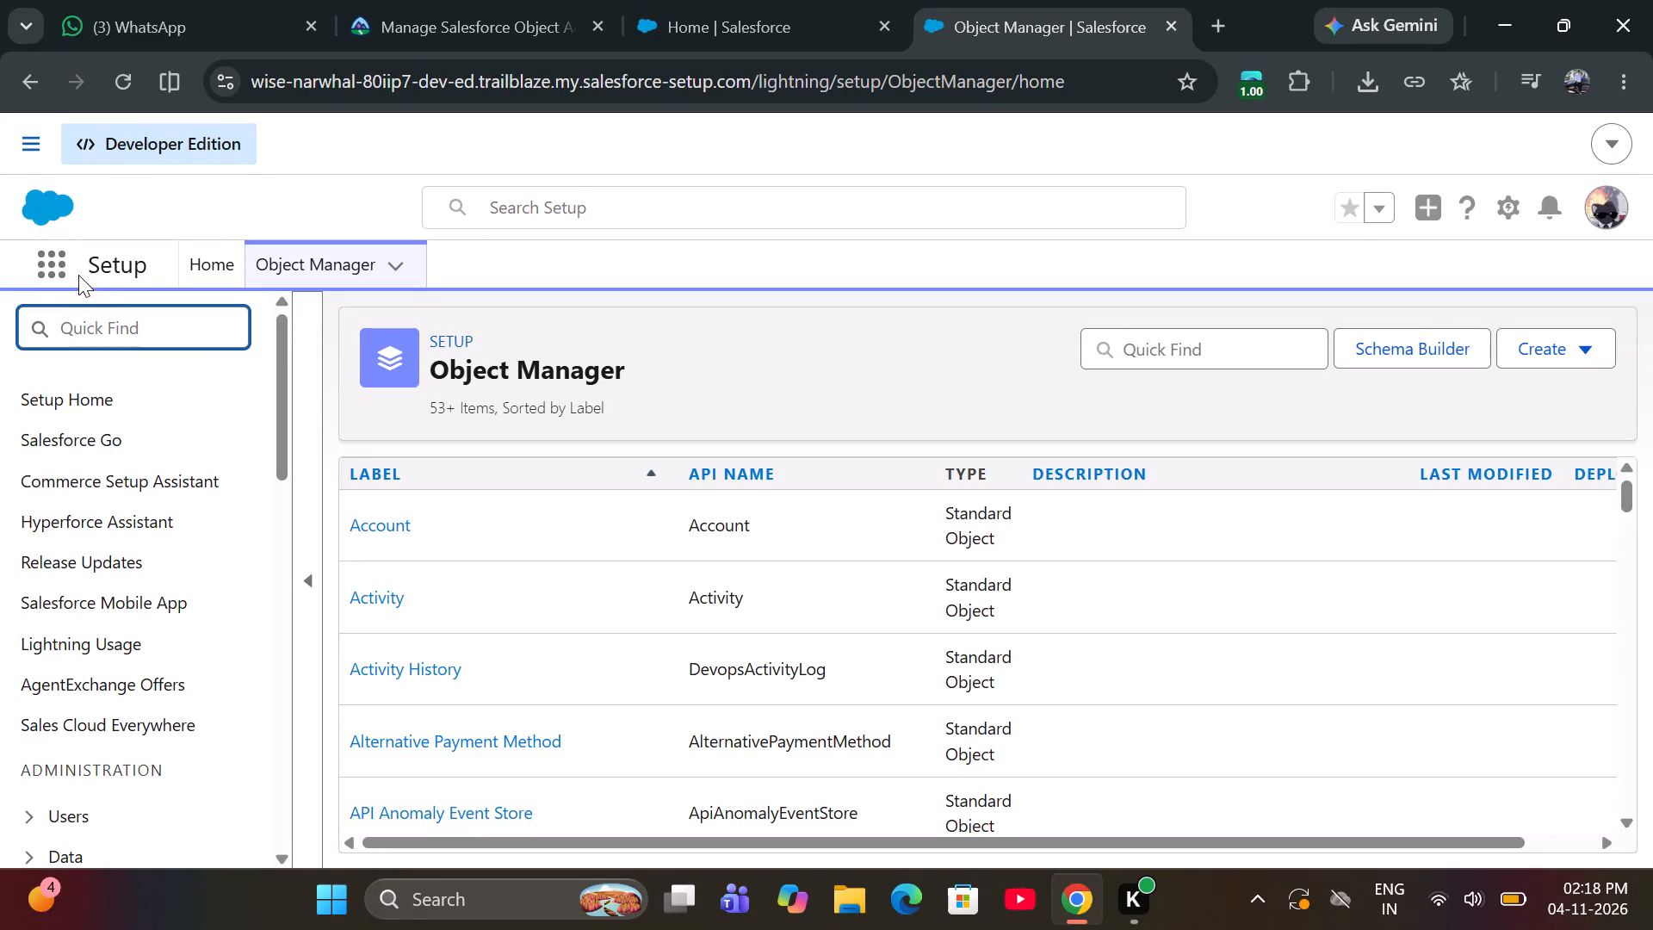
Open the Content app from the App Launcher.
{"action": "left_click", "coordinate": [63, 269]}
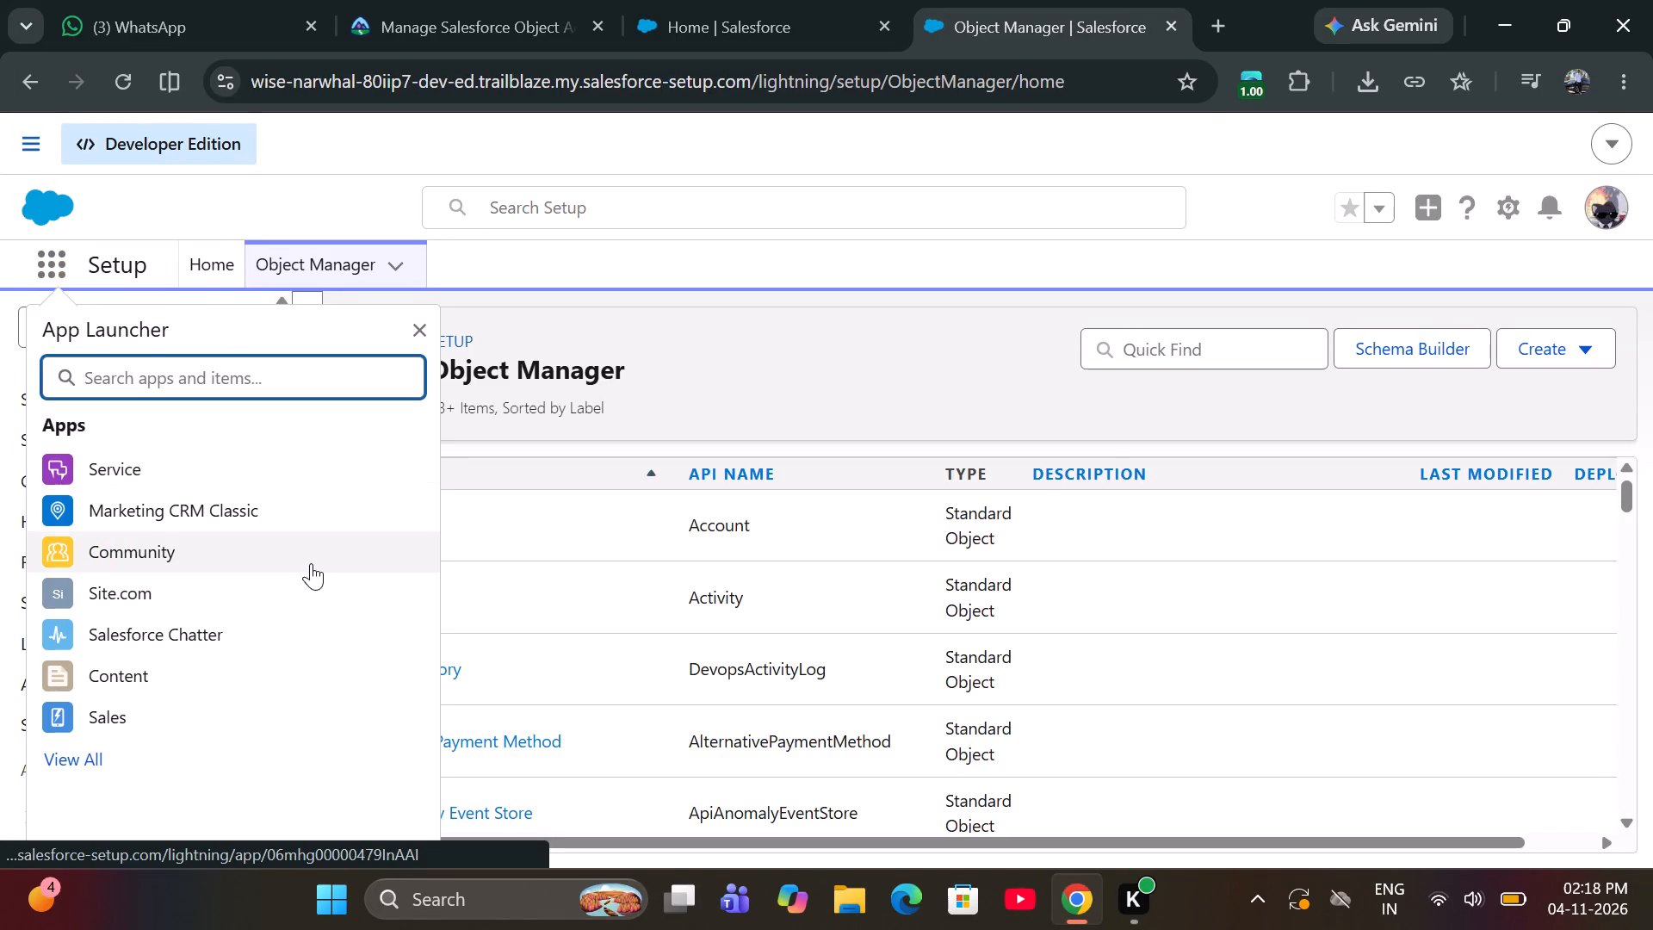
{"action": "left_click", "coordinate": [188, 658]}
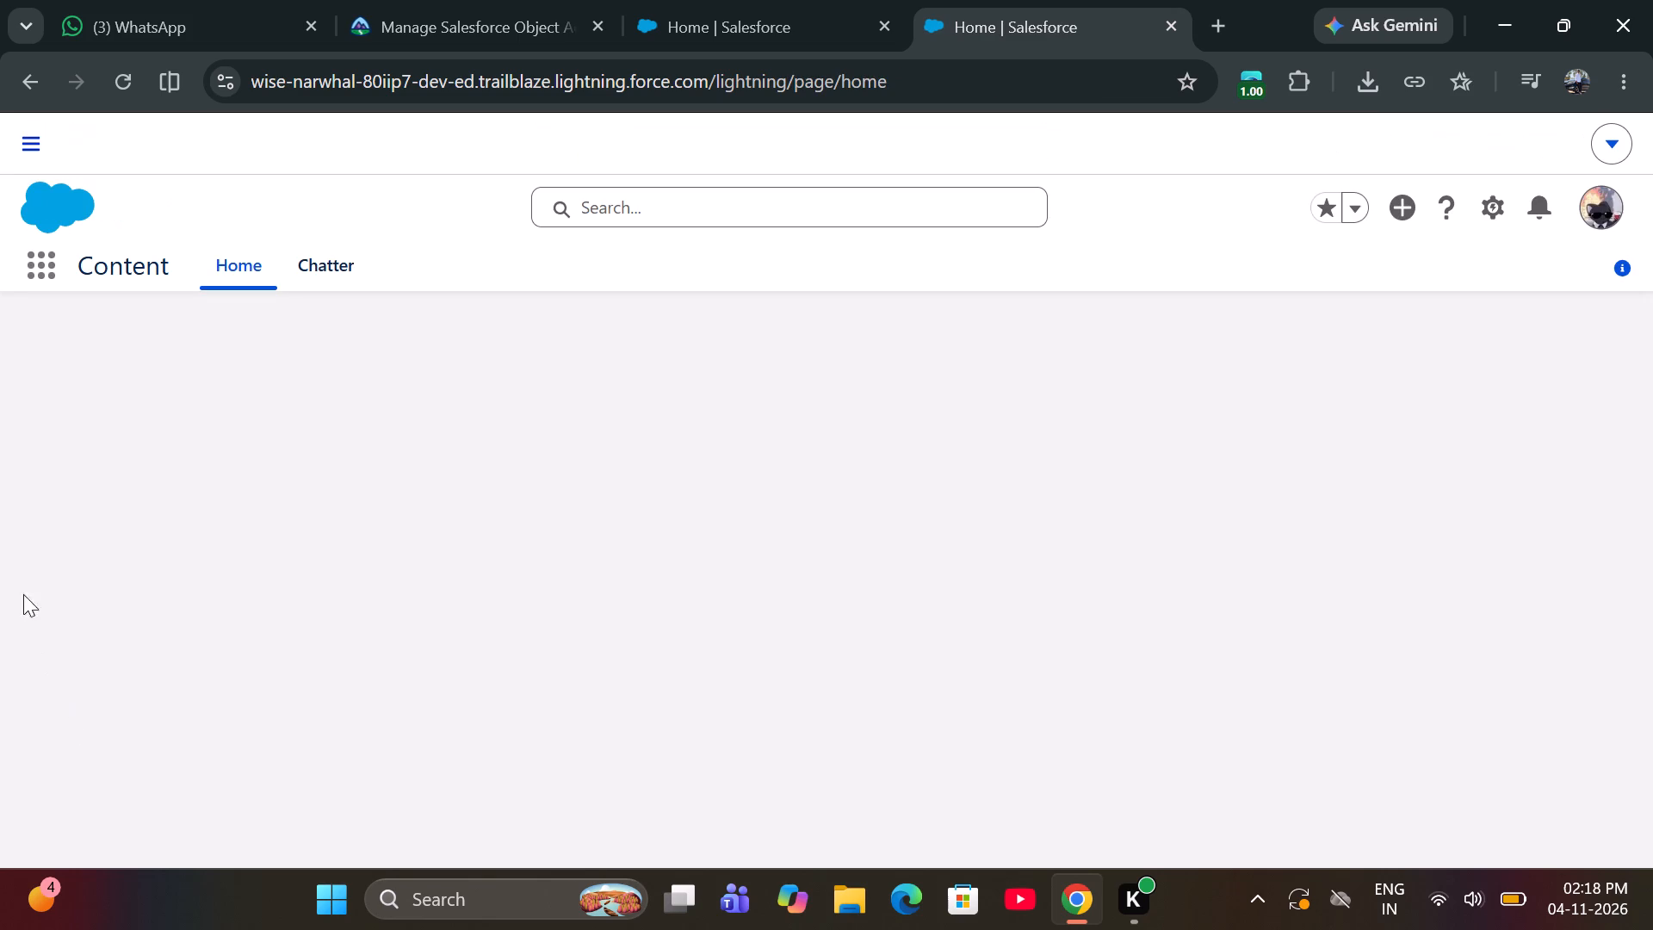
Show the full list of all apps and items in the App Launcher.
{"action": "left_click", "coordinate": [28, 247]}
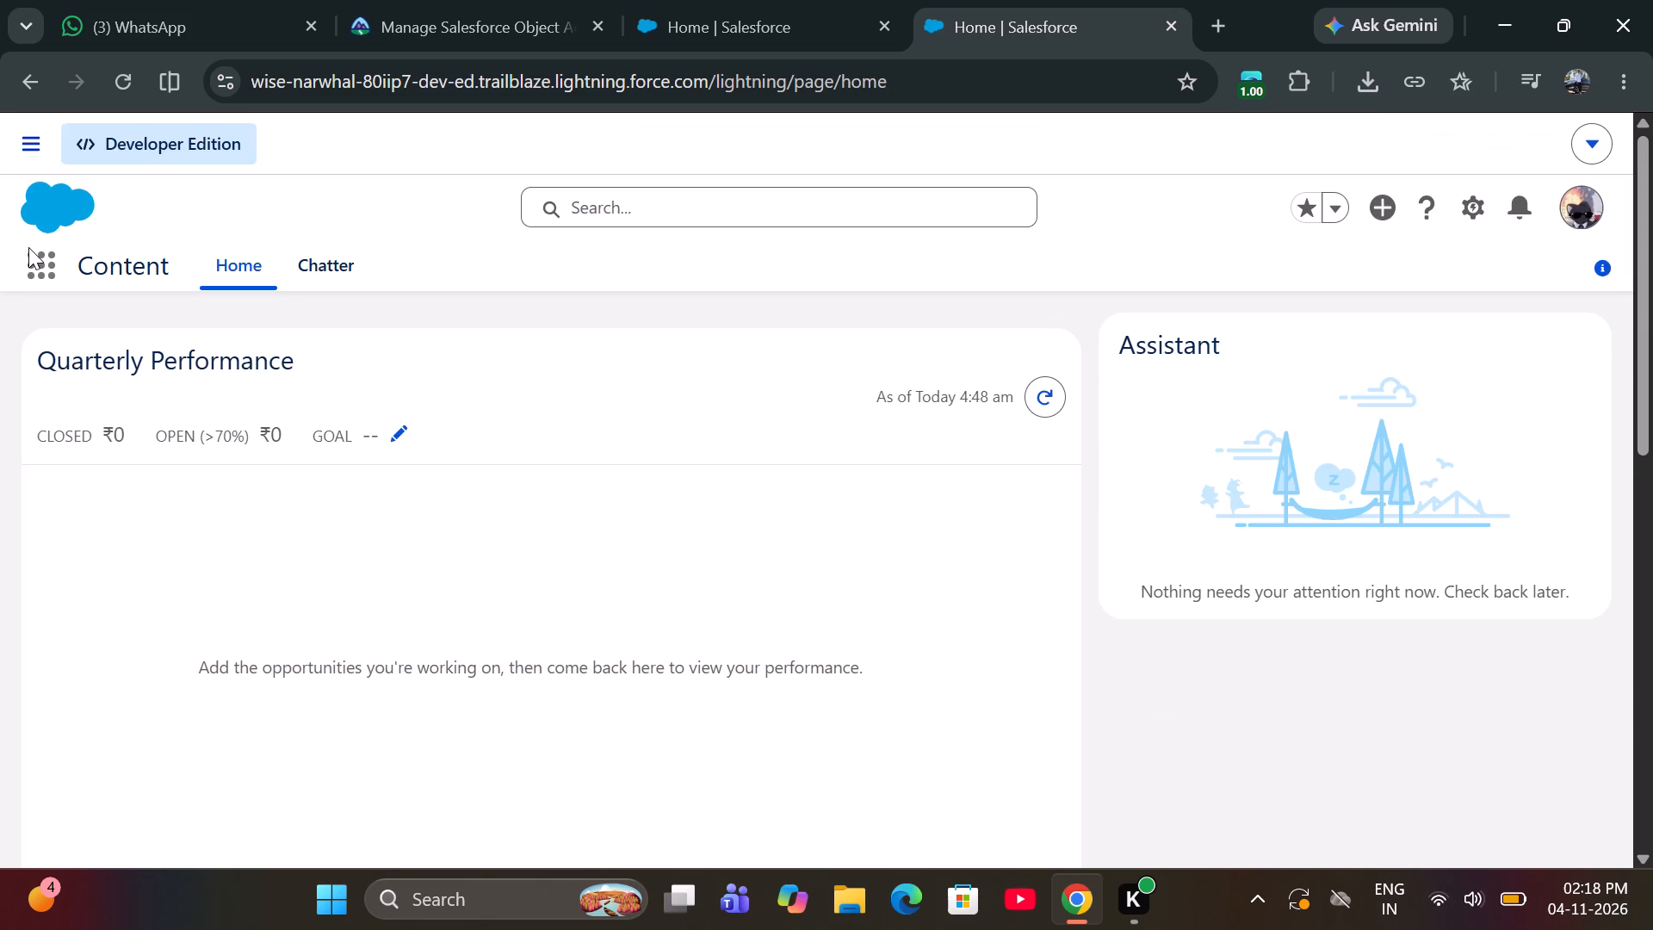
{"action": "left_click", "coordinate": [41, 253]}
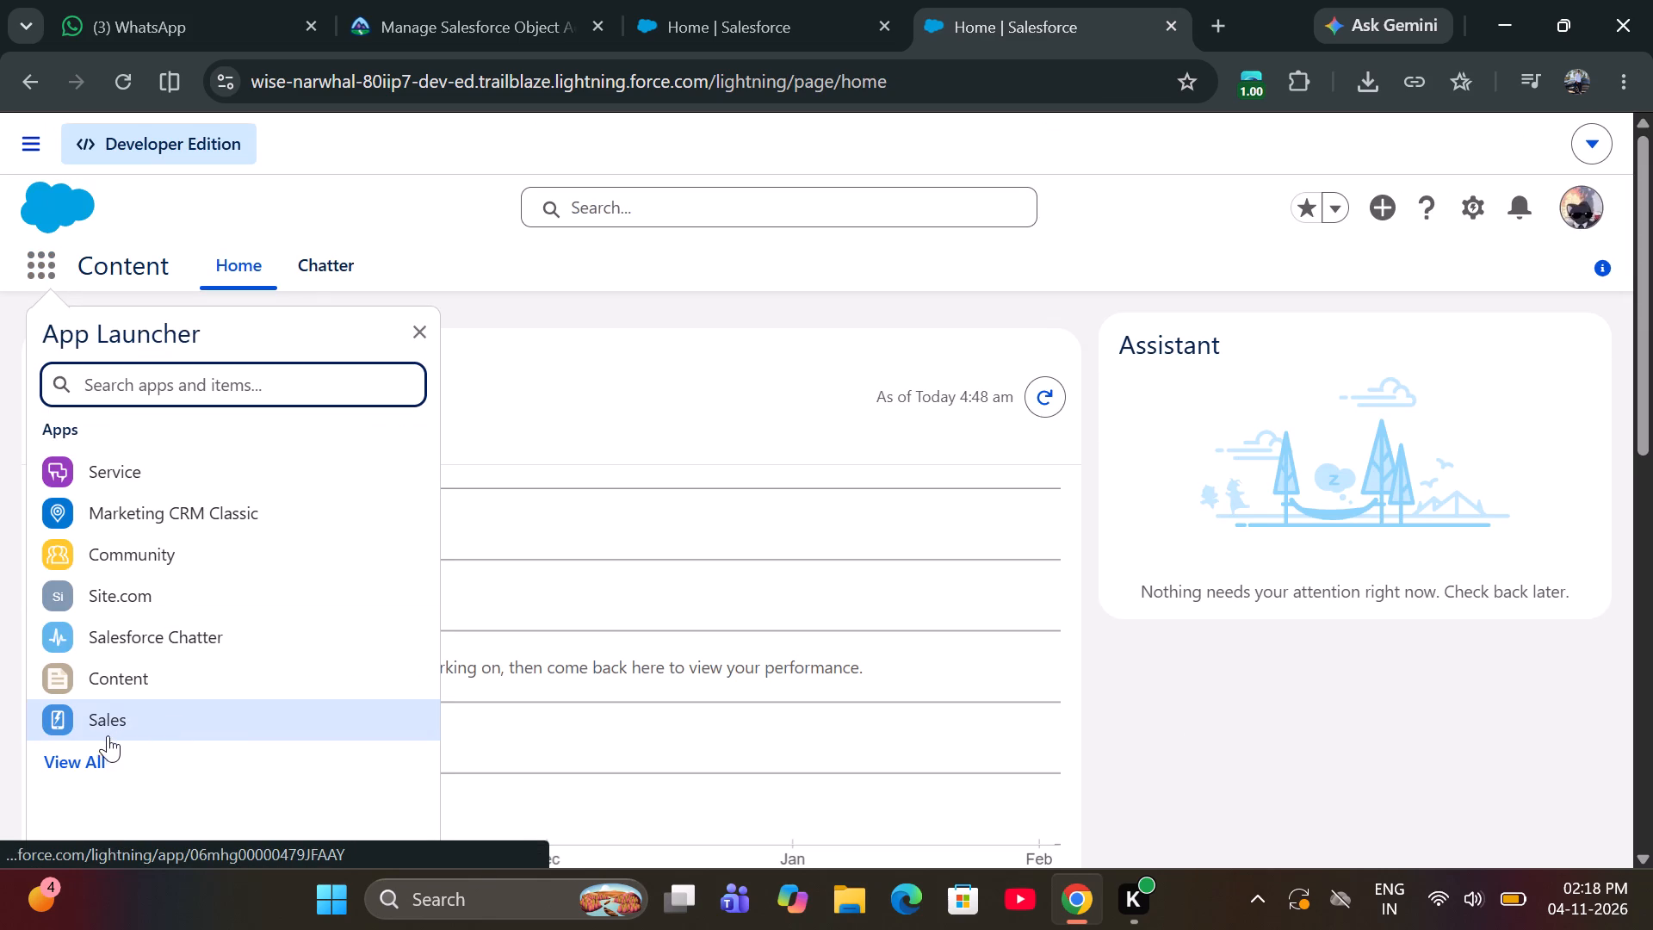
{"action": "left_click", "coordinate": [95, 765]}
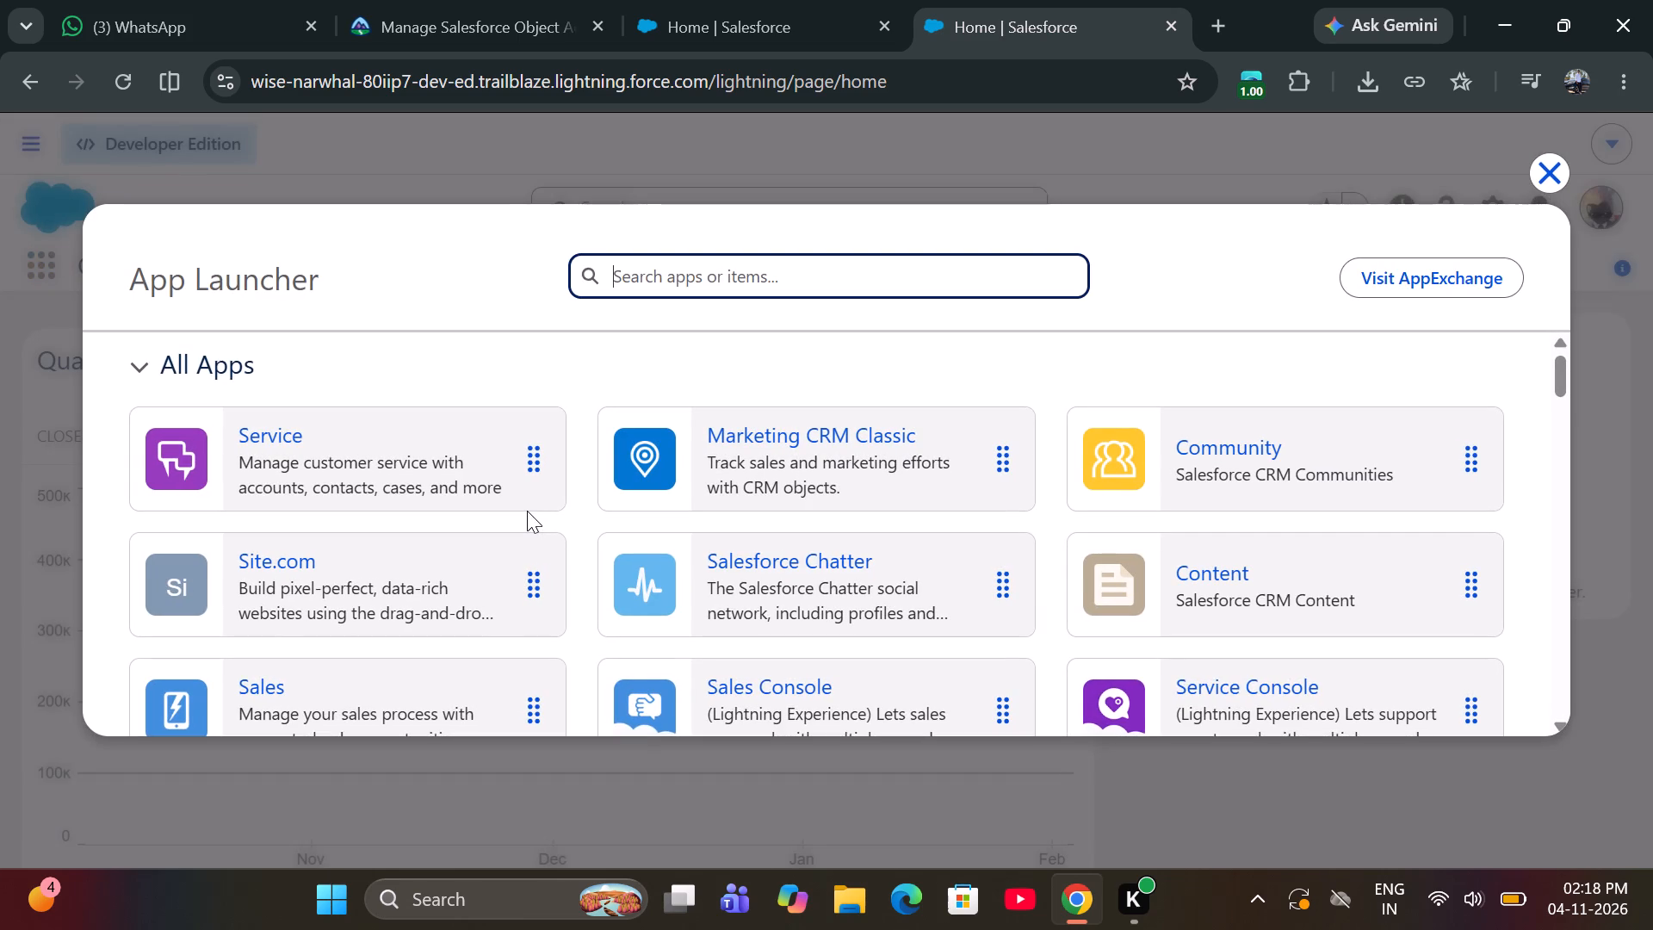
Open the Playground Starter app from the list of all apps and look over its Welcome page.
{"action": "scroll", "coordinate": [527, 489], "scroll_direction": "down", "scroll_amount": 3}
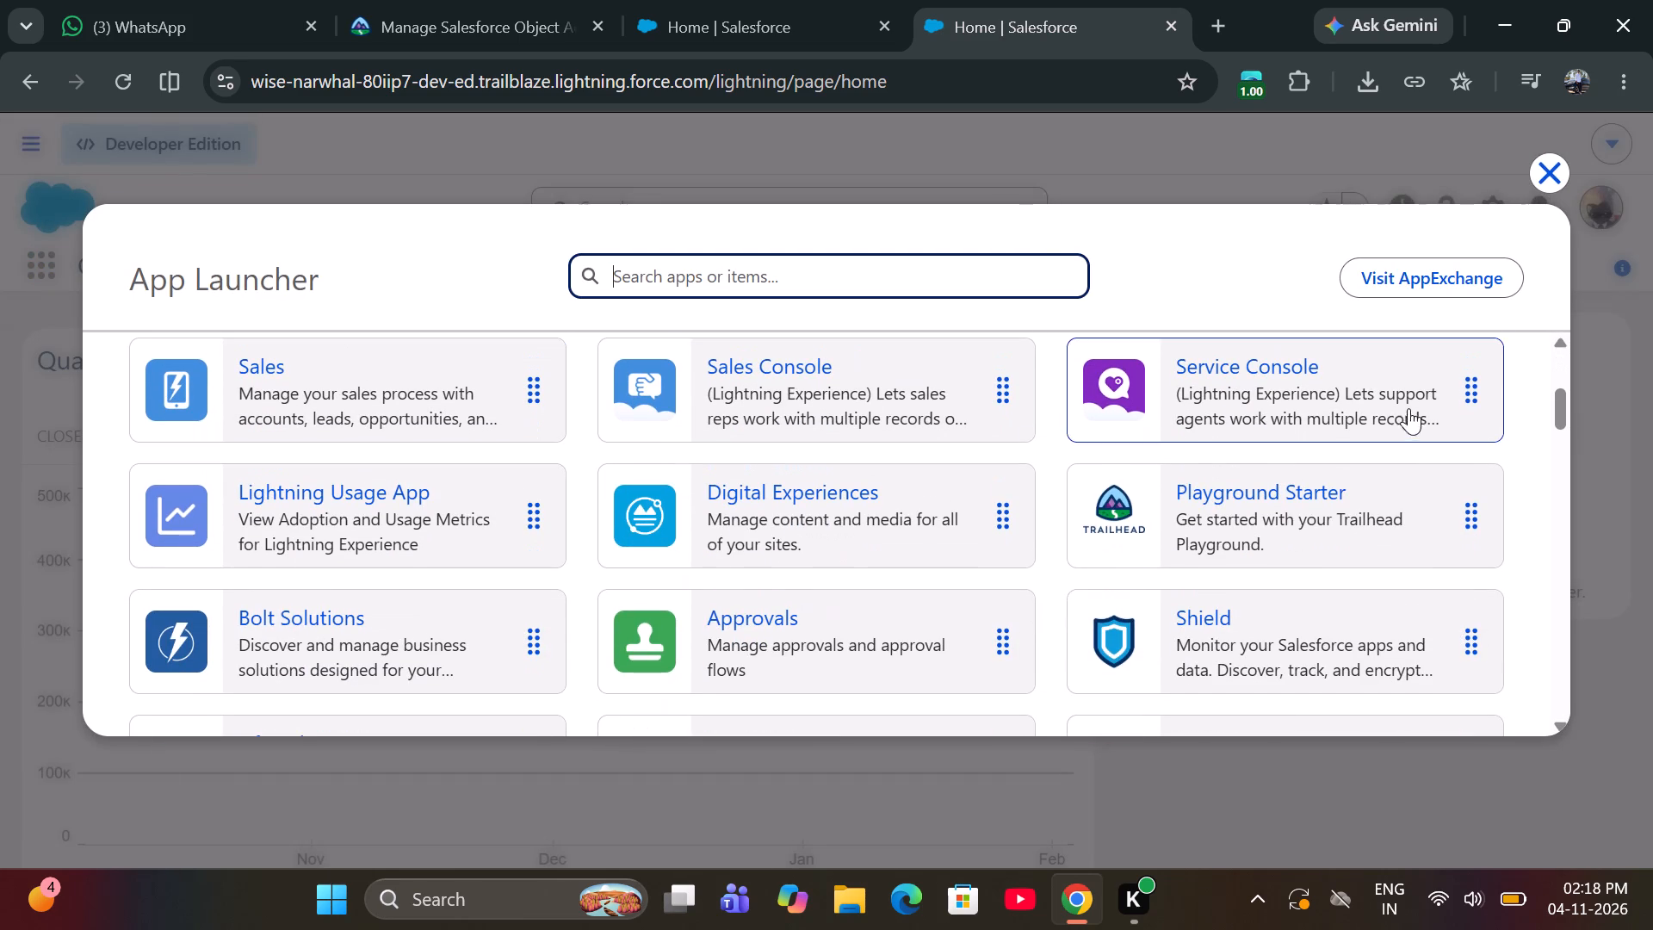
{"action": "left_click", "coordinate": [1142, 531]}
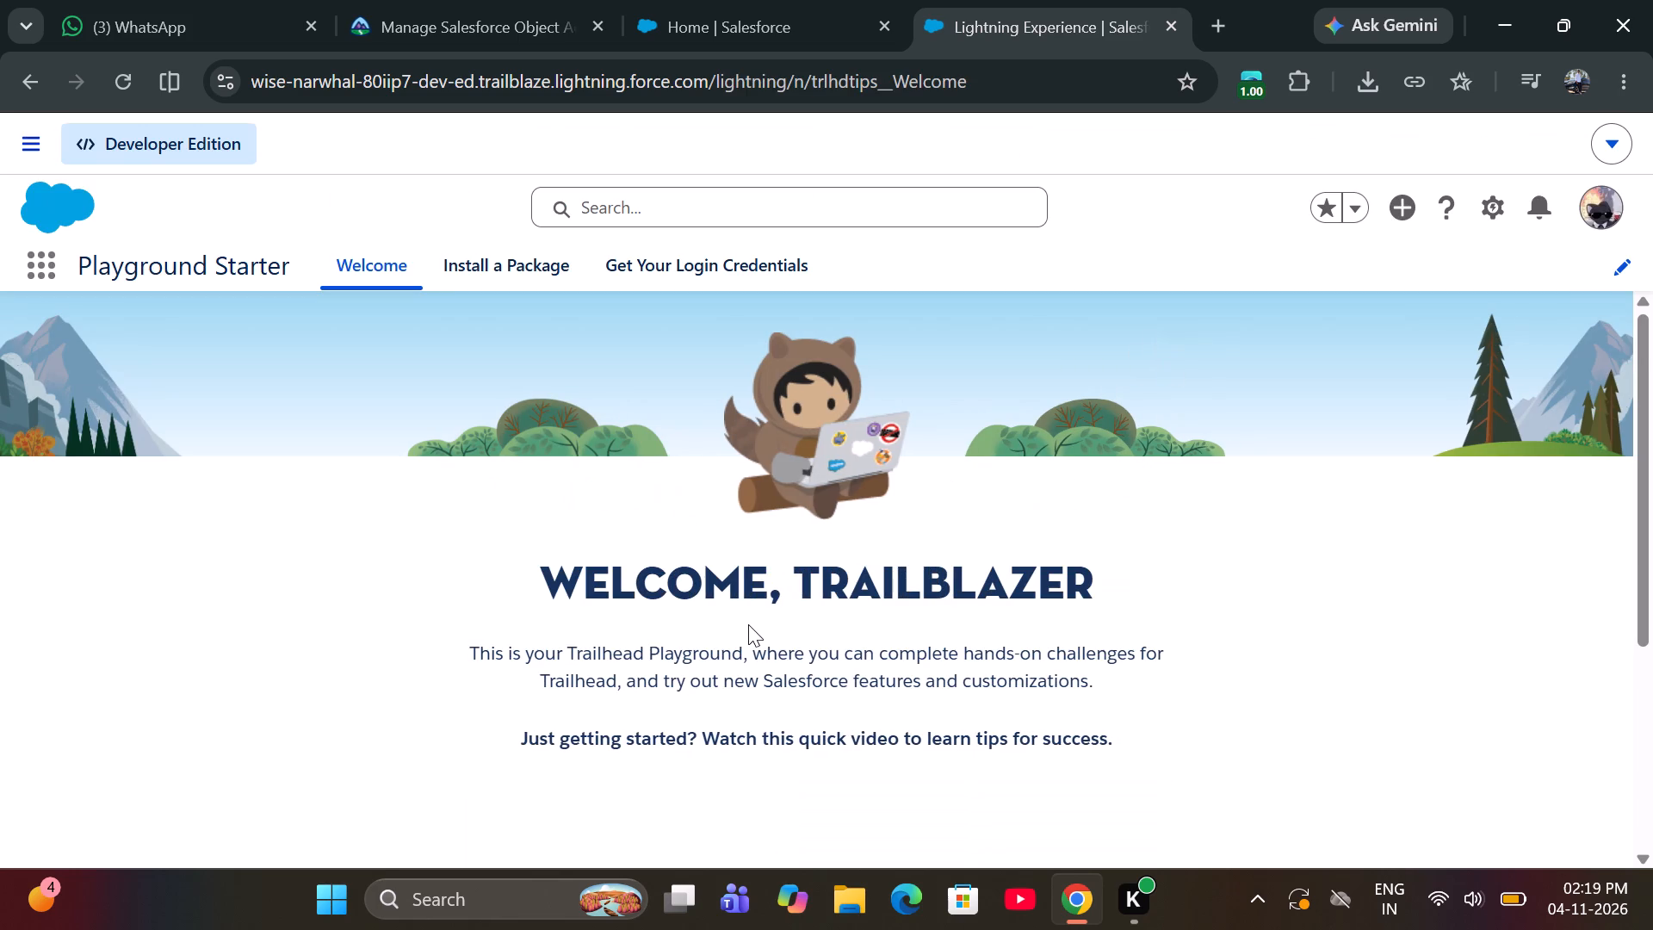
{"action": "scroll", "coordinate": [748, 624], "scroll_direction": "down", "scroll_amount": 2}
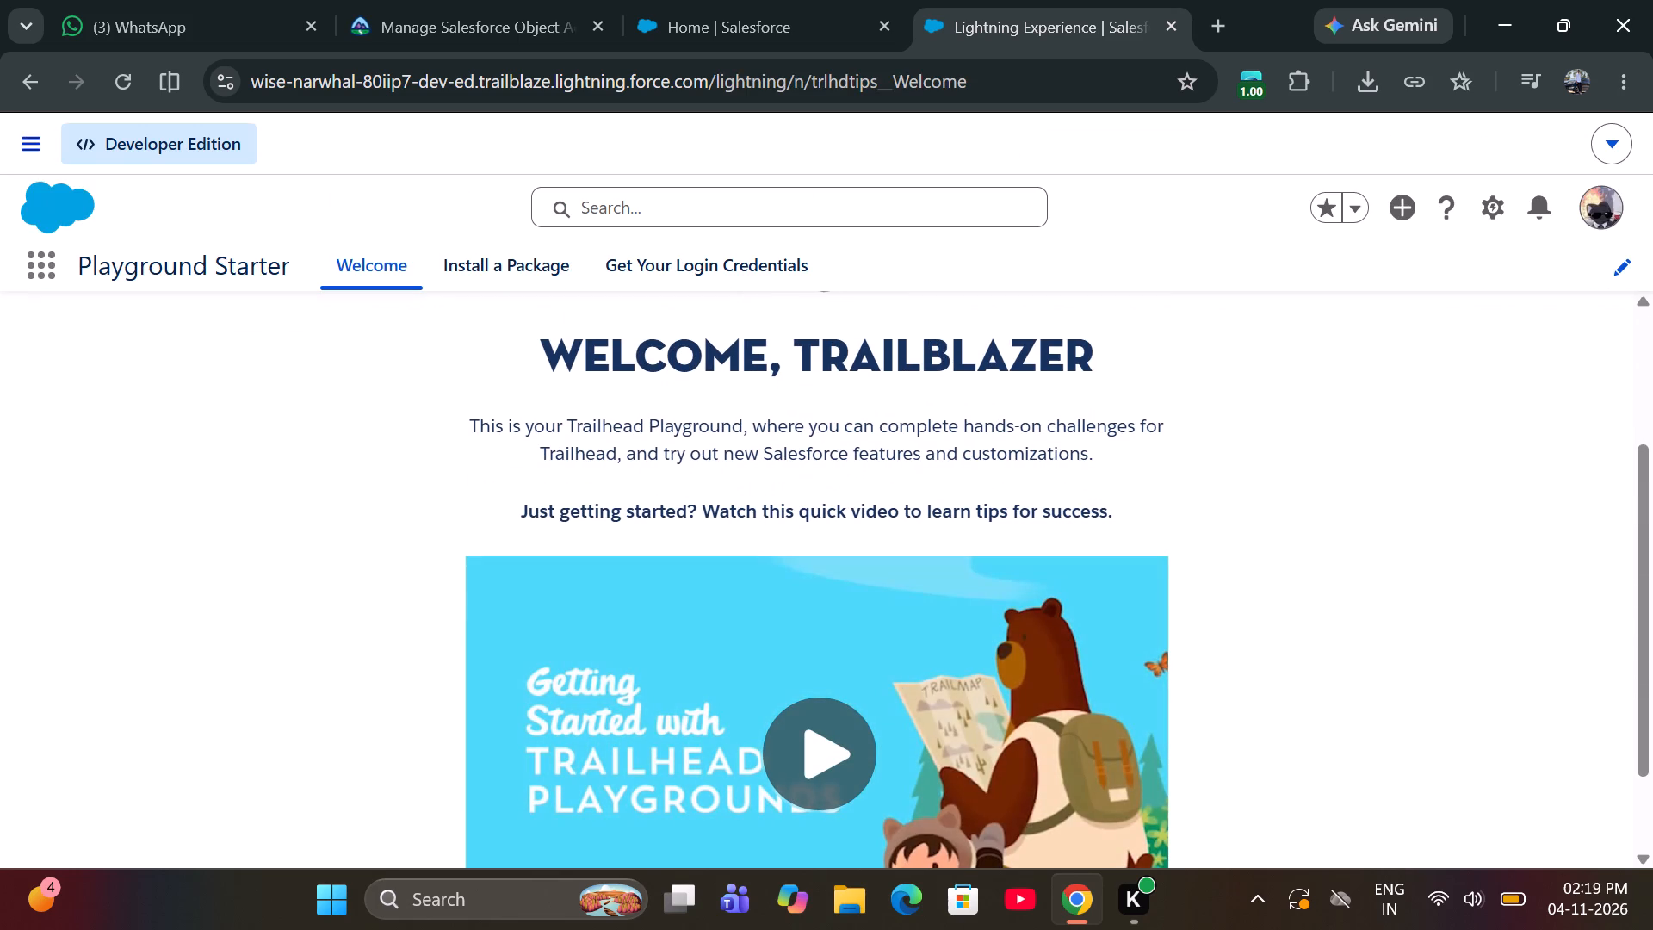
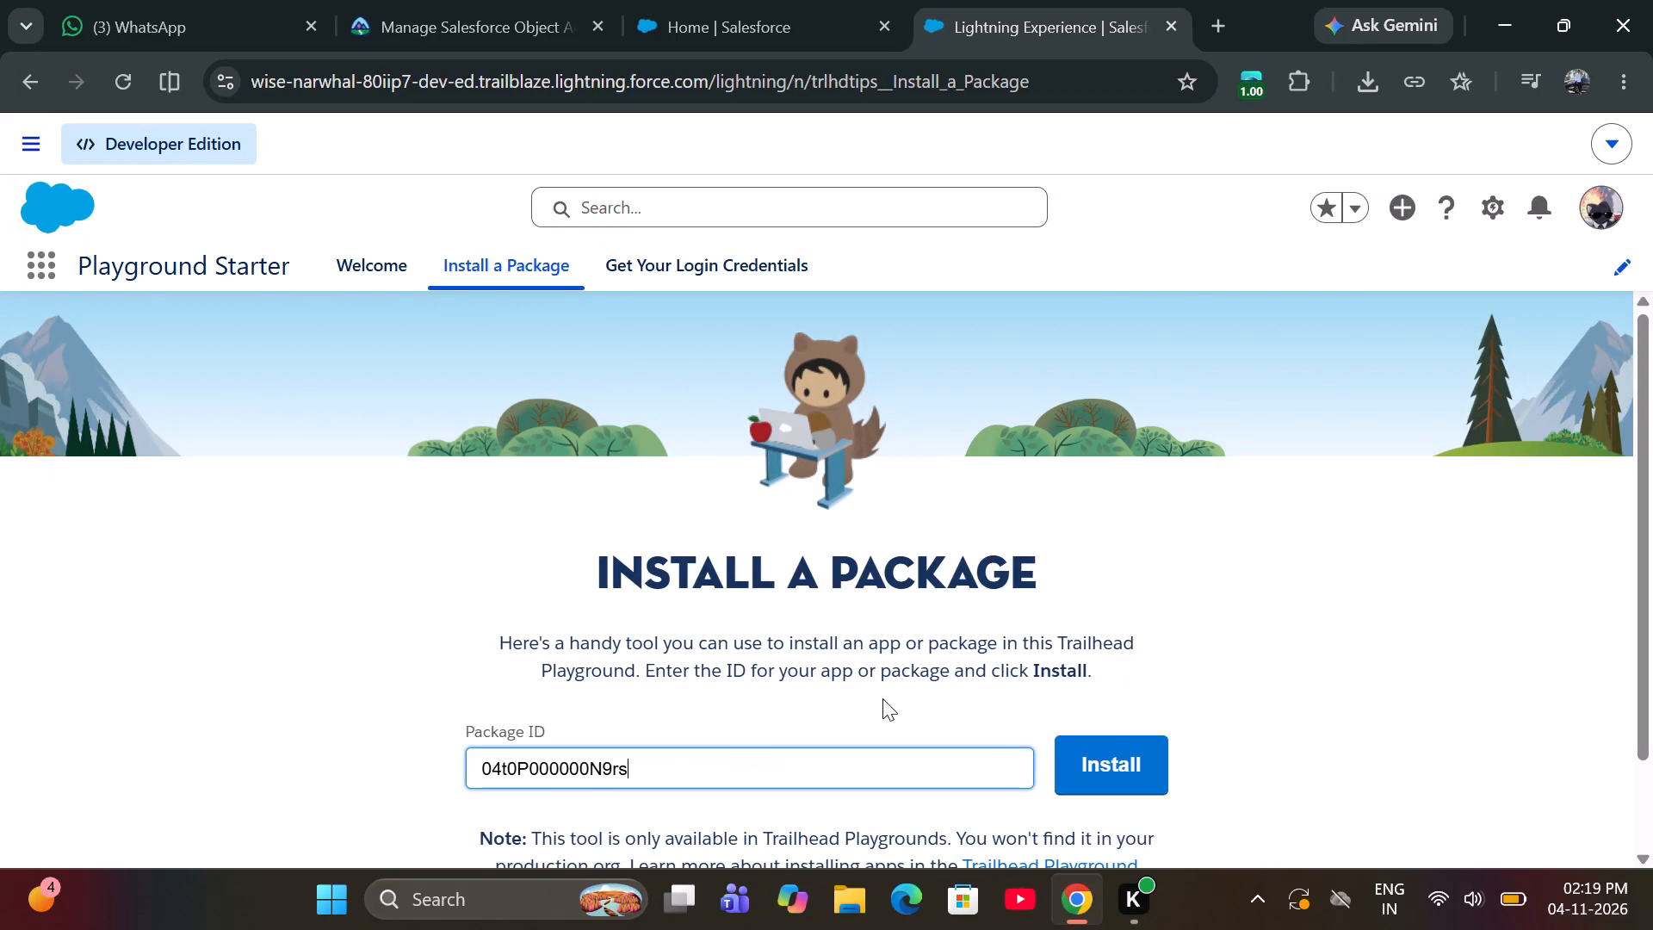
Start installing the package with ID 04t0P000000N9rs in the Trailhead Playground.
{"action": "left_click", "coordinate": [1081, 756]}
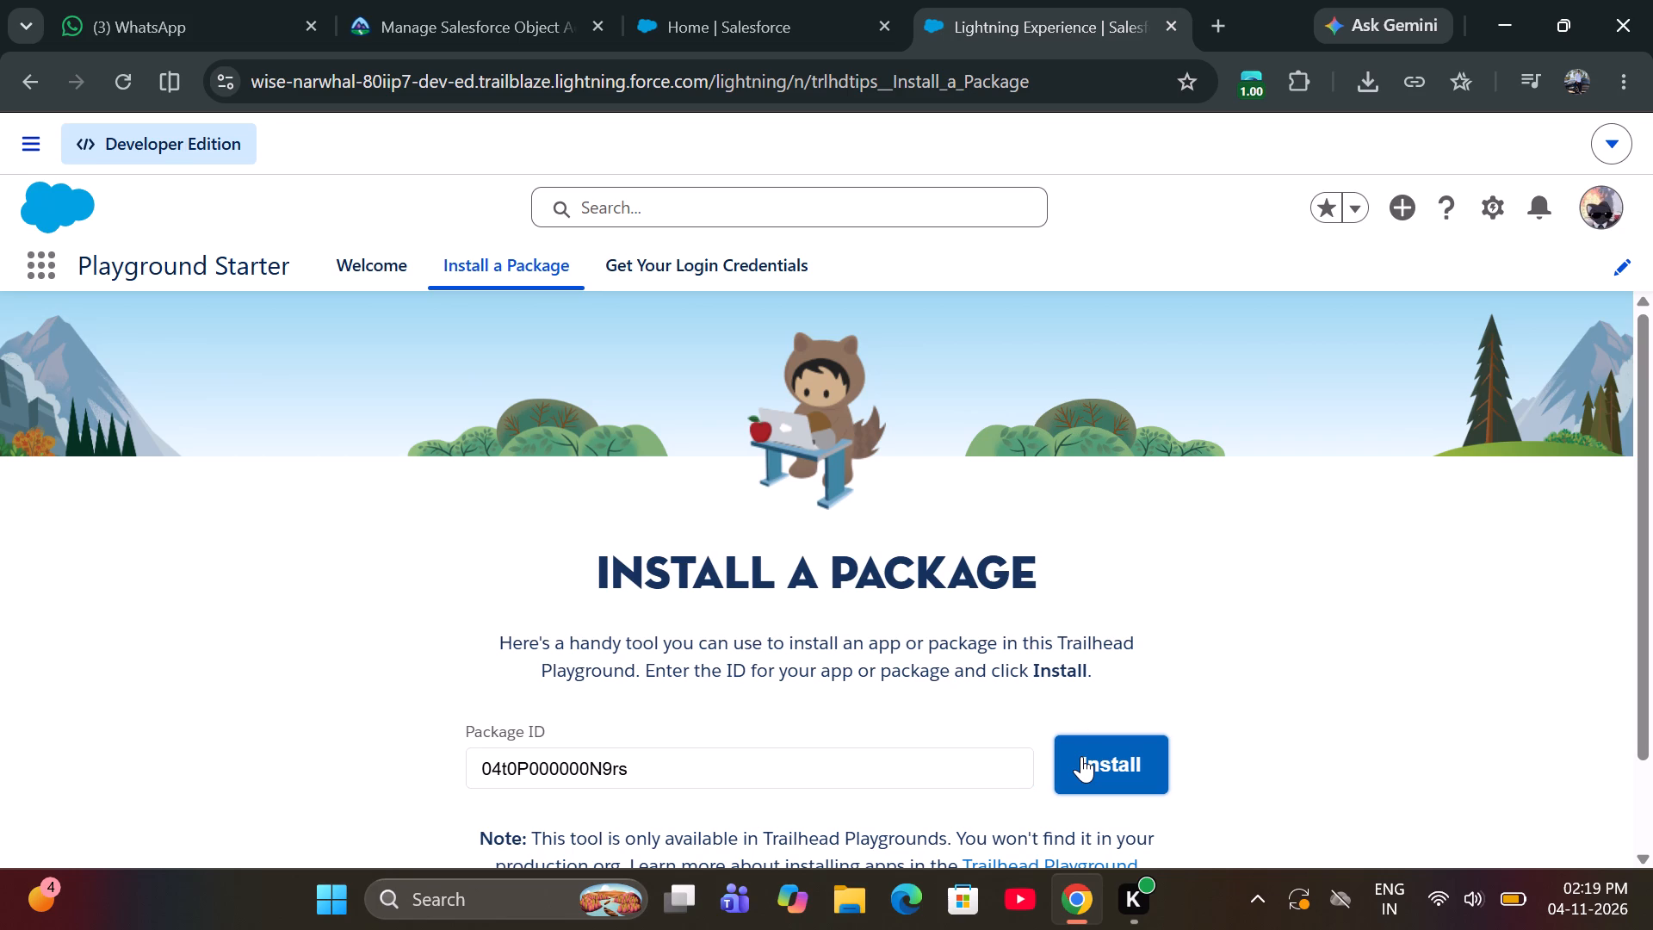
Start installing the package with ID 04t0P000000N9rs in the Trailhead Playground.
{"action": "scroll", "coordinate": [1081, 756], "scroll_direction": "down", "scroll_amount": 1}
{"action": "left_click", "coordinate": [1088, 642]}
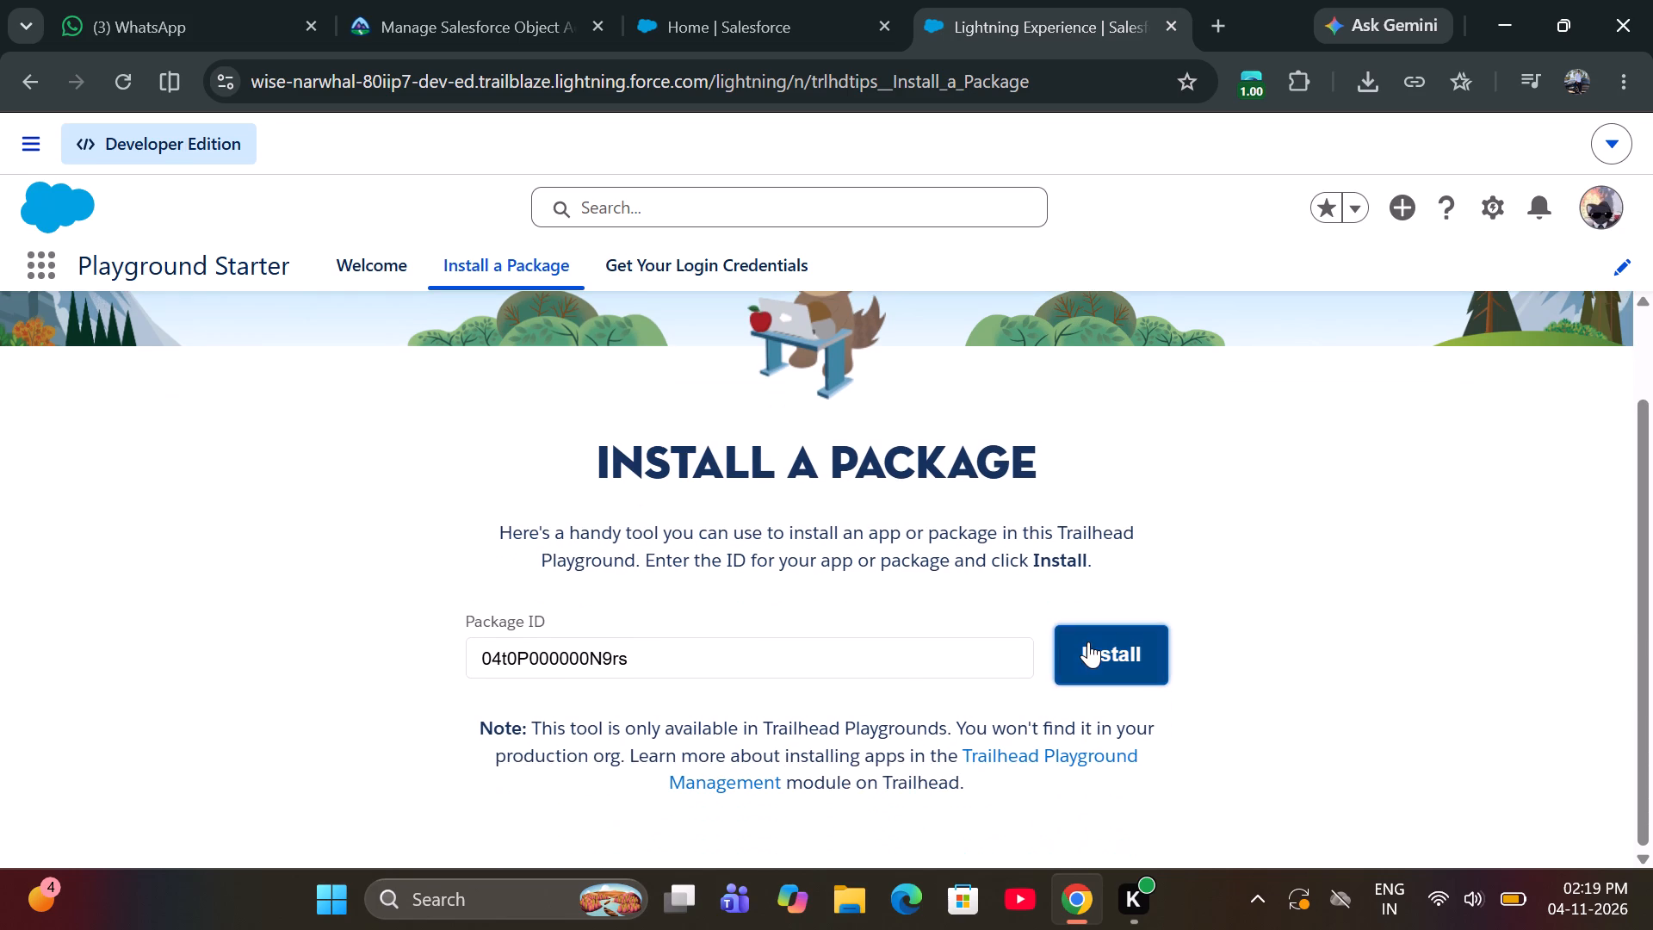
{"action": "left_click", "coordinate": [1110, 653]}
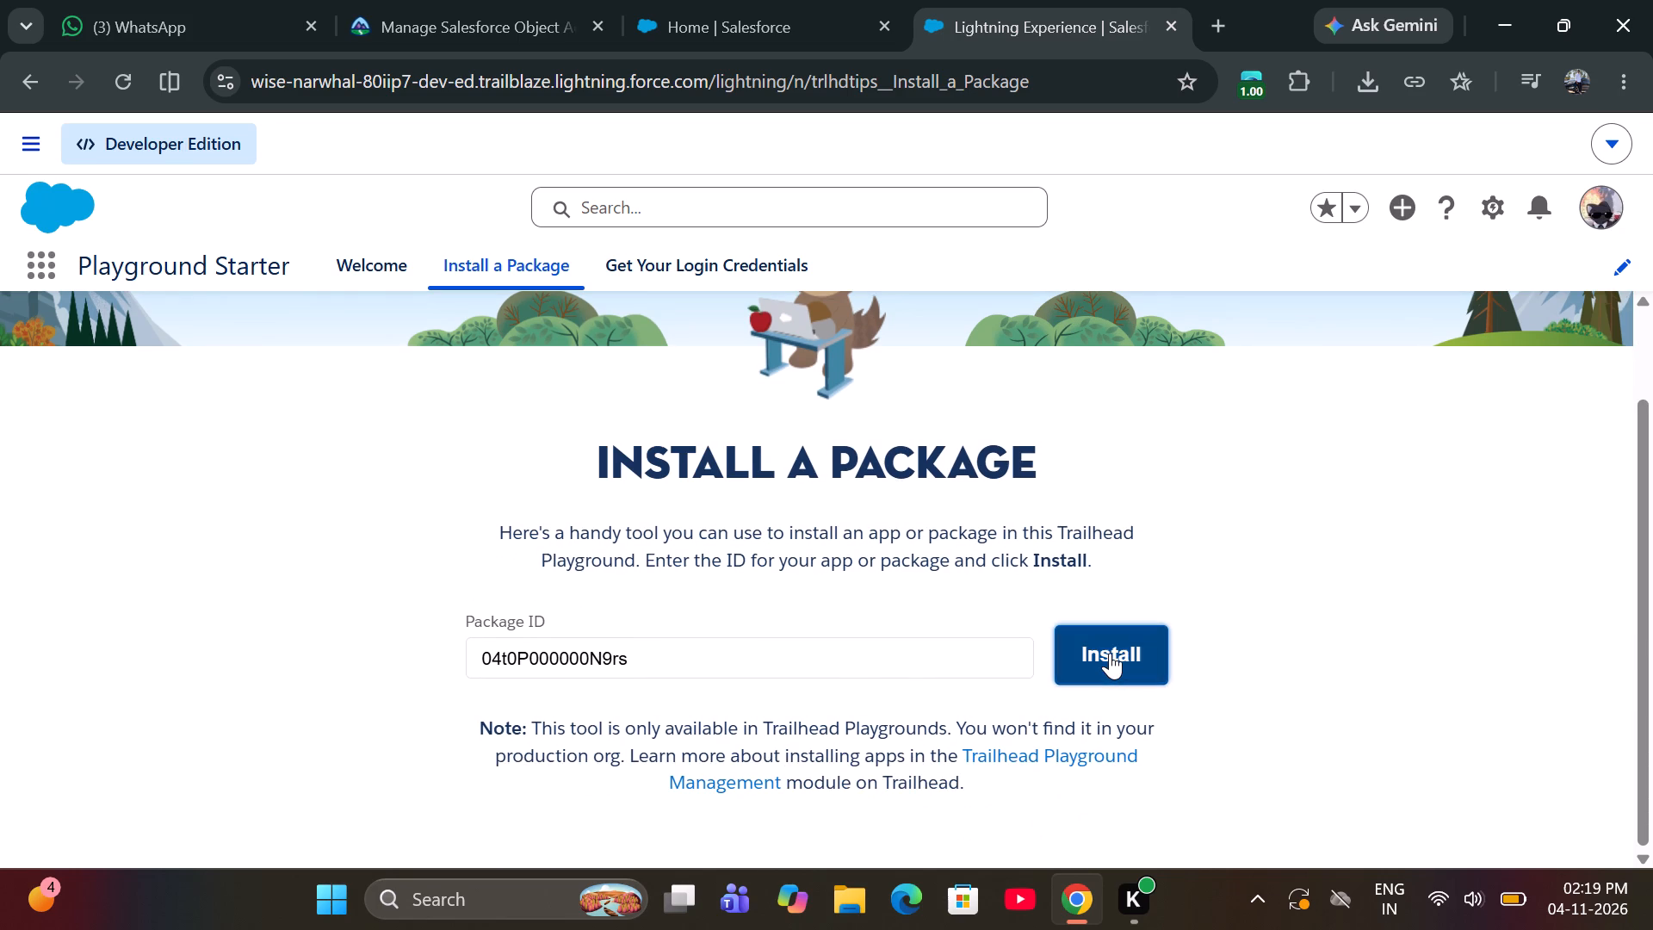
{"action": "left_click", "coordinate": [1110, 653]}
{"action": "triple_click", "coordinate": [1110, 653]}
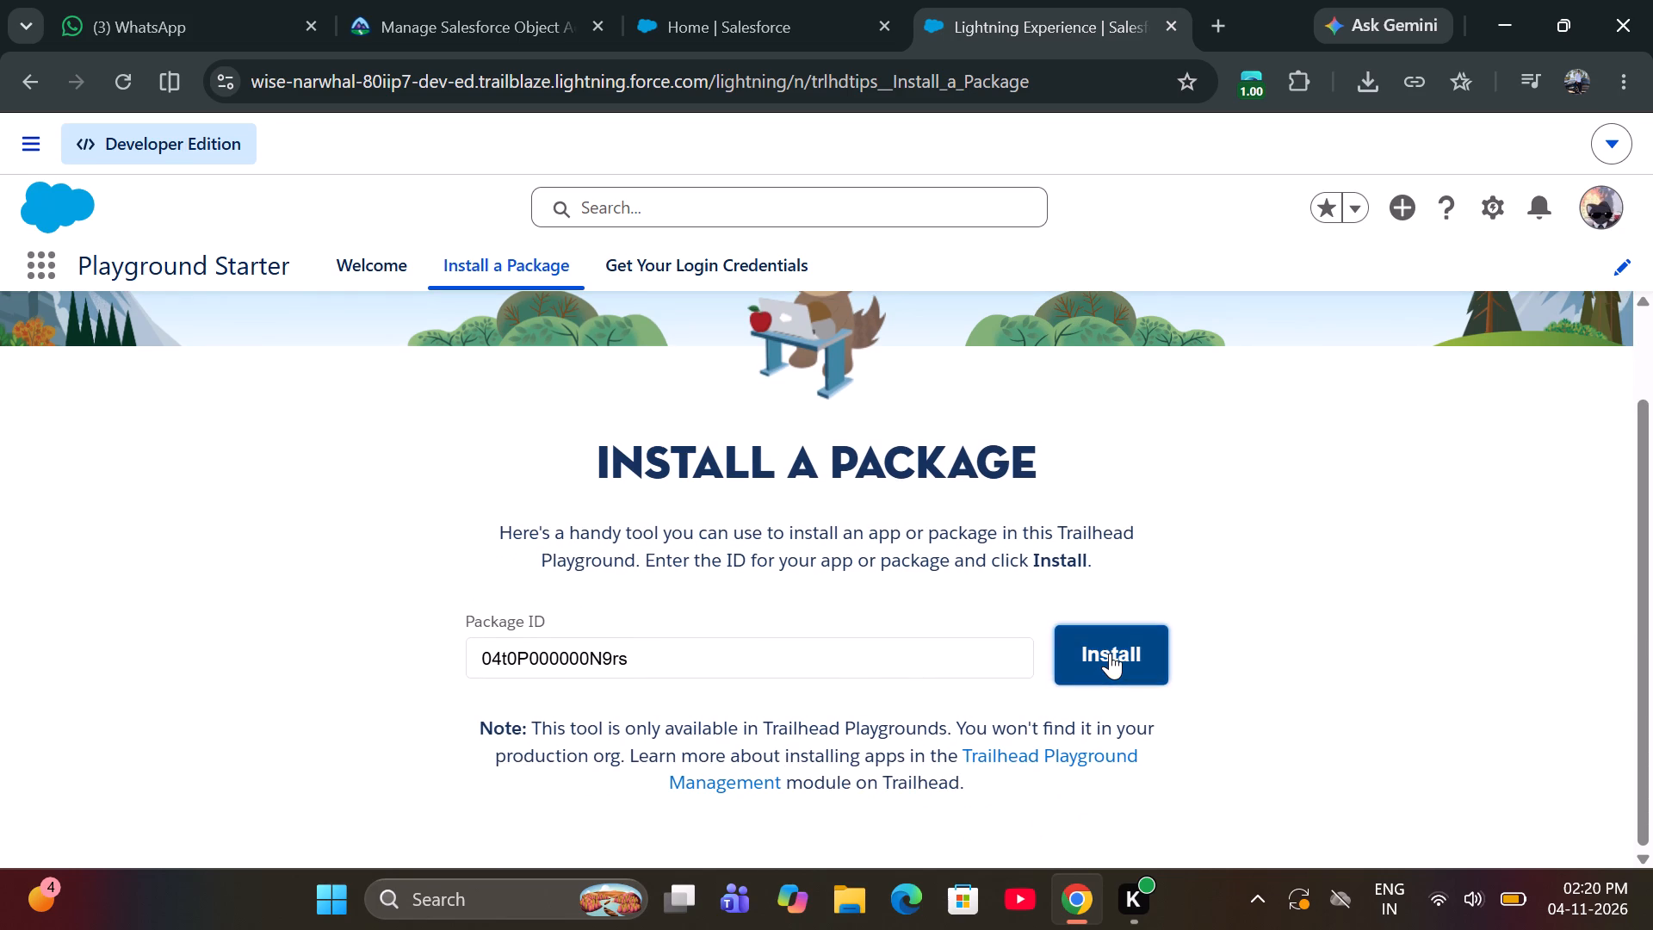
{"action": "double_click", "coordinate": [1110, 653]}
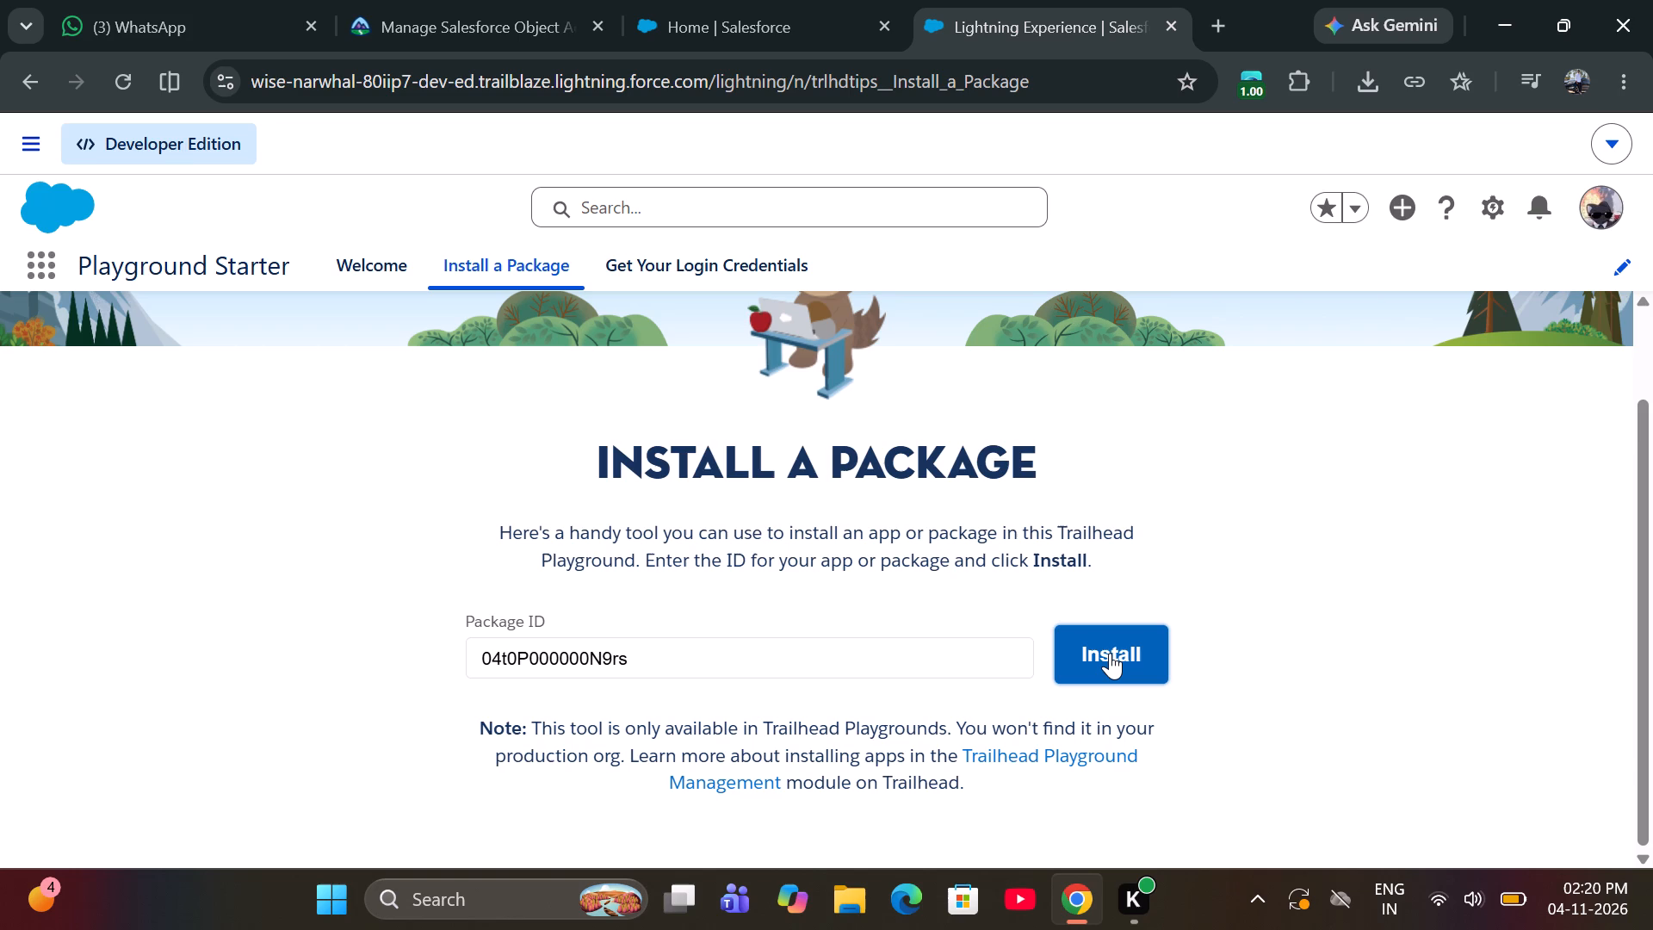
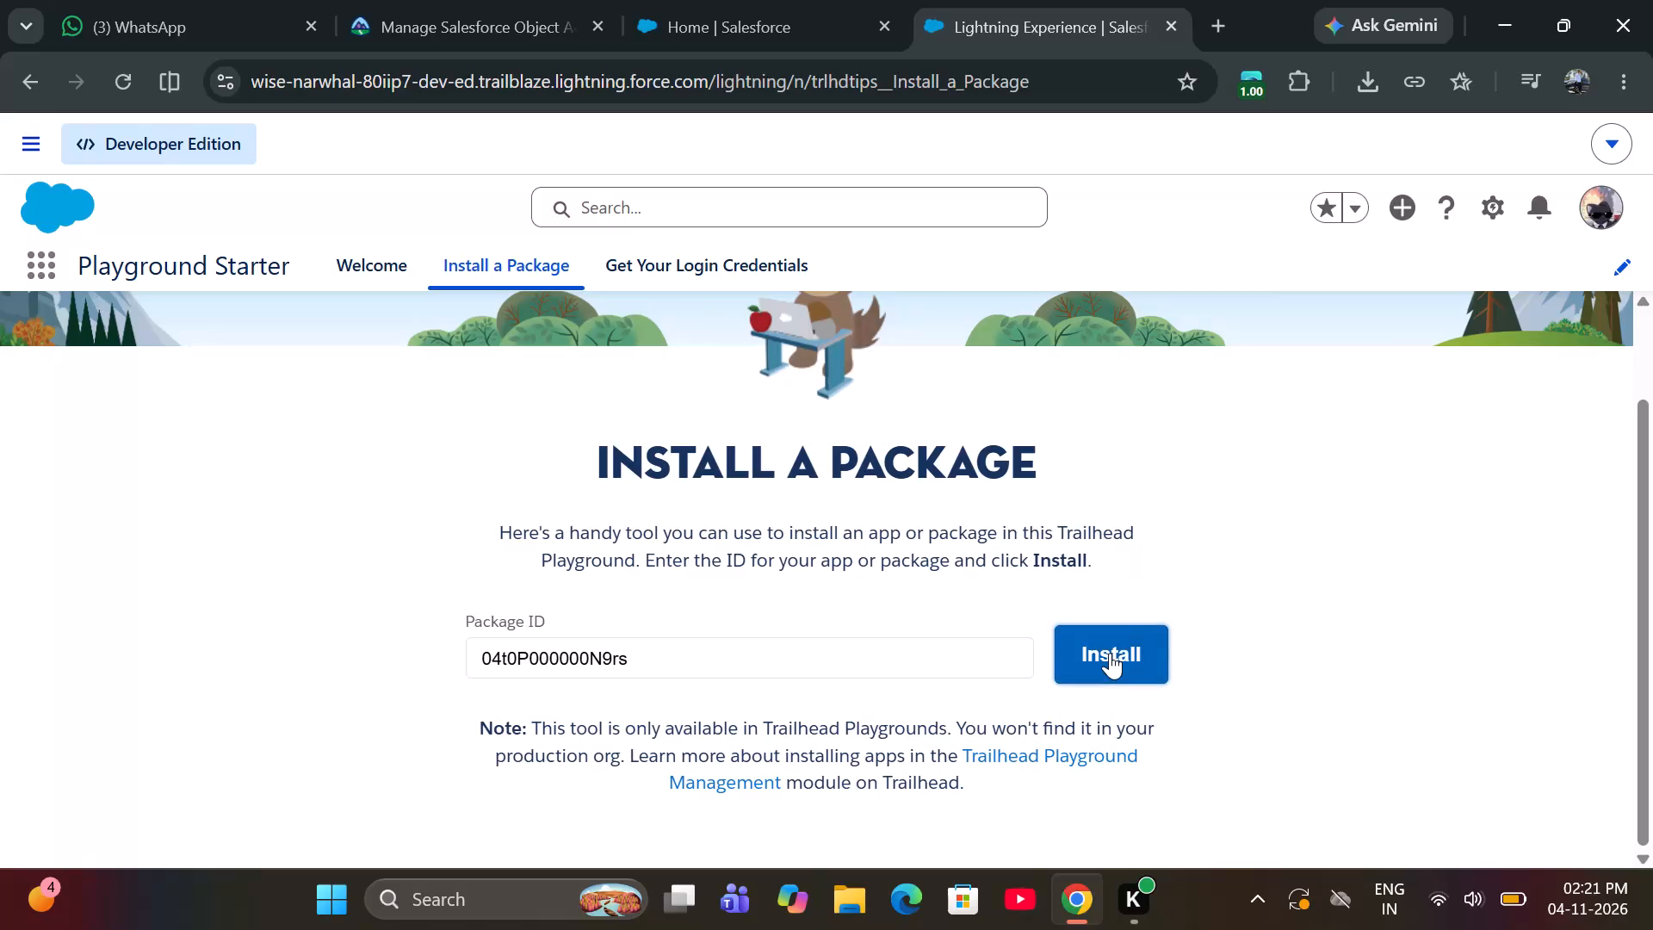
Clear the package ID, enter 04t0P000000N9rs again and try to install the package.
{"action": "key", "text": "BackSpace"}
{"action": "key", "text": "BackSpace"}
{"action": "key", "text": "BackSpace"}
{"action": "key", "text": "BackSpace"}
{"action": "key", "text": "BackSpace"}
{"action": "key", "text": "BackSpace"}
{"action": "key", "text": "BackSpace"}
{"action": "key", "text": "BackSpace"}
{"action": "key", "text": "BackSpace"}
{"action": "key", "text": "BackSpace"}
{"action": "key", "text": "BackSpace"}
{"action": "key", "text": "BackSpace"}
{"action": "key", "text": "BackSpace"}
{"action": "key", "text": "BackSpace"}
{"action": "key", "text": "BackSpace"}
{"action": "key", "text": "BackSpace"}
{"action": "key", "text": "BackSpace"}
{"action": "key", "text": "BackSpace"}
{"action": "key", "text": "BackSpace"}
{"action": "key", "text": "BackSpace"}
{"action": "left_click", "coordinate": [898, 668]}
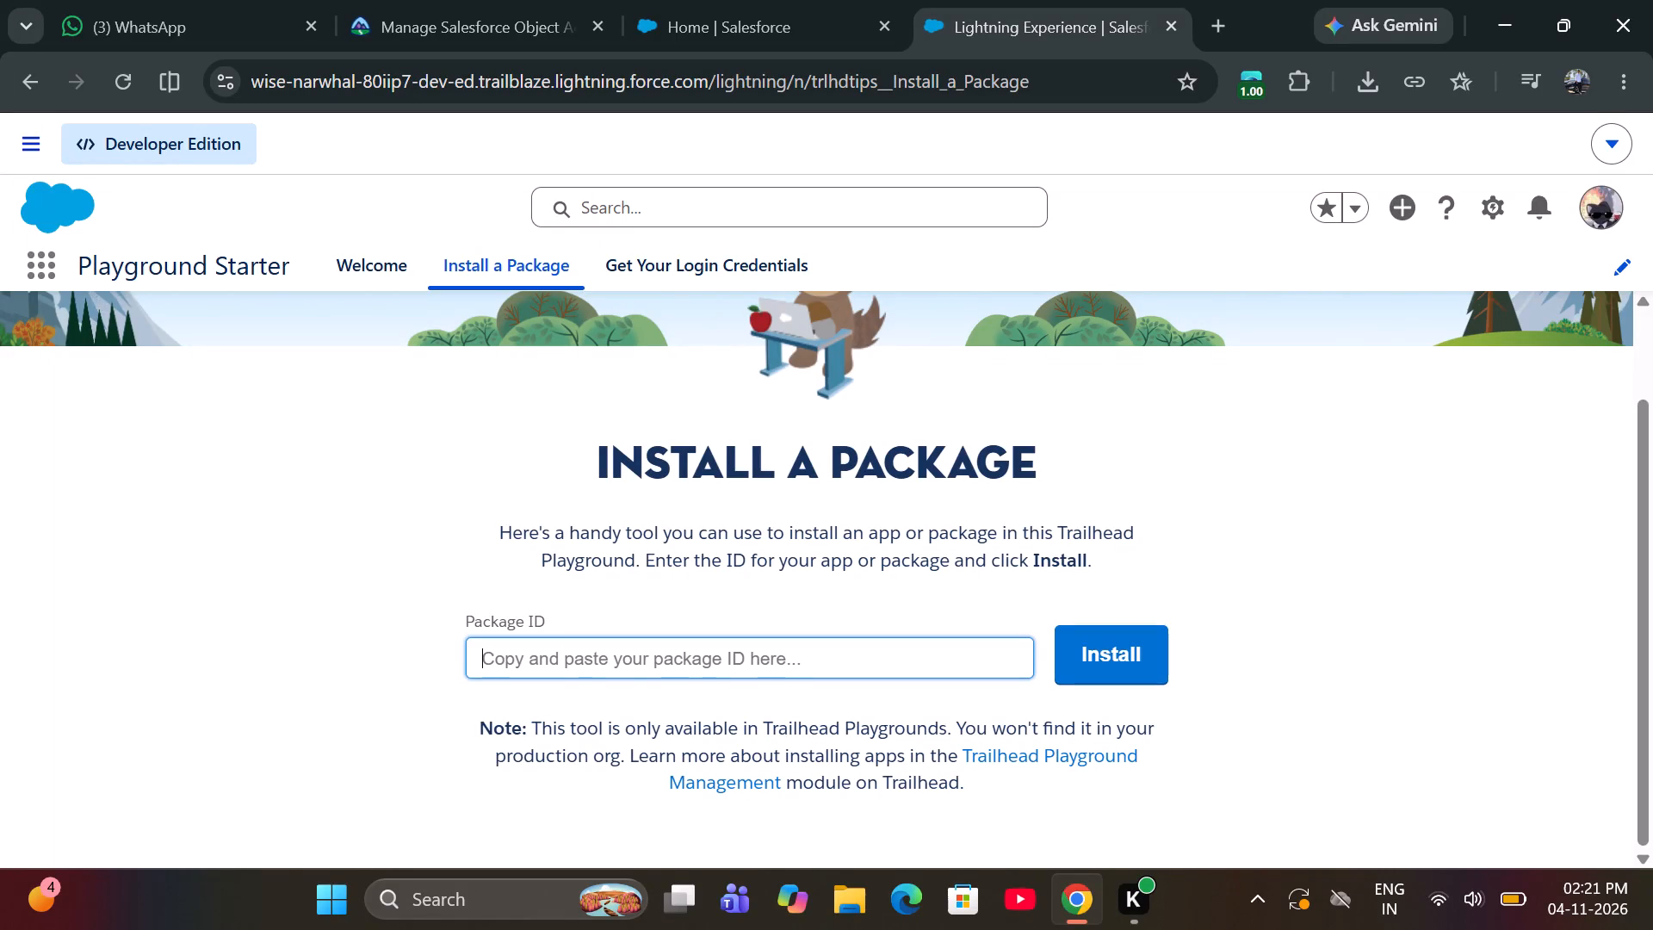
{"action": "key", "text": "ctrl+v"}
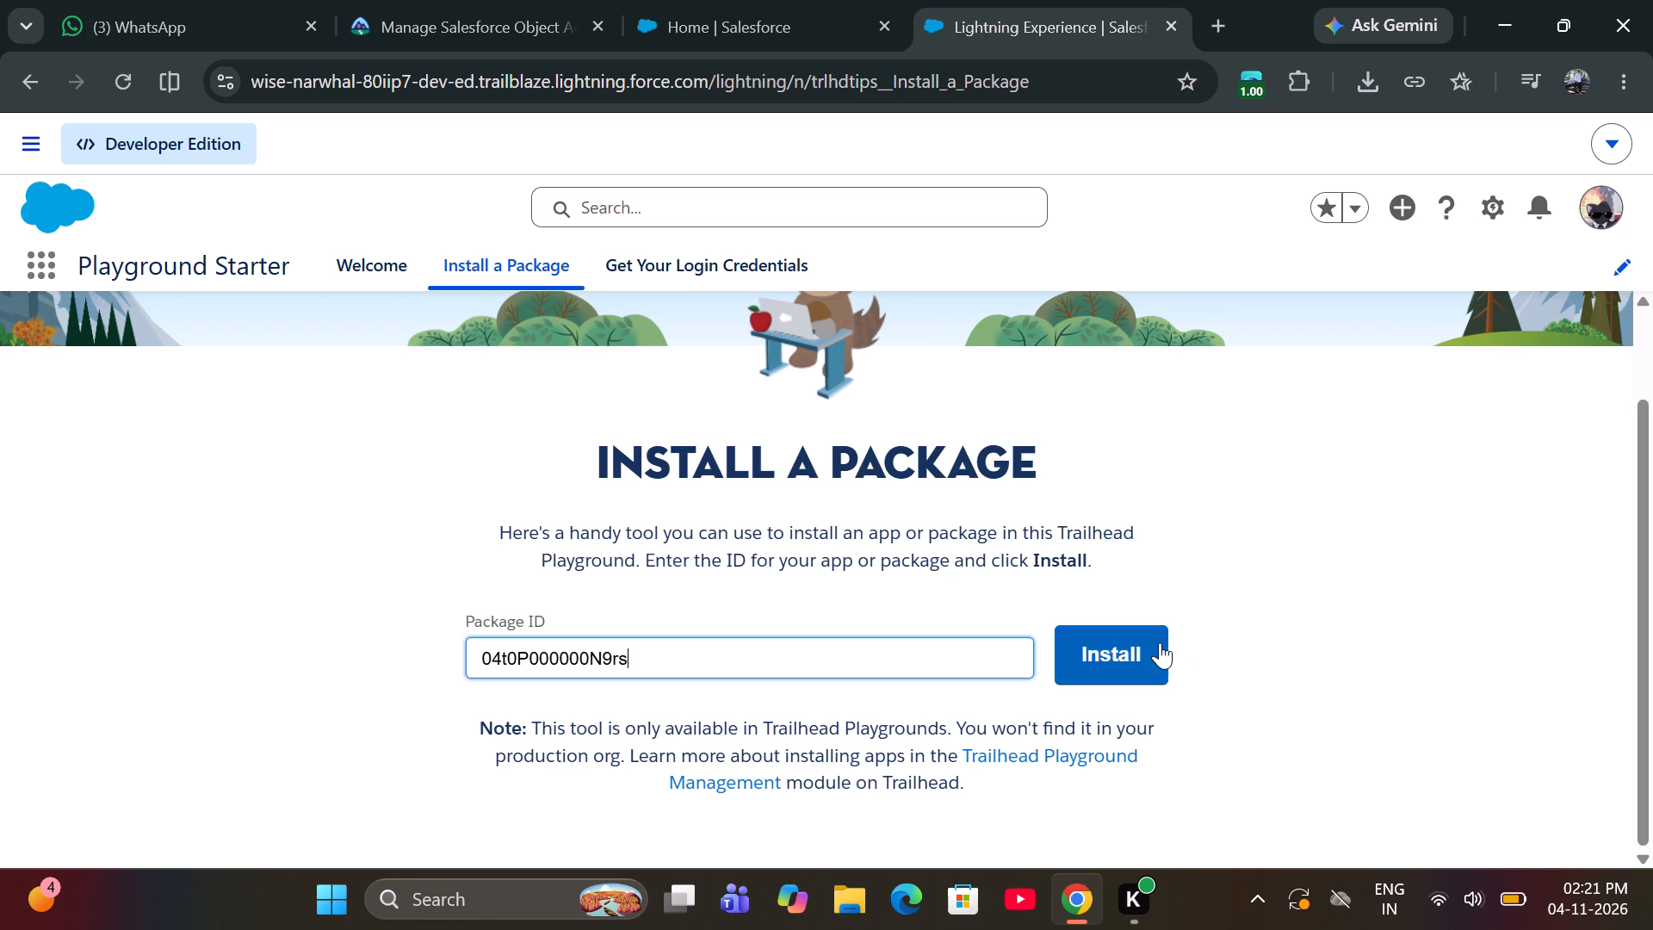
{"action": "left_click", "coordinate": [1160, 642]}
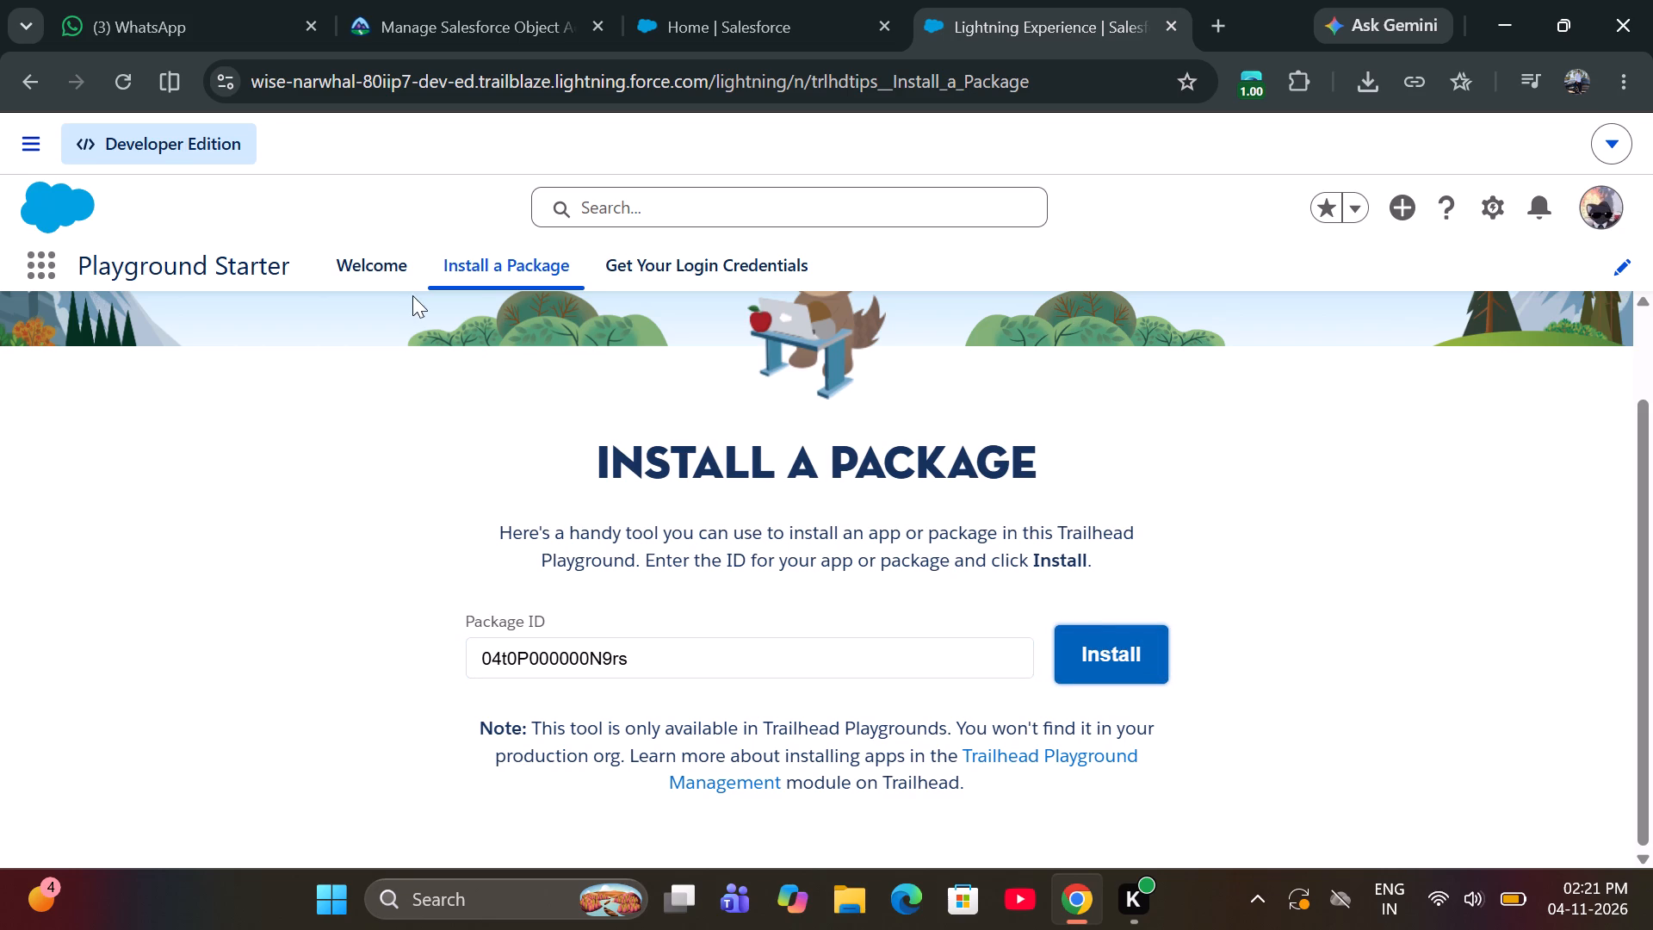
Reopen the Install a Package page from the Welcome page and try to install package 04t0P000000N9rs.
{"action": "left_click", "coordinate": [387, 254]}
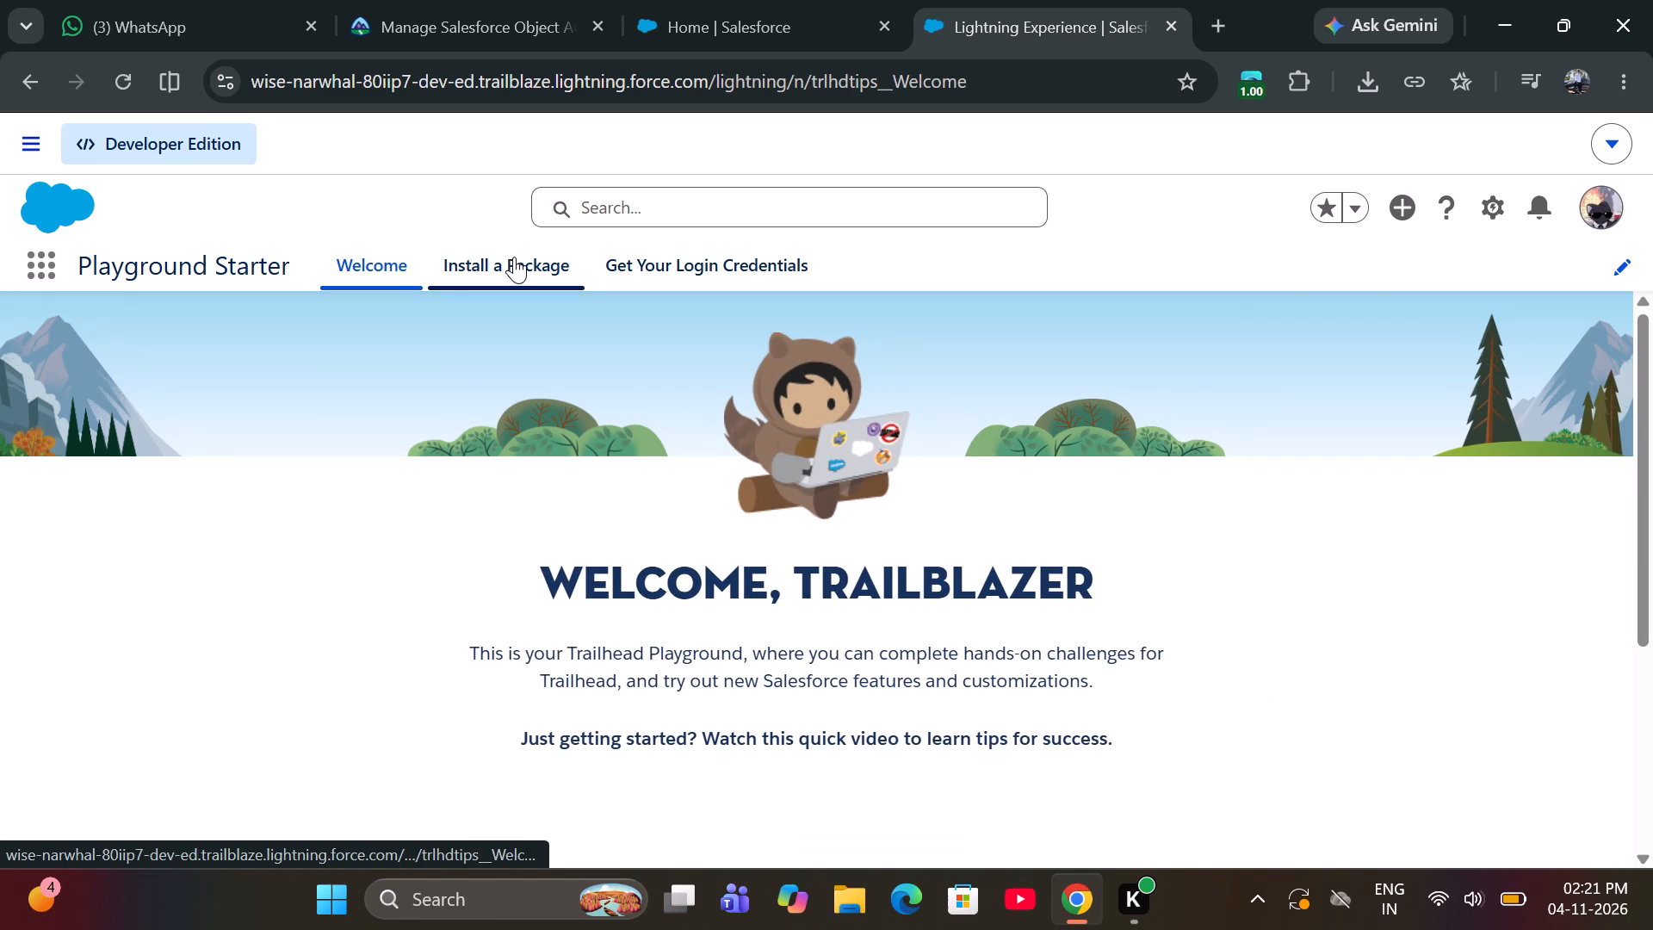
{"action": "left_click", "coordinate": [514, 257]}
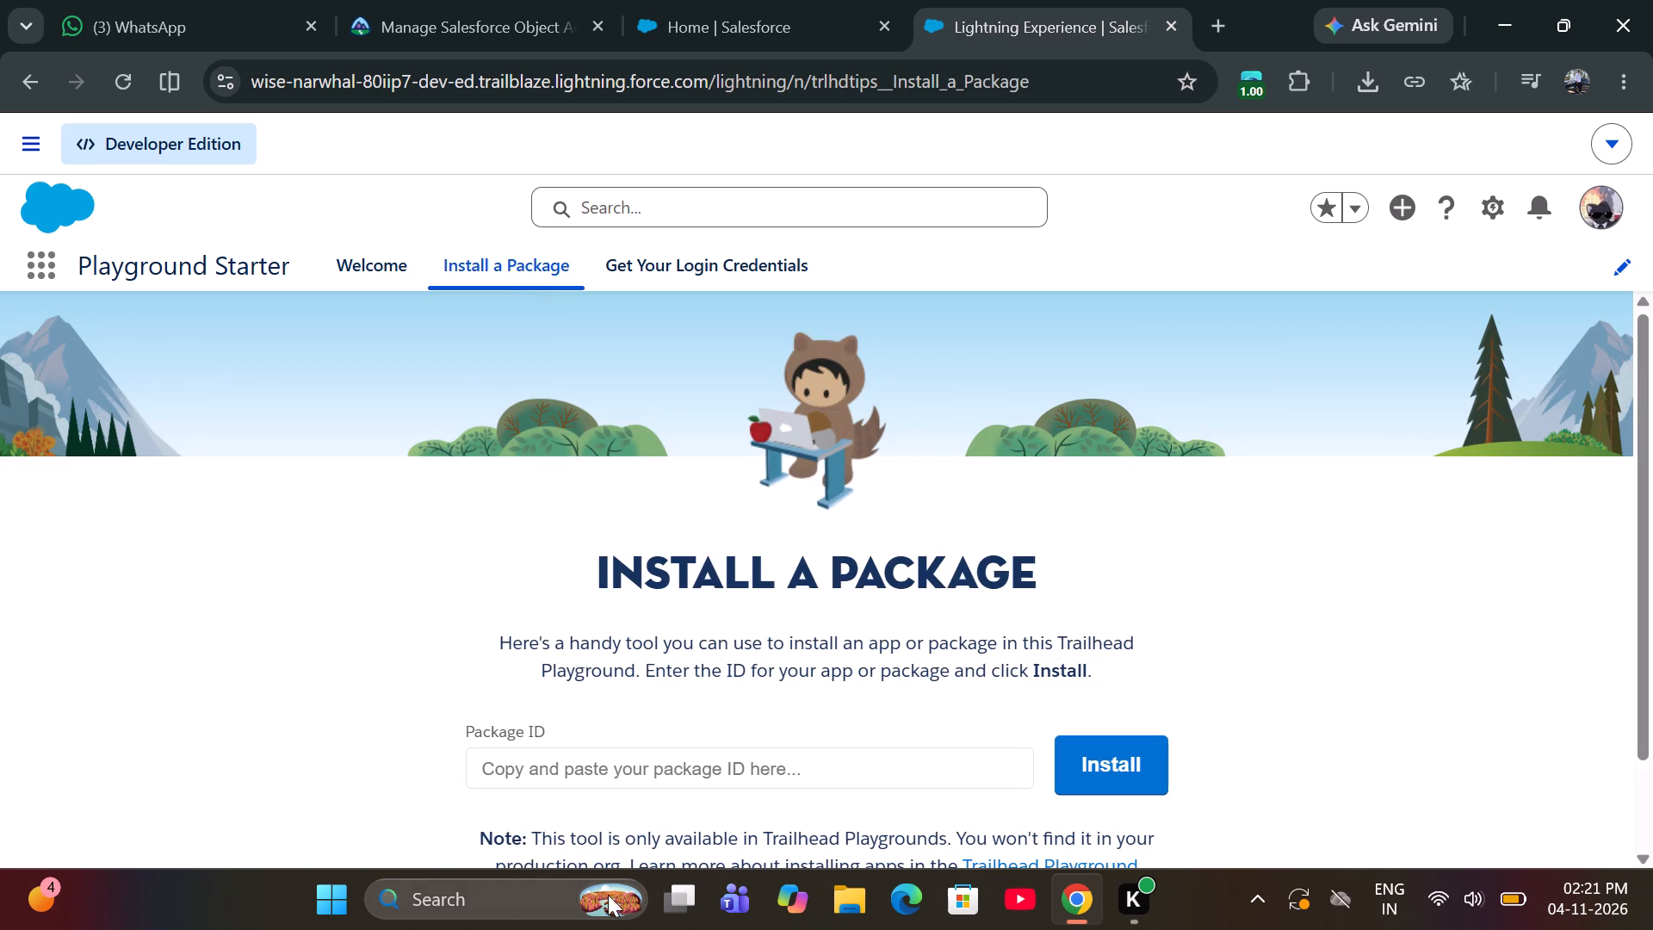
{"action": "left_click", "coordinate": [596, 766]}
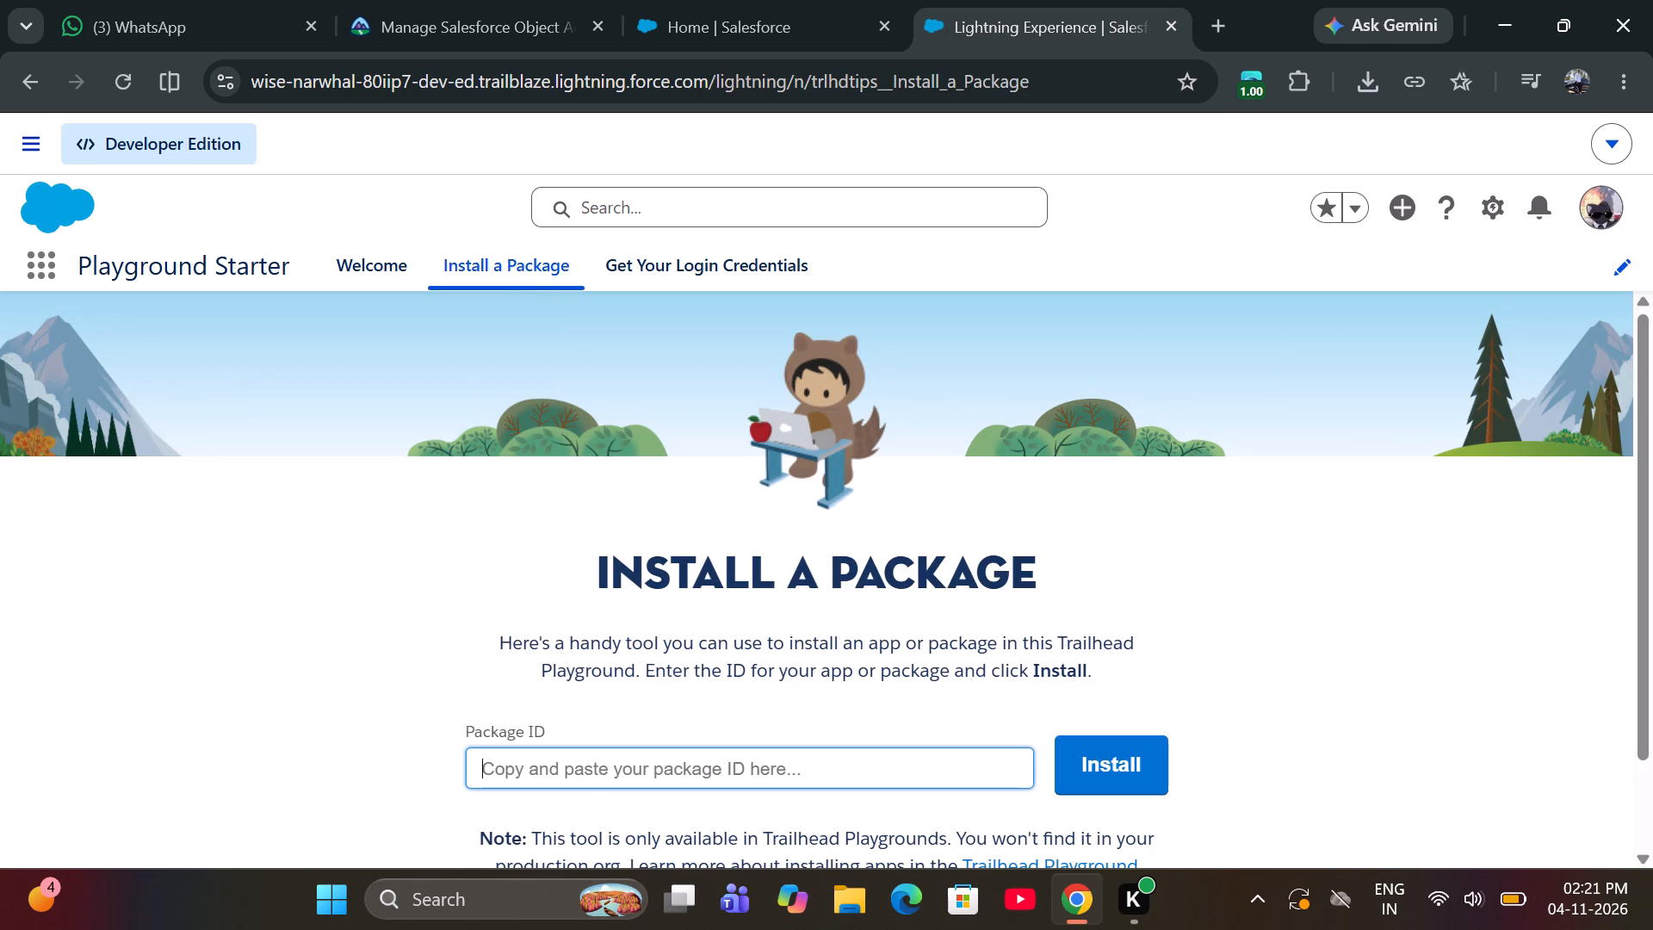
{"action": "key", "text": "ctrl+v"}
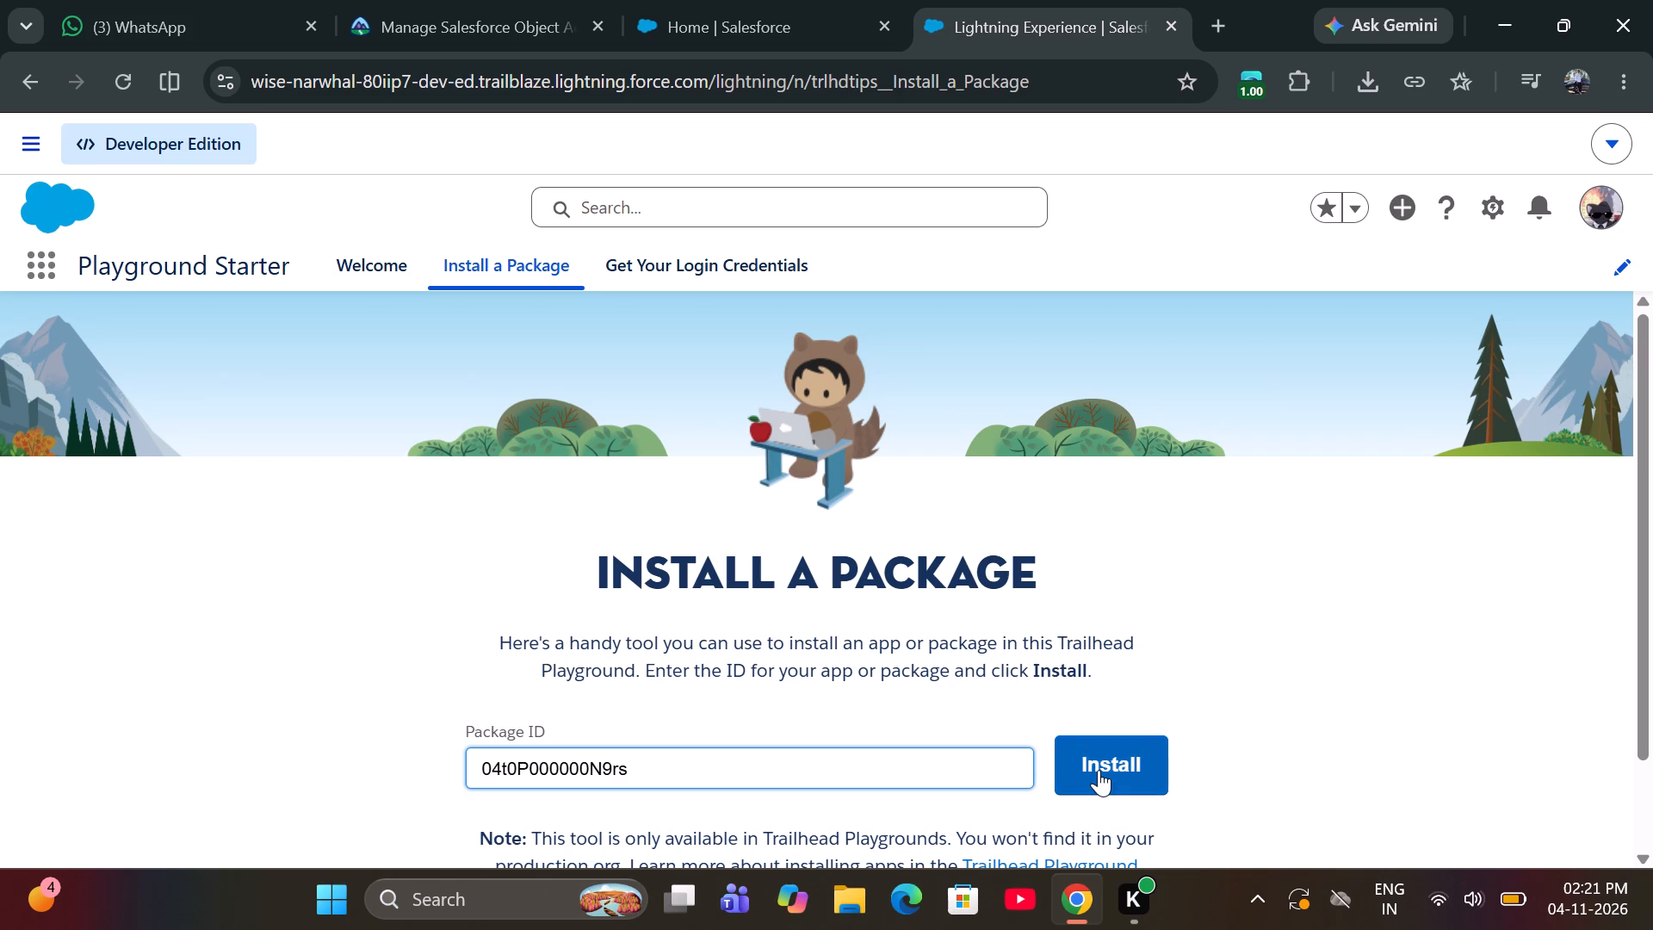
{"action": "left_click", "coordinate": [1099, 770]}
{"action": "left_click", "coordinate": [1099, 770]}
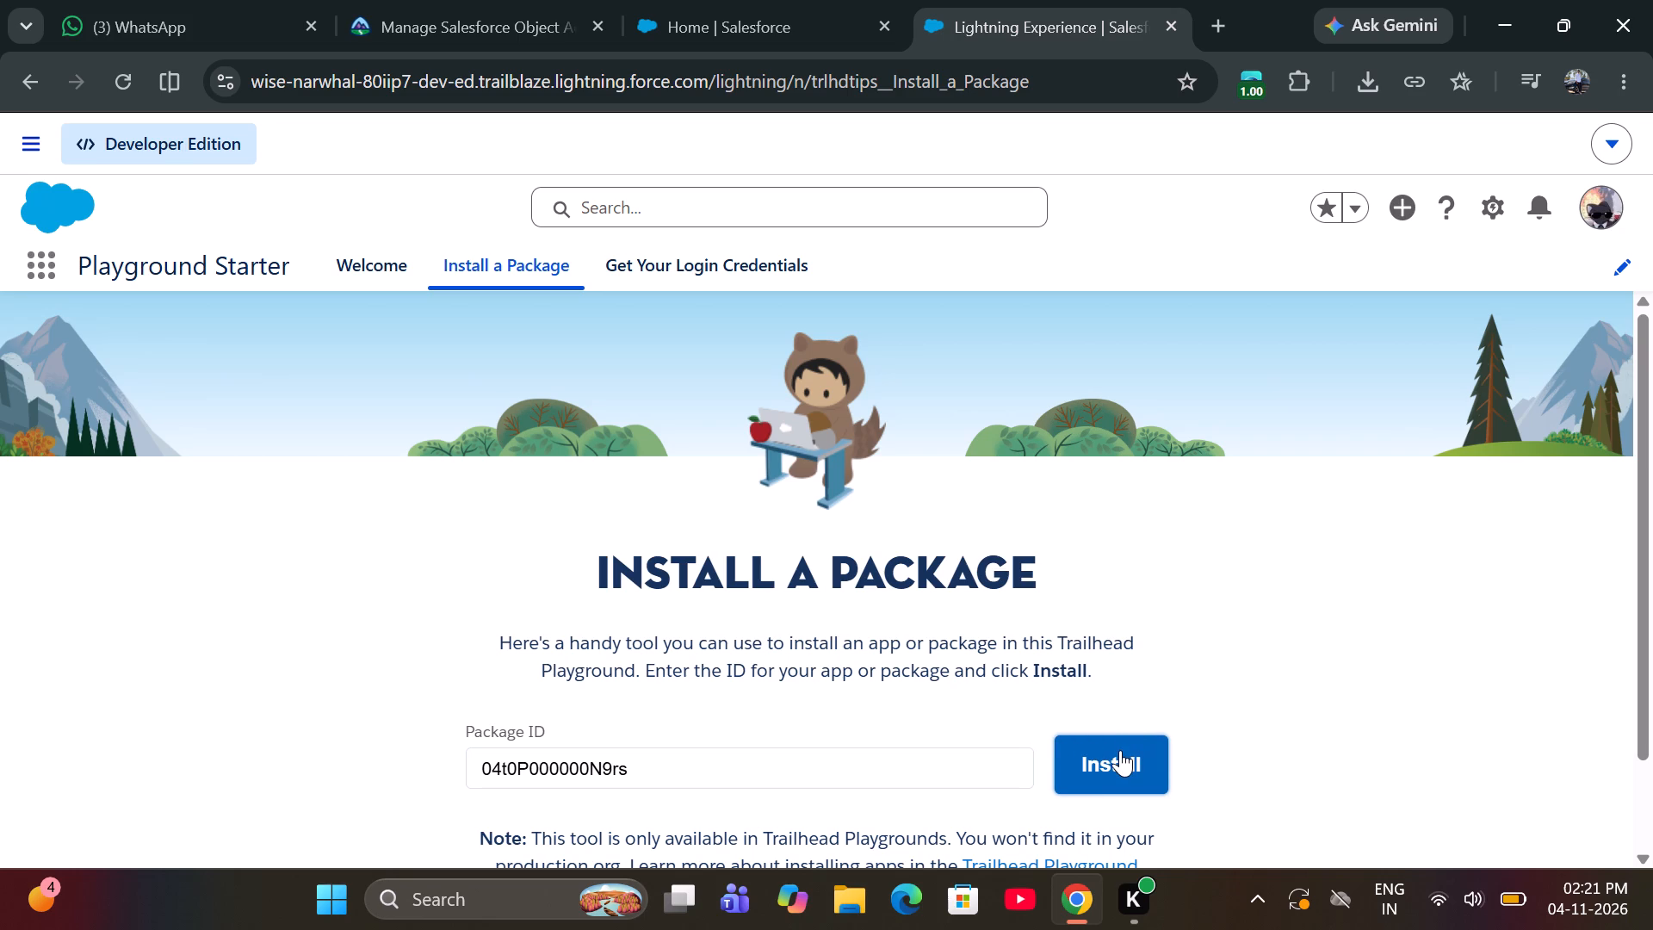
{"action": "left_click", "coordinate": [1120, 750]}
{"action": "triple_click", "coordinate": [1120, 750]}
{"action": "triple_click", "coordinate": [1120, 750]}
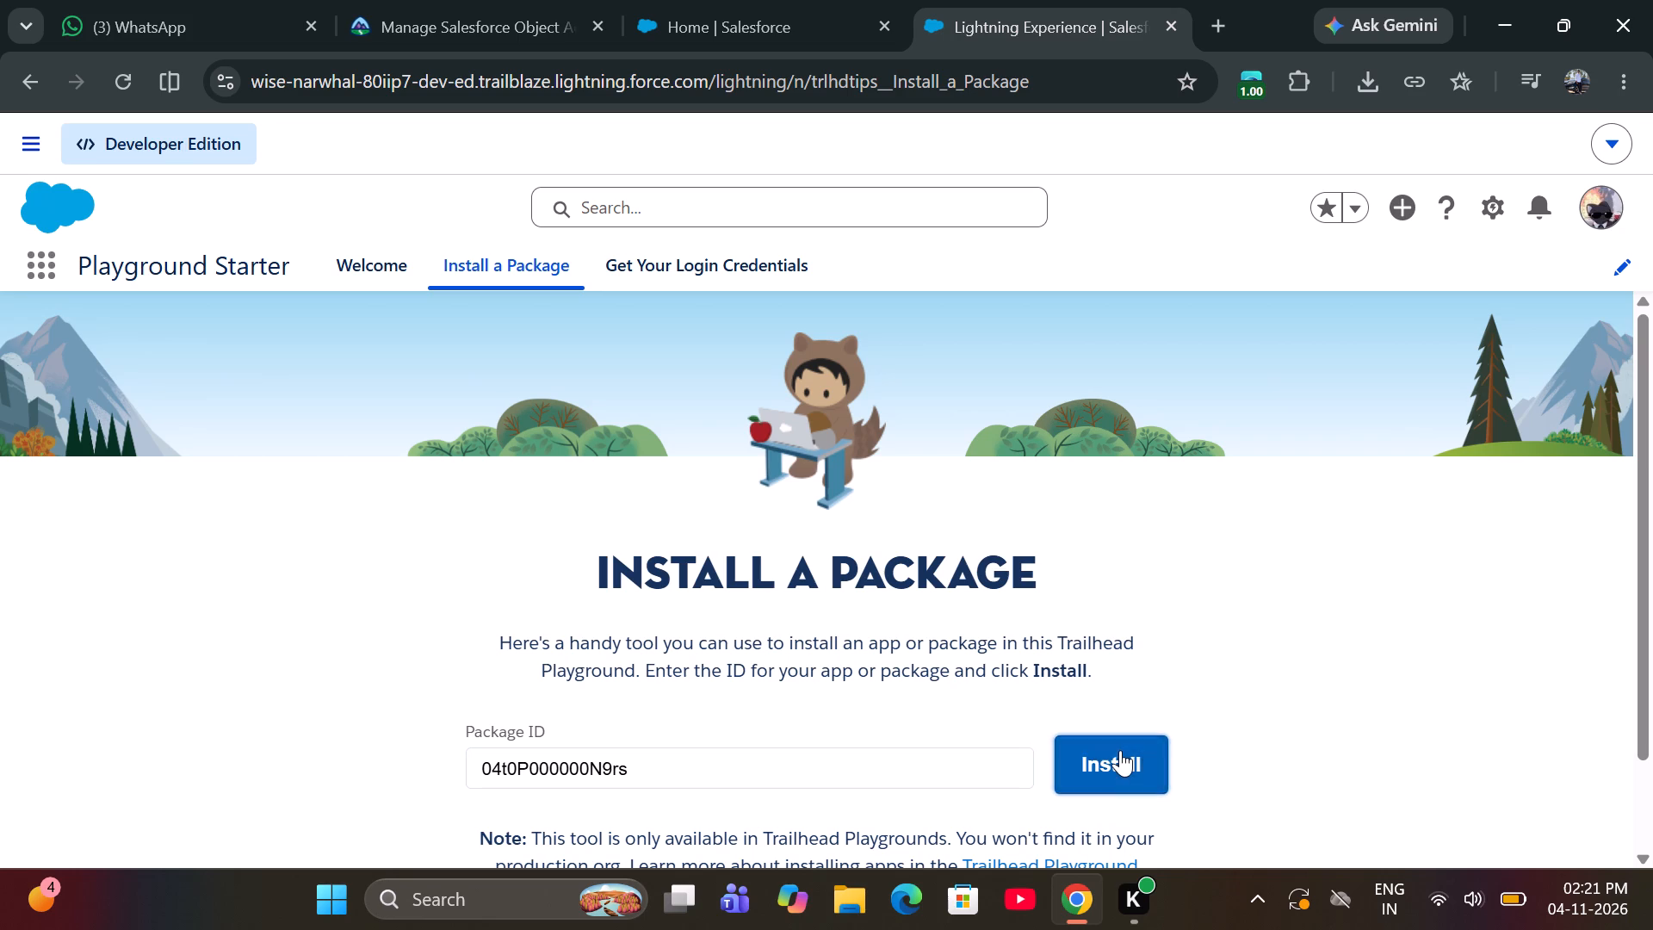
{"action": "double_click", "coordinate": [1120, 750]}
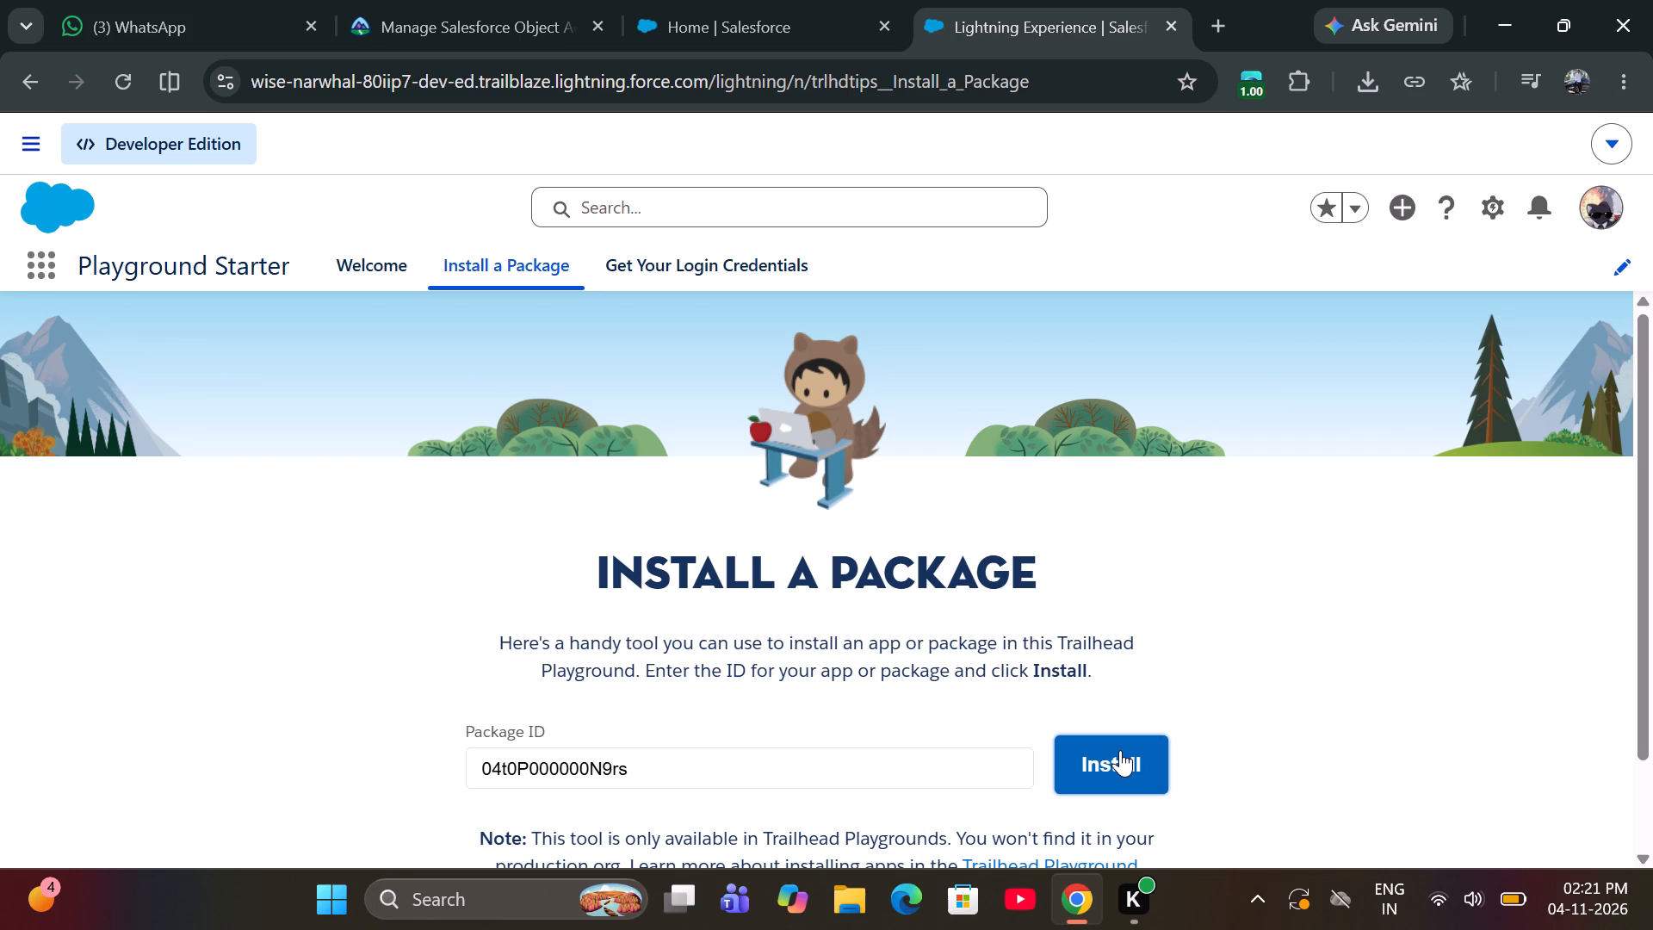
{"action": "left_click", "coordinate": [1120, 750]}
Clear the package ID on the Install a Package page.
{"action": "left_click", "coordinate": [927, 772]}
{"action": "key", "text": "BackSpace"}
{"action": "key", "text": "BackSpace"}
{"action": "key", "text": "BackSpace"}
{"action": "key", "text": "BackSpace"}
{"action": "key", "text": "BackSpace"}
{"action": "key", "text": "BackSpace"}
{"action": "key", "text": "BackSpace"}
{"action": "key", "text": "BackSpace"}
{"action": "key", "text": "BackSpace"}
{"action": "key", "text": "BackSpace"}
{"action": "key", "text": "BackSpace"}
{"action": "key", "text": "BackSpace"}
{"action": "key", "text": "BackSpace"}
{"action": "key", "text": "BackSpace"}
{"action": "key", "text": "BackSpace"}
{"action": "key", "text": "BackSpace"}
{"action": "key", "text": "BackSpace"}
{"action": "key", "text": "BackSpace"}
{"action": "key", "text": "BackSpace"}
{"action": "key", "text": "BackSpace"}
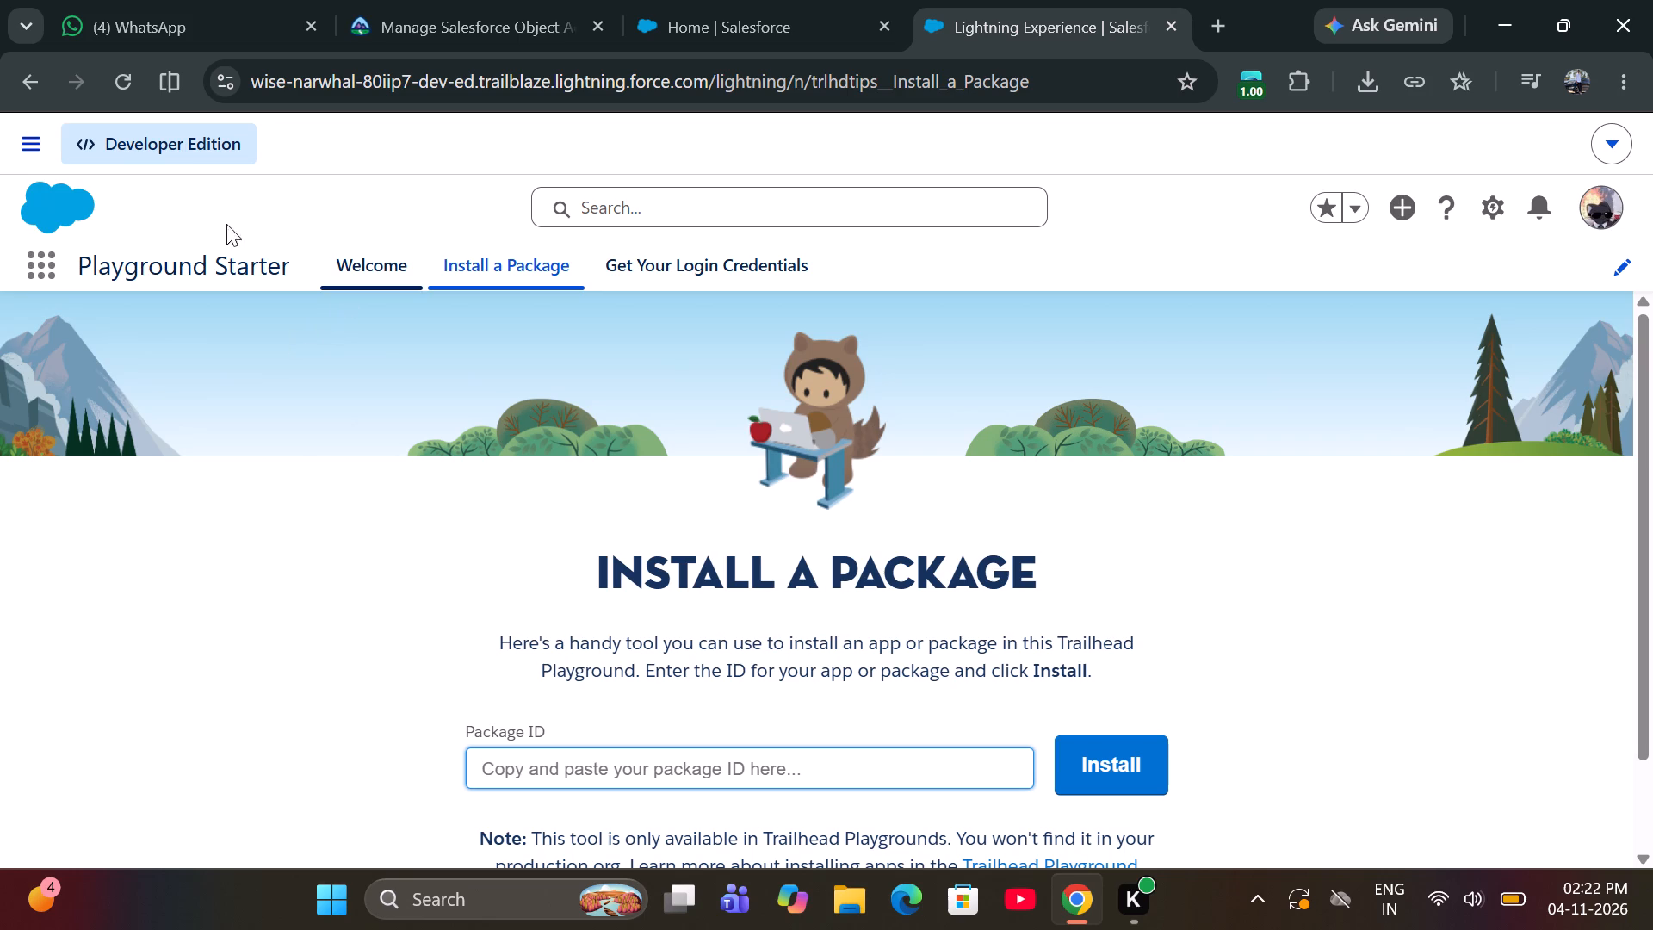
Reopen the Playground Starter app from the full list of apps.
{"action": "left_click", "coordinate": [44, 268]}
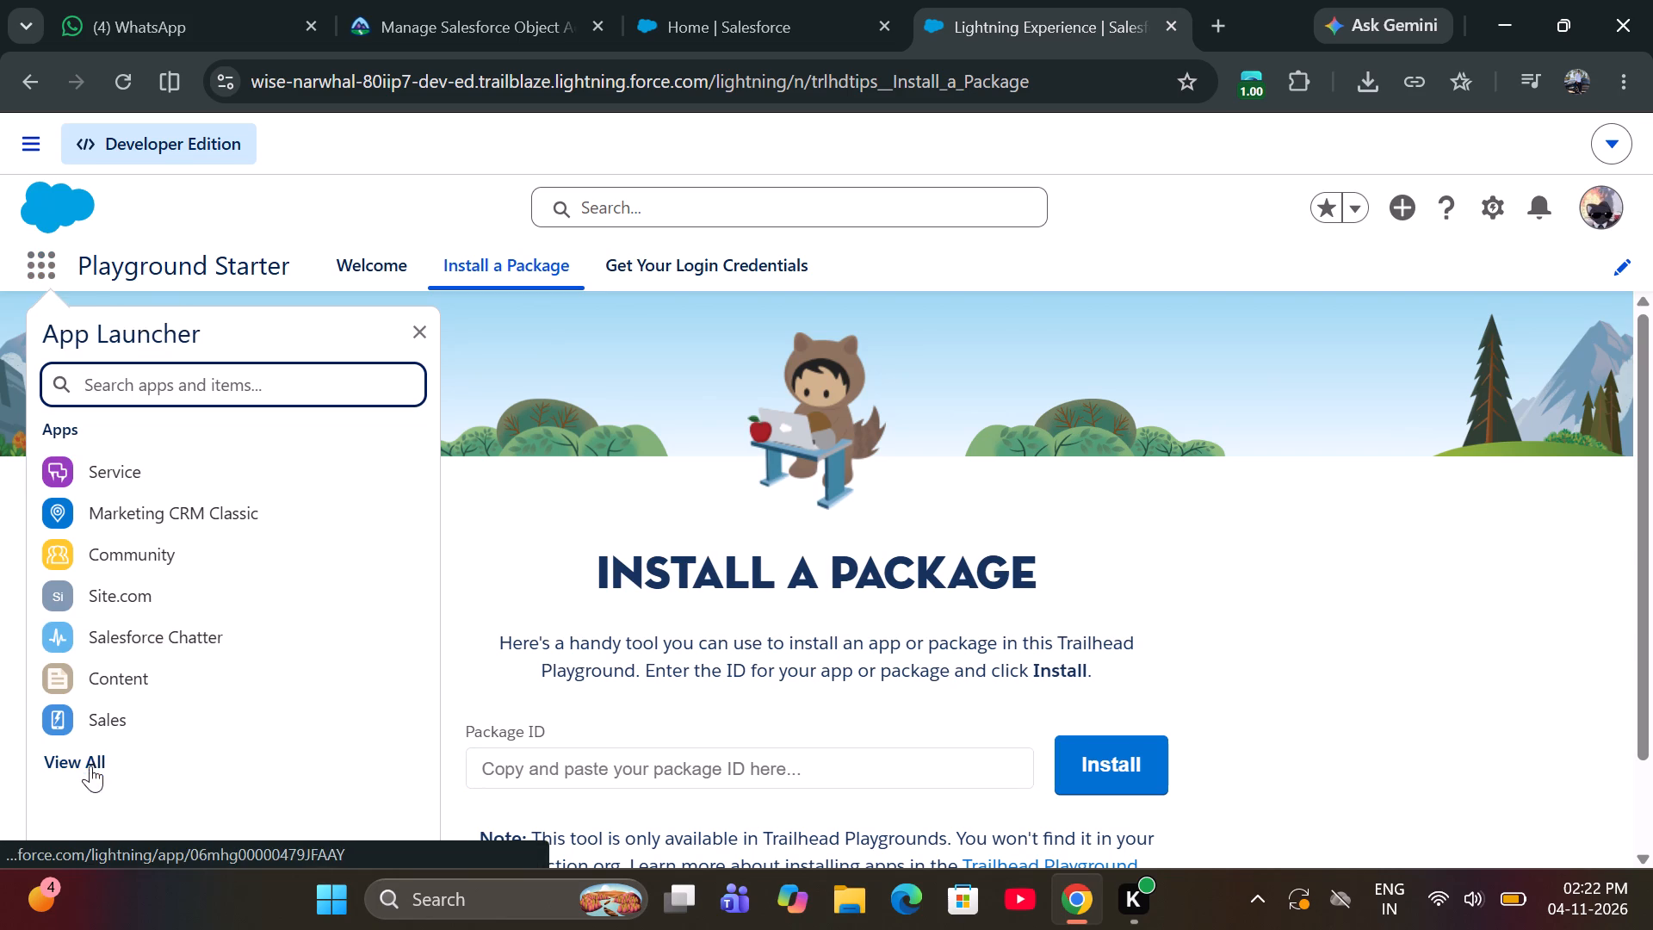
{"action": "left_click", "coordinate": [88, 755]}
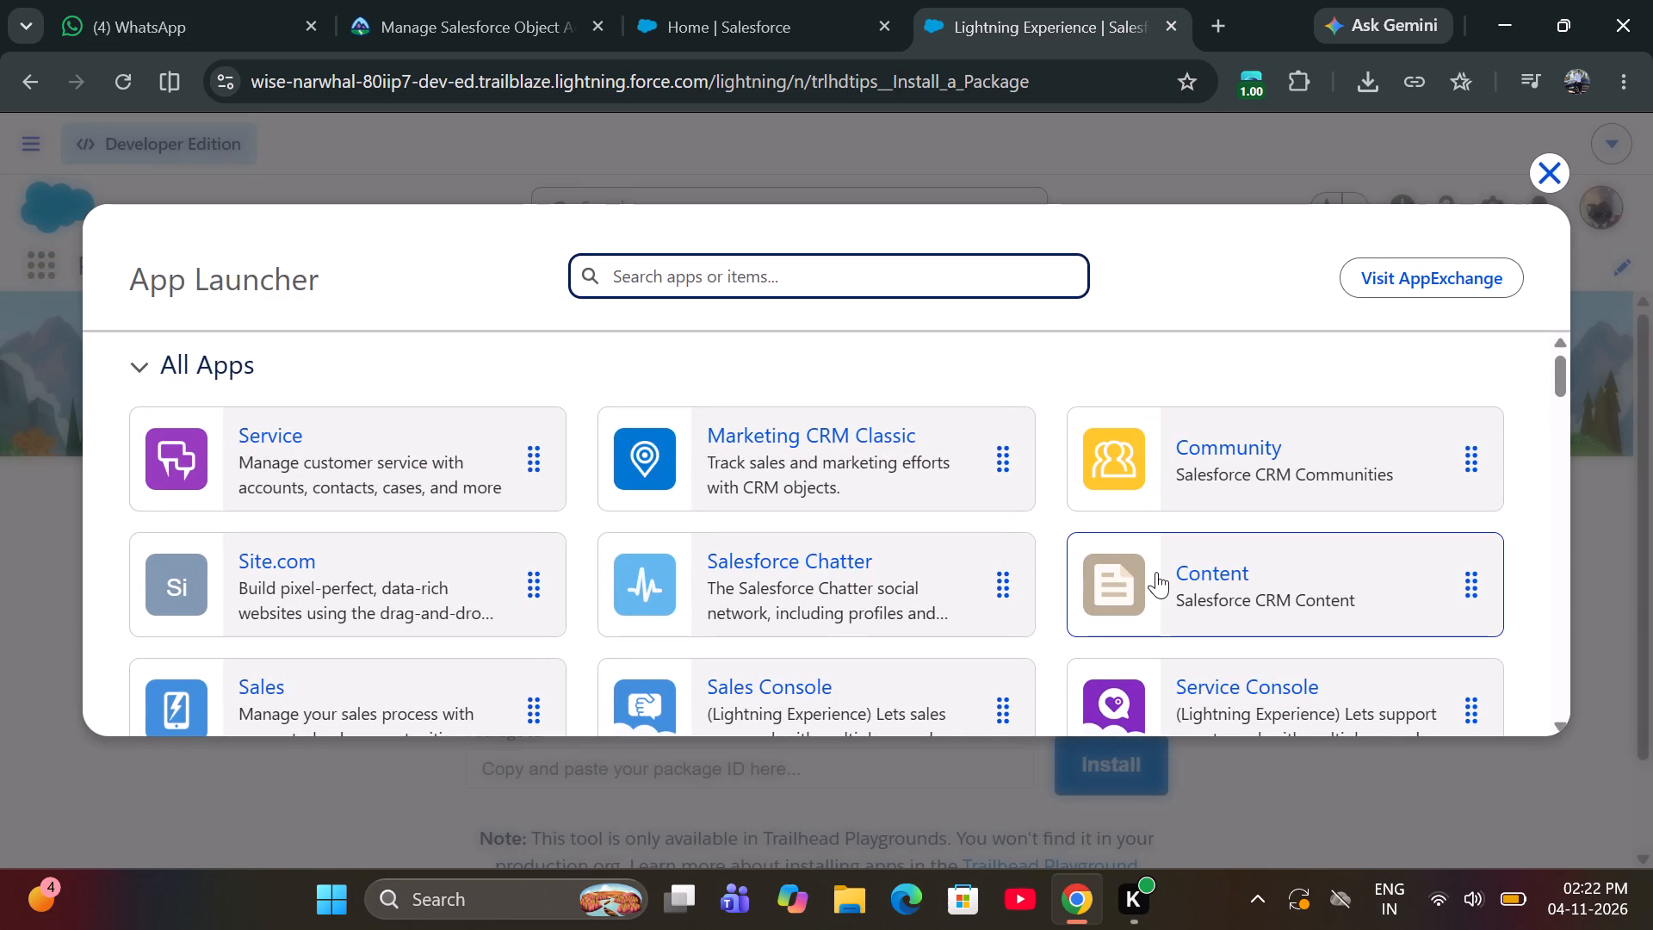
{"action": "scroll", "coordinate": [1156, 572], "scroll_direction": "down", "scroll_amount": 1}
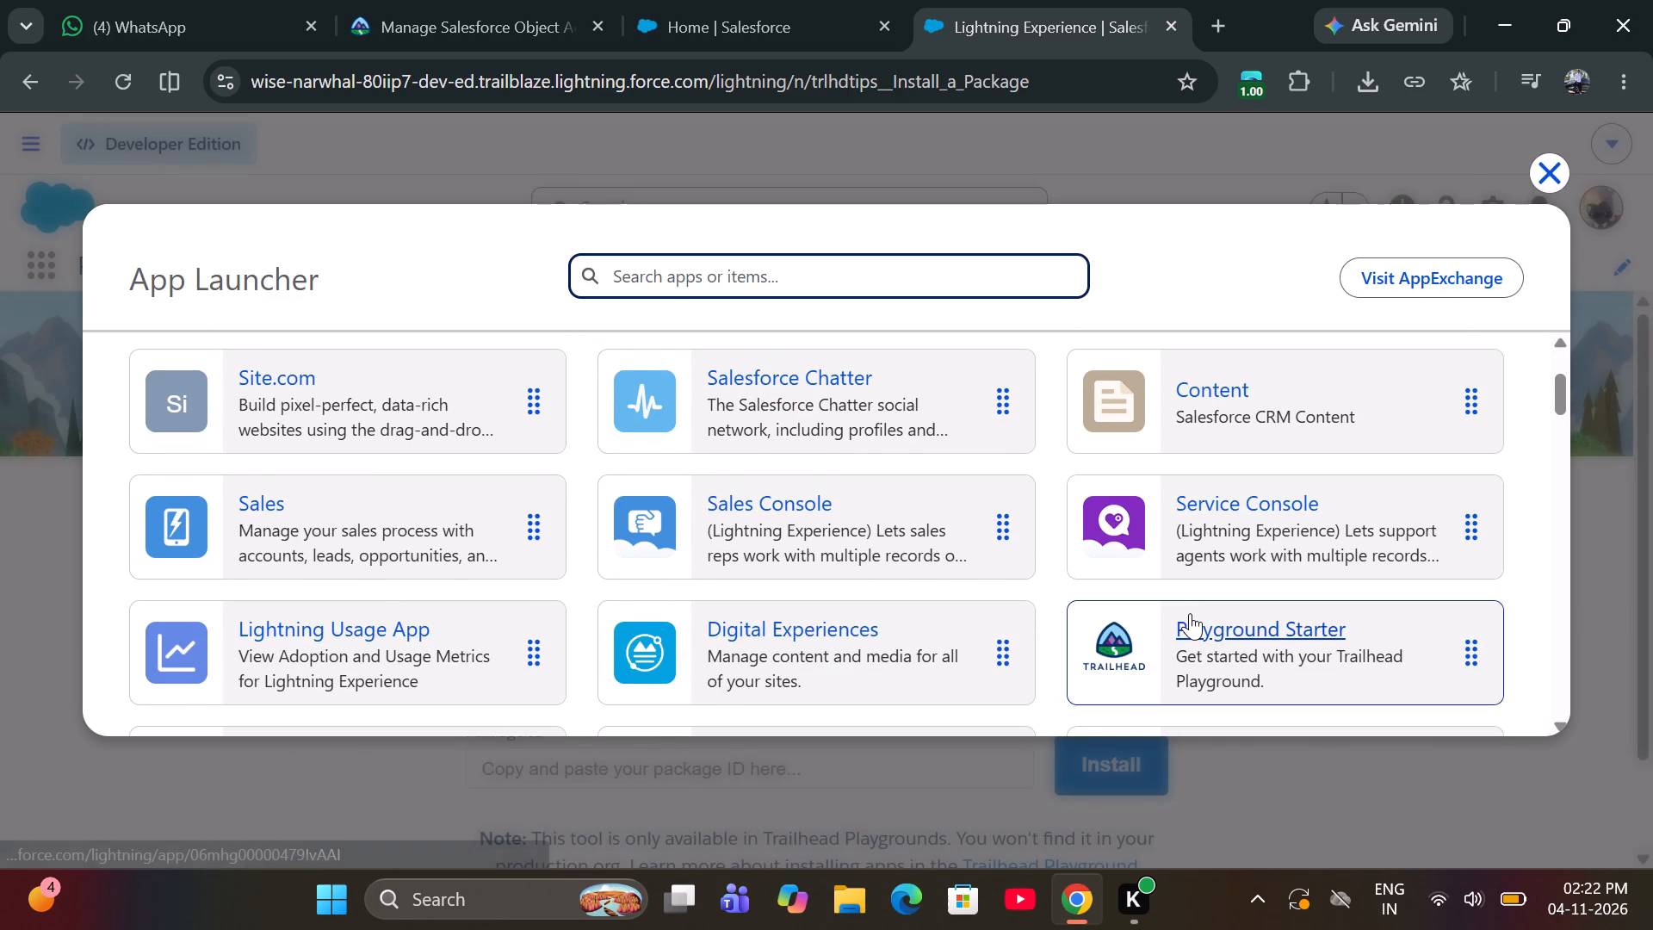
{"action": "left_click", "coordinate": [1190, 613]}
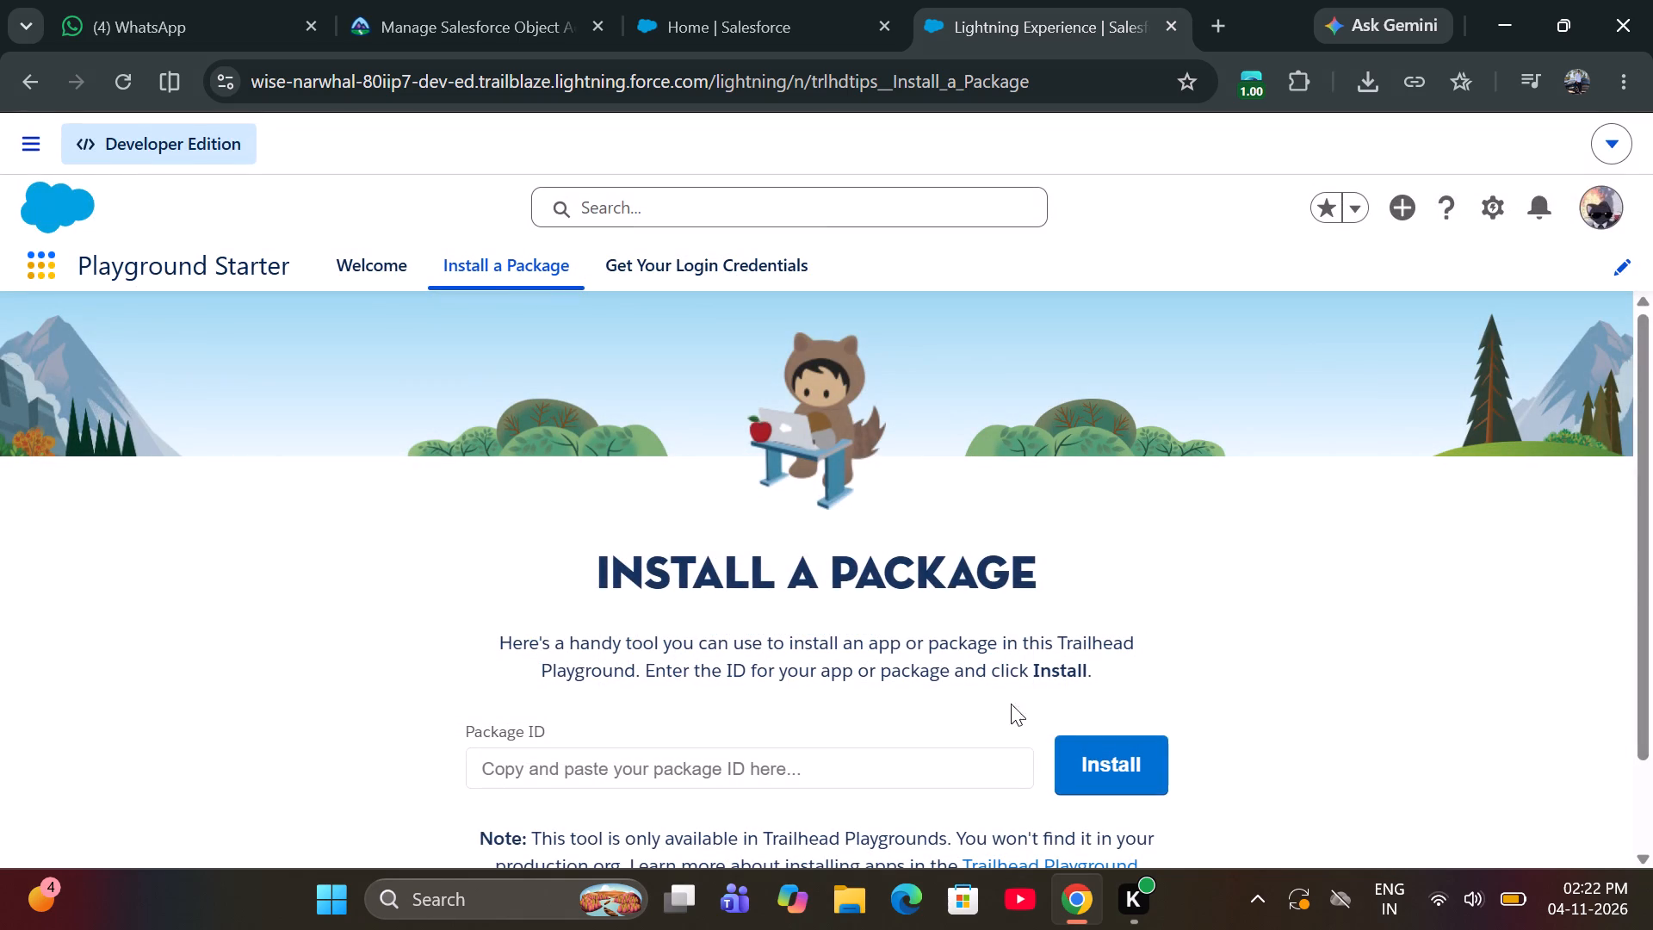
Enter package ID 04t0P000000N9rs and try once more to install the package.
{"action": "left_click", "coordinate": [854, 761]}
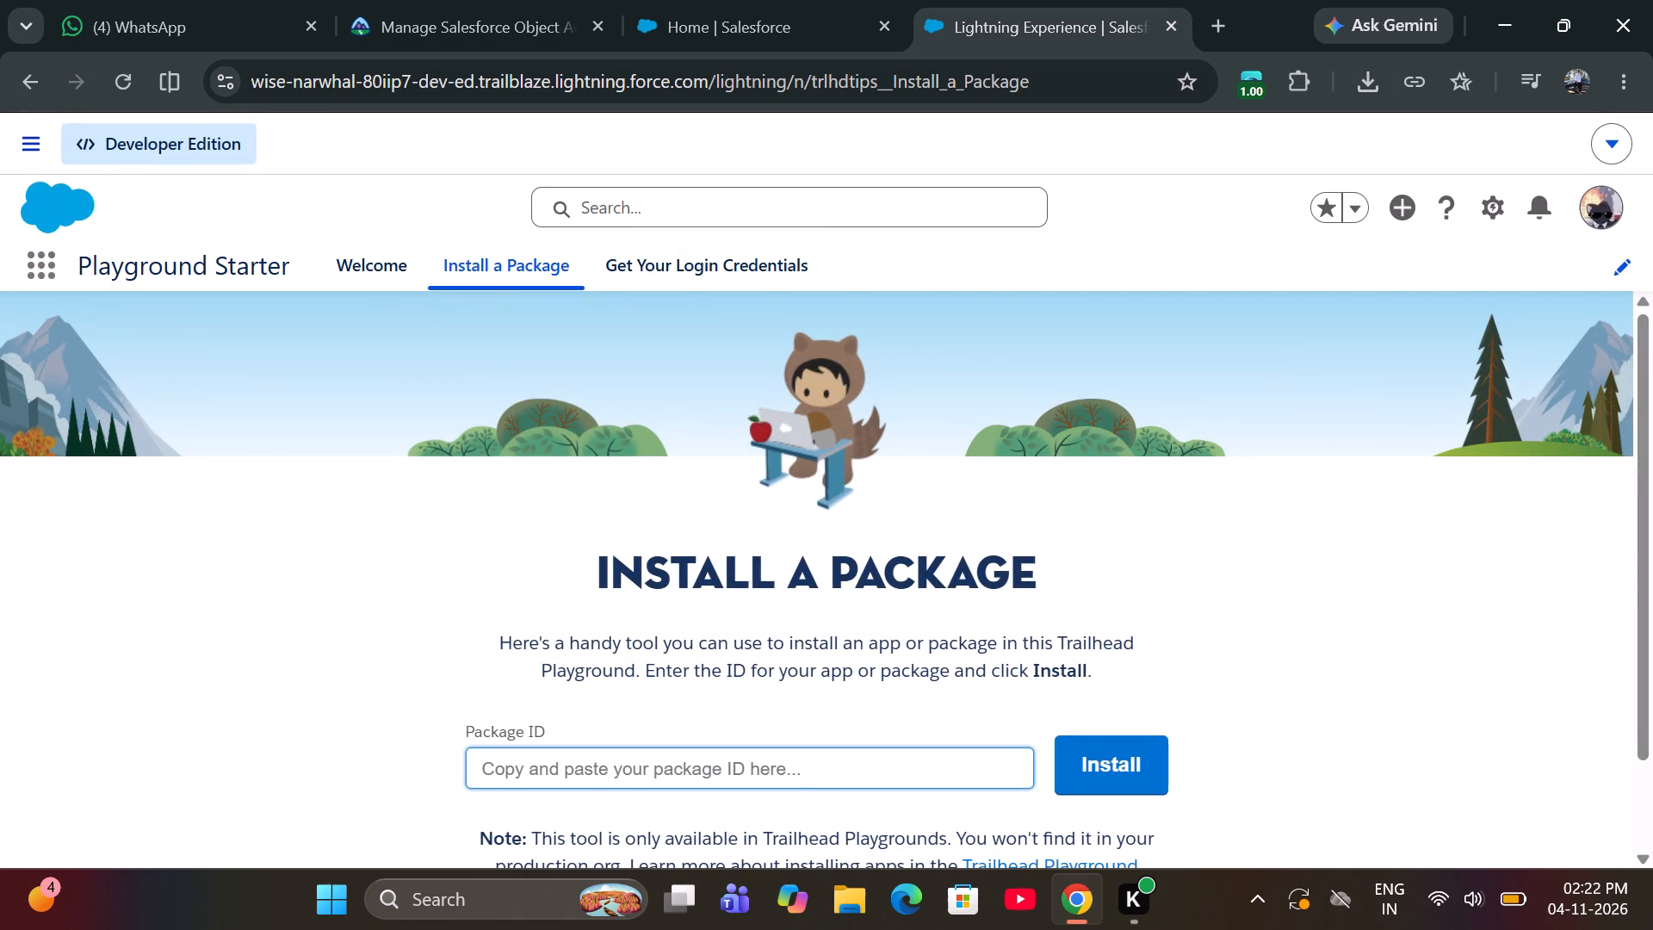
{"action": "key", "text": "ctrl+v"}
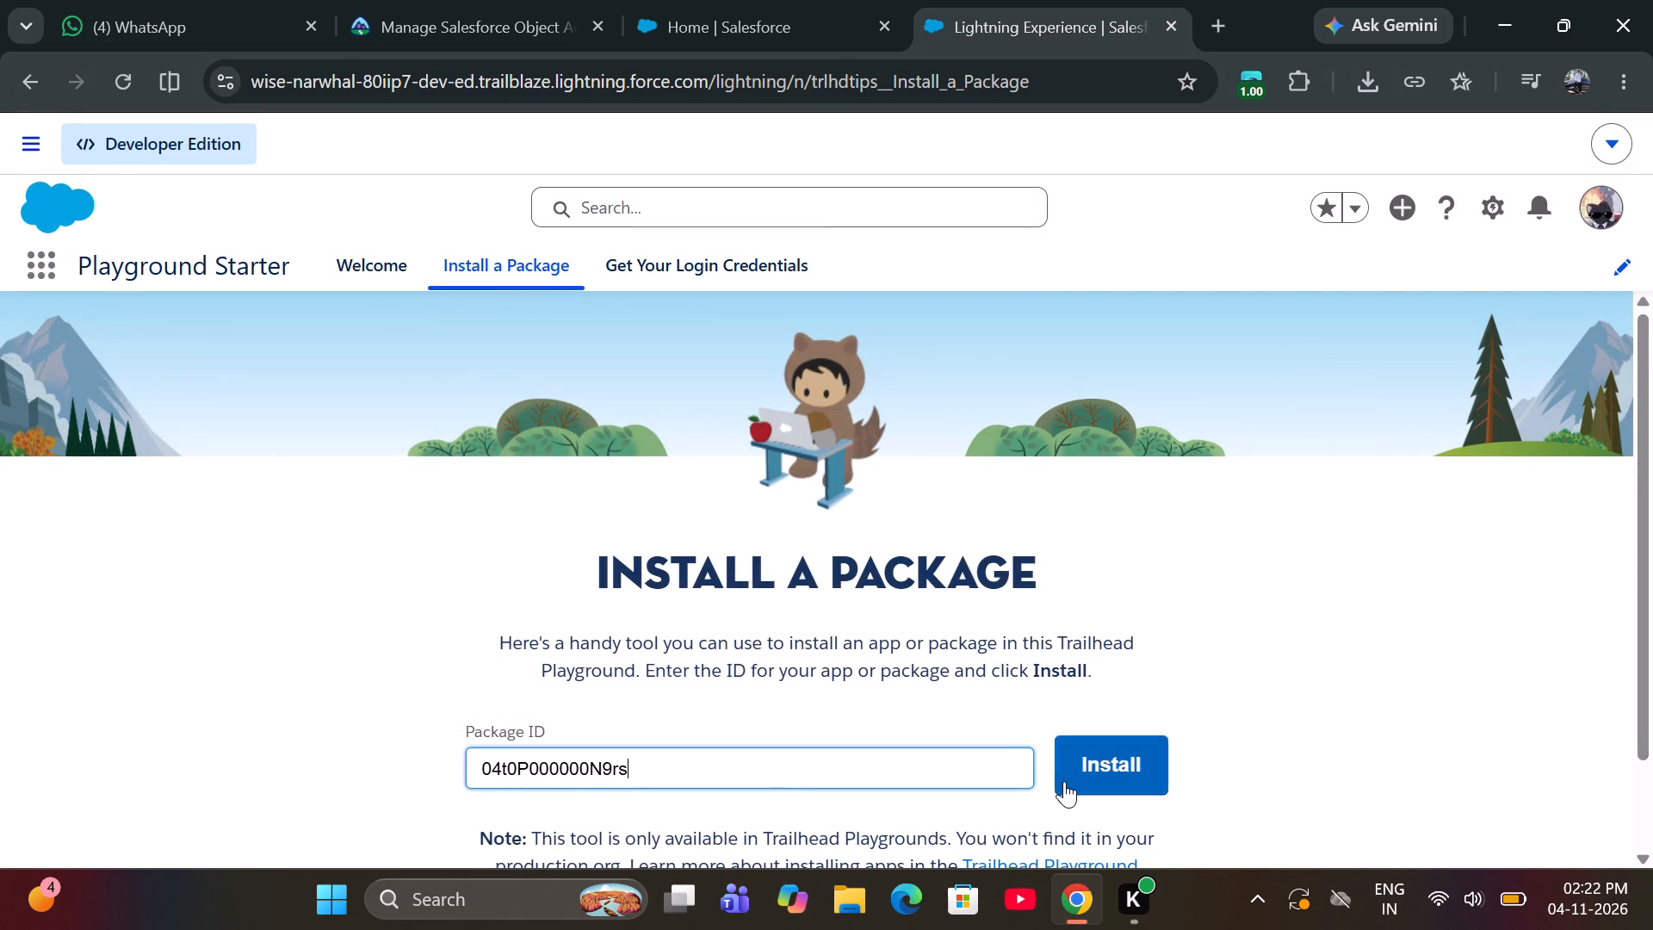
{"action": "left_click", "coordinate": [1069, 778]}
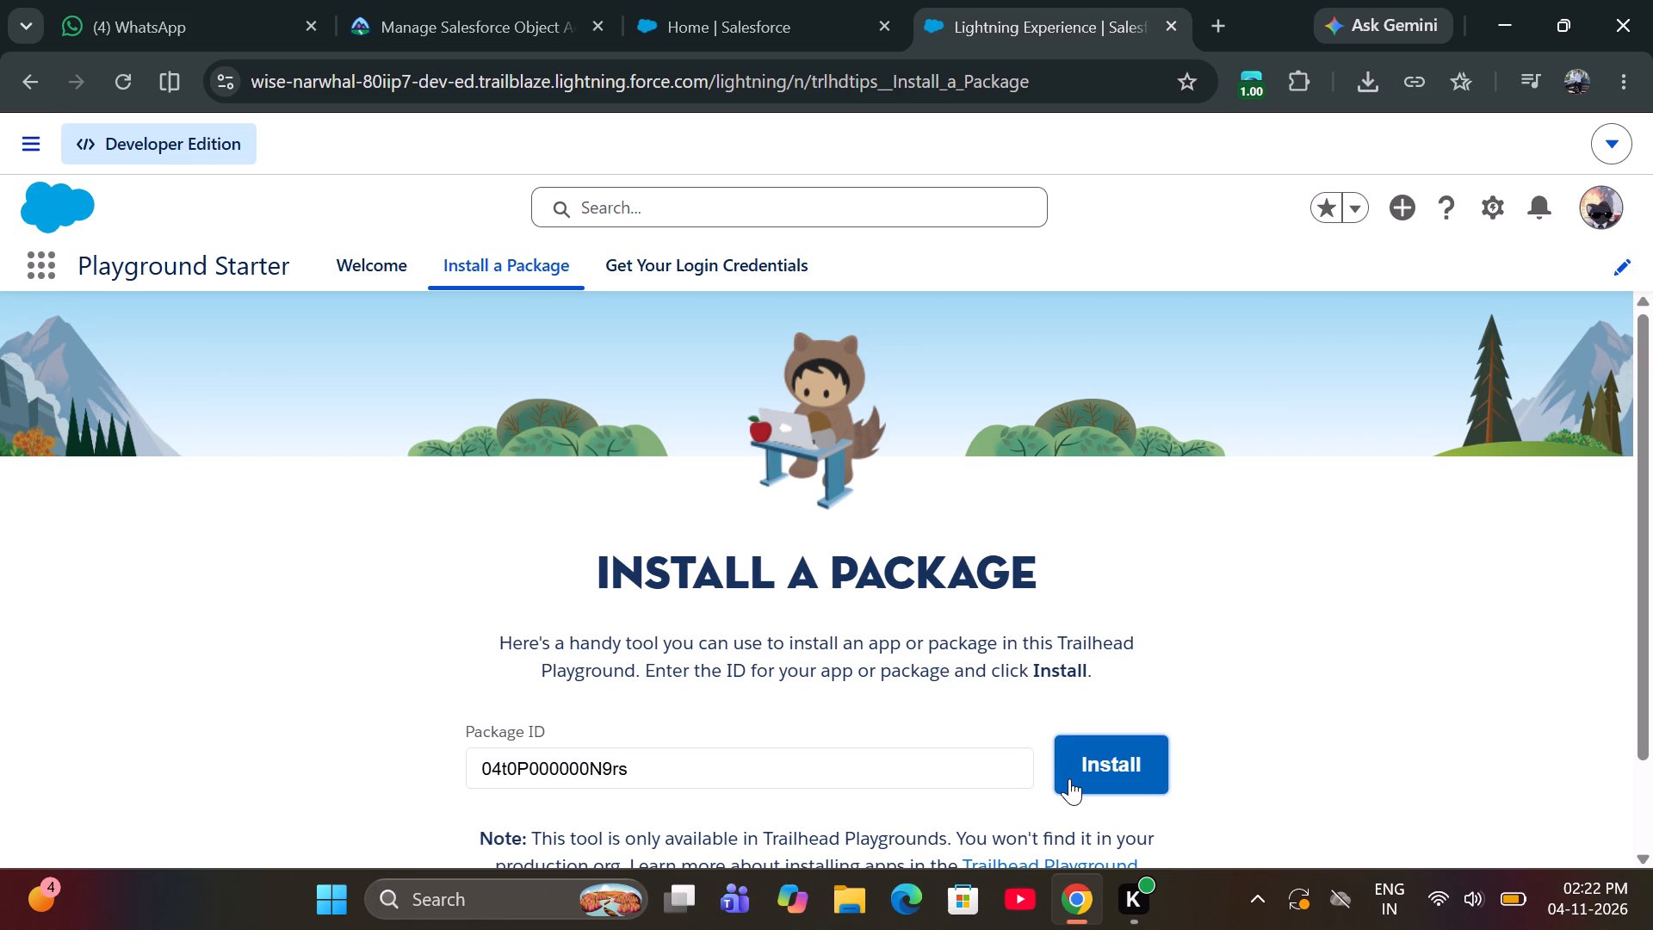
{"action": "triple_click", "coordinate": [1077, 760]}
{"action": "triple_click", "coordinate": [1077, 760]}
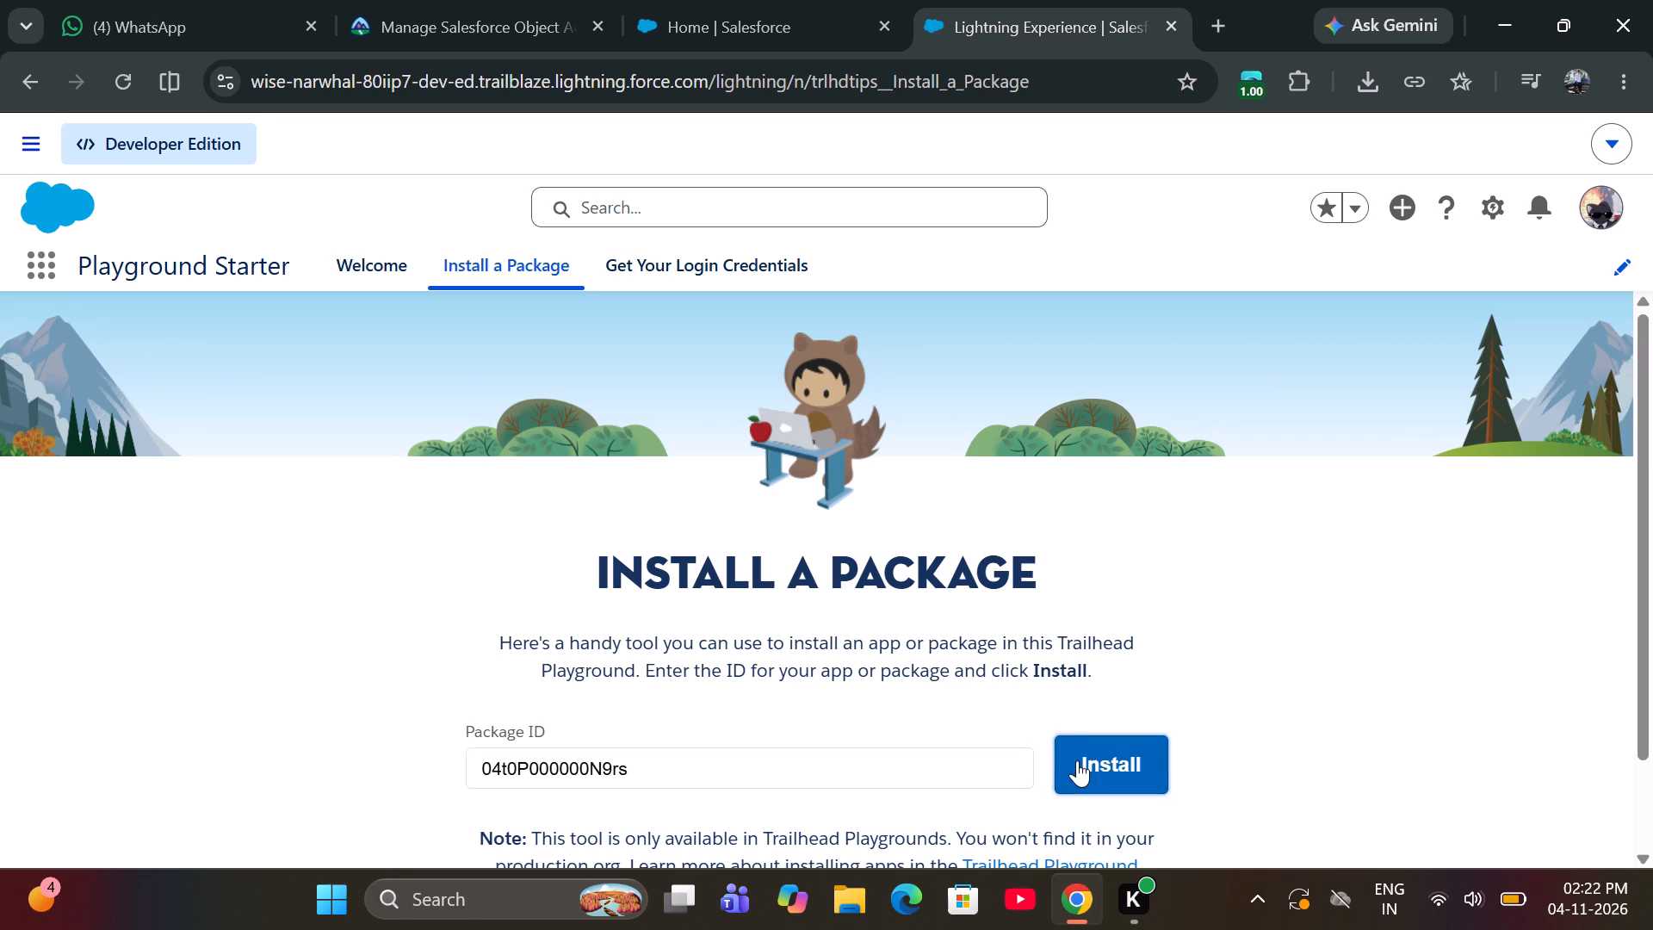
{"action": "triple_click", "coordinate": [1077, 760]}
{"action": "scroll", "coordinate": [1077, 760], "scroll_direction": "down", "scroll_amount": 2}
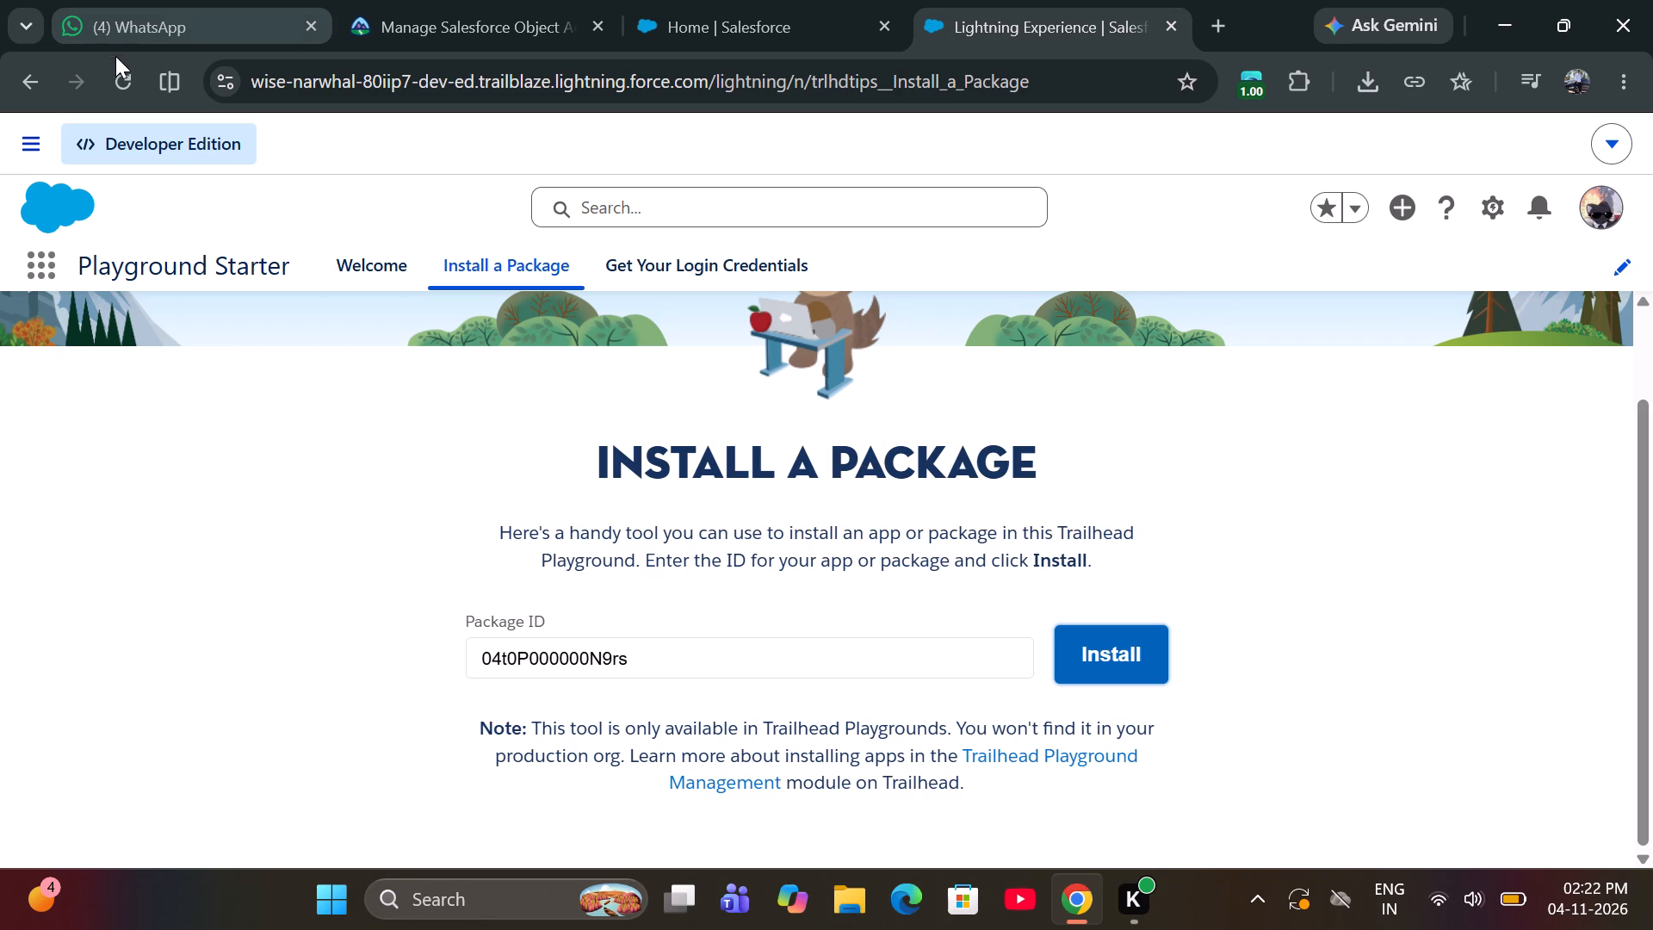
Reload the Install a Package page.
{"action": "left_click", "coordinate": [120, 78]}
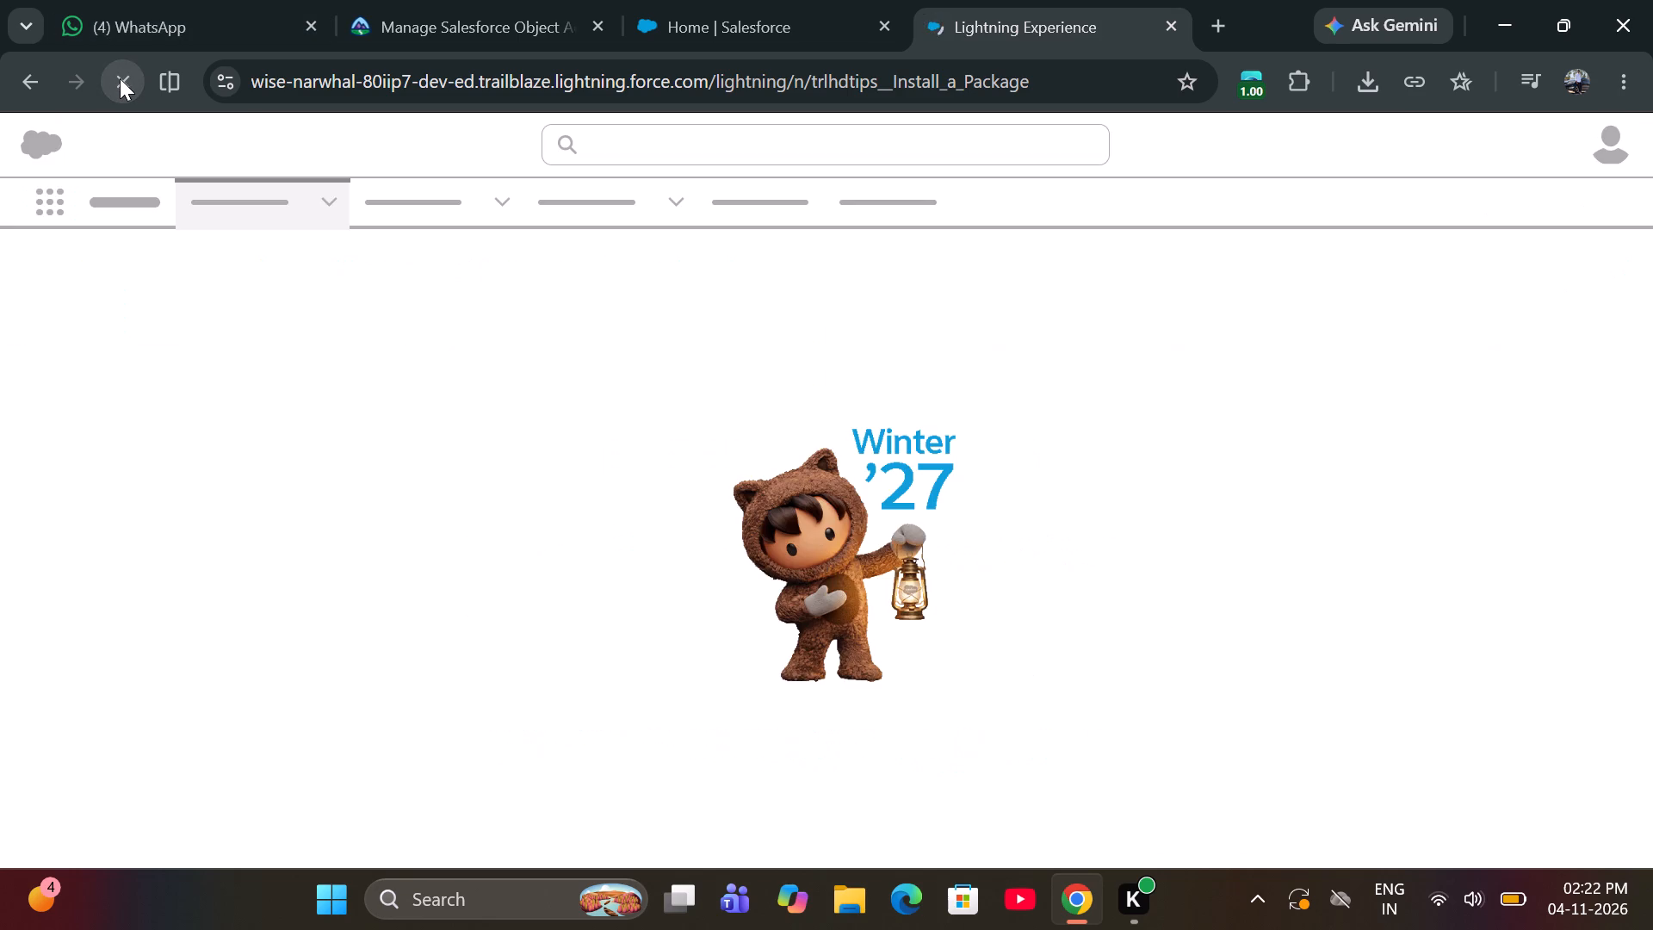
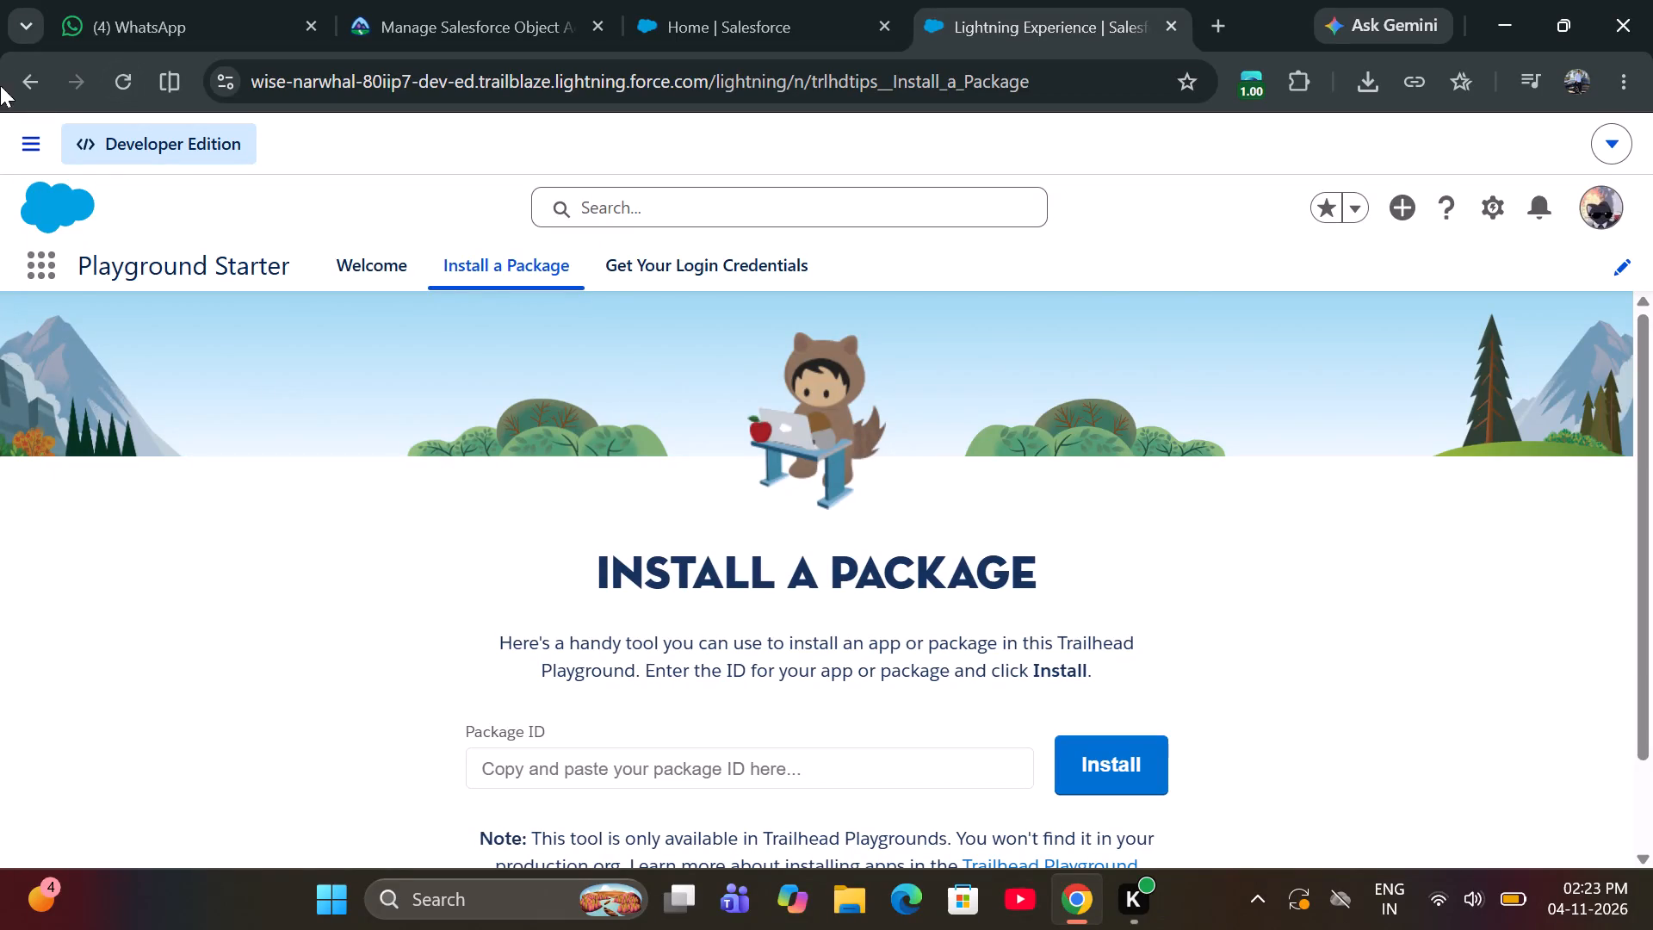
Enter package ID 04t0P000000N9rs and submit it for installation.
{"action": "left_click", "coordinate": [628, 769]}
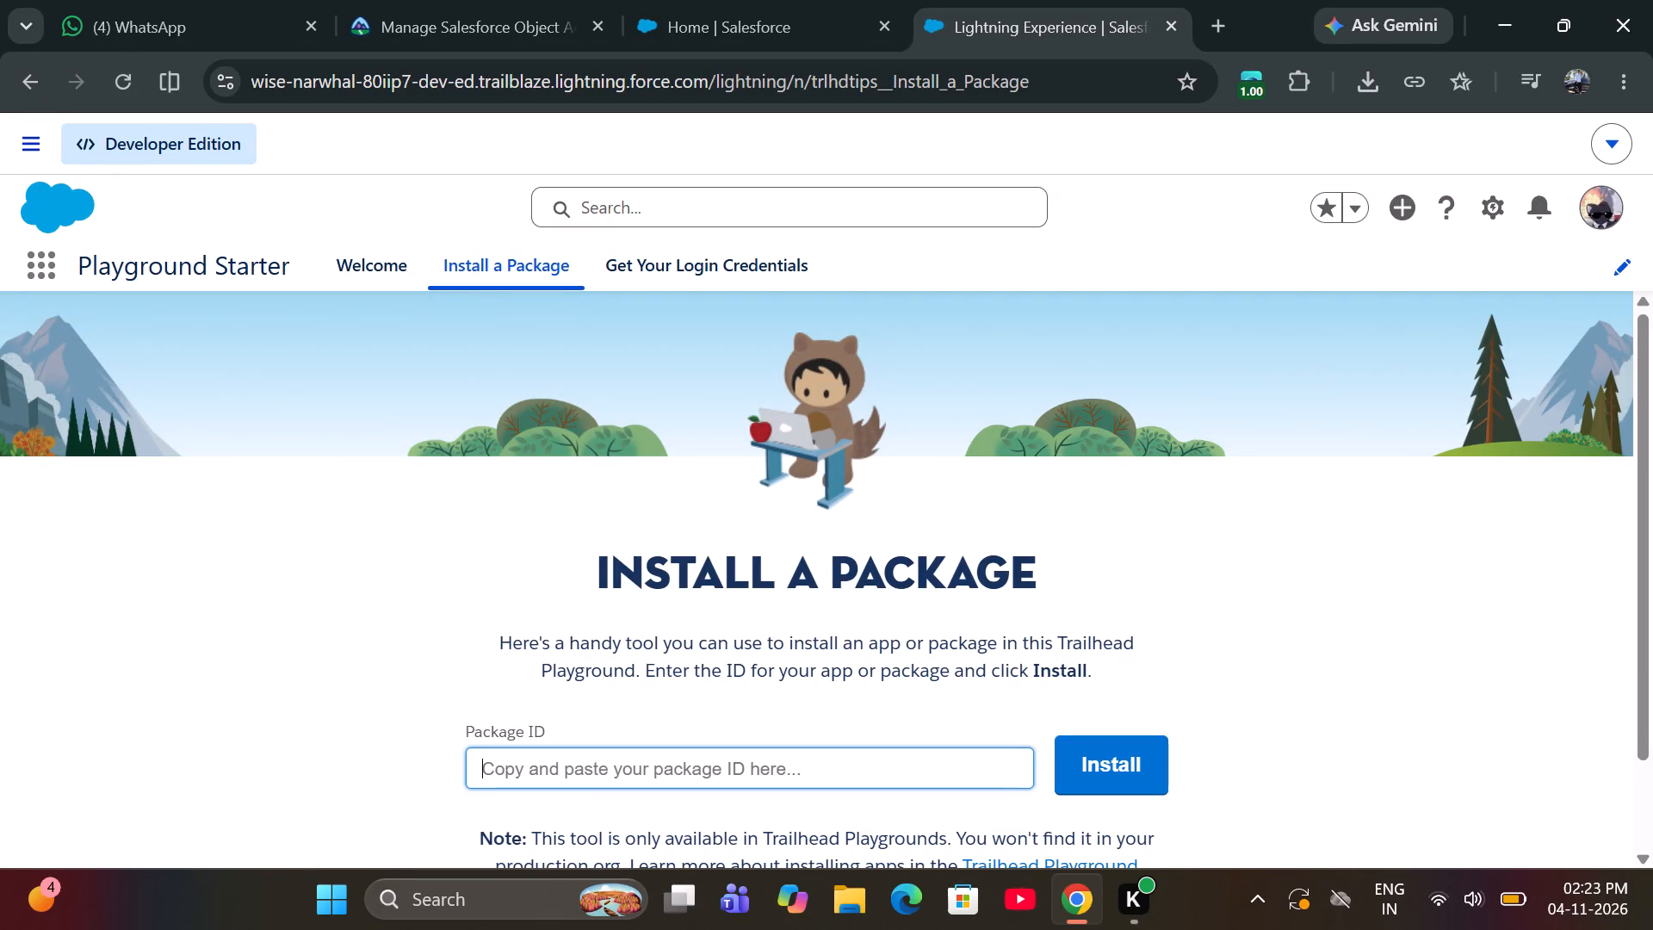
{"action": "key", "text": "ctrl+v"}
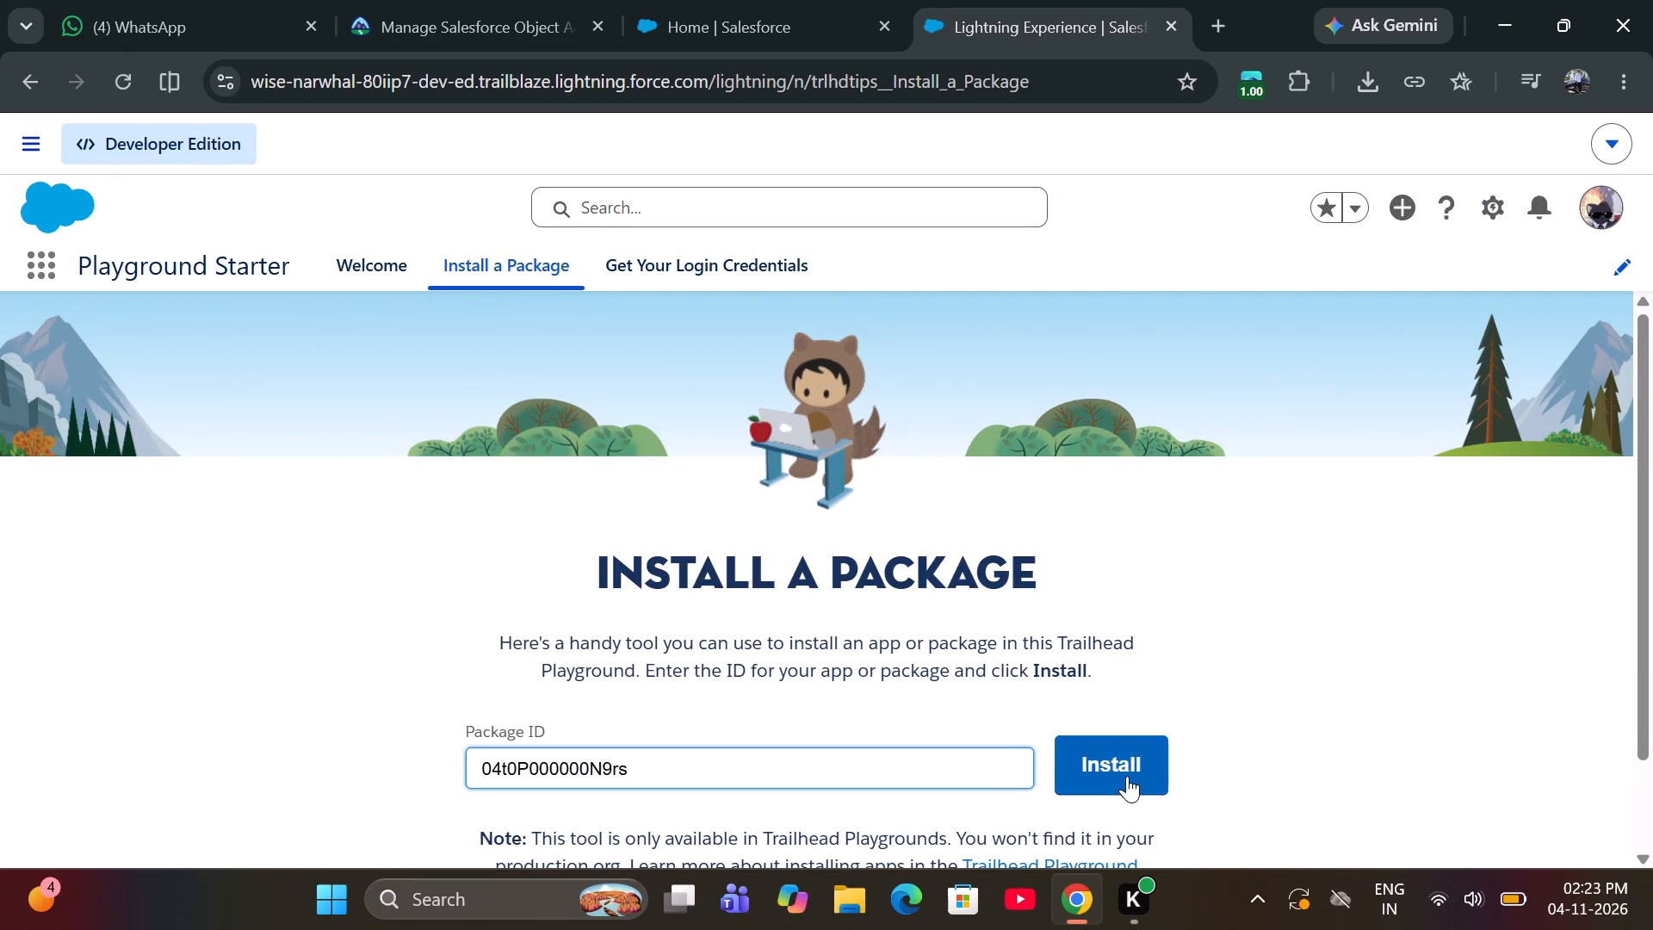
{"action": "left_click", "coordinate": [1127, 776]}
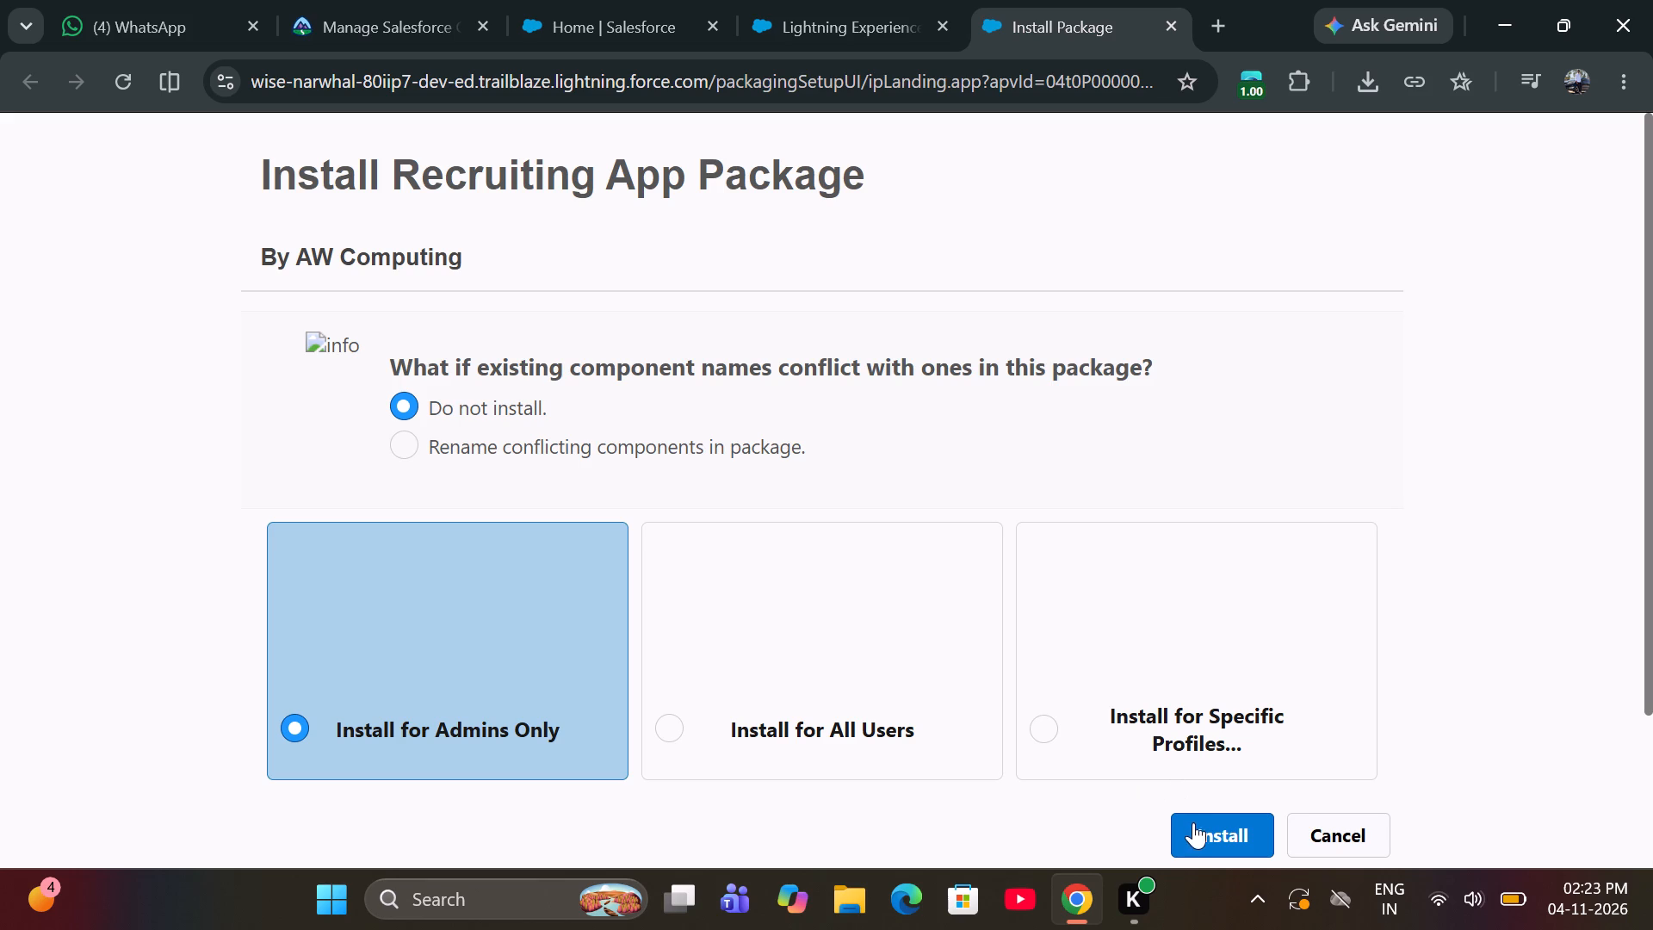
Install the Recruiting App Package for all users, finish the installation and check the installed packages list.
{"action": "left_click", "coordinate": [701, 723]}
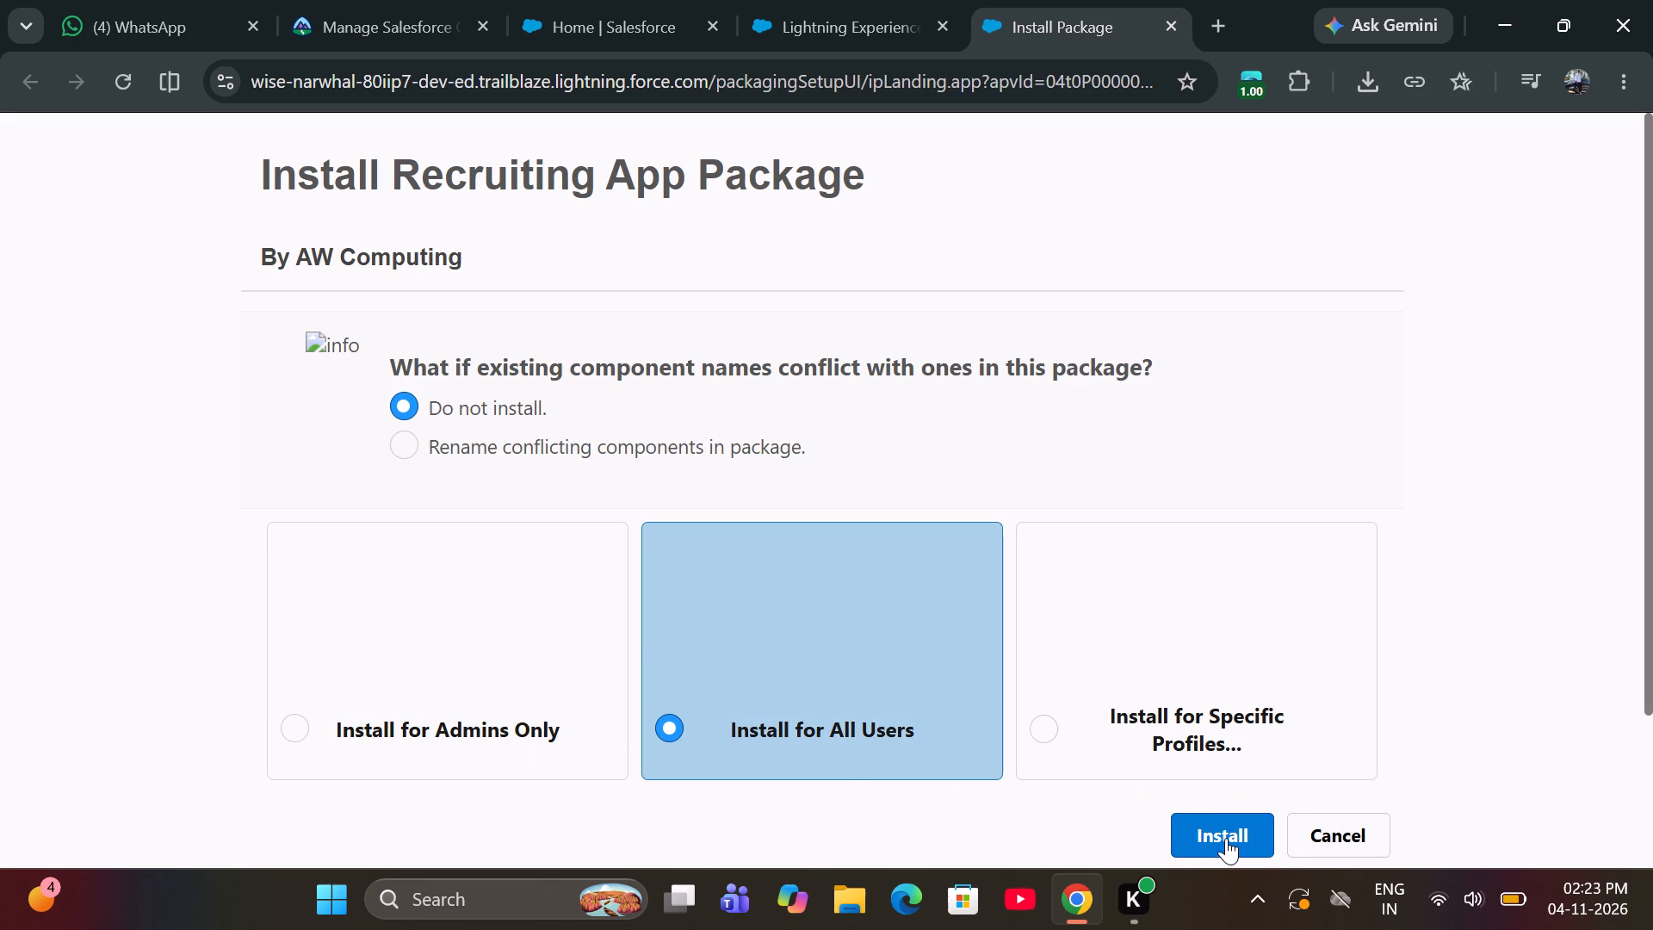
{"action": "left_click", "coordinate": [1226, 838]}
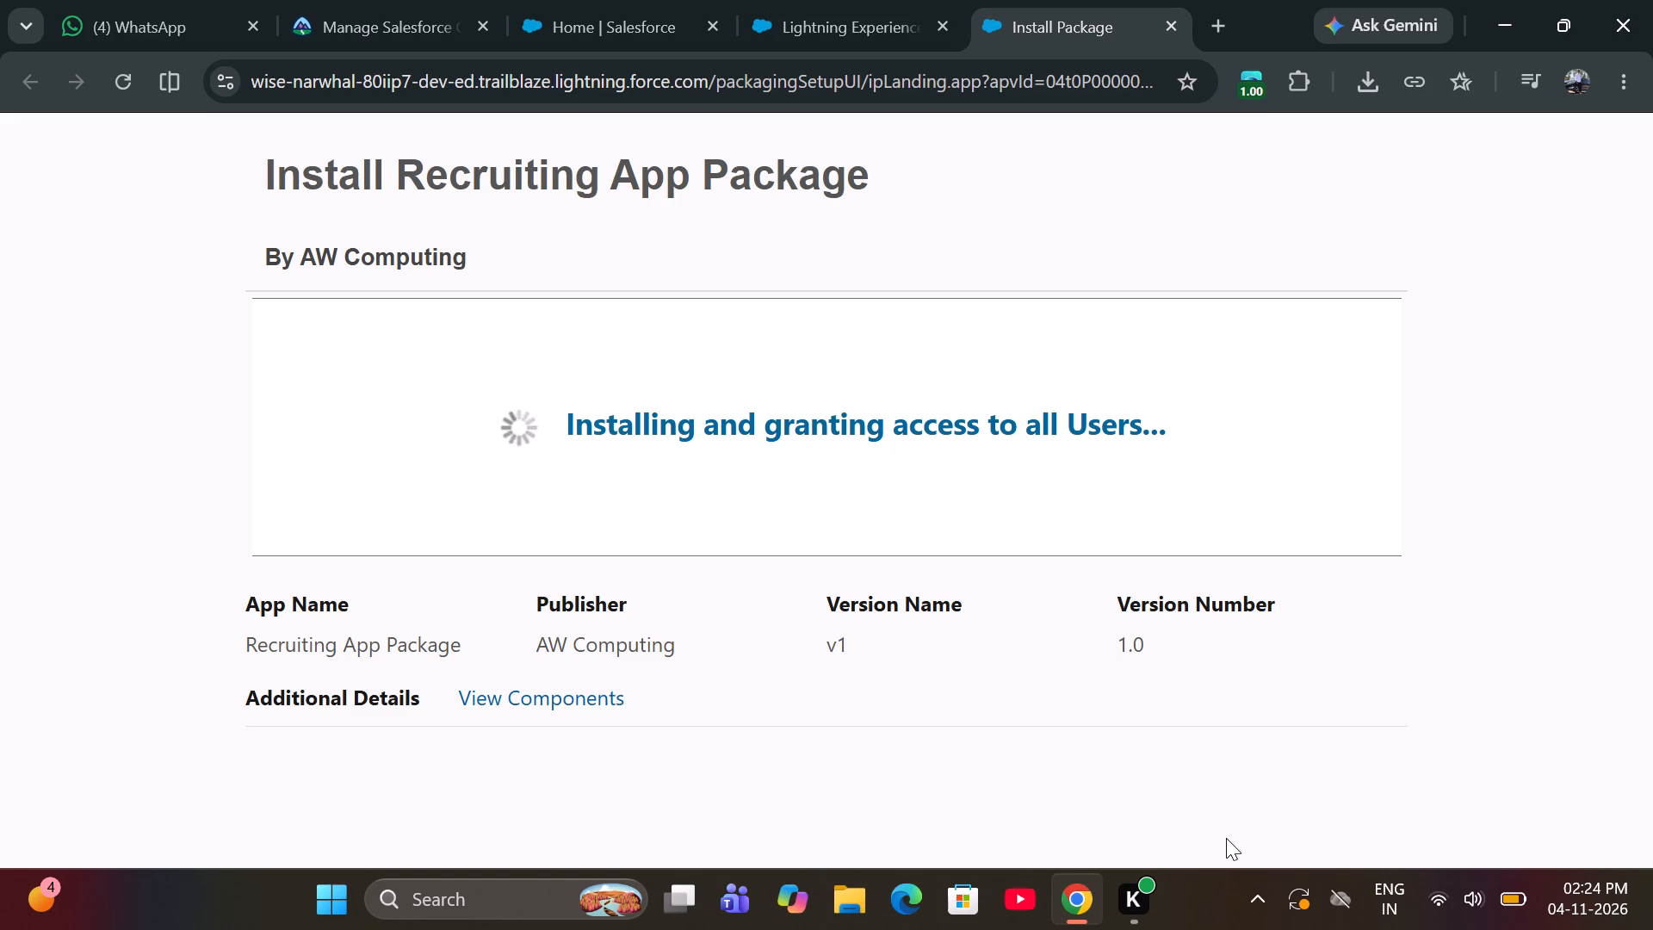
{"action": "left_click", "coordinate": [1226, 838]}
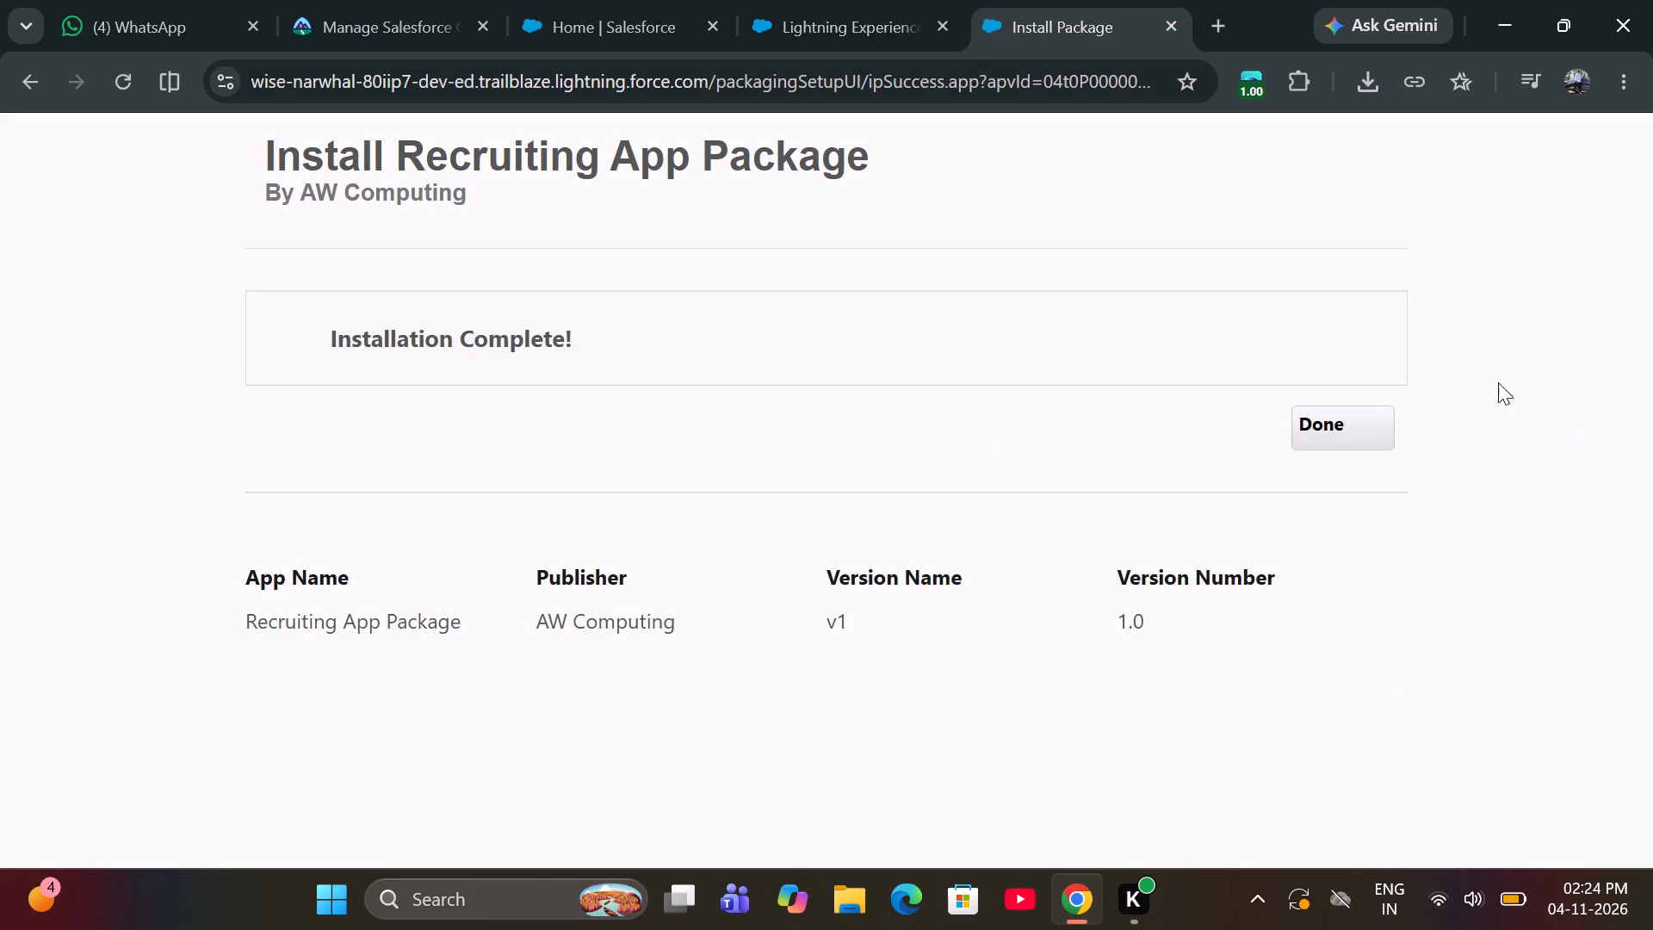
{"action": "left_click", "coordinate": [1359, 431]}
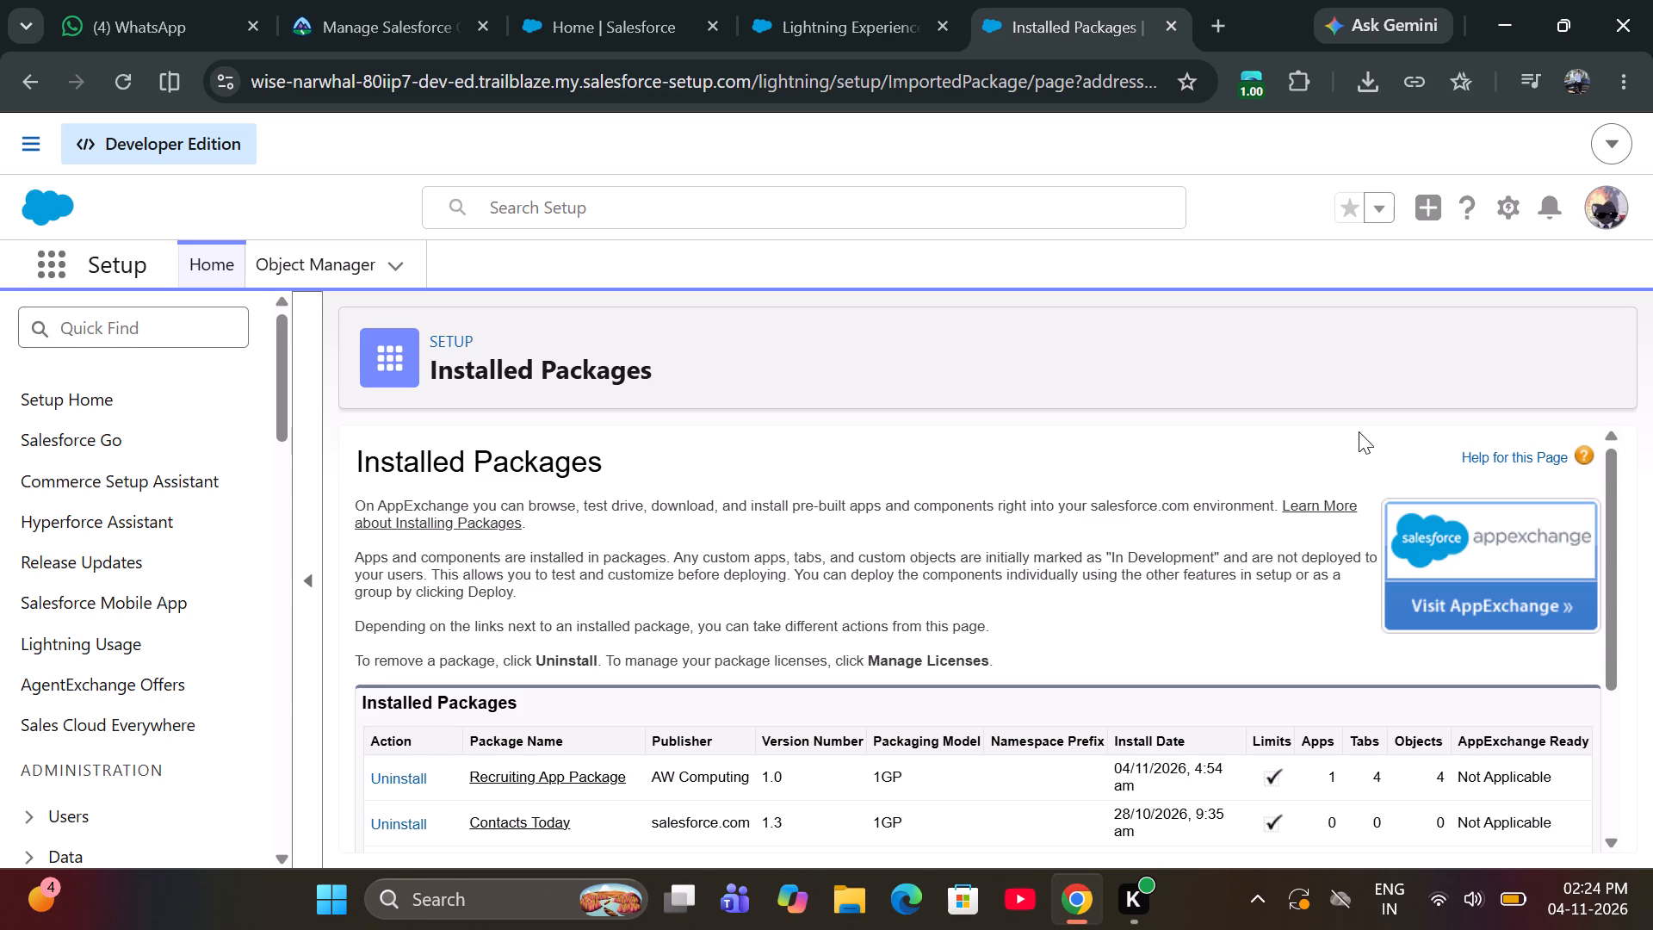
{"action": "scroll", "coordinate": [1012, 512], "scroll_direction": "down", "scroll_amount": 1}
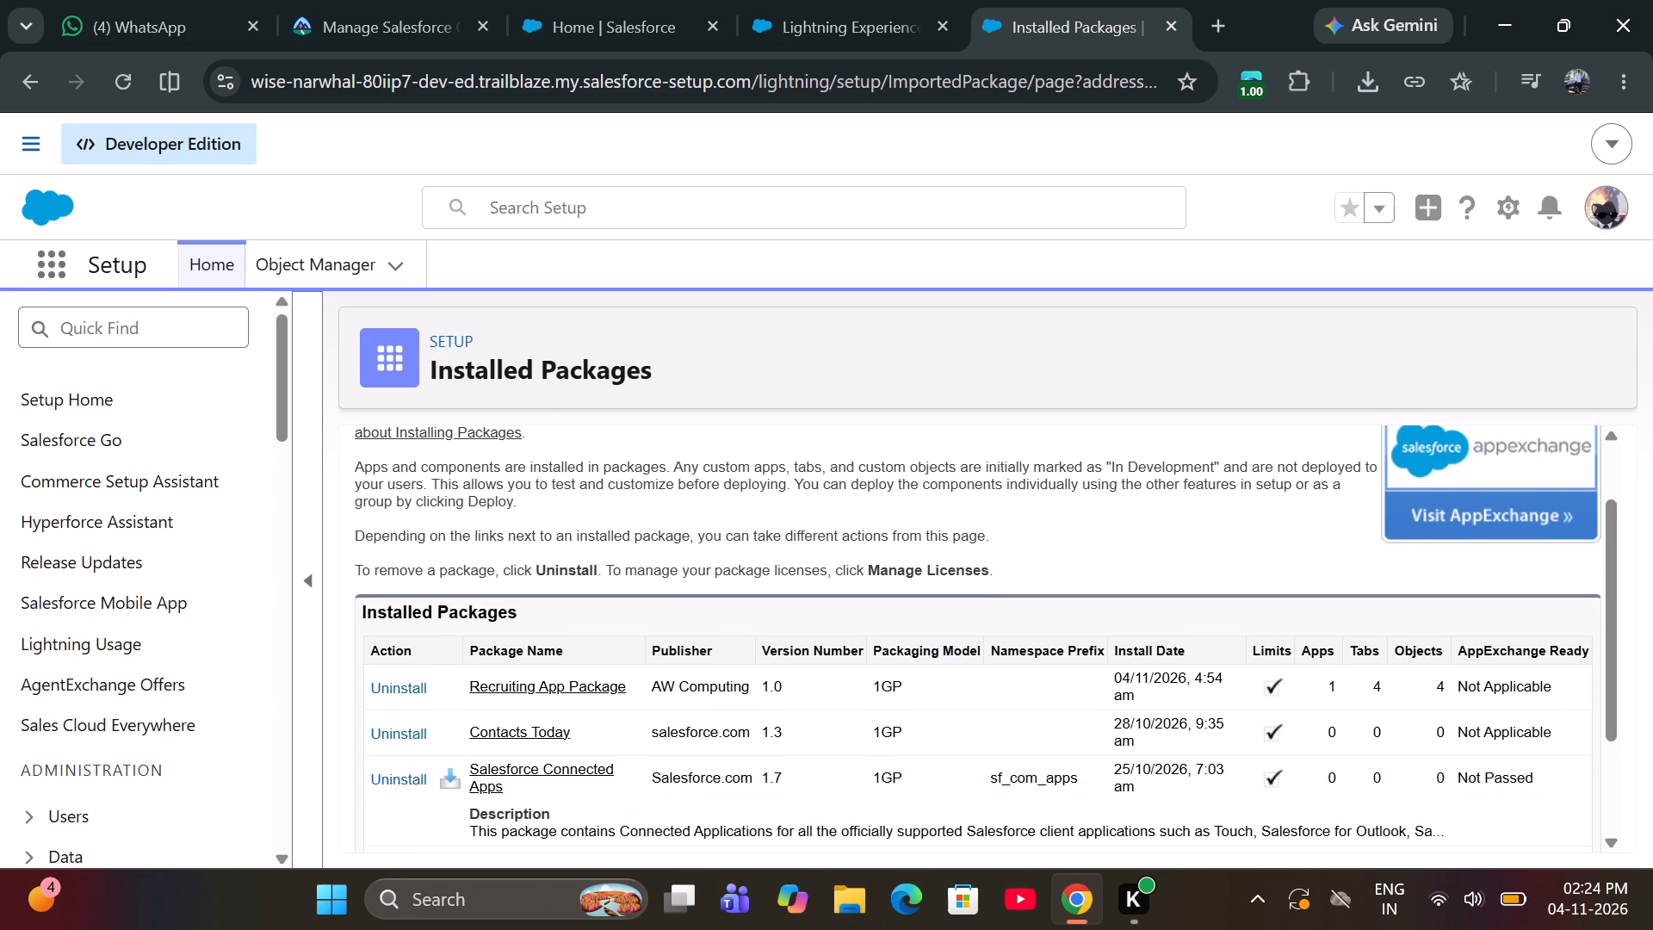
{"action": "scroll", "coordinate": [1012, 512], "scroll_direction": "down", "scroll_amount": 1}
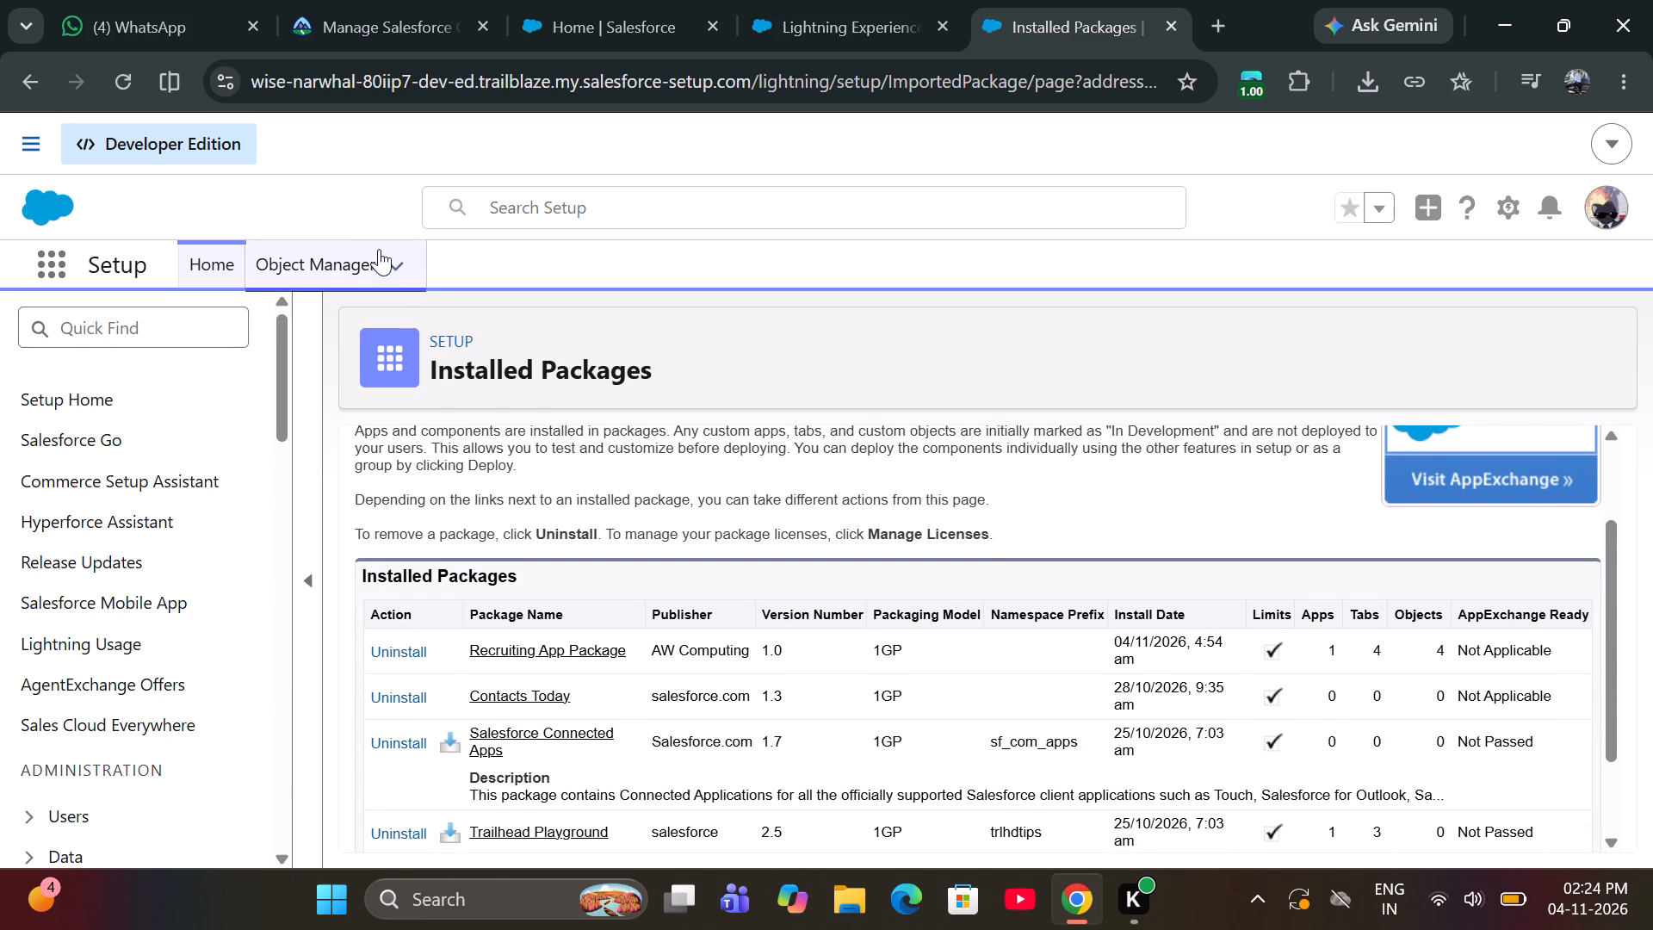
Search Setup for "permiss" and open the Permission Sets page.
{"action": "left_click", "coordinate": [356, 254]}
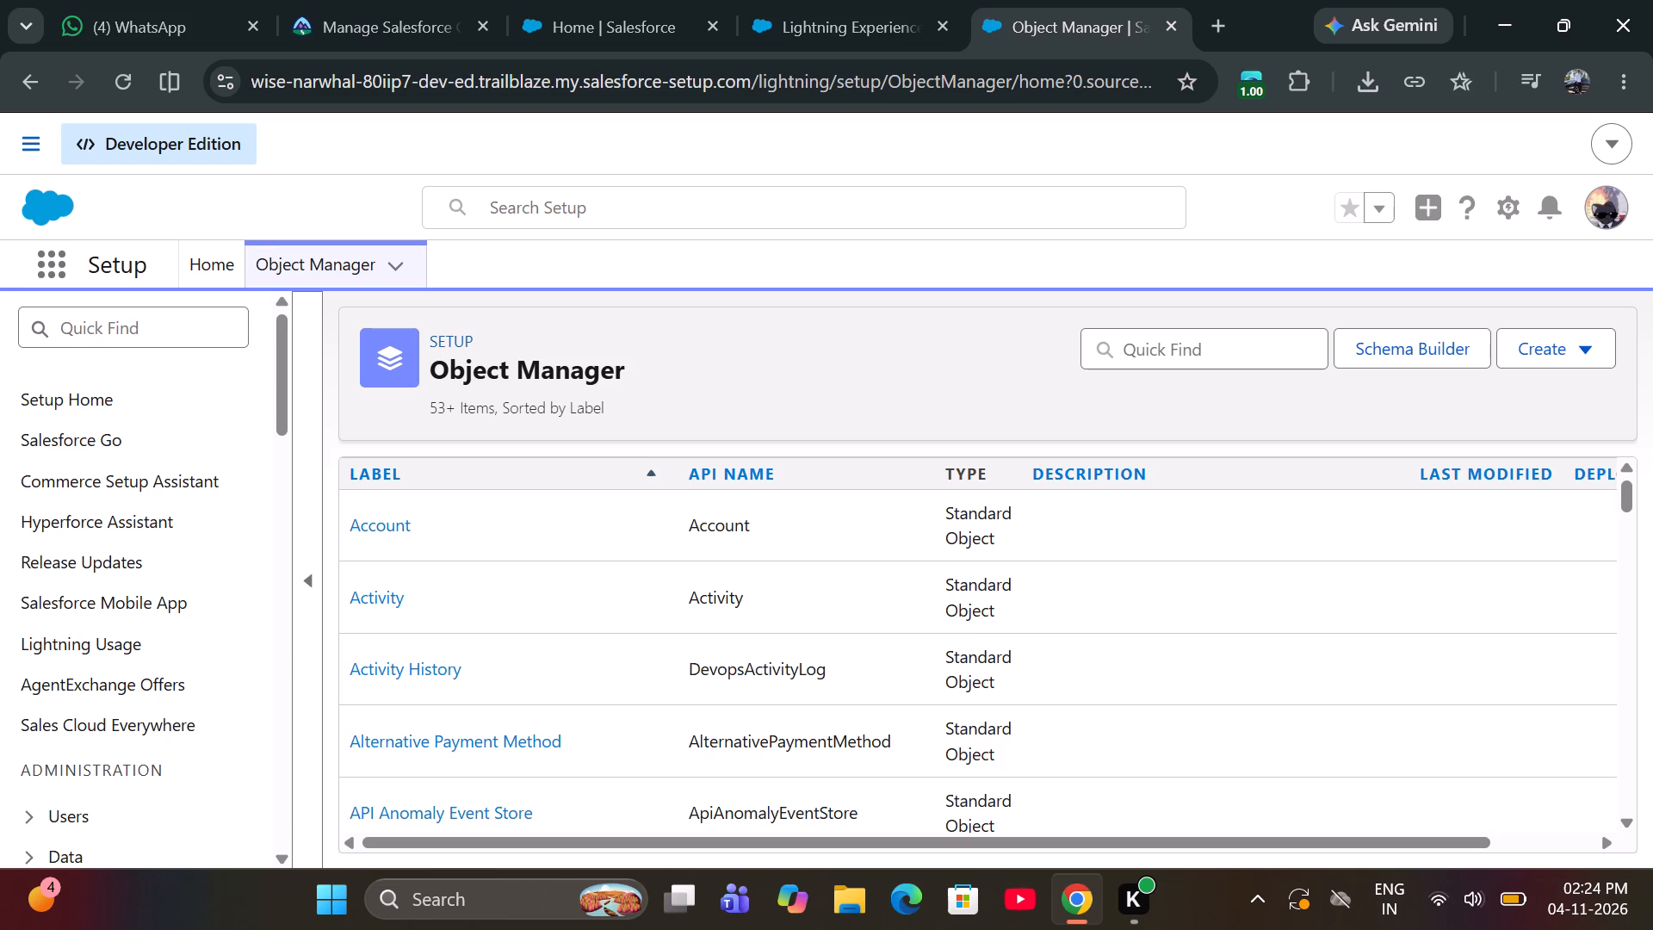
{"action": "left_click", "coordinate": [110, 334]}
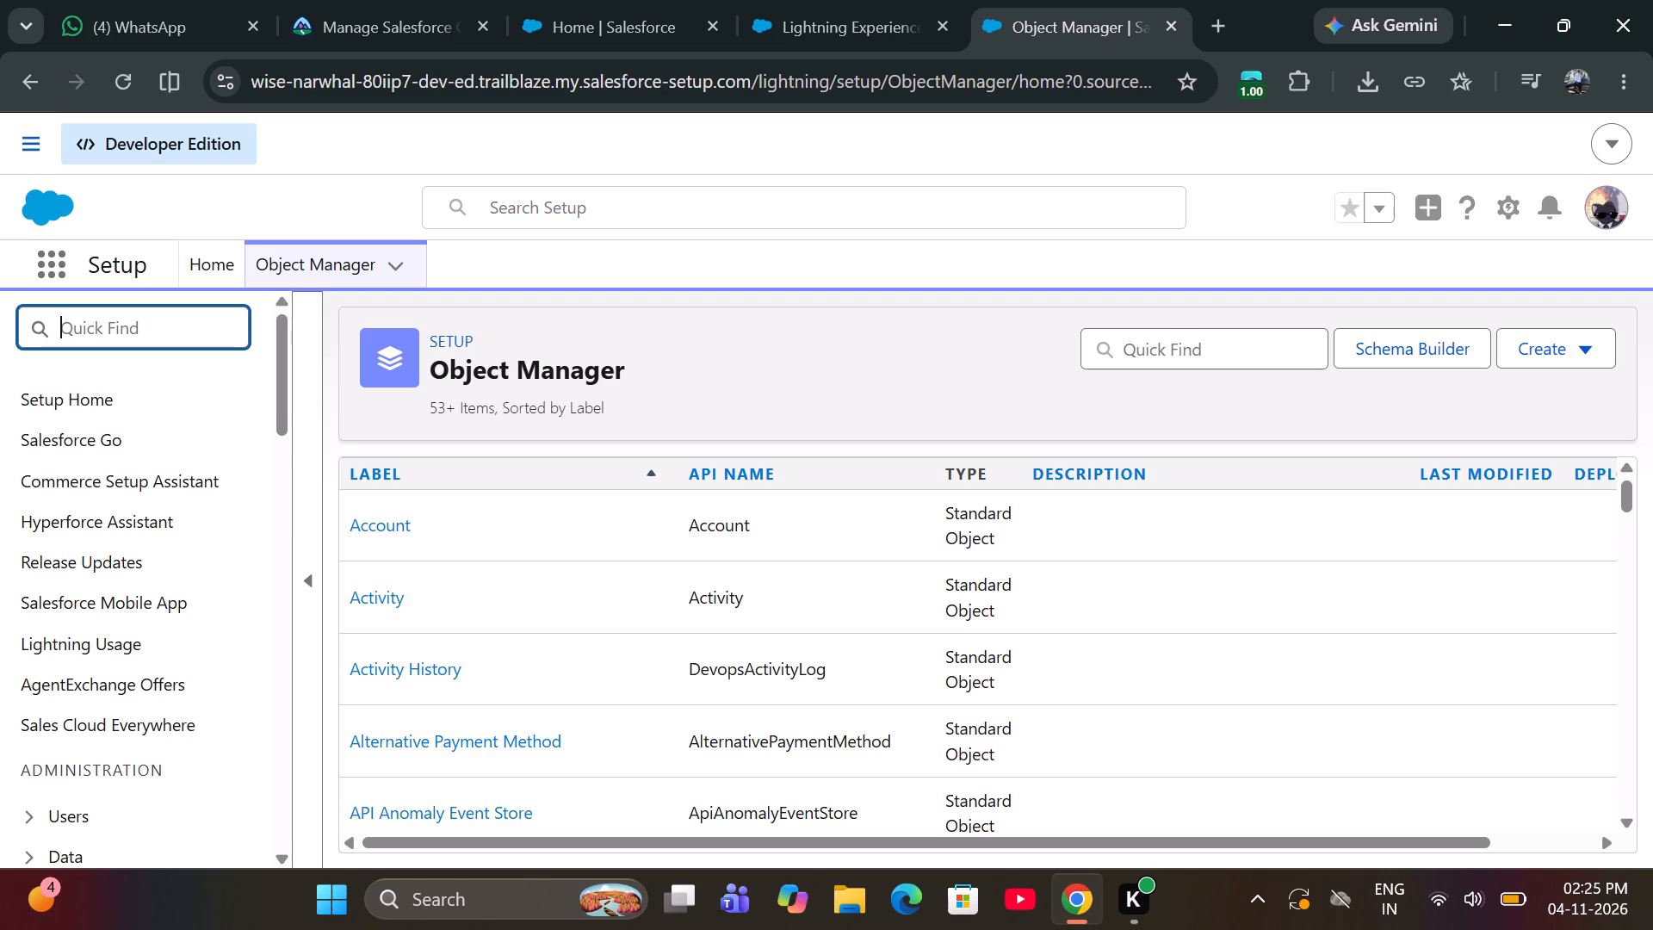
{"action": "key", "text": "p"}
{"action": "type", "text": "ermiss"}
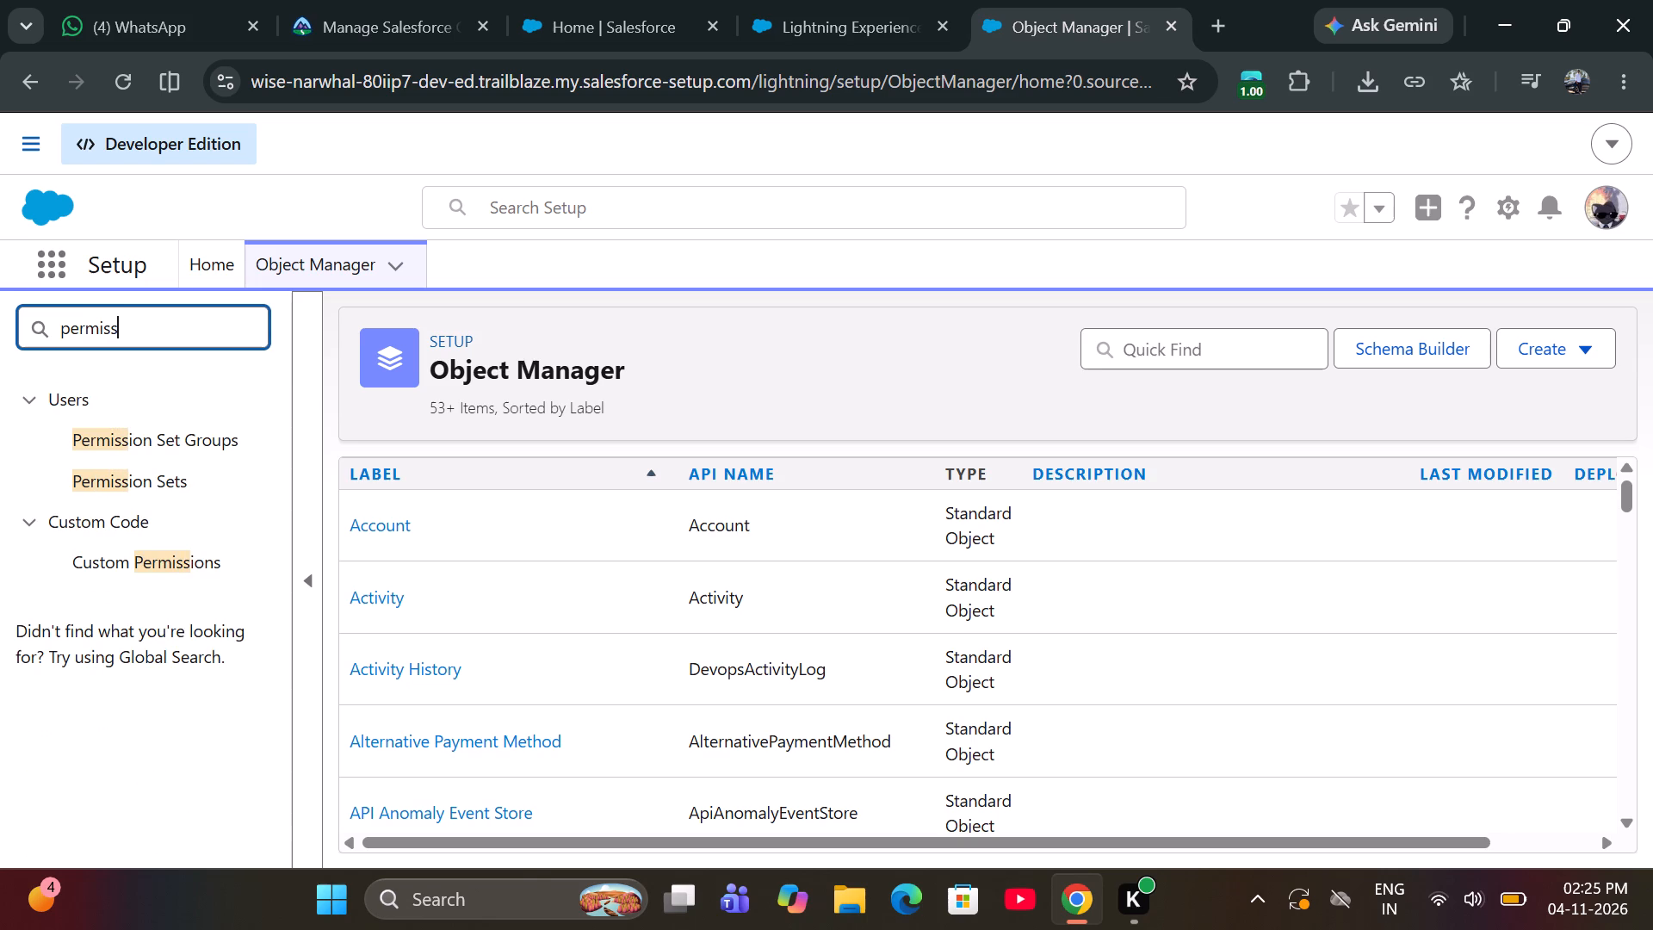
{"action": "left_click", "coordinate": [163, 472]}
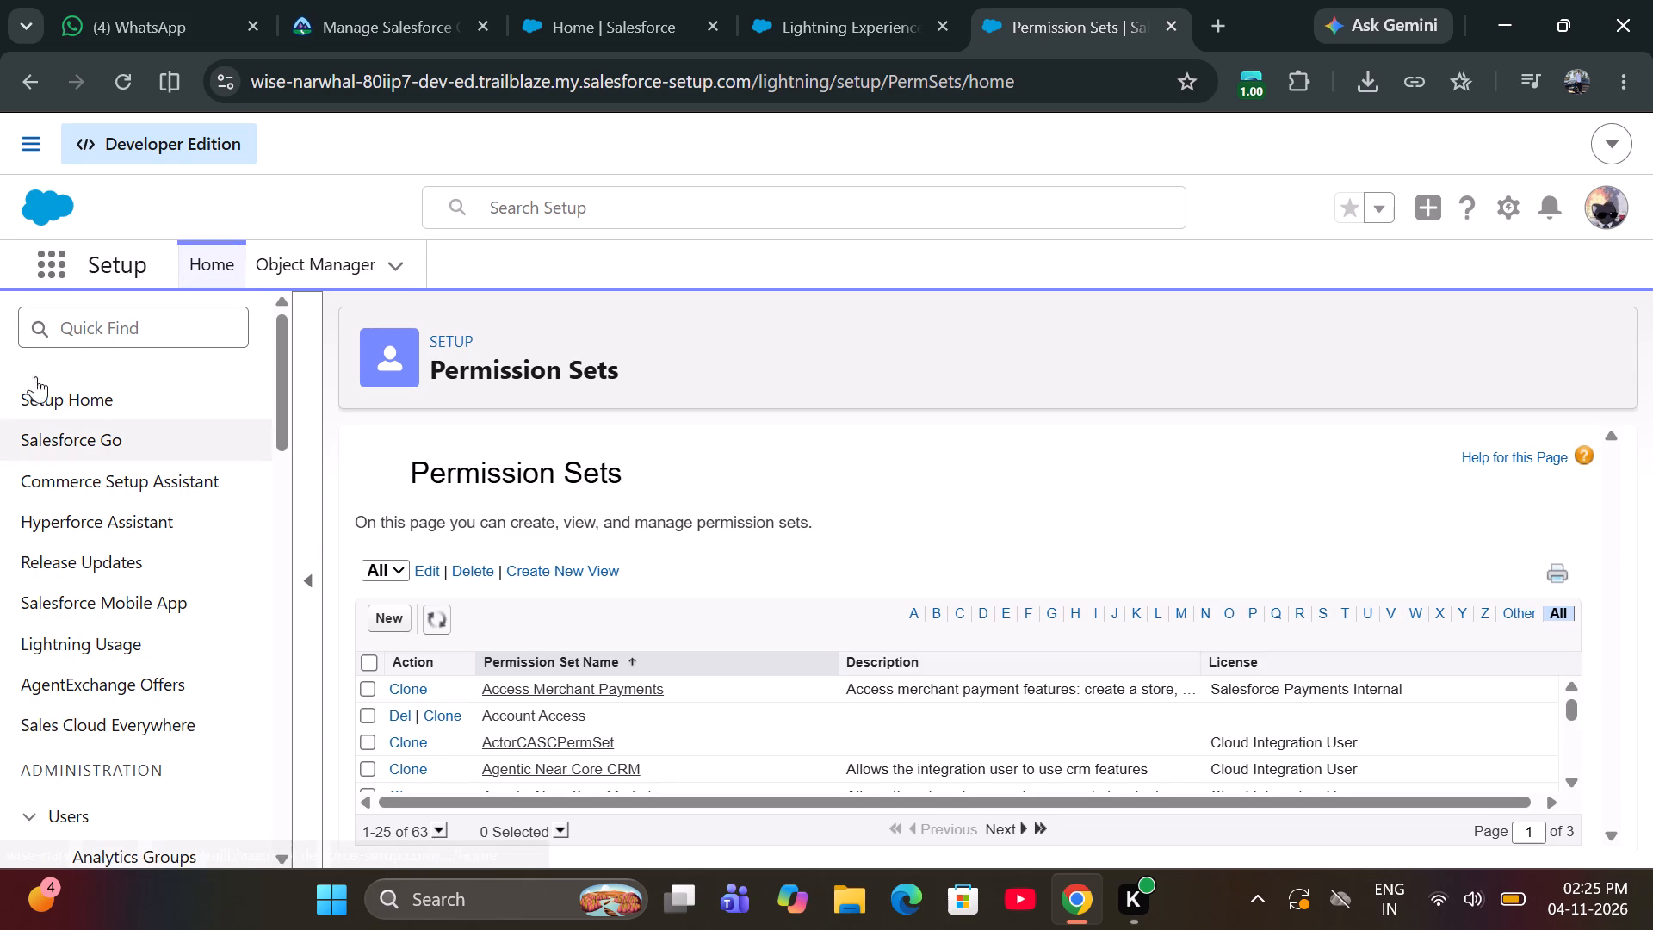
Find the Manage Positions permission set on the second page of the list and open it.
{"action": "scroll", "coordinate": [567, 657], "scroll_direction": "down", "scroll_amount": 2}
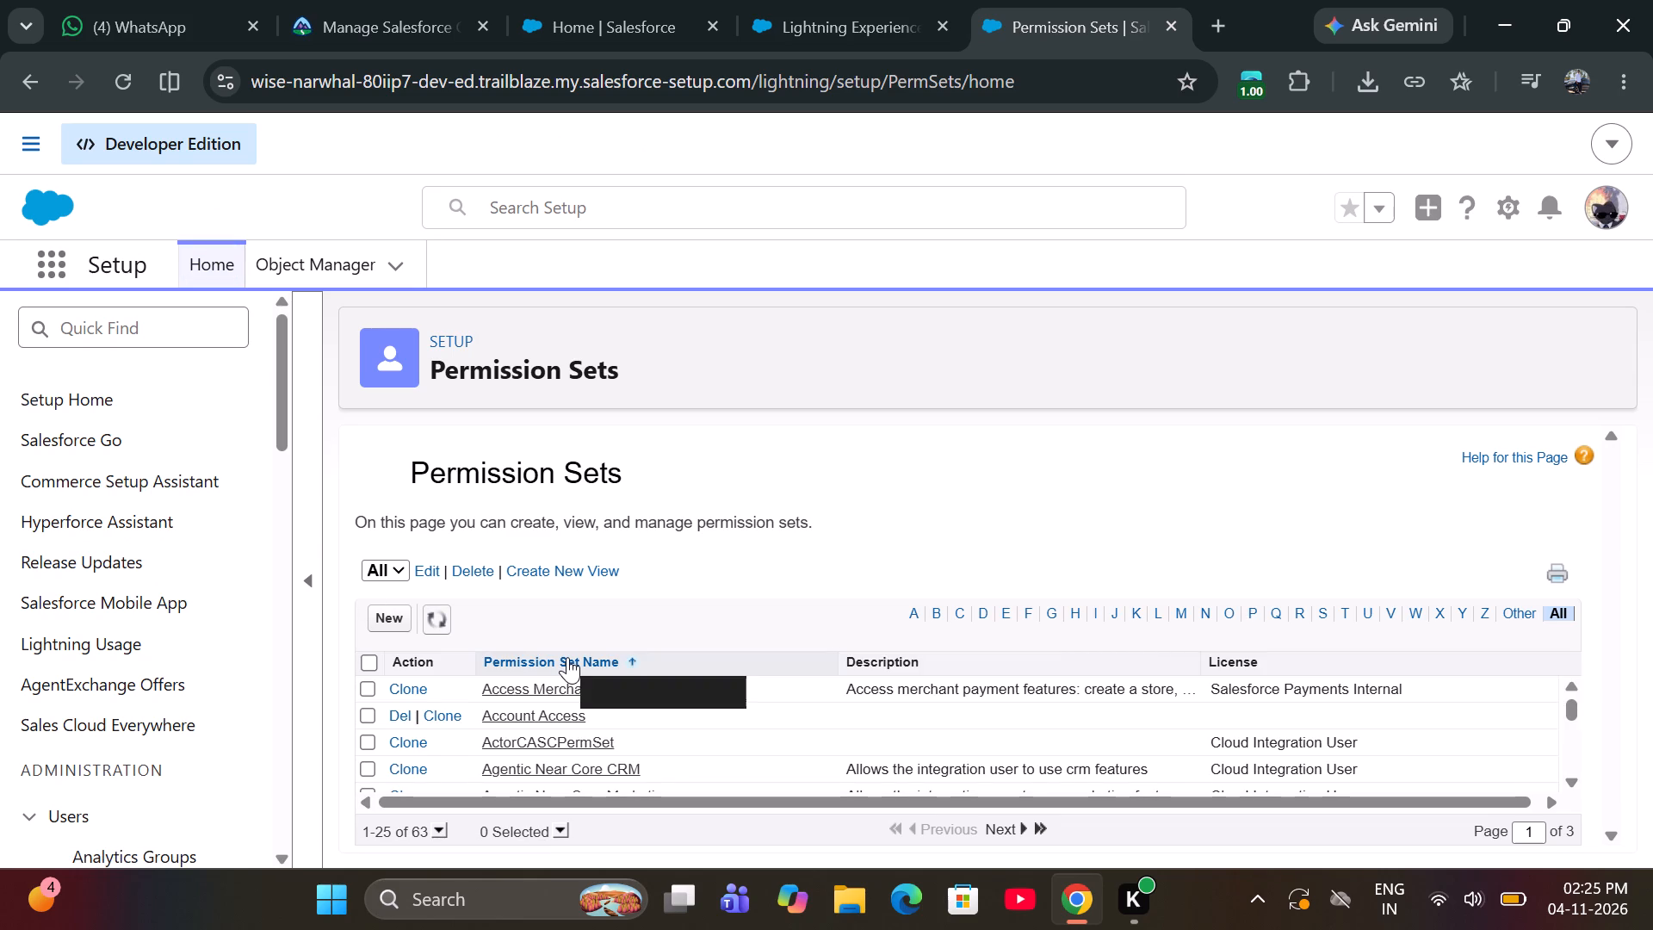
{"action": "scroll", "coordinate": [567, 657], "scroll_direction": "down", "scroll_amount": 2}
{"action": "scroll", "coordinate": [583, 777], "scroll_direction": "down", "scroll_amount": 10}
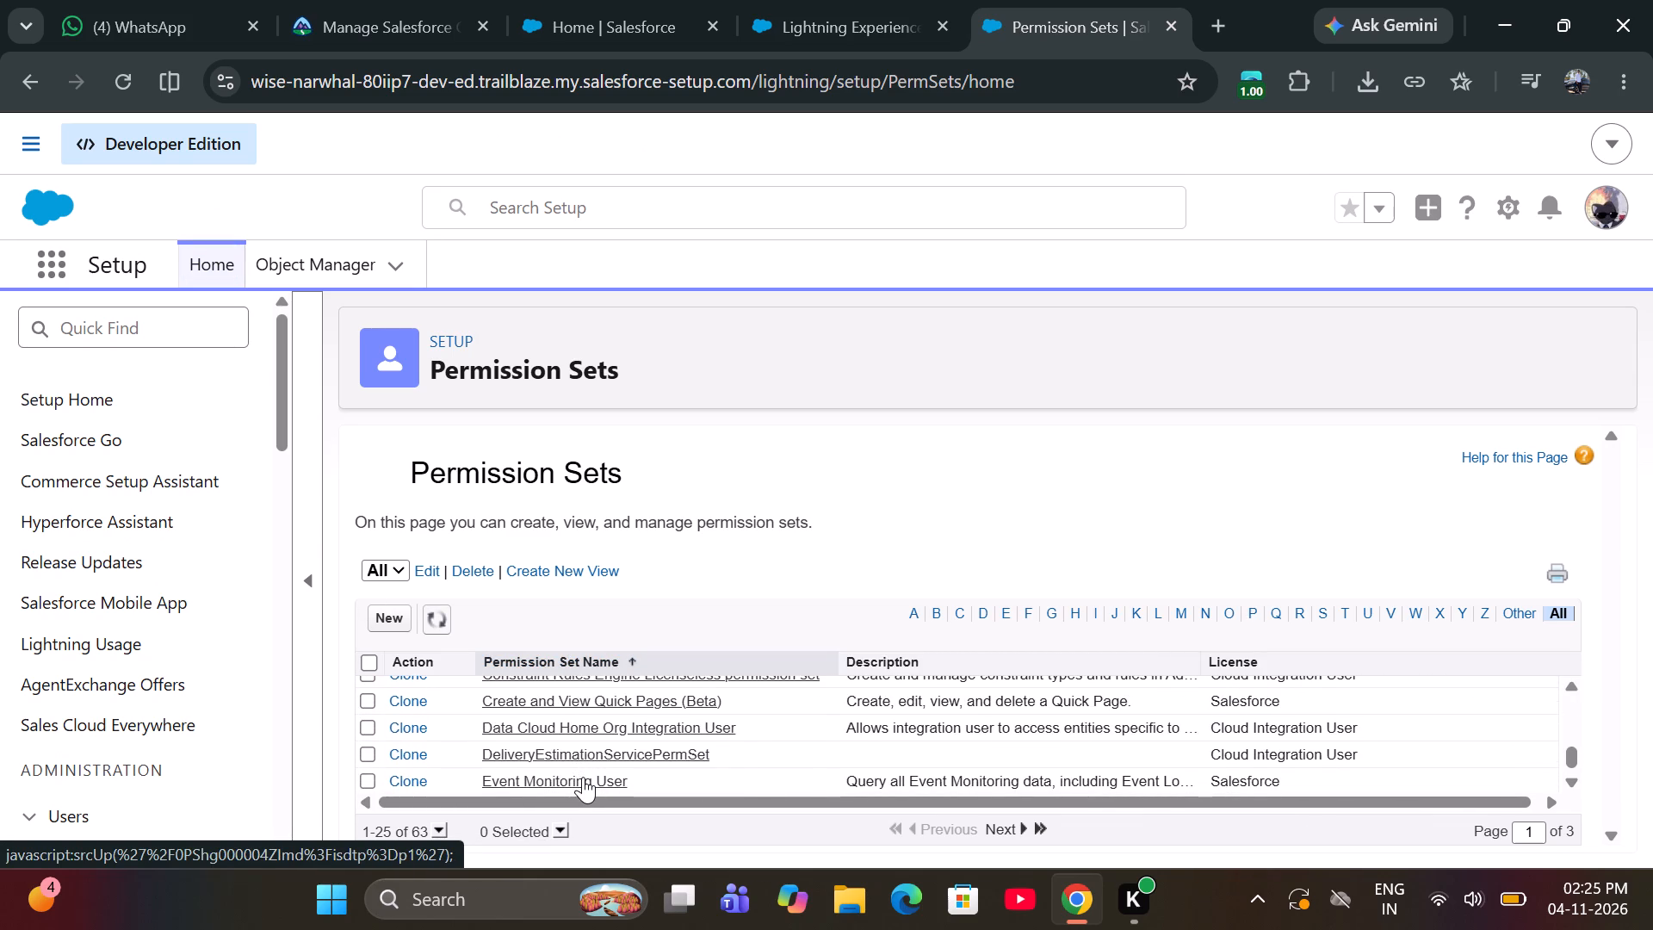
{"action": "scroll", "coordinate": [578, 798], "scroll_direction": "down", "scroll_amount": 1}
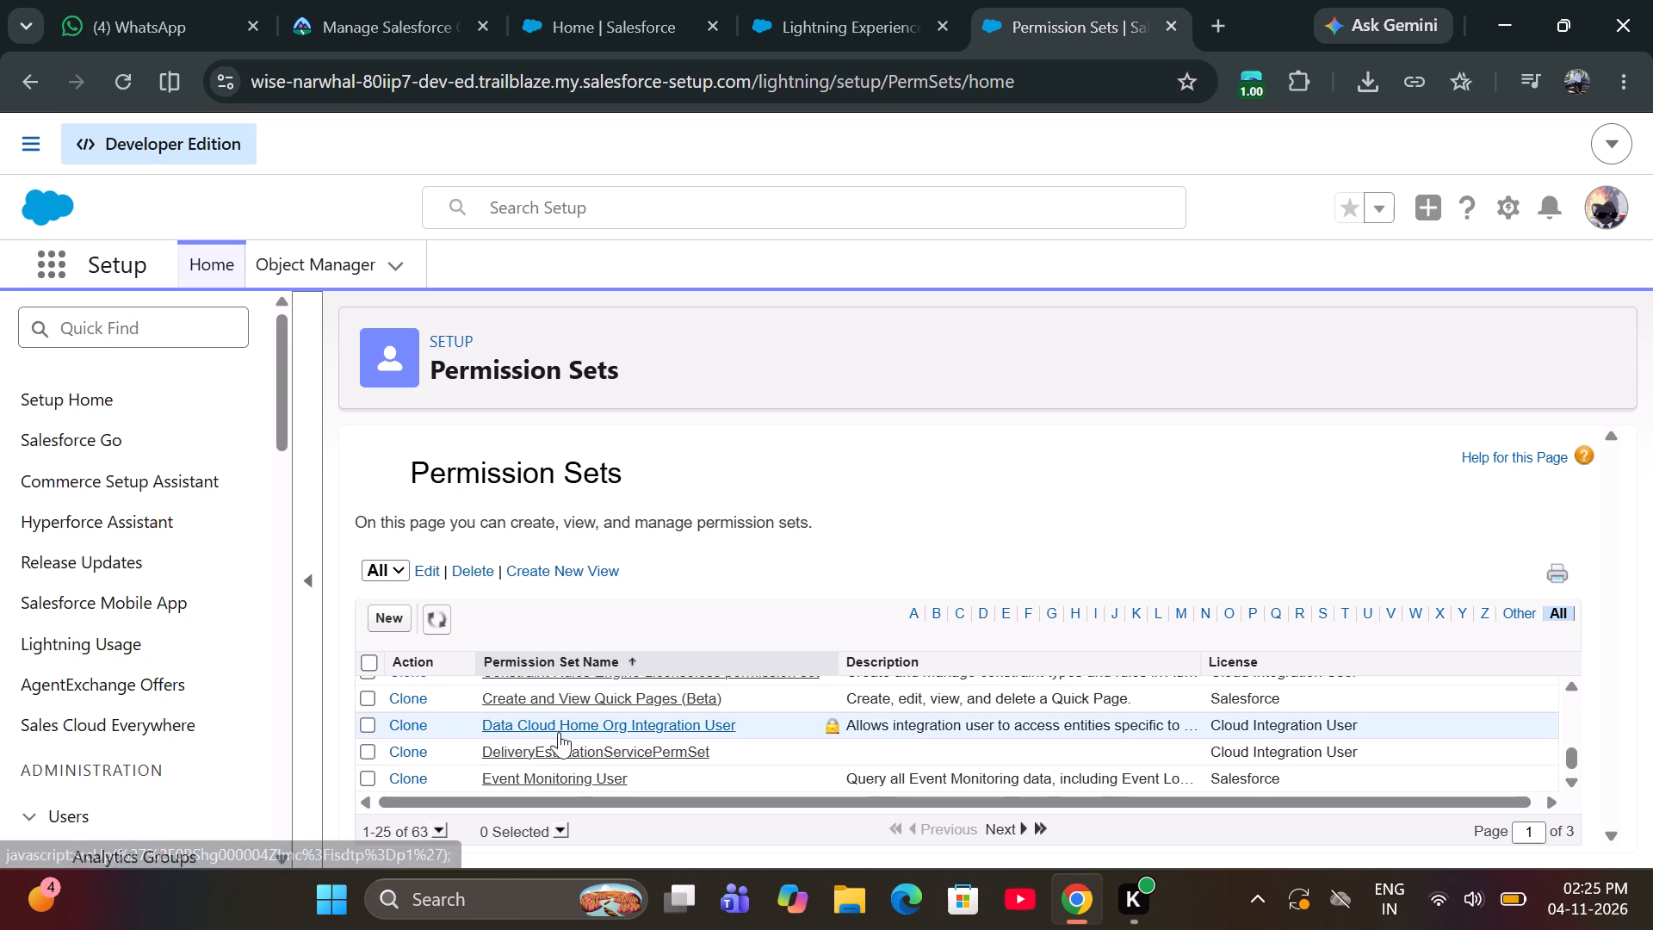
{"action": "scroll", "coordinate": [560, 741], "scroll_direction": "up", "scroll_amount": 2}
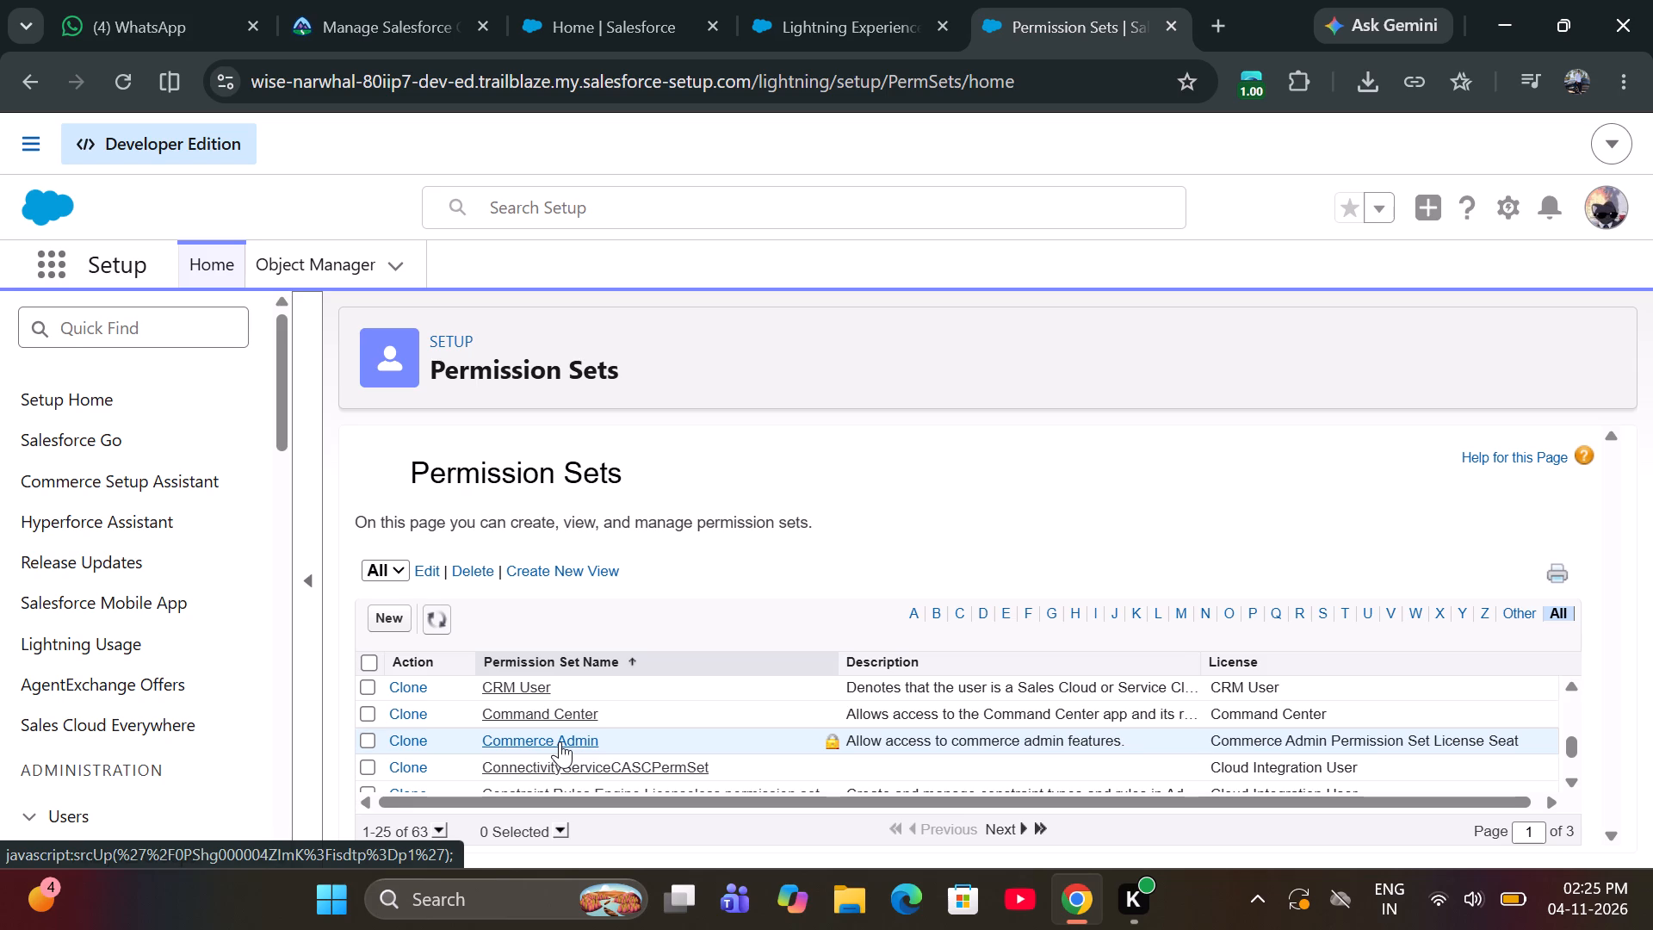
{"action": "scroll", "coordinate": [560, 741], "scroll_direction": "down", "scroll_amount": 3}
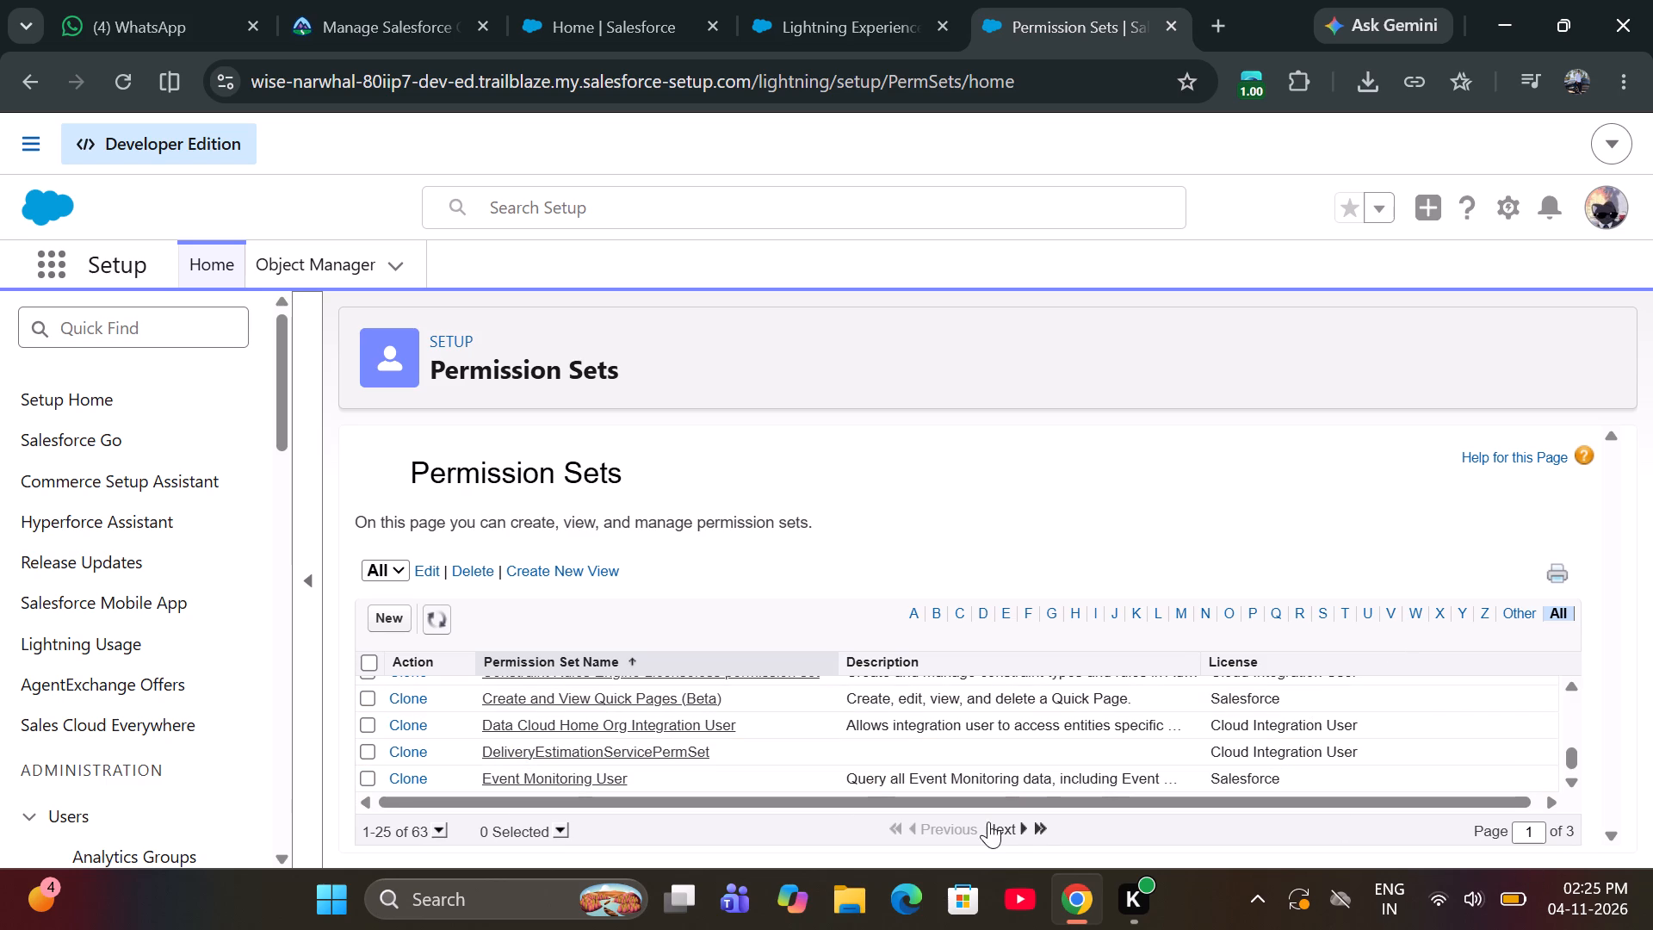
{"action": "left_click", "coordinate": [1009, 829]}
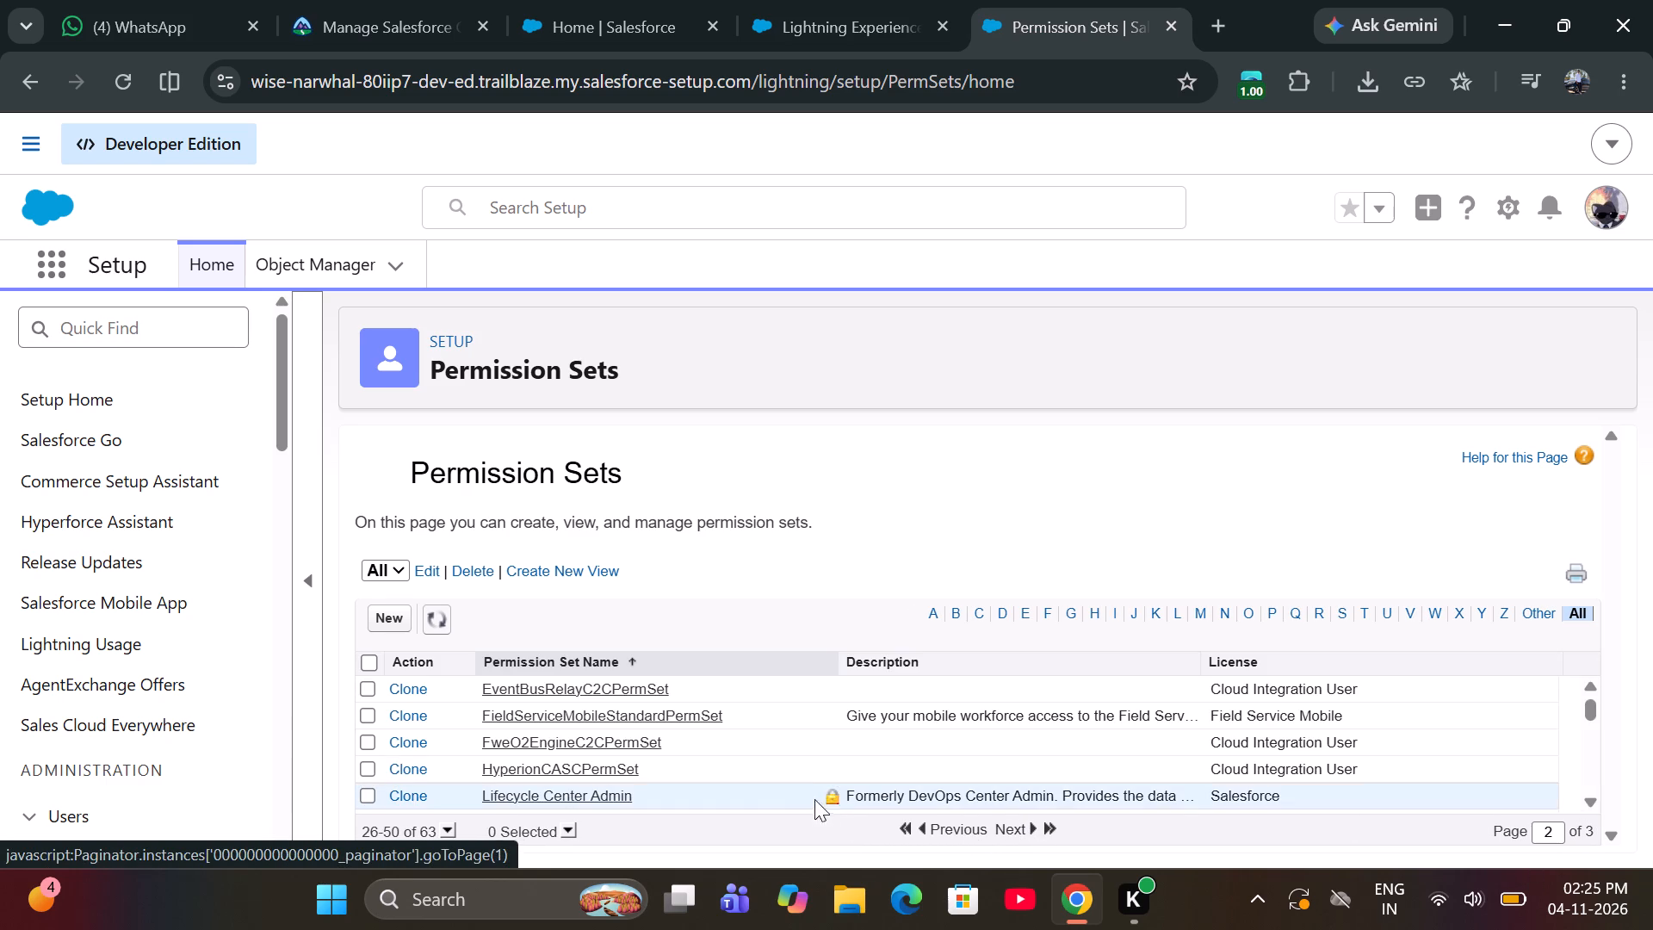
{"action": "scroll", "coordinate": [779, 775], "scroll_direction": "down", "scroll_amount": 2}
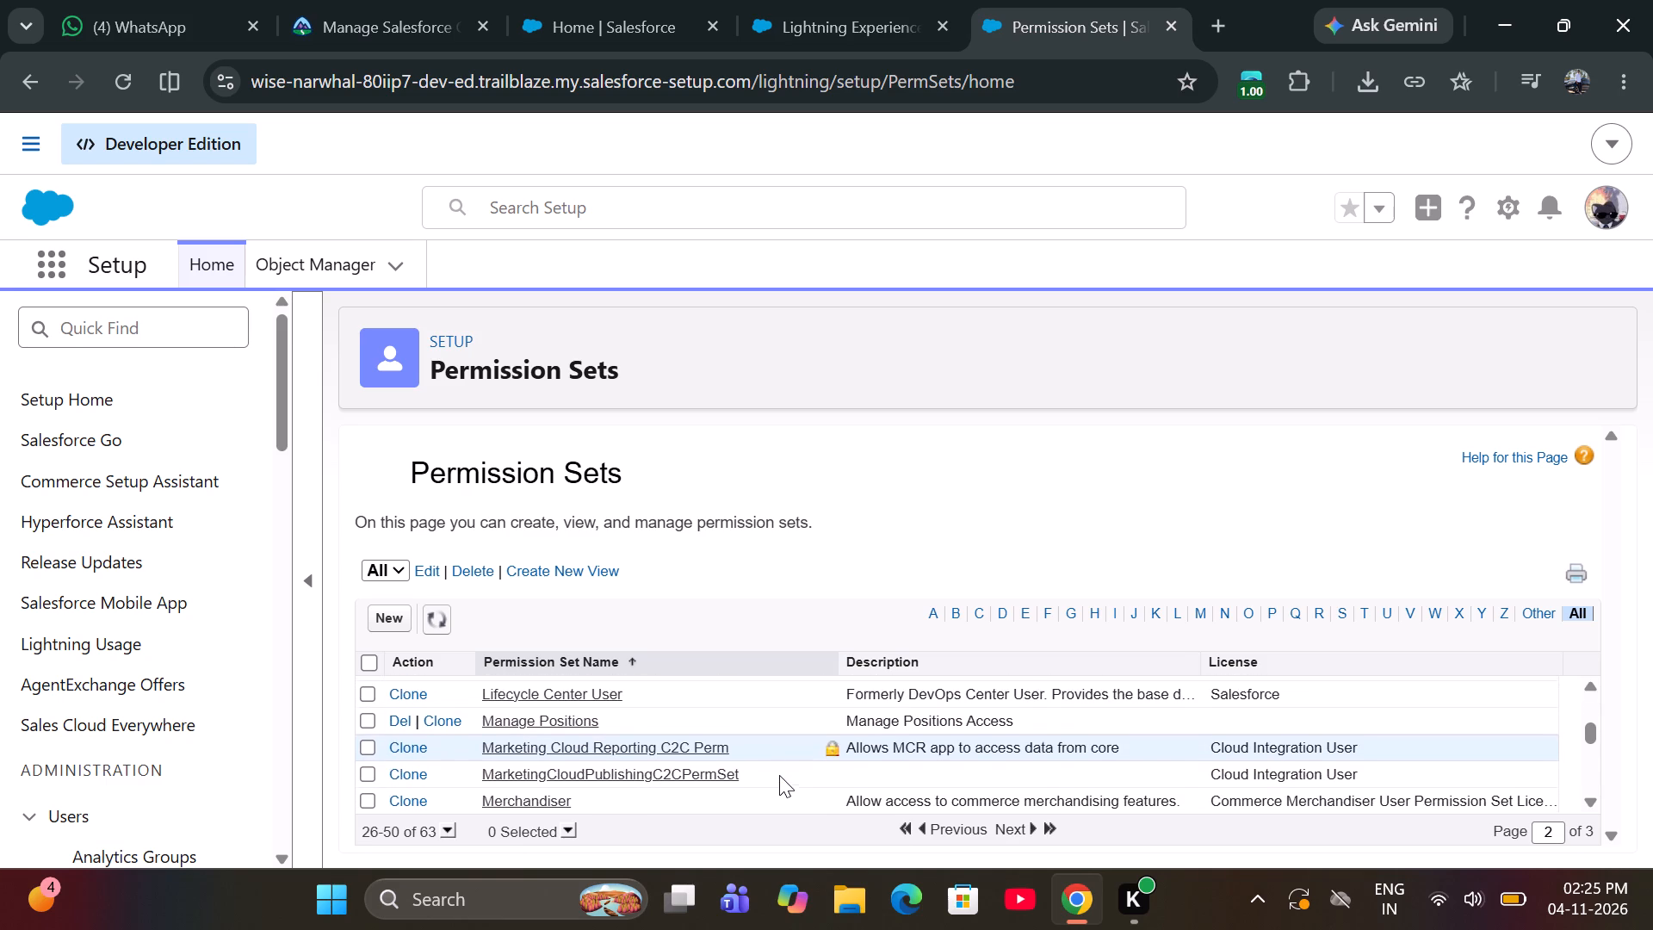
{"action": "left_click", "coordinate": [536, 722]}
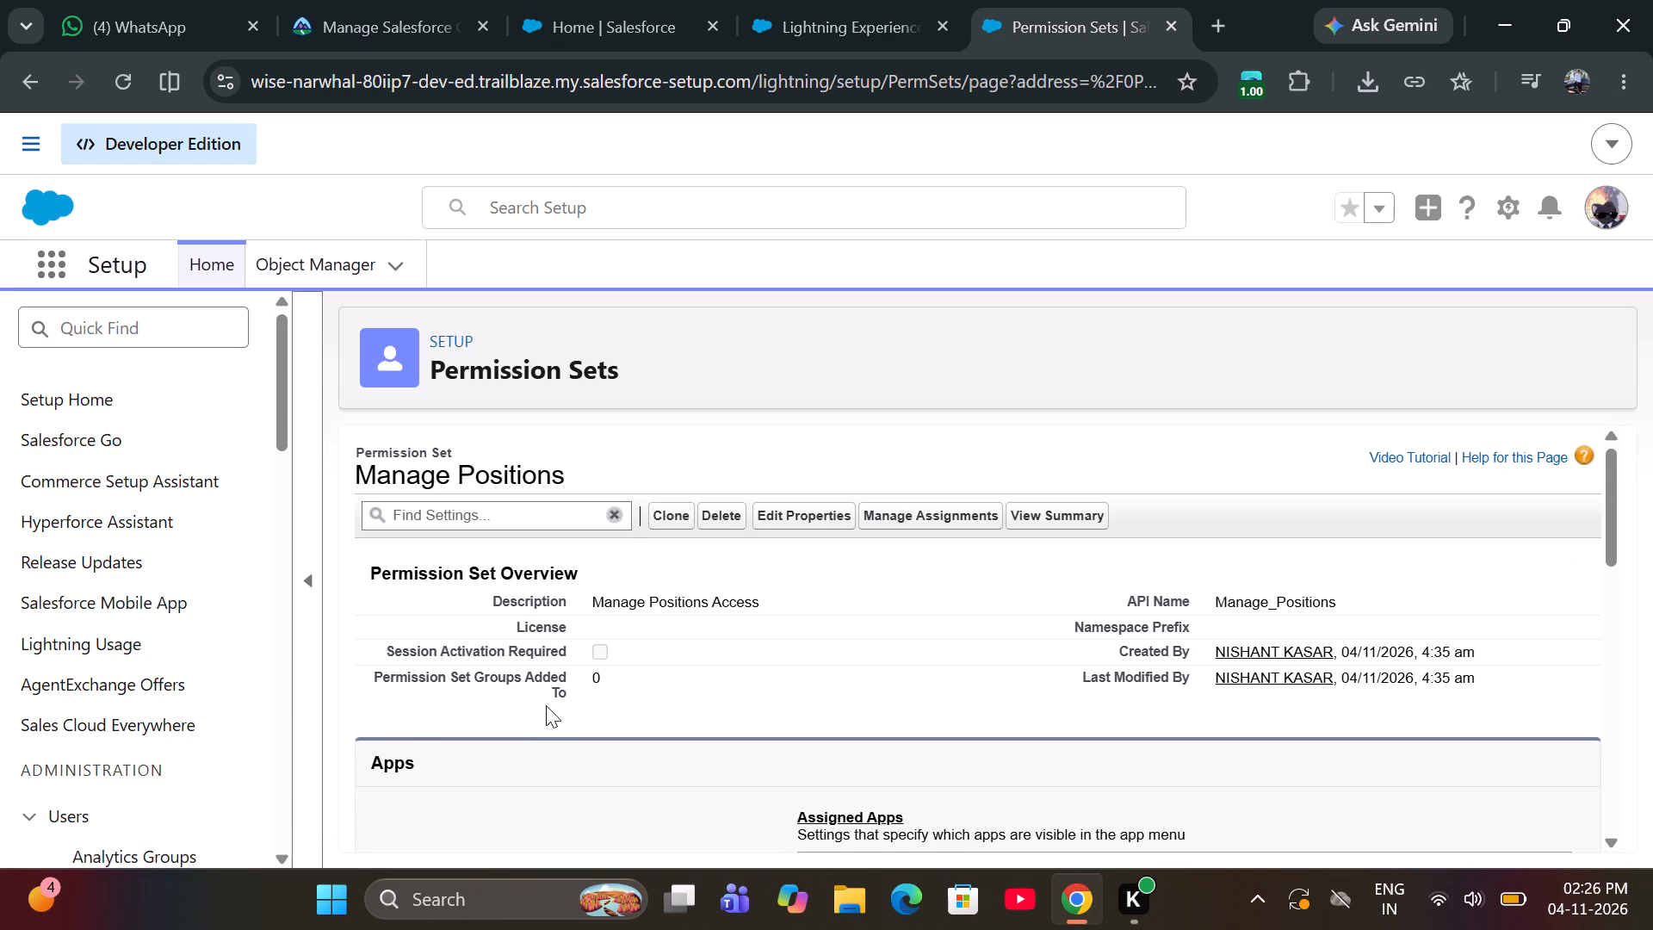
Open the Object Settings of the Manage Positions permission set.
{"action": "scroll", "coordinate": [690, 615], "scroll_direction": "down", "scroll_amount": 1}
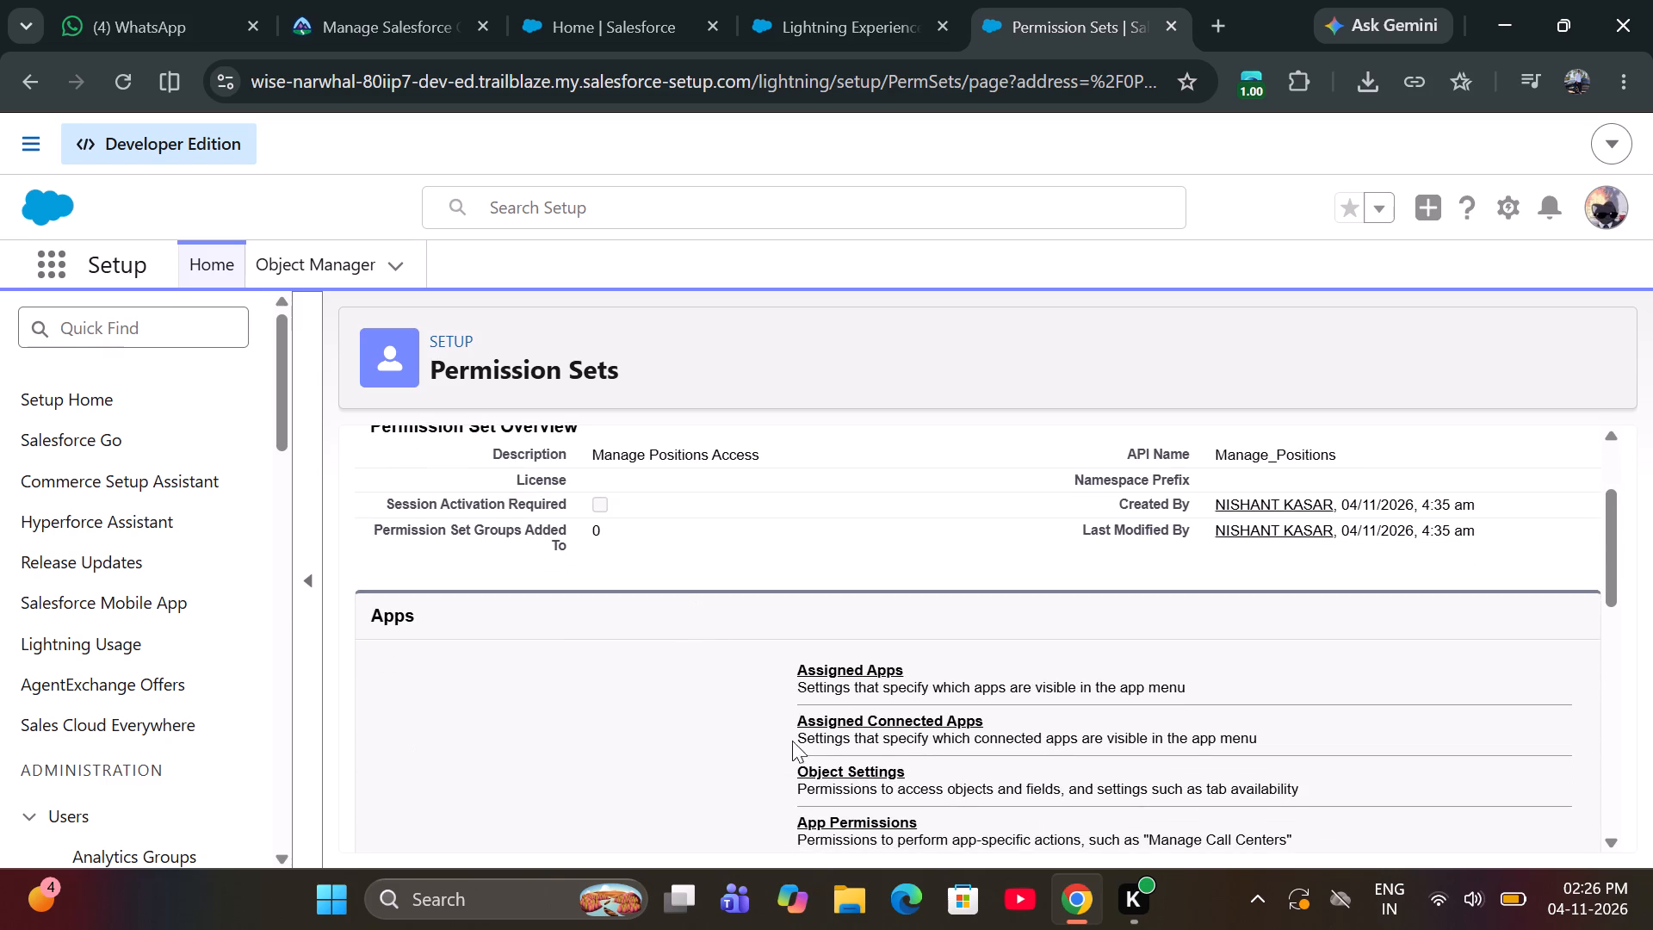
{"action": "left_click", "coordinate": [856, 766]}
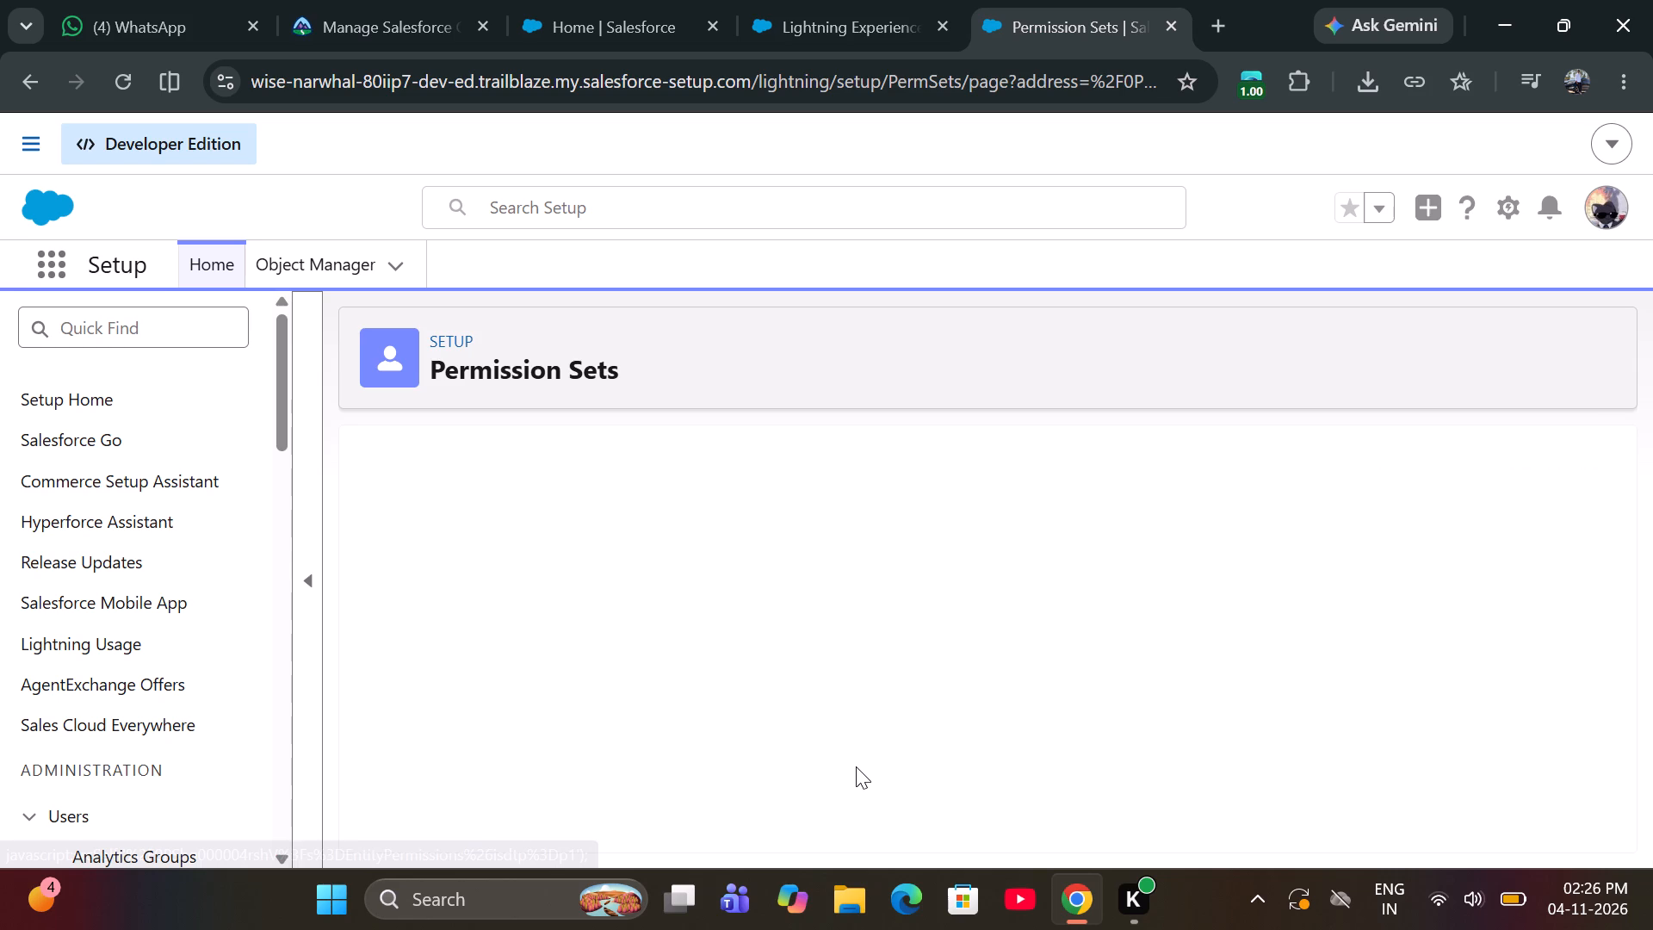
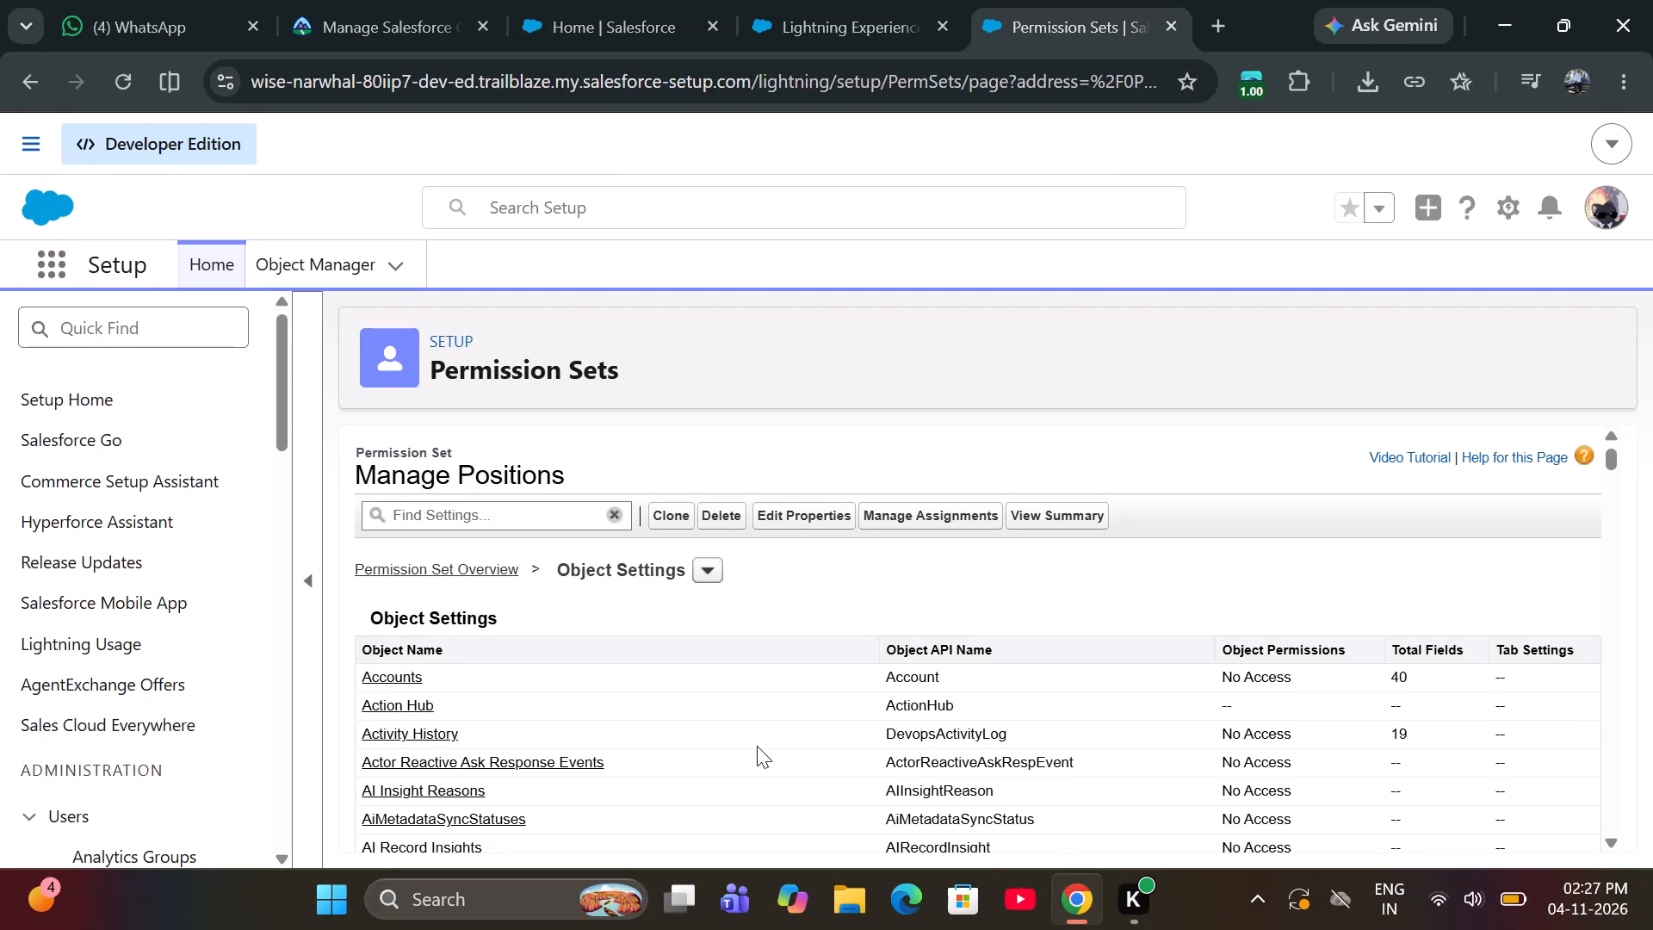
Find the Positions object in the Manage Positions permission set's object list and open its settings.
{"action": "scroll", "coordinate": [757, 746], "scroll_direction": "down", "scroll_amount": 9}
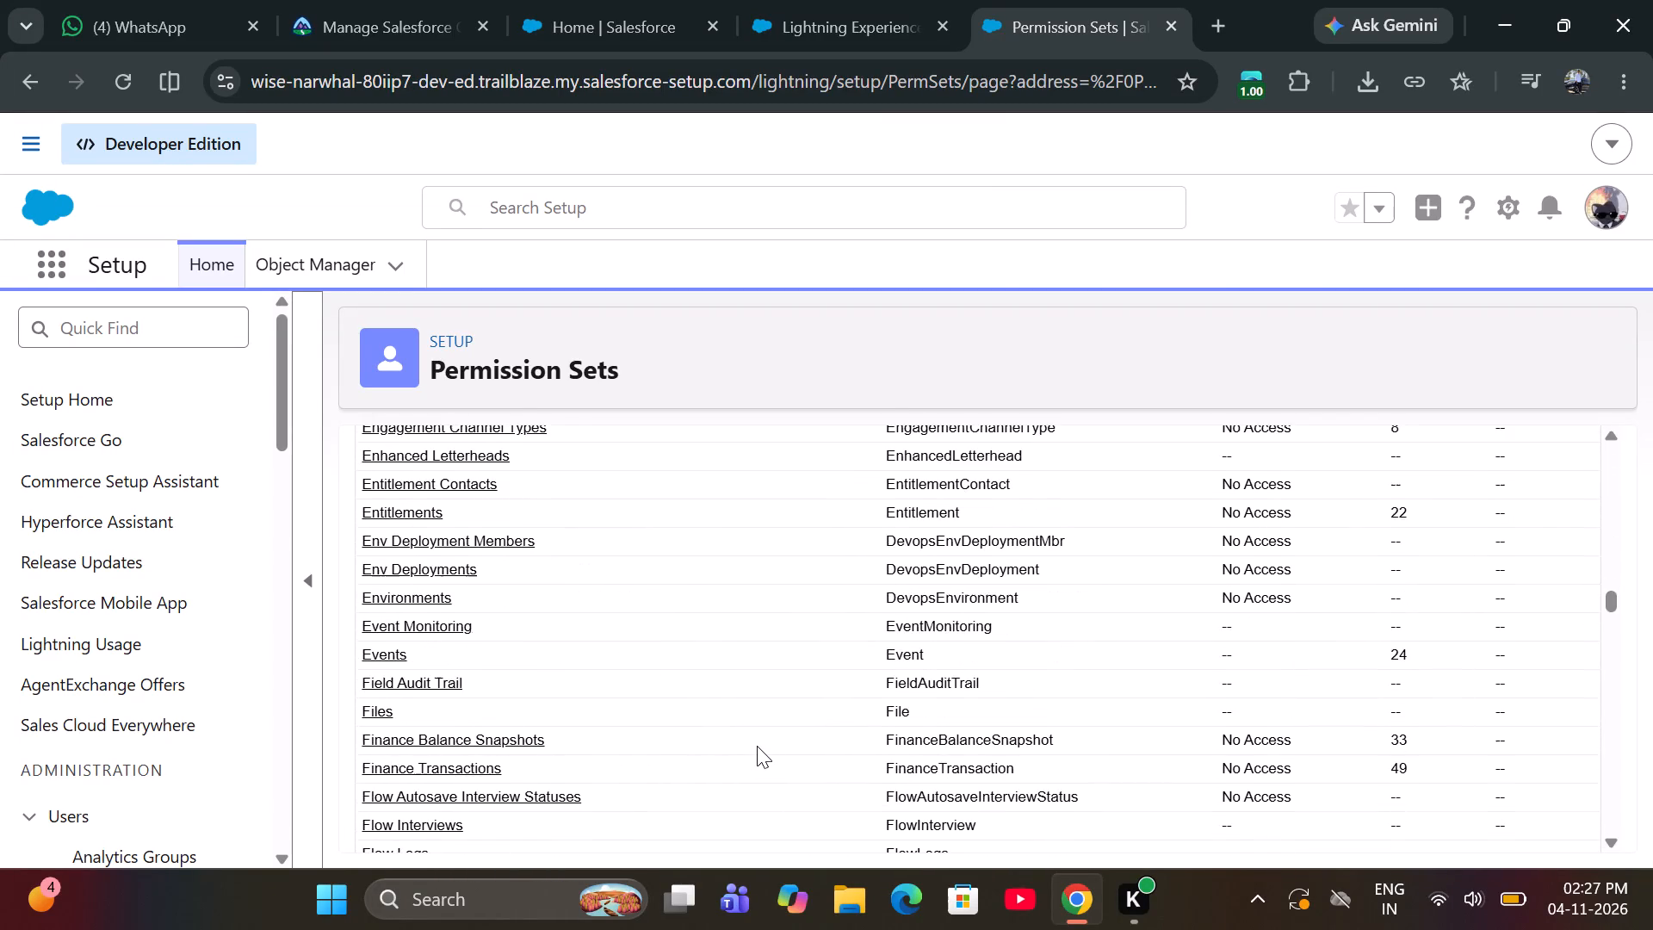
{"action": "scroll", "coordinate": [757, 746], "scroll_direction": "down", "scroll_amount": 8}
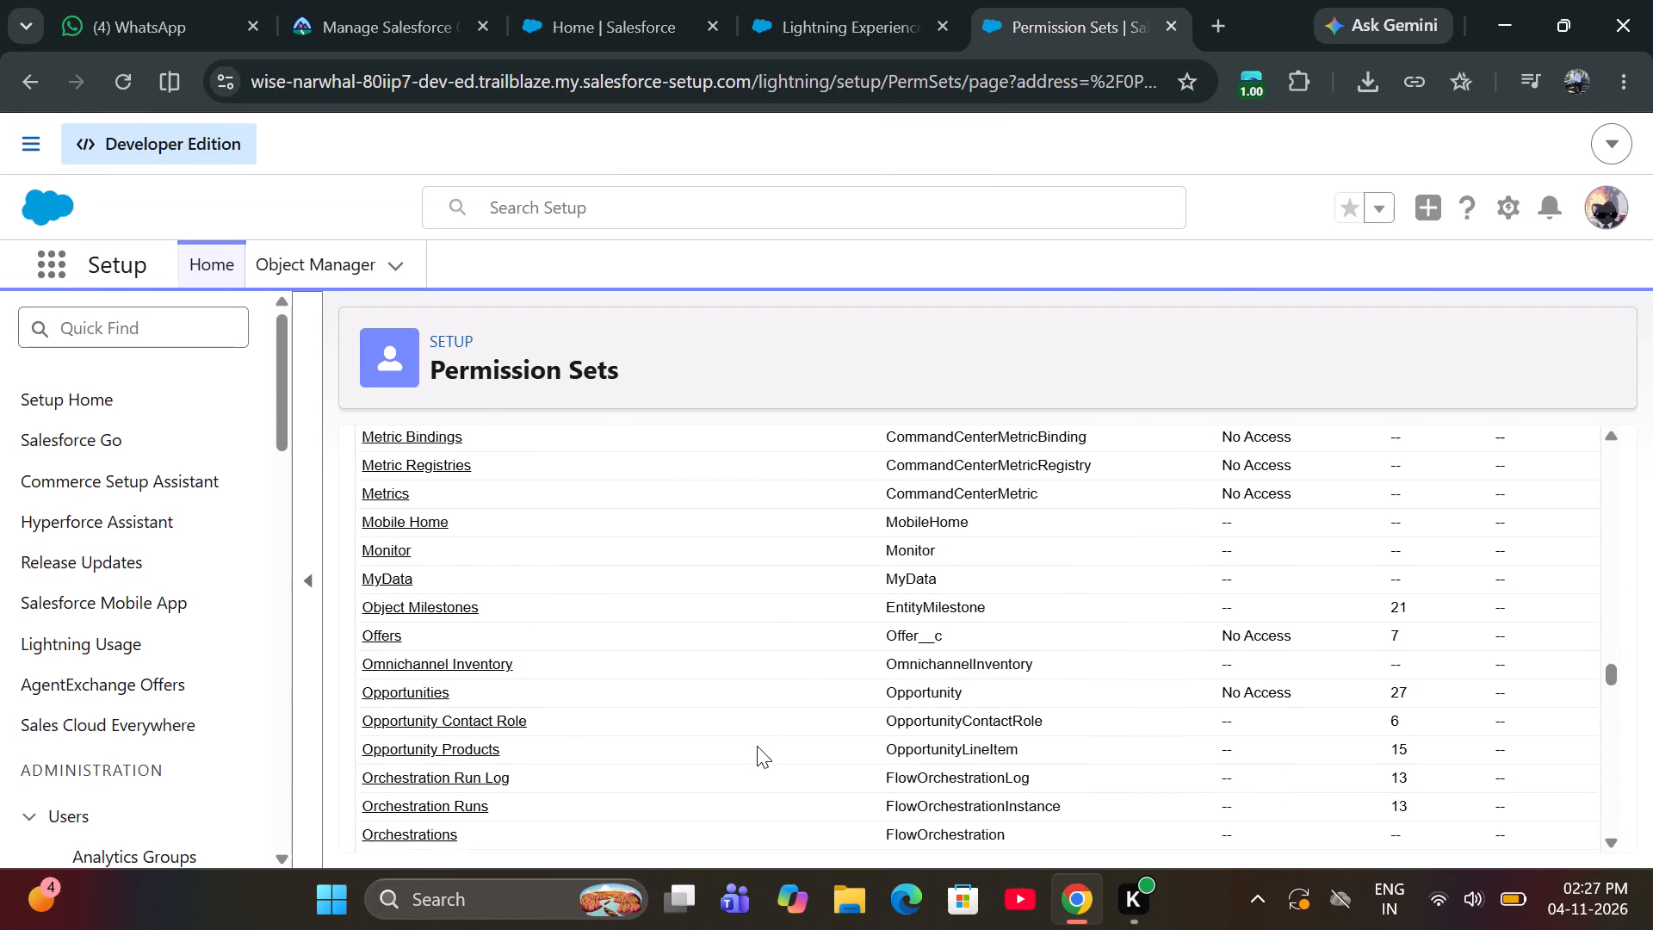
{"action": "scroll", "coordinate": [757, 746], "scroll_direction": "down", "scroll_amount": 3}
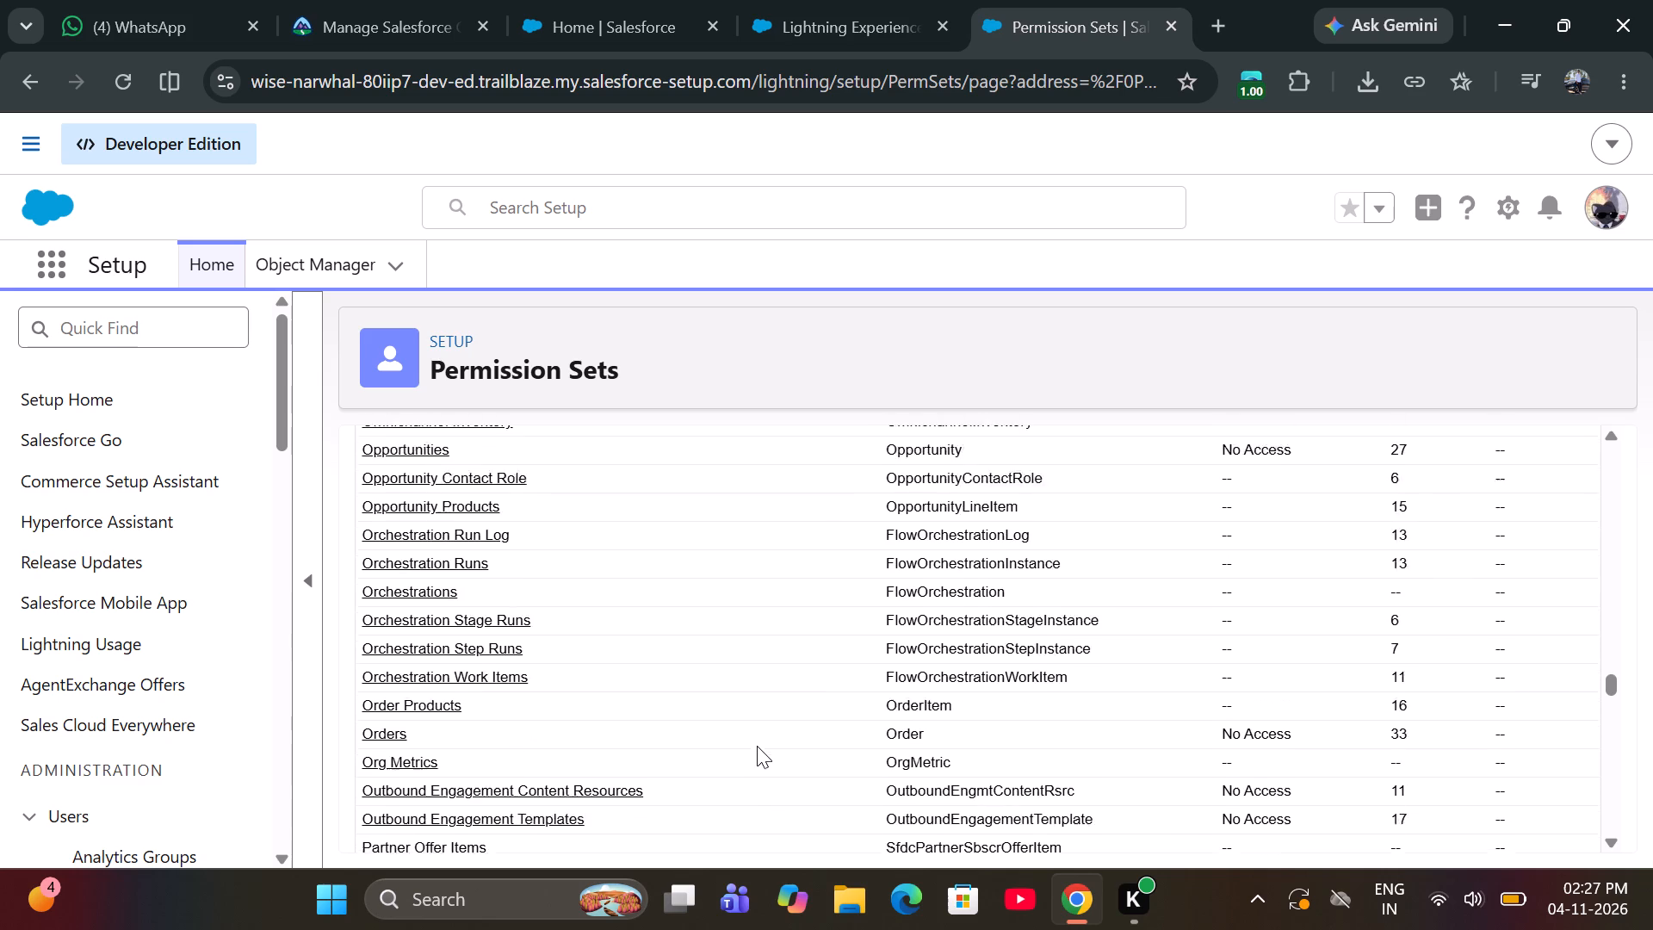
{"action": "scroll", "coordinate": [757, 746], "scroll_direction": "down", "scroll_amount": 2}
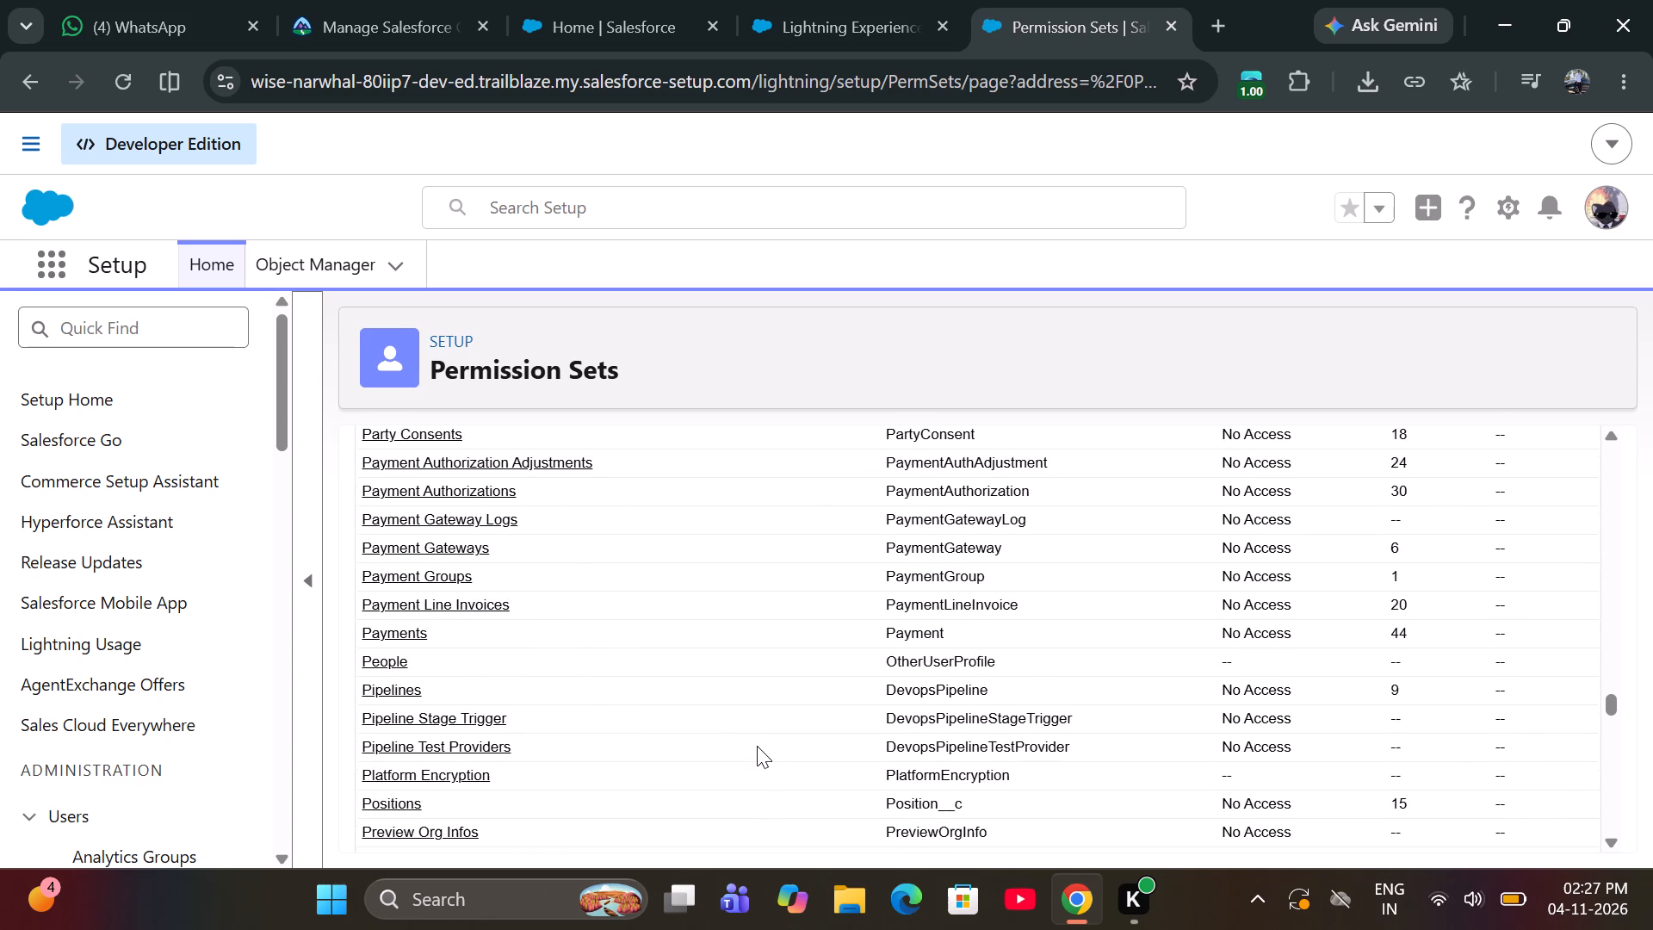
{"action": "scroll", "coordinate": [757, 746], "scroll_direction": "down", "scroll_amount": 1}
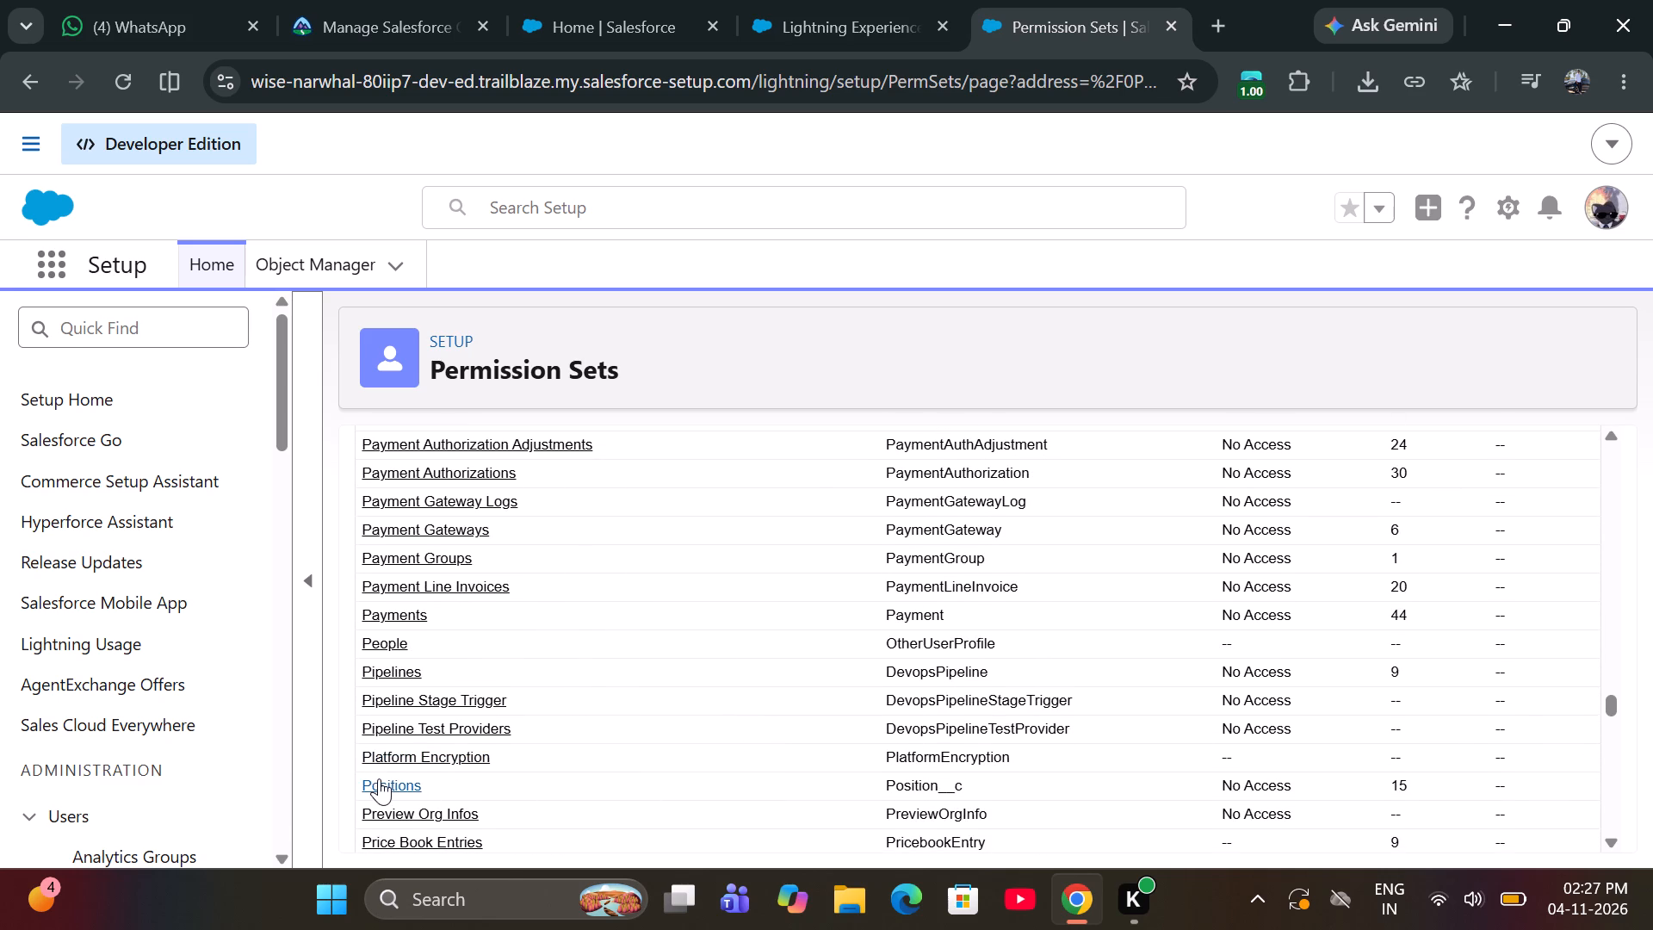
{"action": "left_click", "coordinate": [379, 781]}
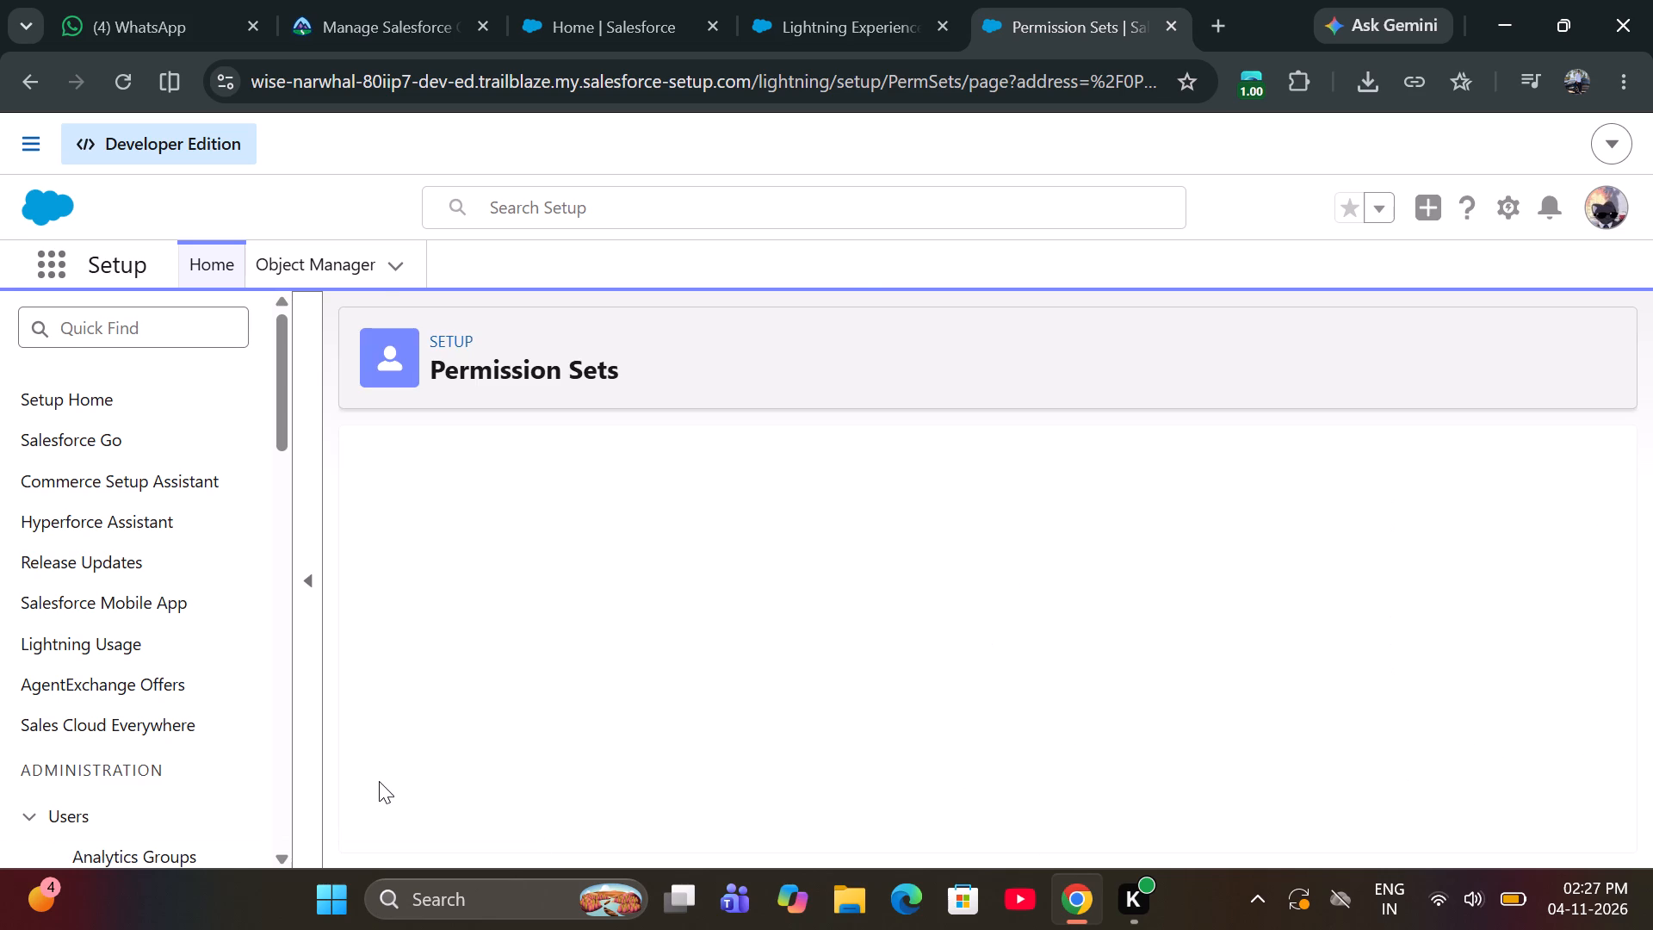
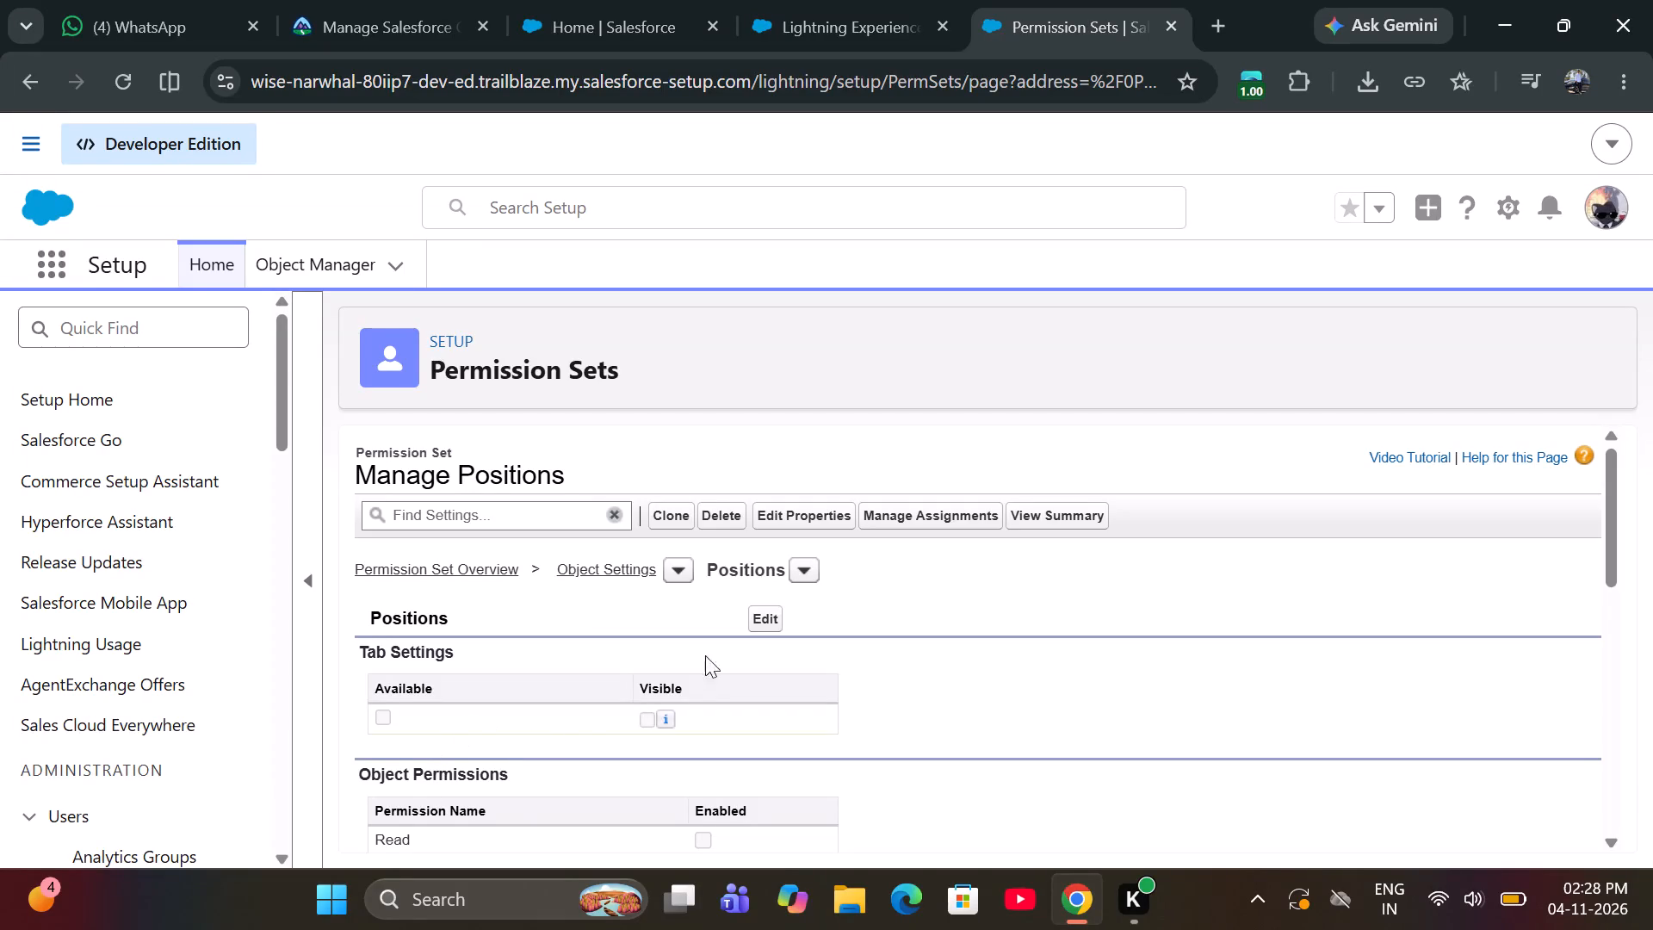
Enable Read, Create and Edit object permissions for Positions in the Manage Positions permission set and save the settings.
{"action": "left_click", "coordinate": [758, 616]}
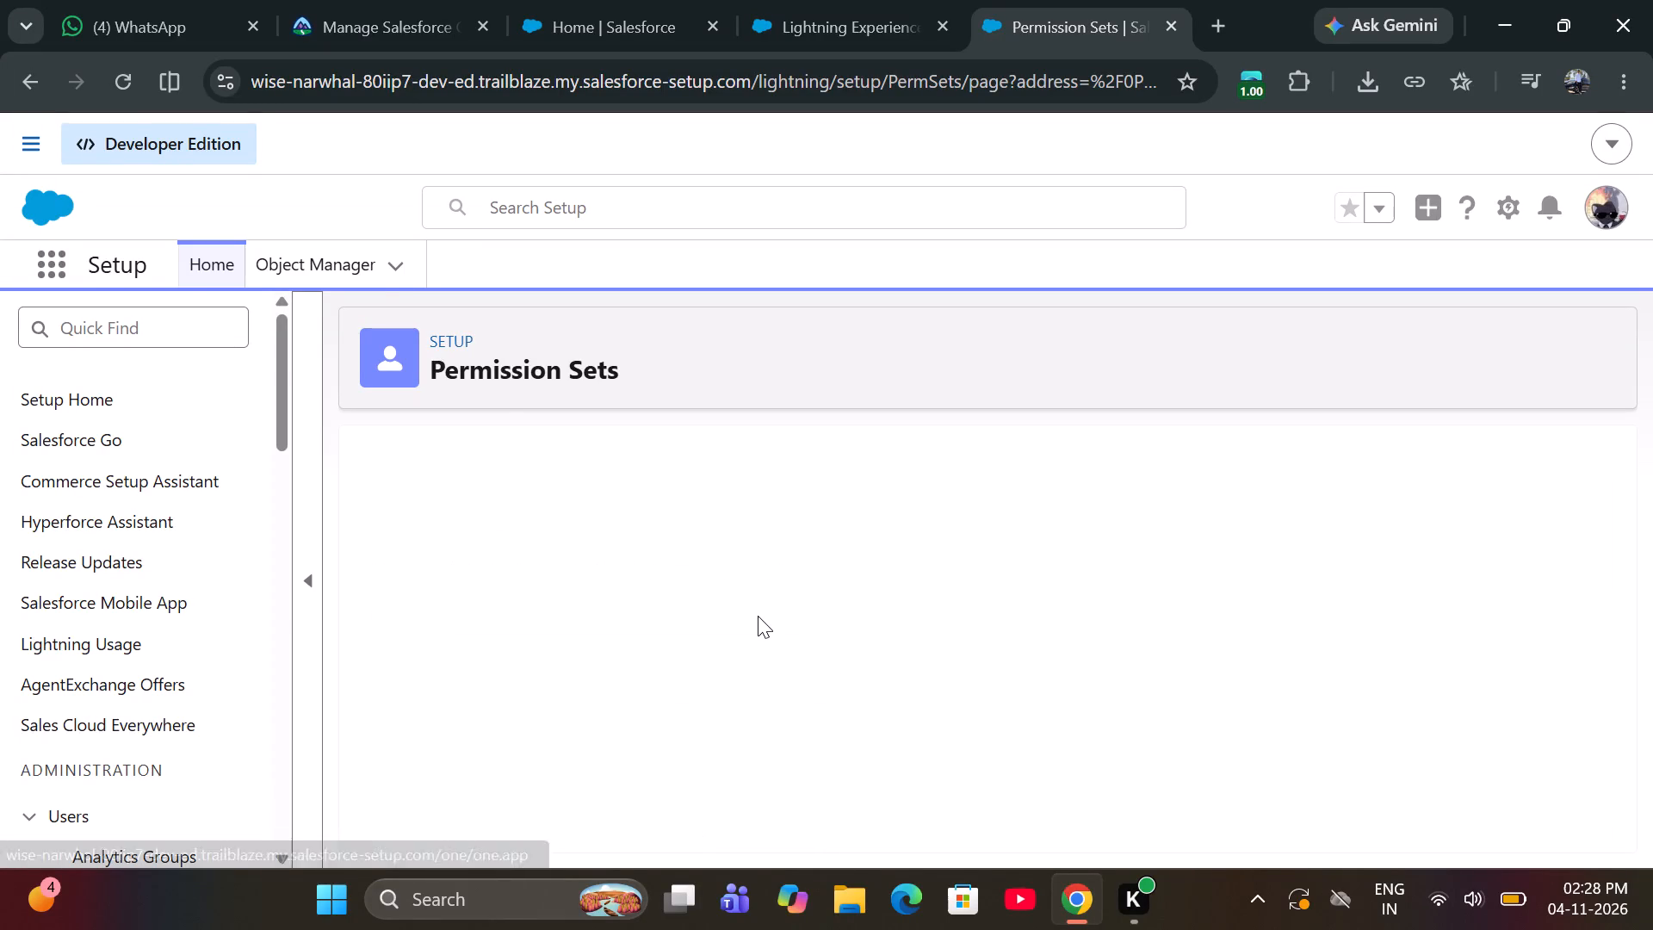
{"action": "scroll", "coordinate": [758, 616], "scroll_direction": "down", "scroll_amount": 1}
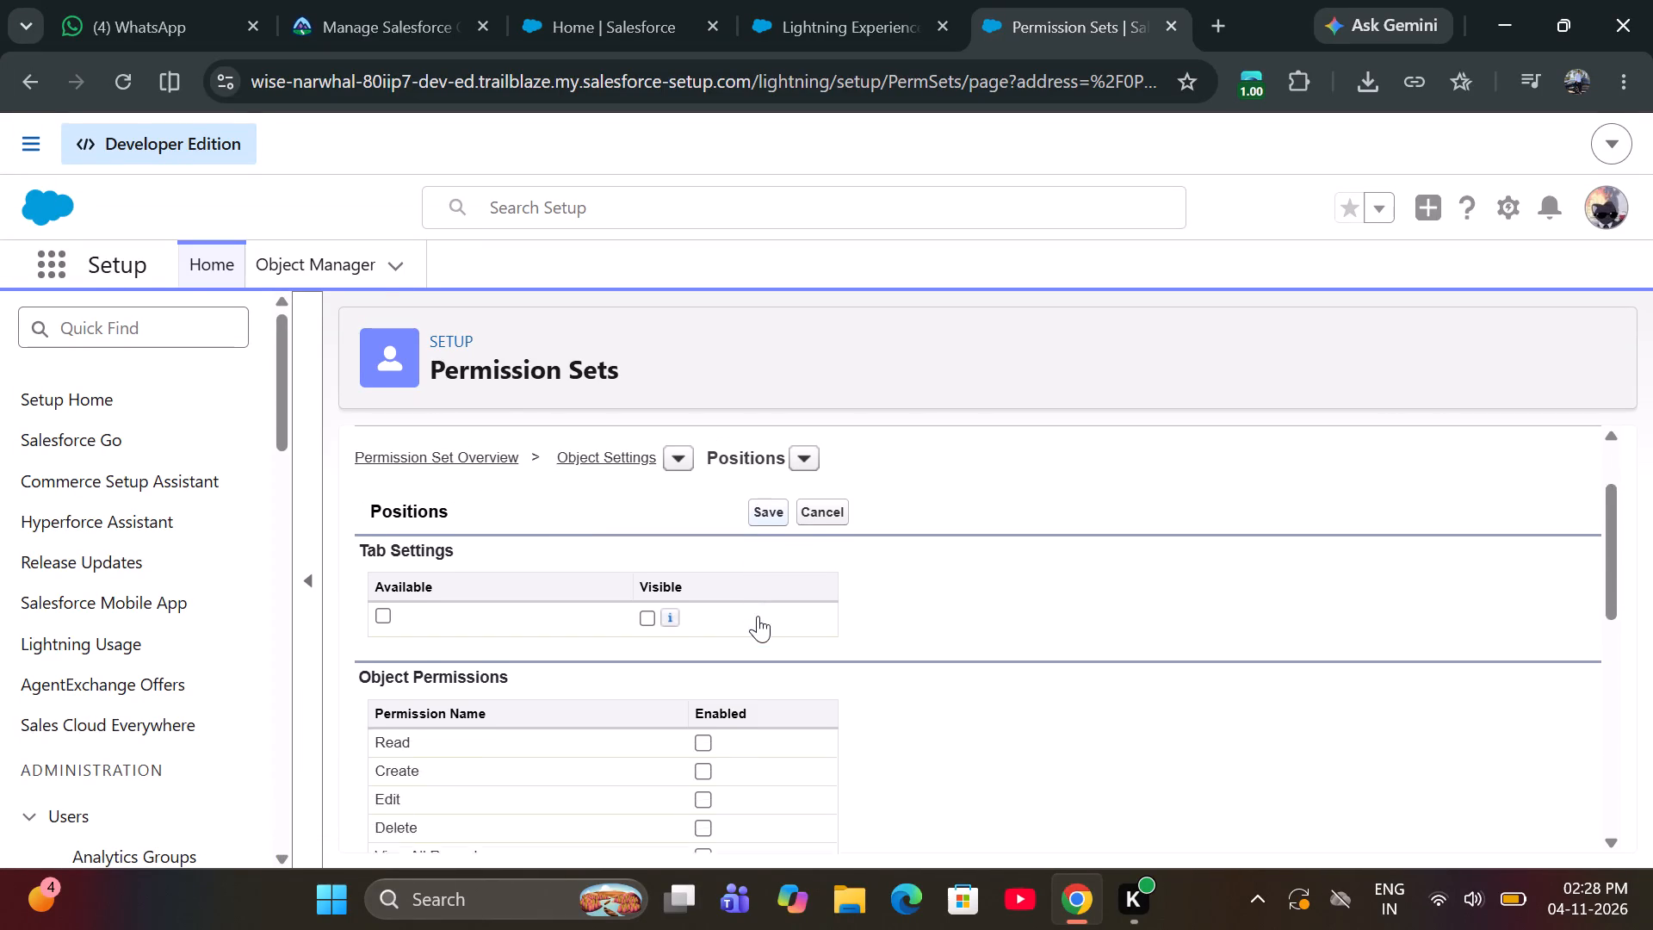
{"action": "scroll", "coordinate": [758, 616], "scroll_direction": "down", "scroll_amount": 2}
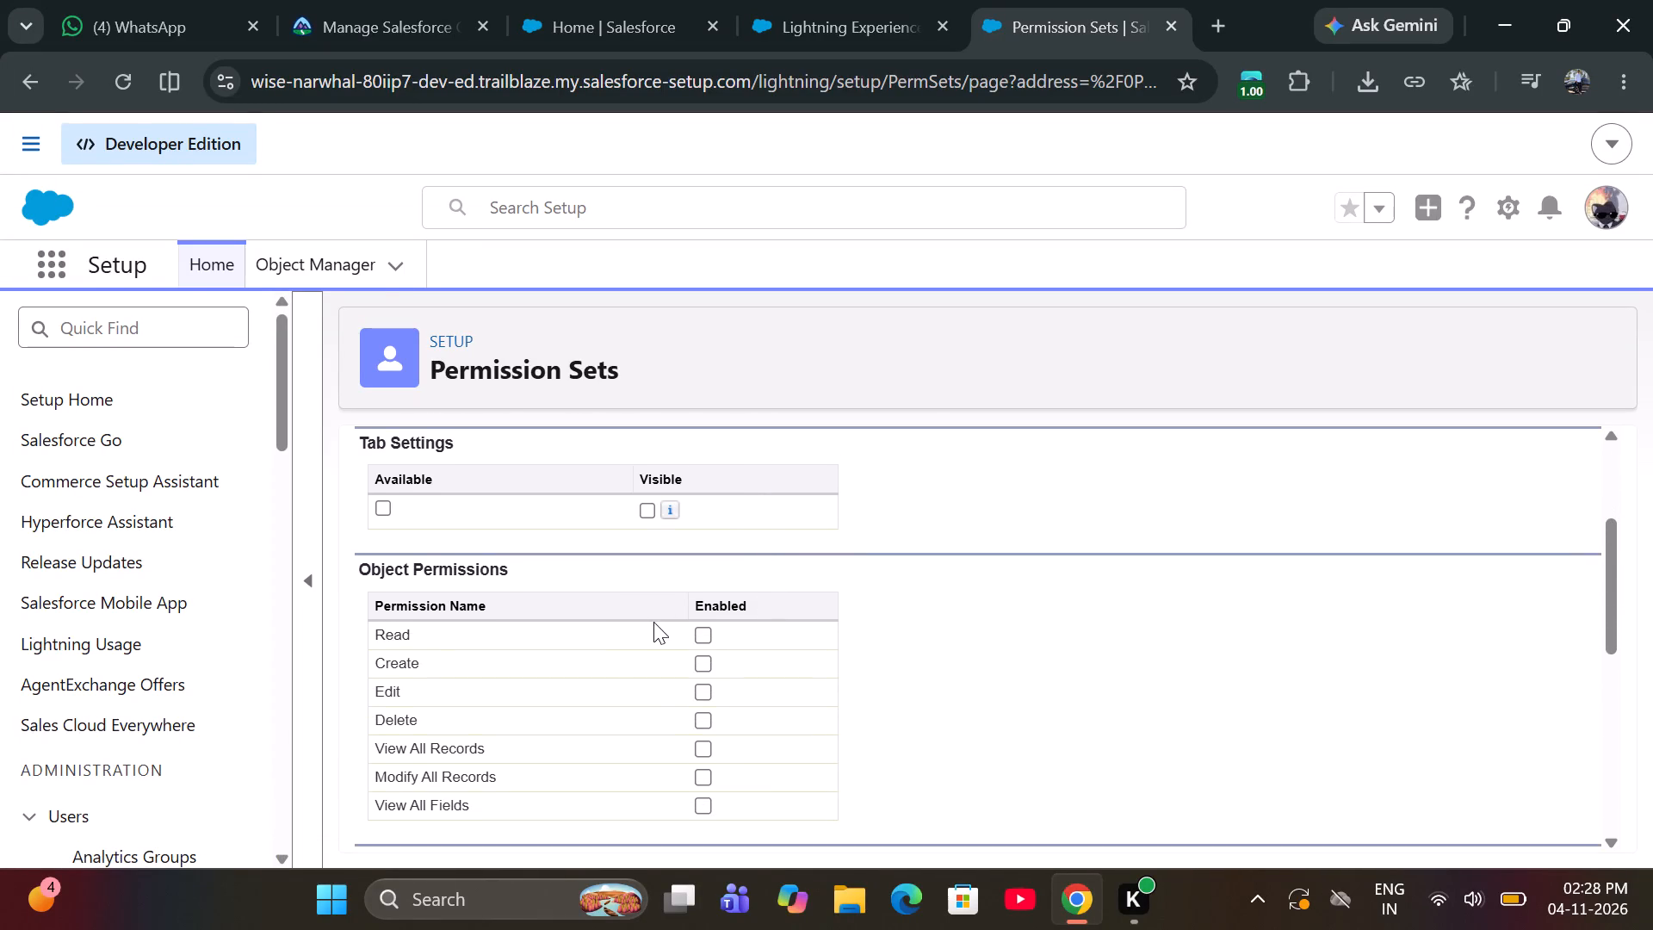
{"action": "left_click", "coordinate": [695, 635]}
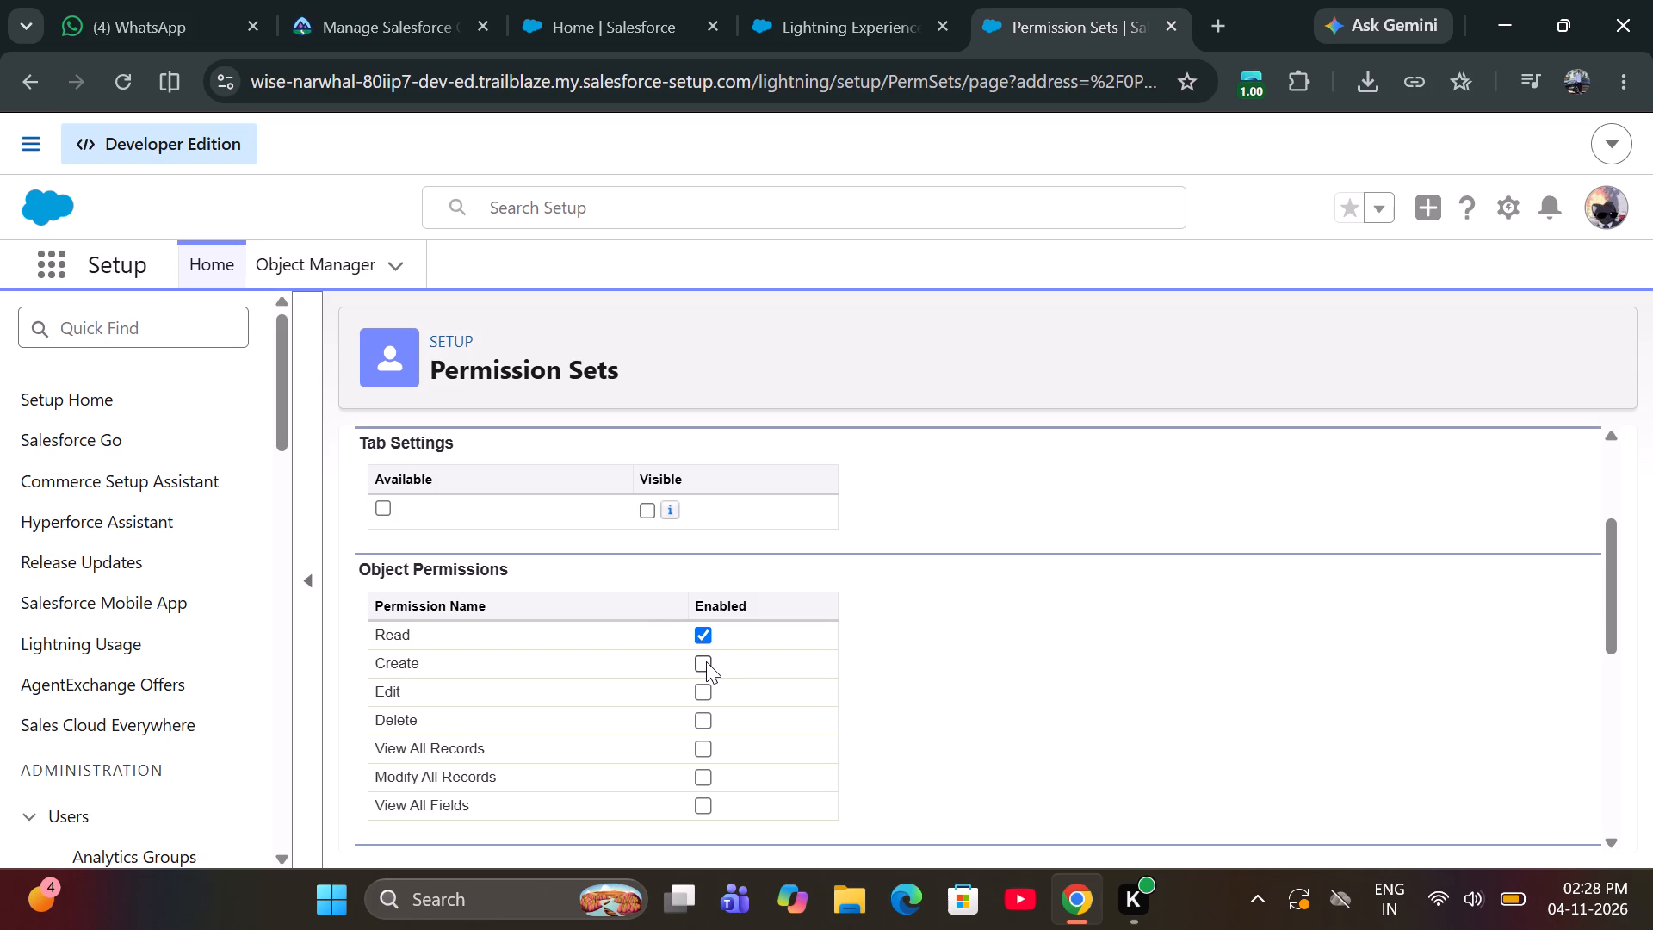
{"action": "left_click", "coordinate": [706, 661]}
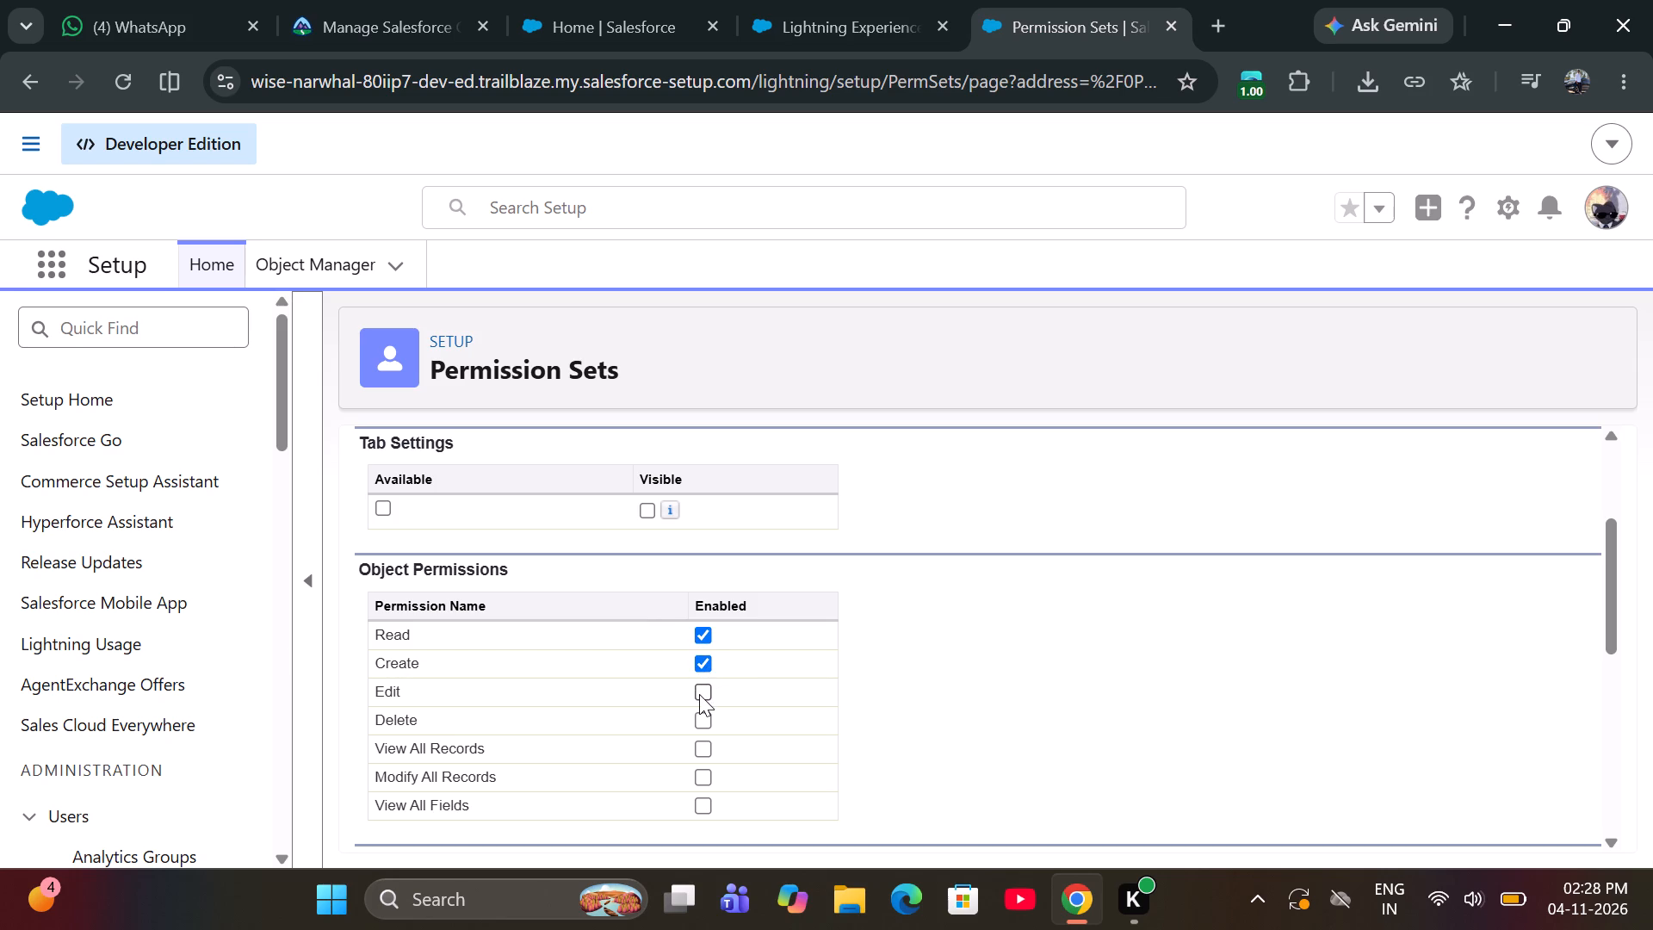
{"action": "left_click", "coordinate": [699, 694]}
{"action": "scroll", "coordinate": [699, 694], "scroll_direction": "down", "scroll_amount": 7}
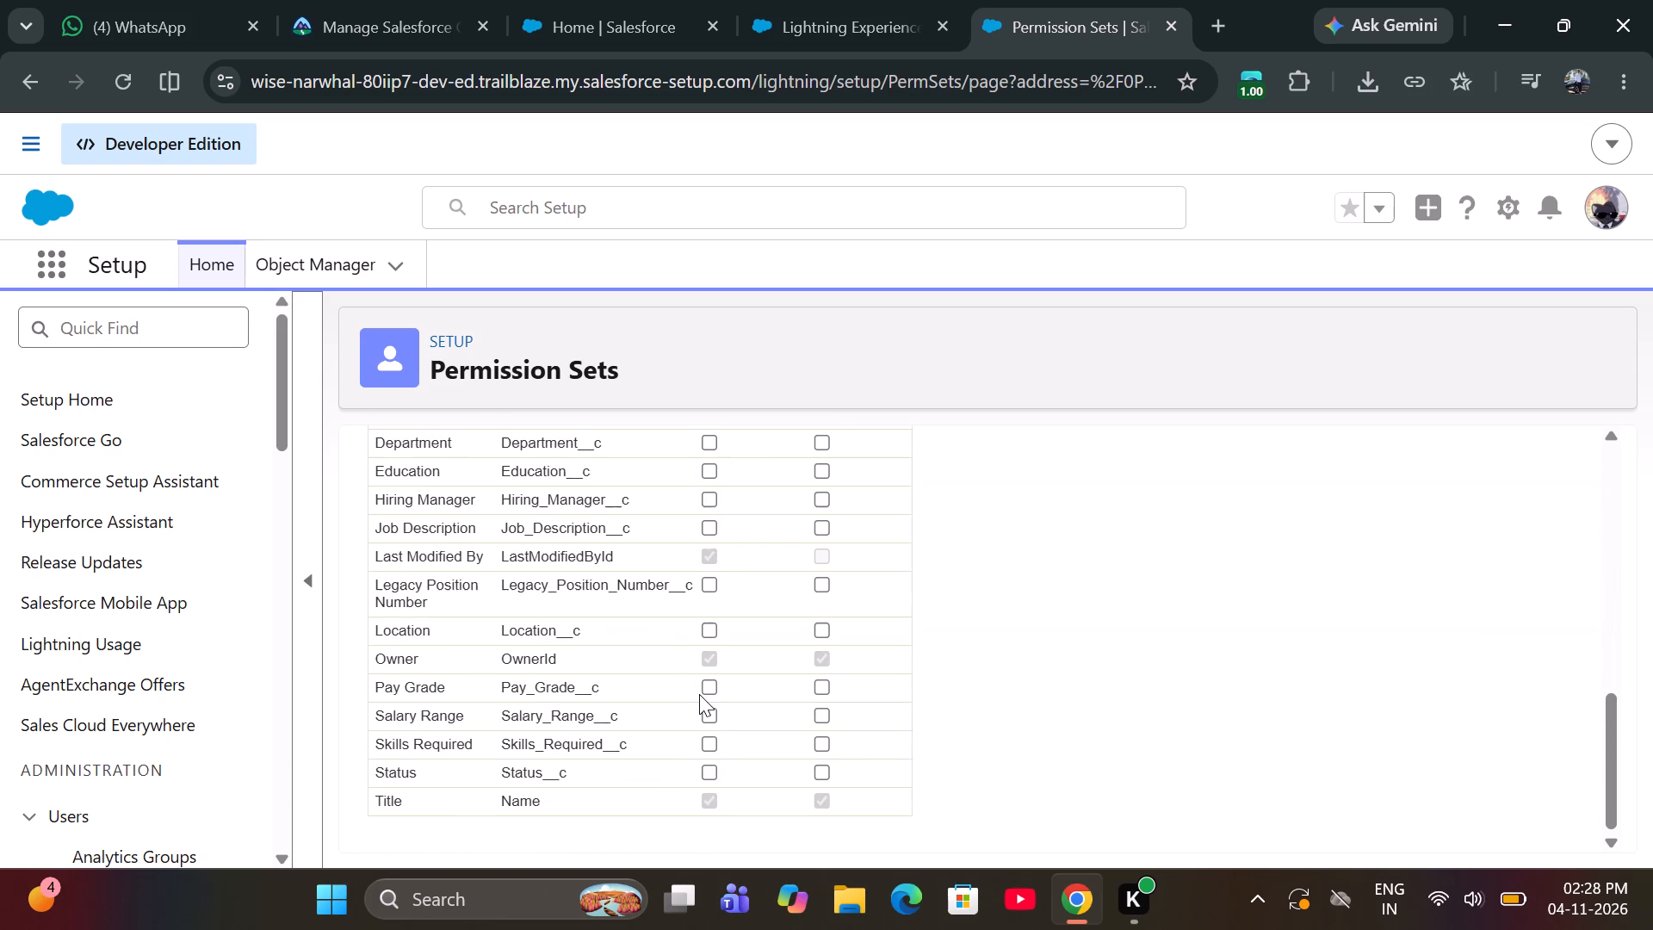
{"action": "scroll", "coordinate": [699, 694], "scroll_direction": "down", "scroll_amount": 1}
{"action": "scroll", "coordinate": [699, 694], "scroll_direction": "up", "scroll_amount": 4}
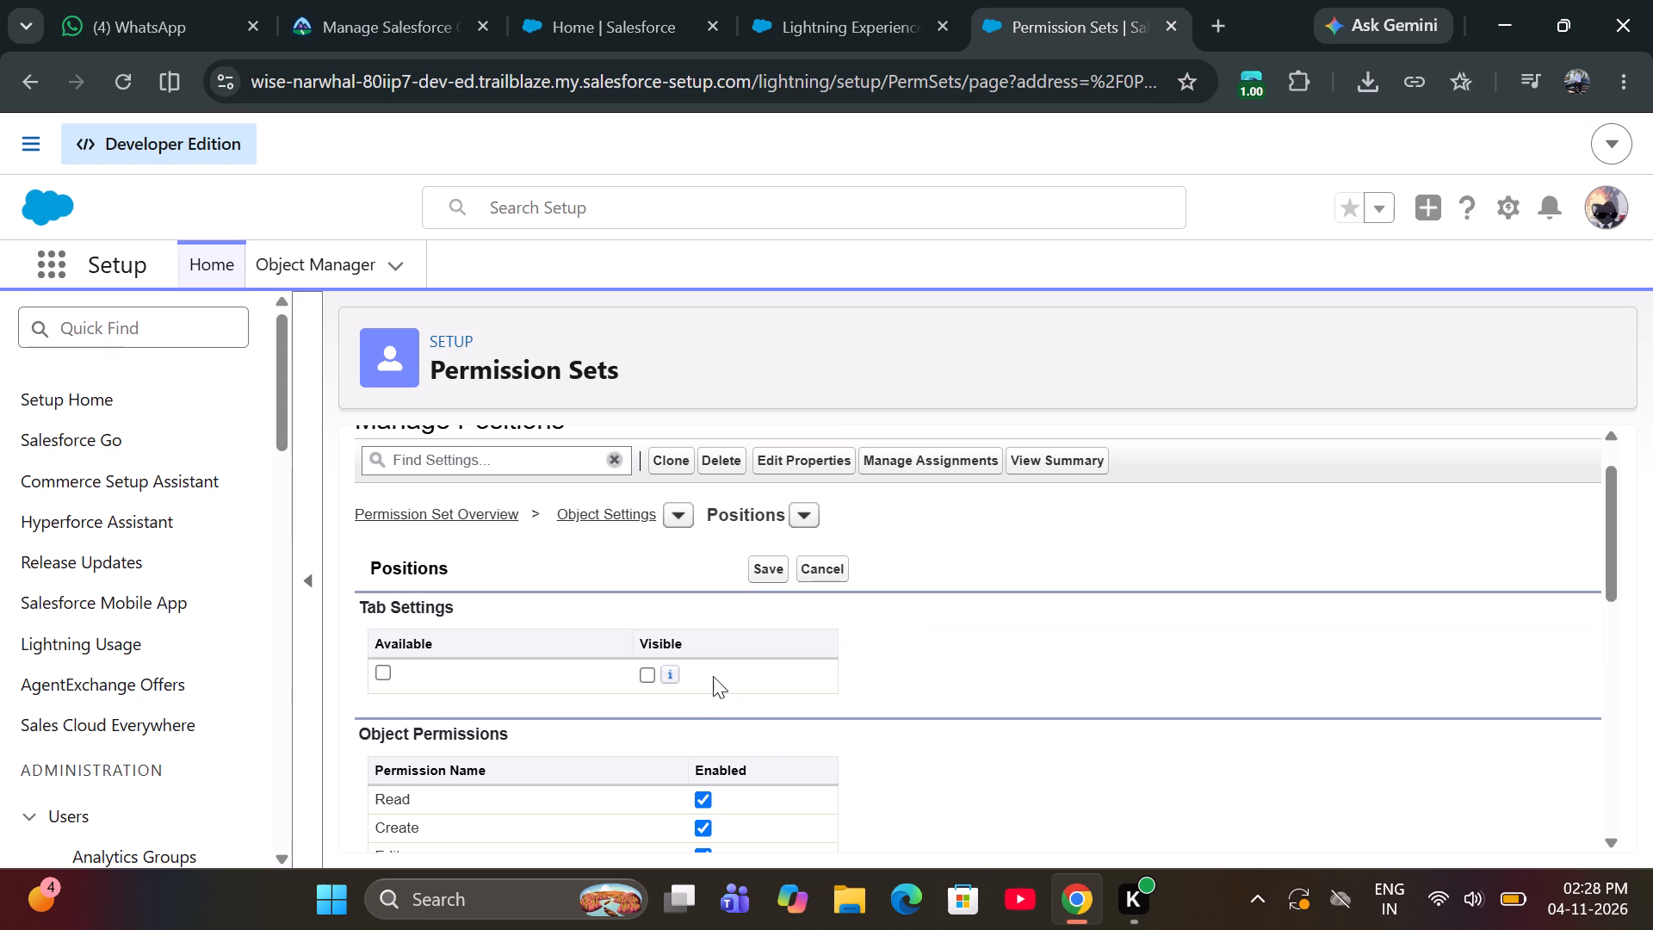
{"action": "left_click", "coordinate": [762, 619]}
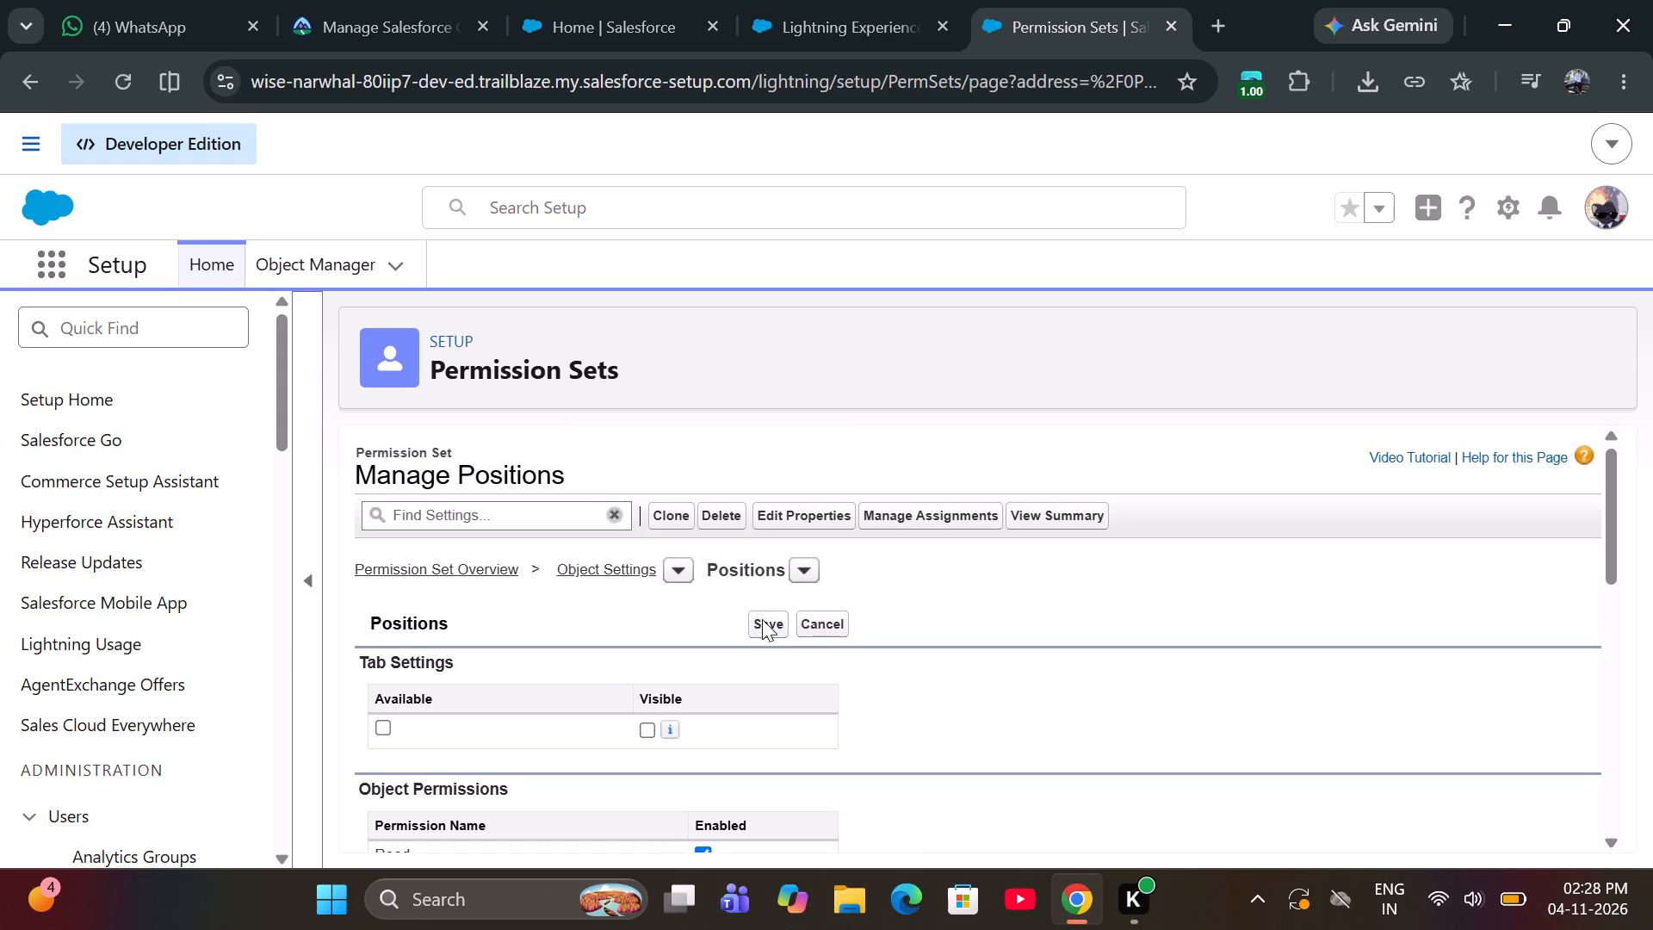
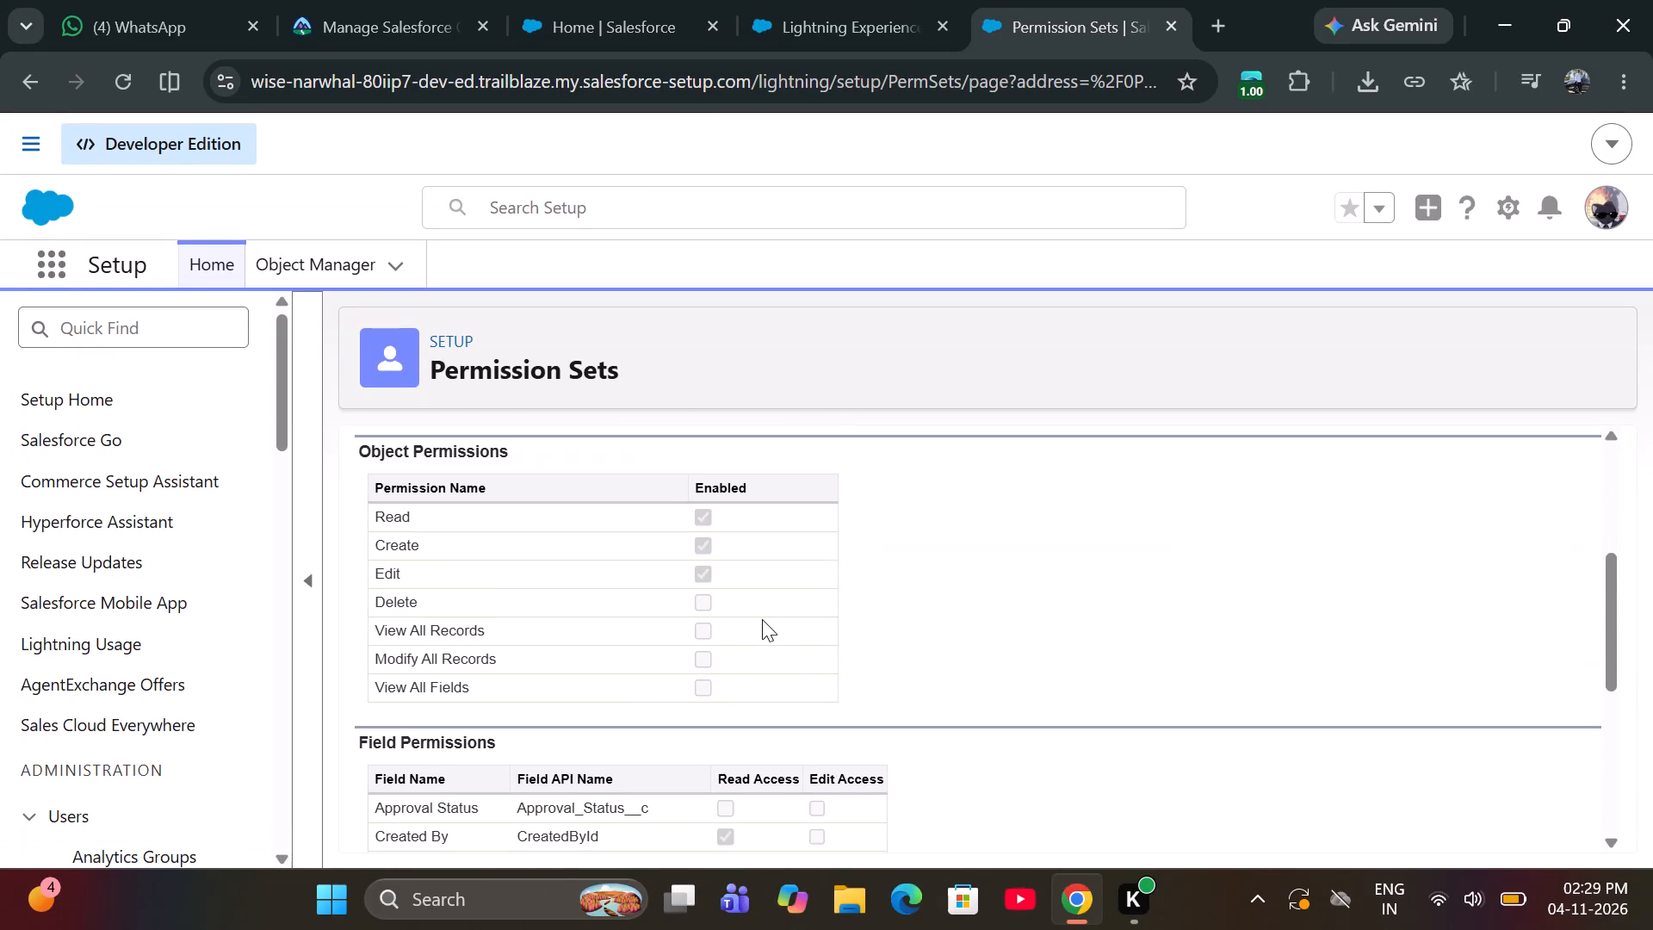
Review the Positions field permissions in the saved Manage Positions permission set.
{"action": "scroll", "coordinate": [762, 619], "scroll_direction": "down", "scroll_amount": 6}
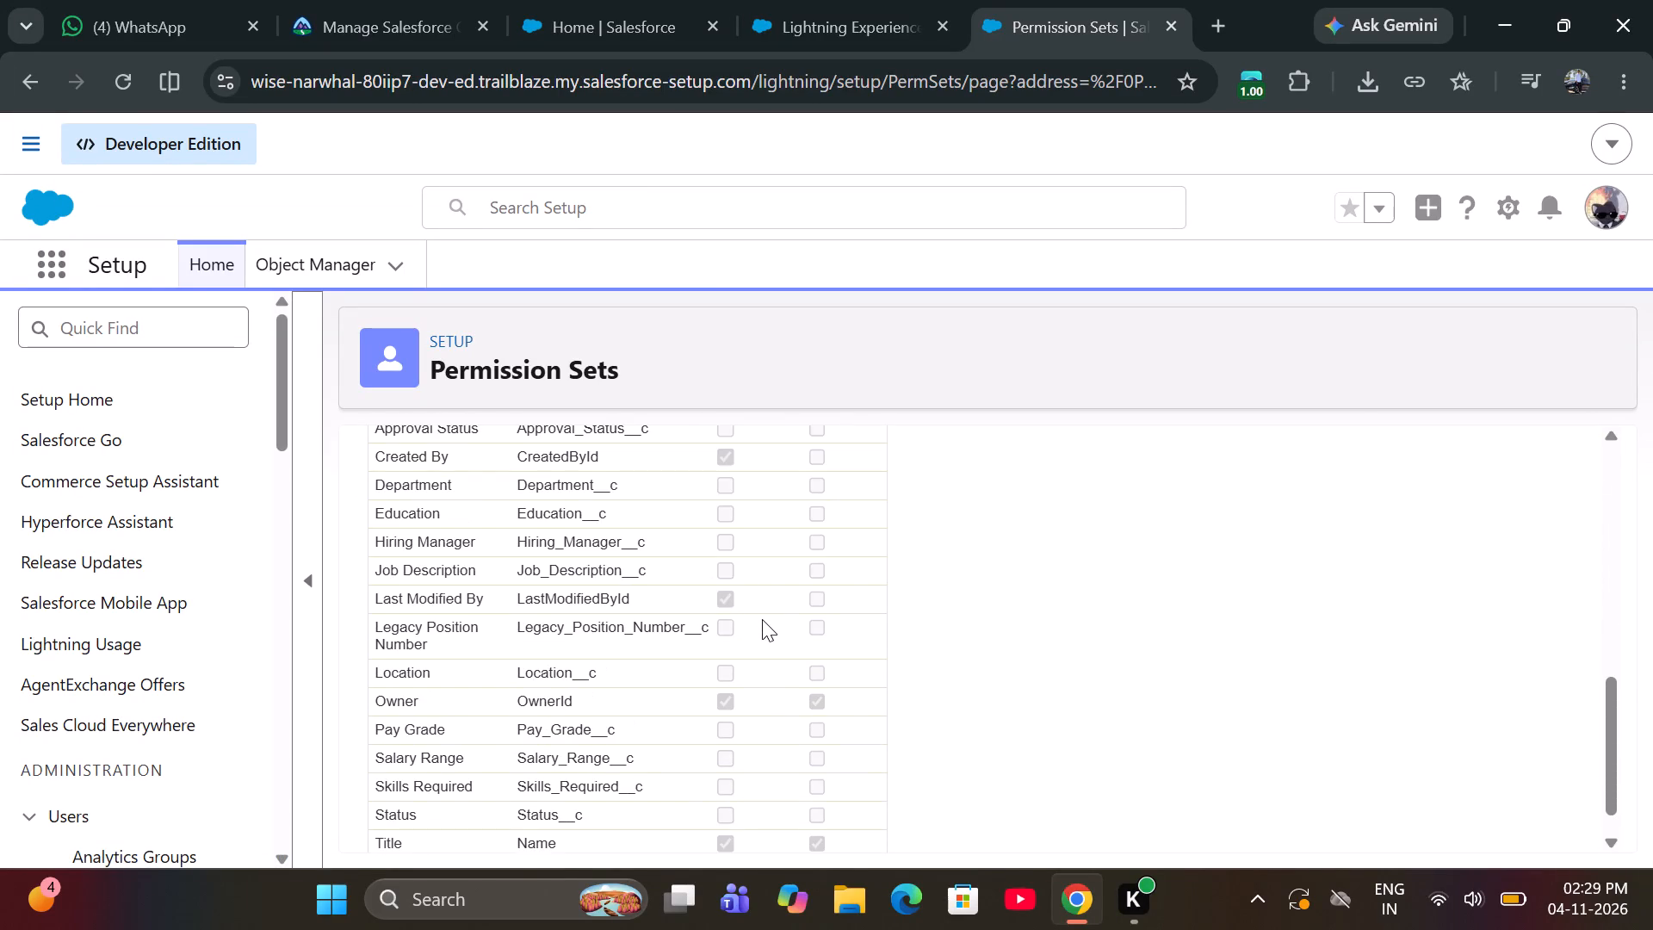
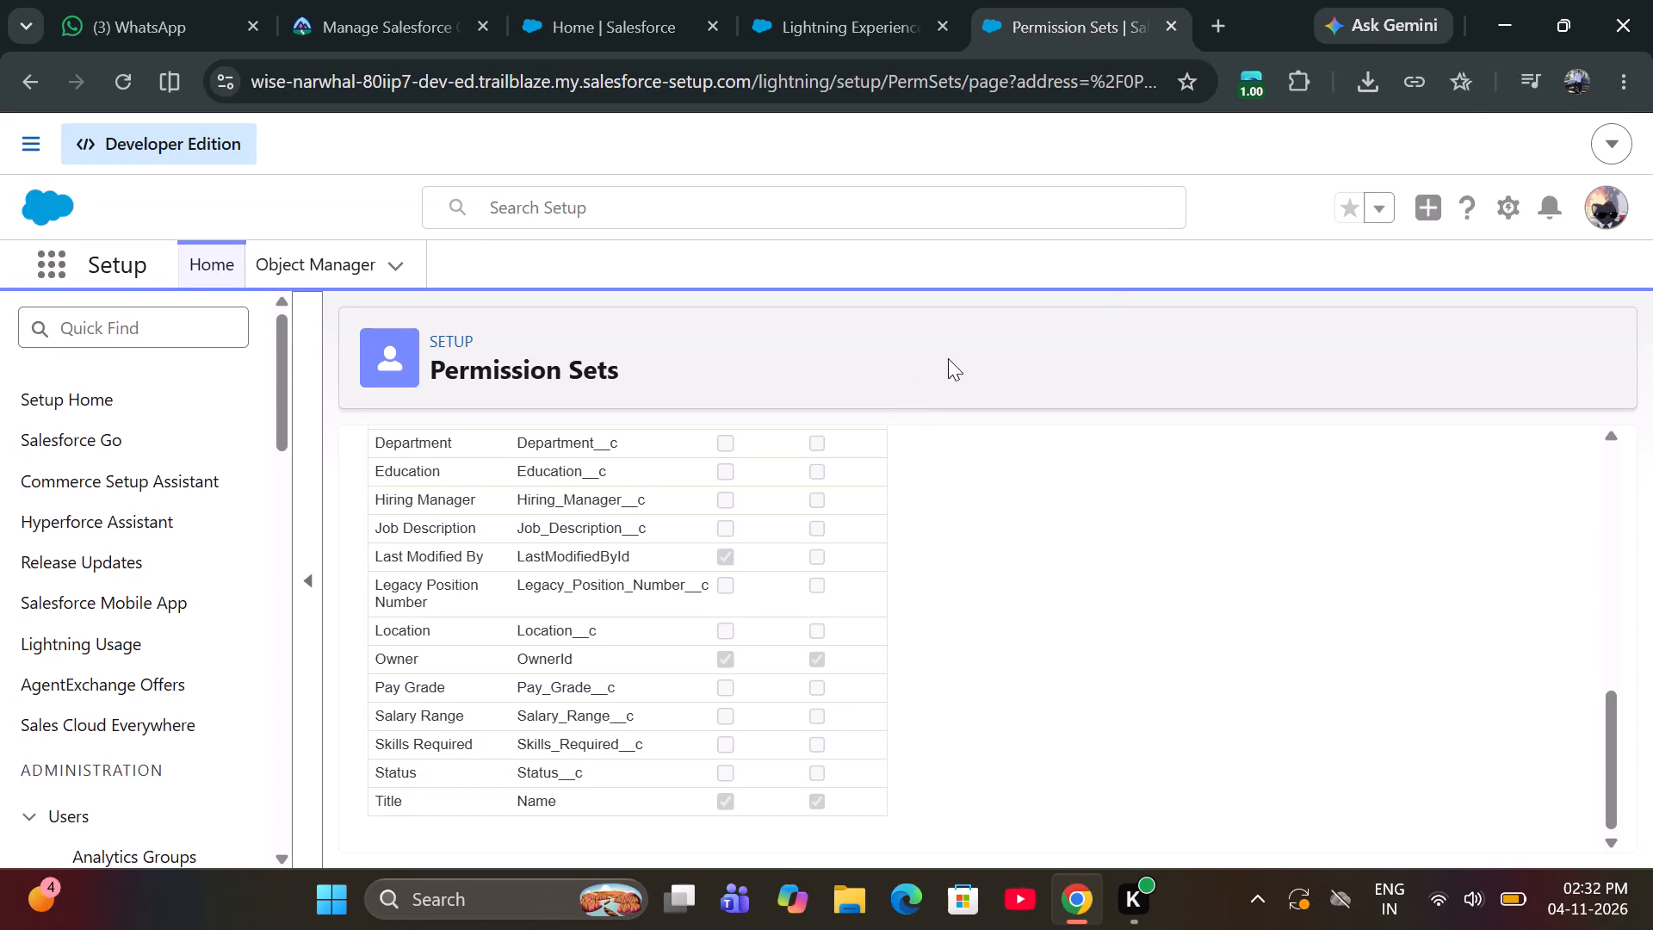
Open a new Setup page, search the setup items for "permiss" and open Permission Set Groups.
{"action": "left_click", "coordinate": [1502, 206]}
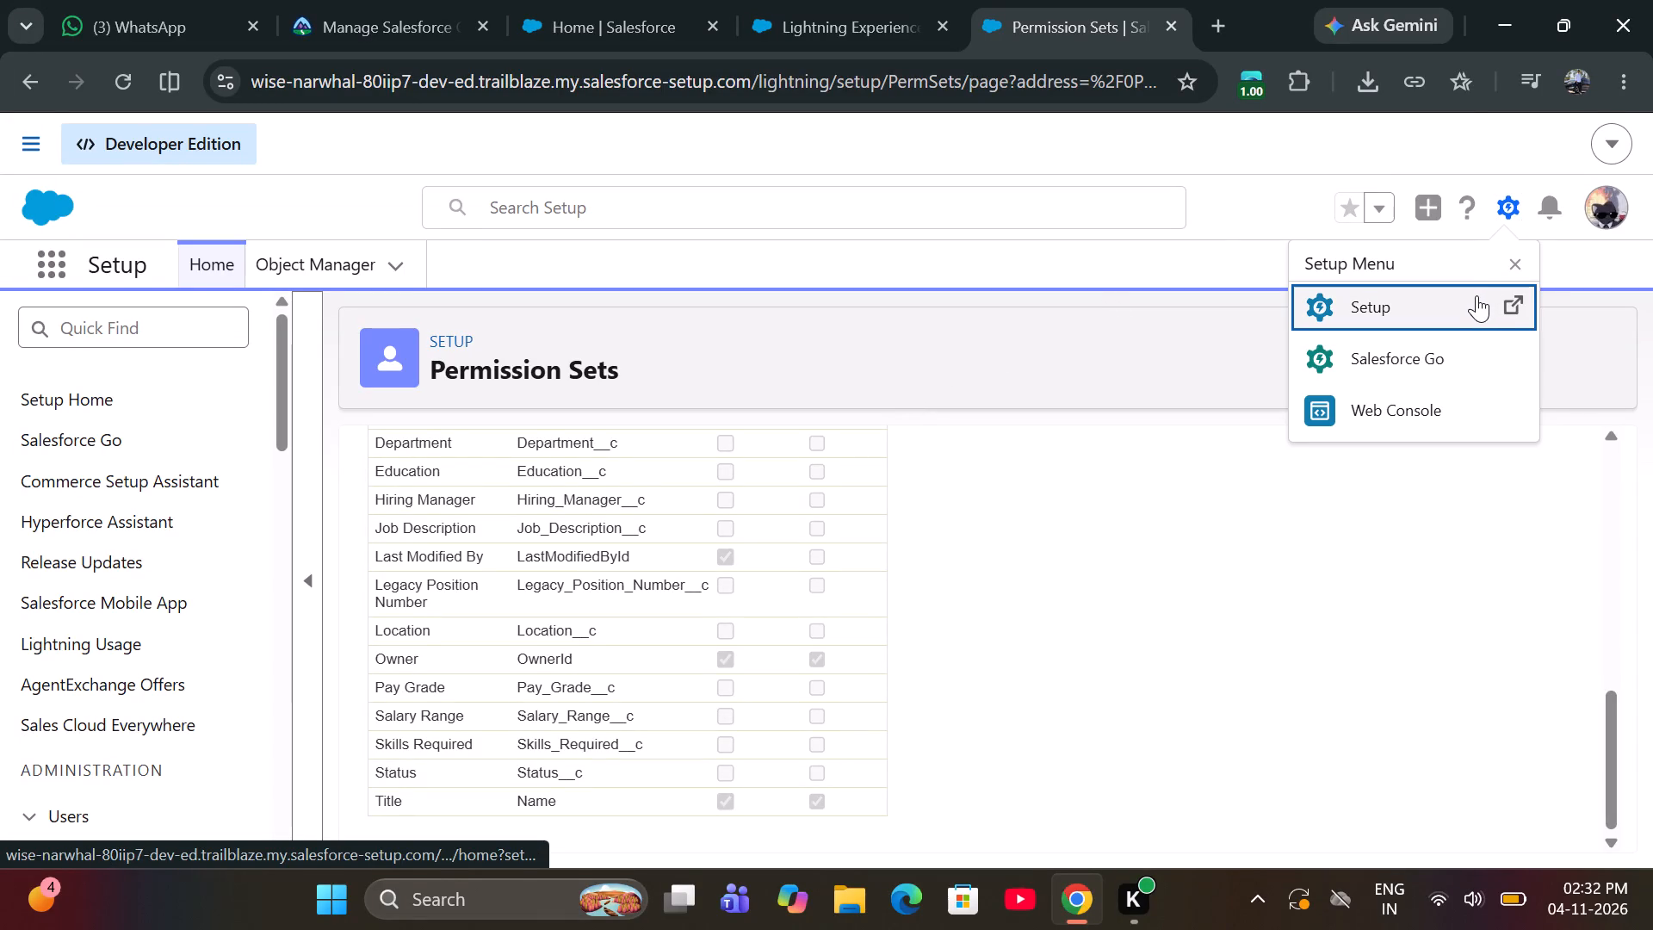
{"action": "left_click", "coordinate": [1475, 295]}
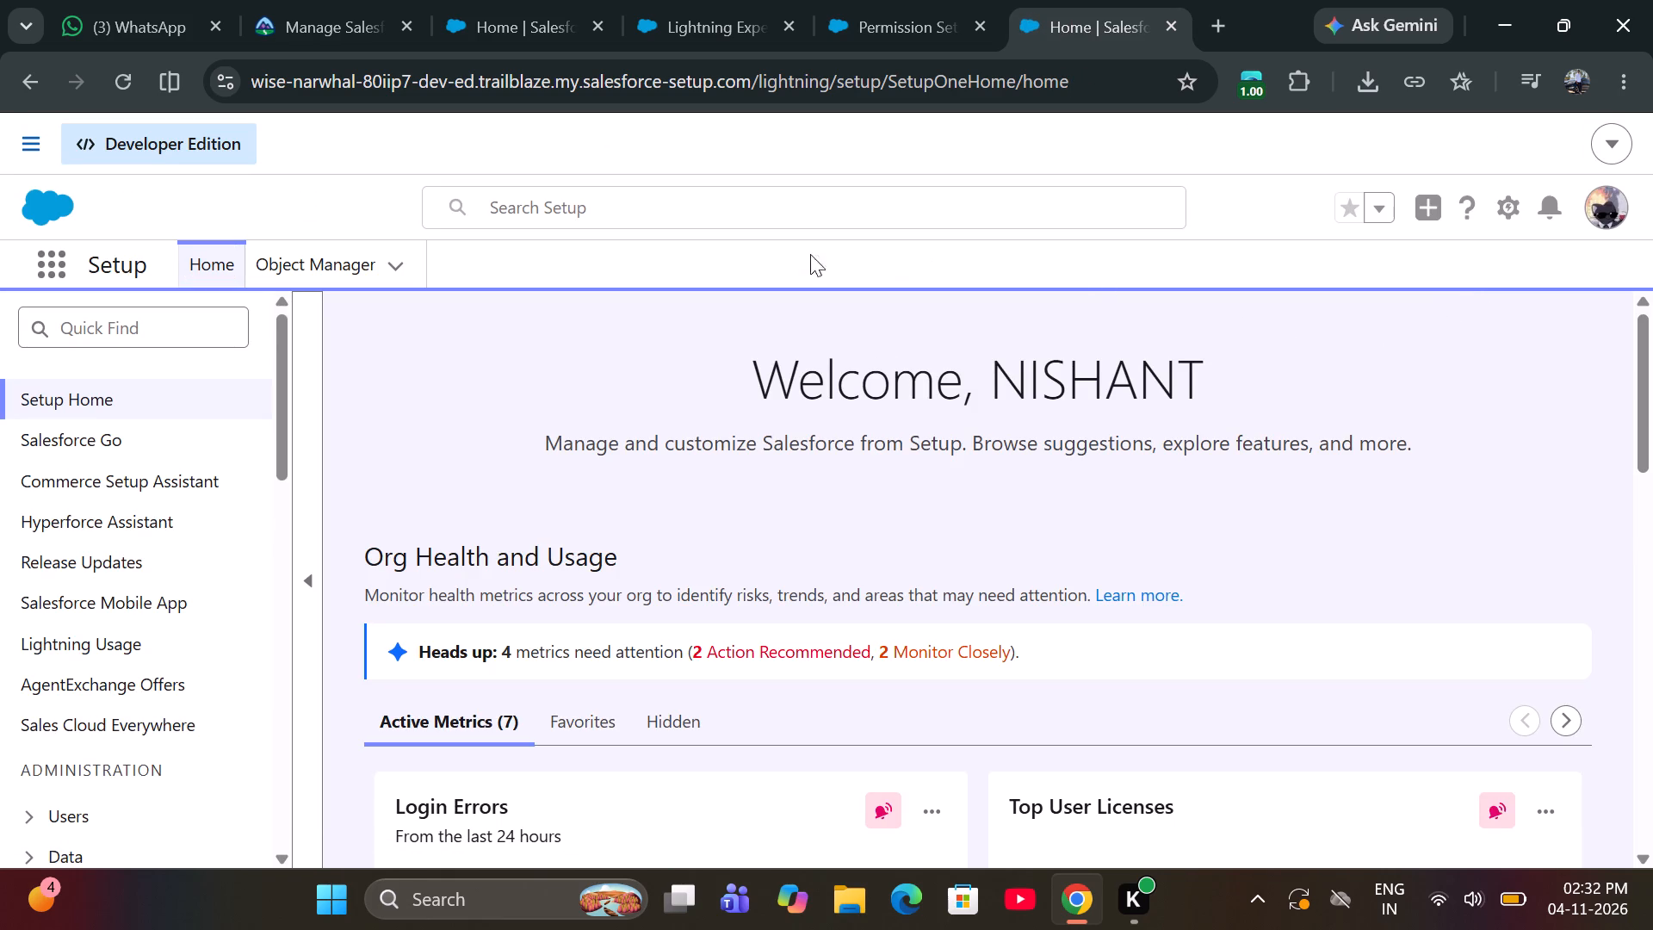
{"action": "left_click", "coordinate": [176, 325]}
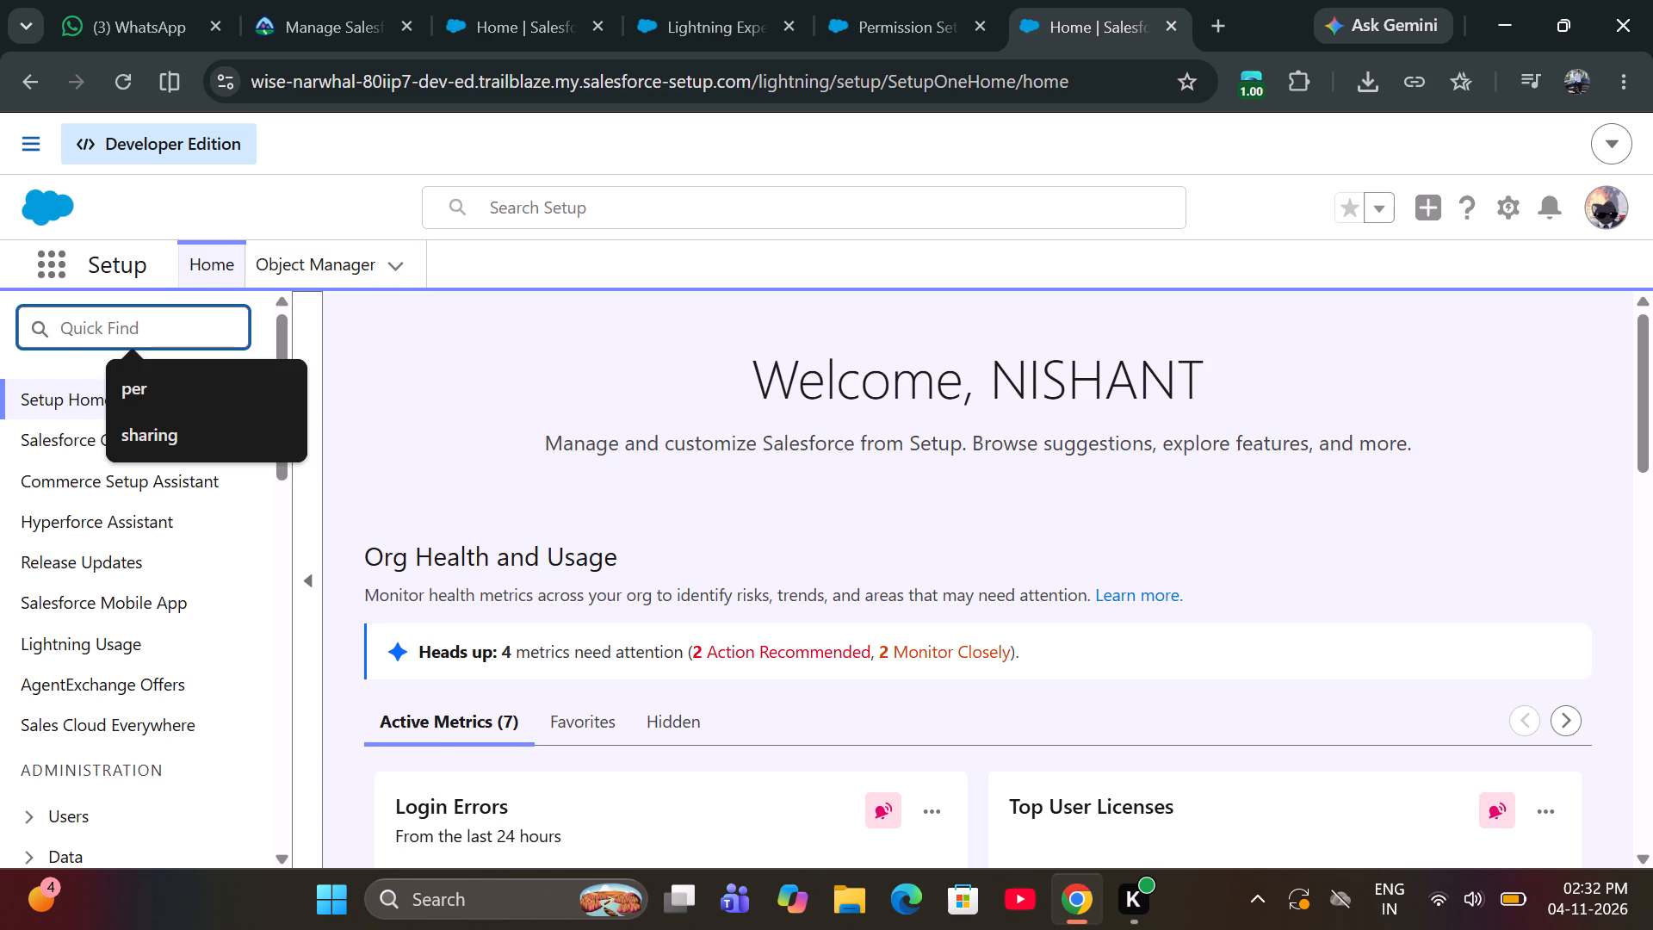
{"action": "key", "text": "p"}
{"action": "type", "text": "er"}
{"action": "type", "text": "mi"}
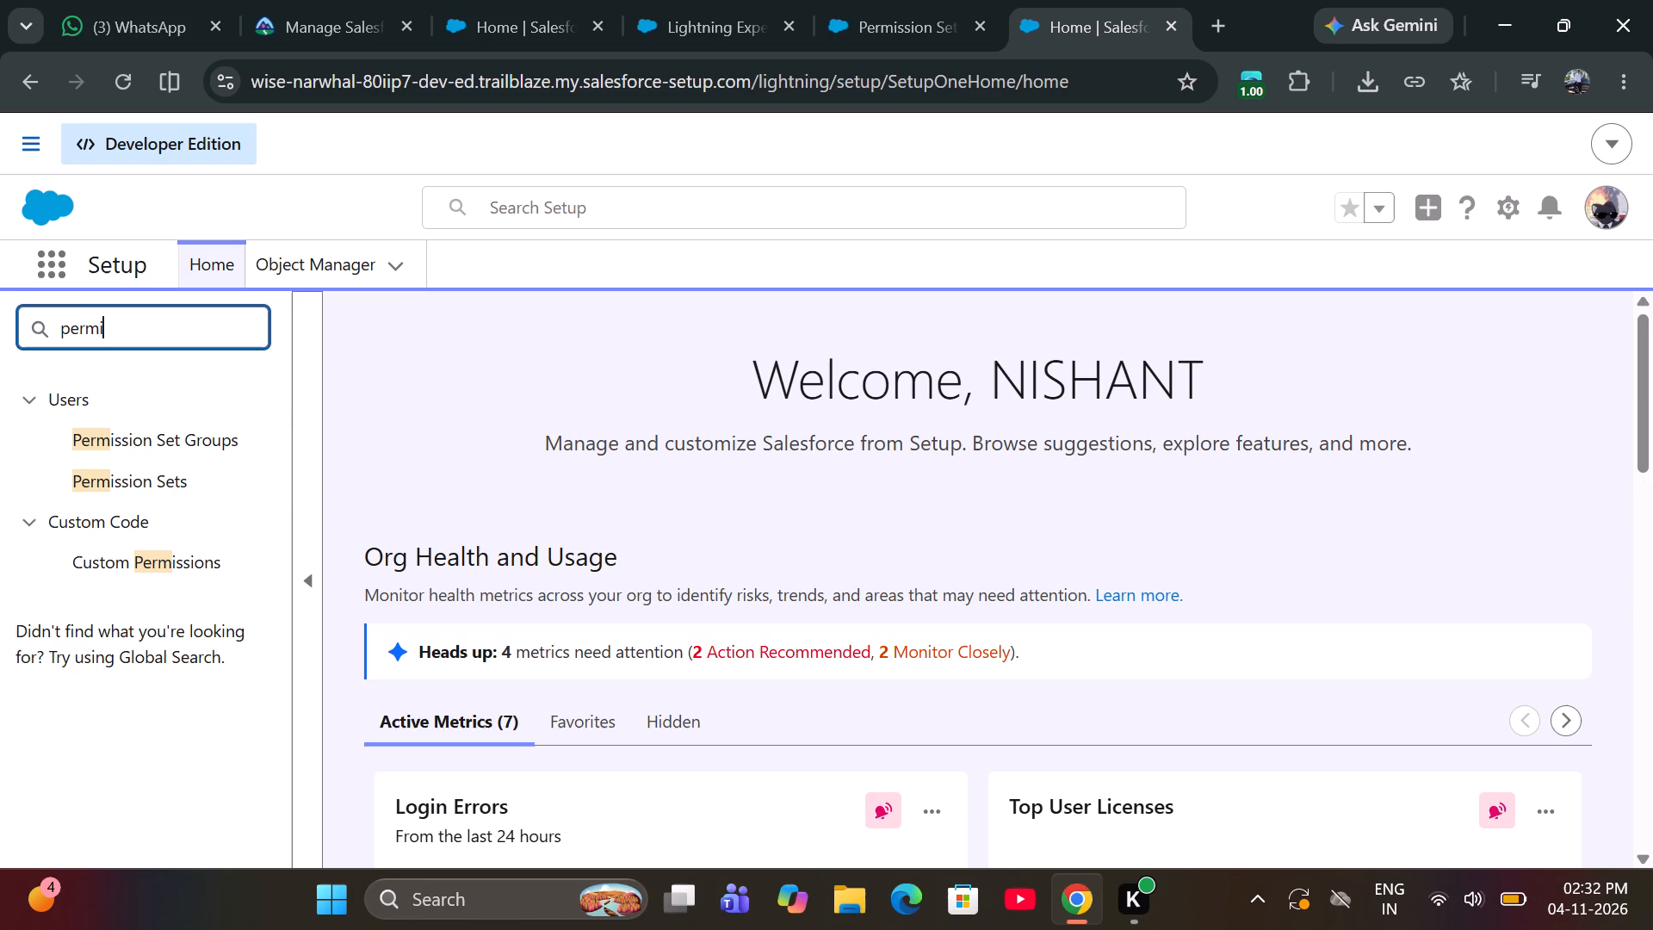
{"action": "type", "text": "ss"}
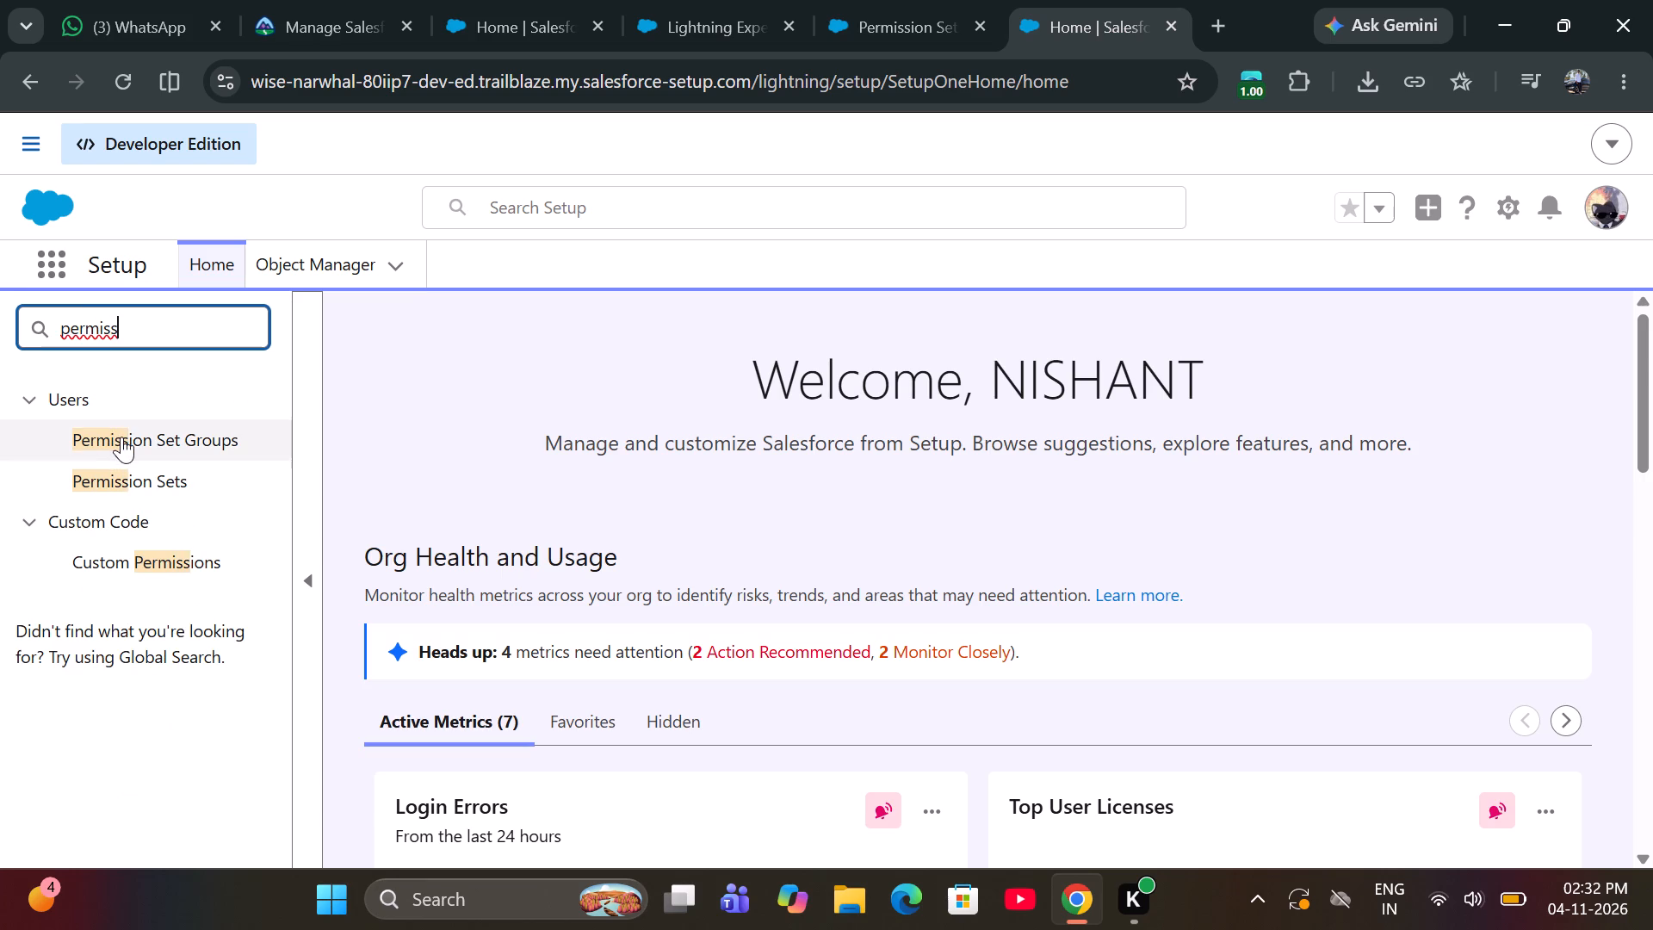
{"action": "left_click", "coordinate": [122, 437]}
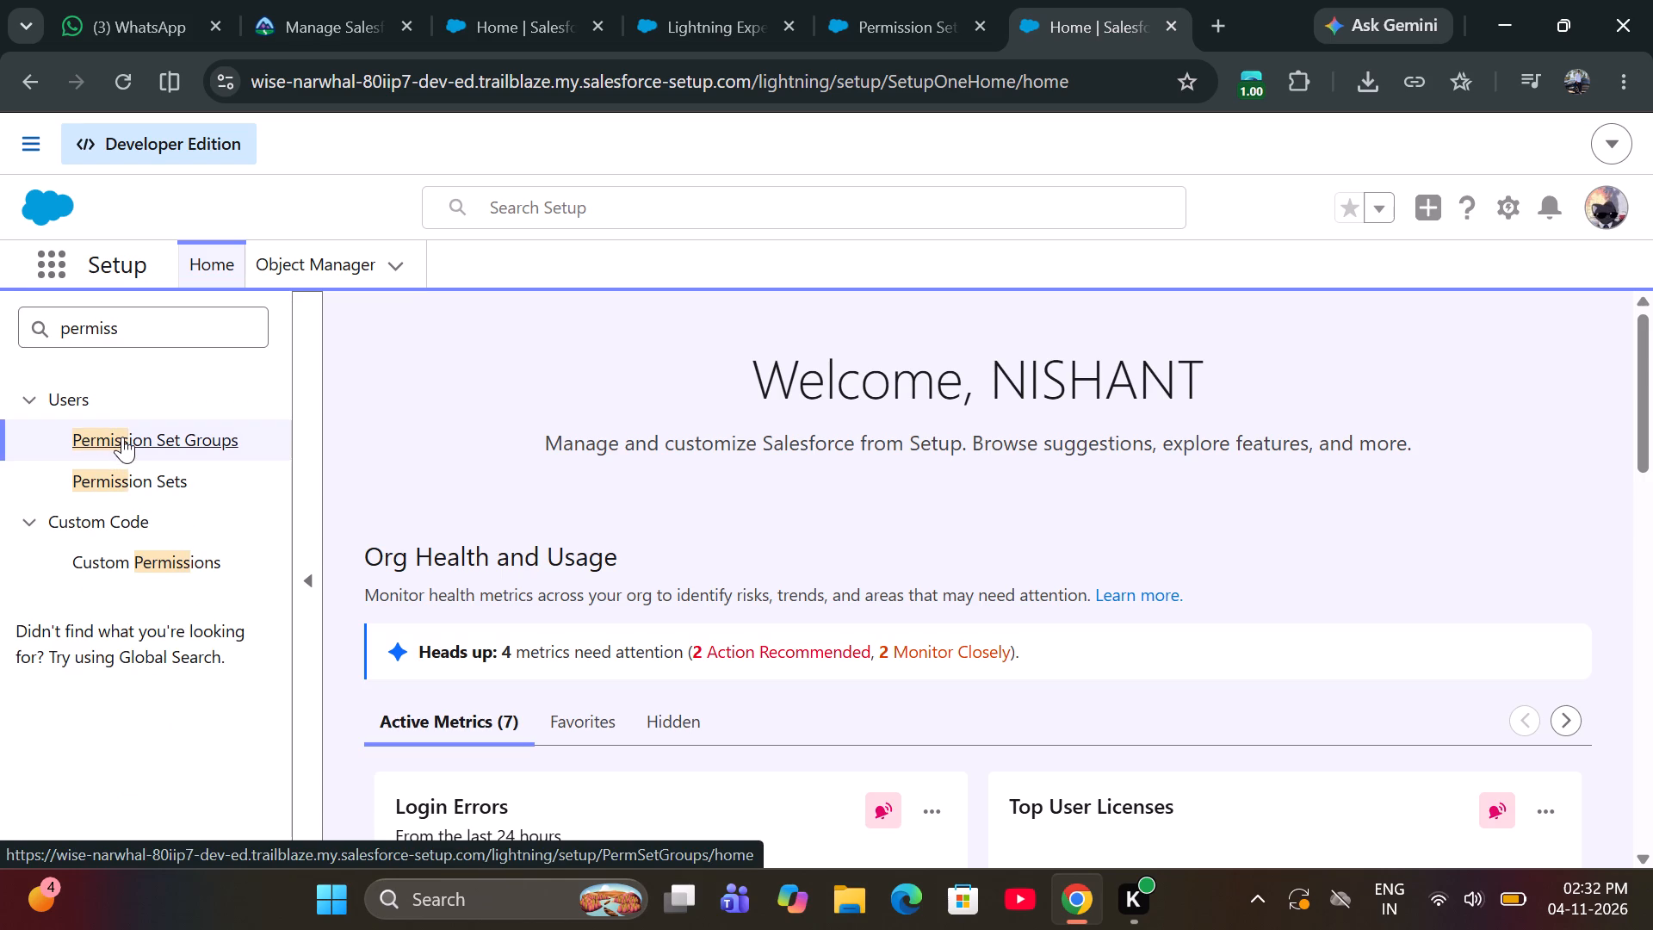
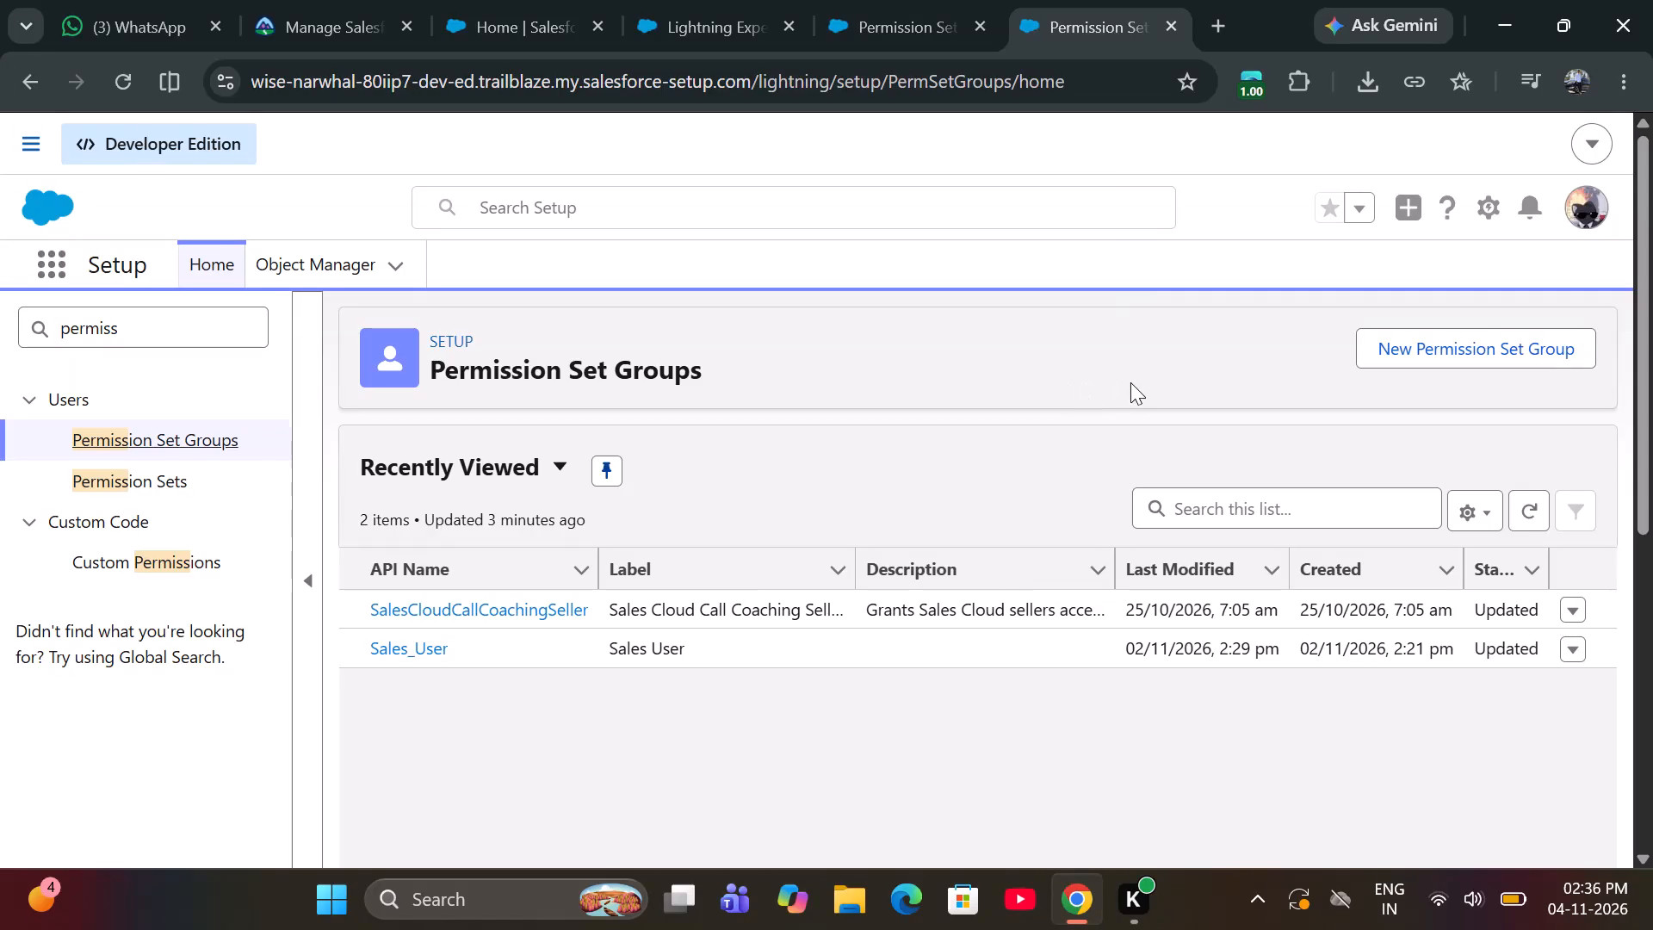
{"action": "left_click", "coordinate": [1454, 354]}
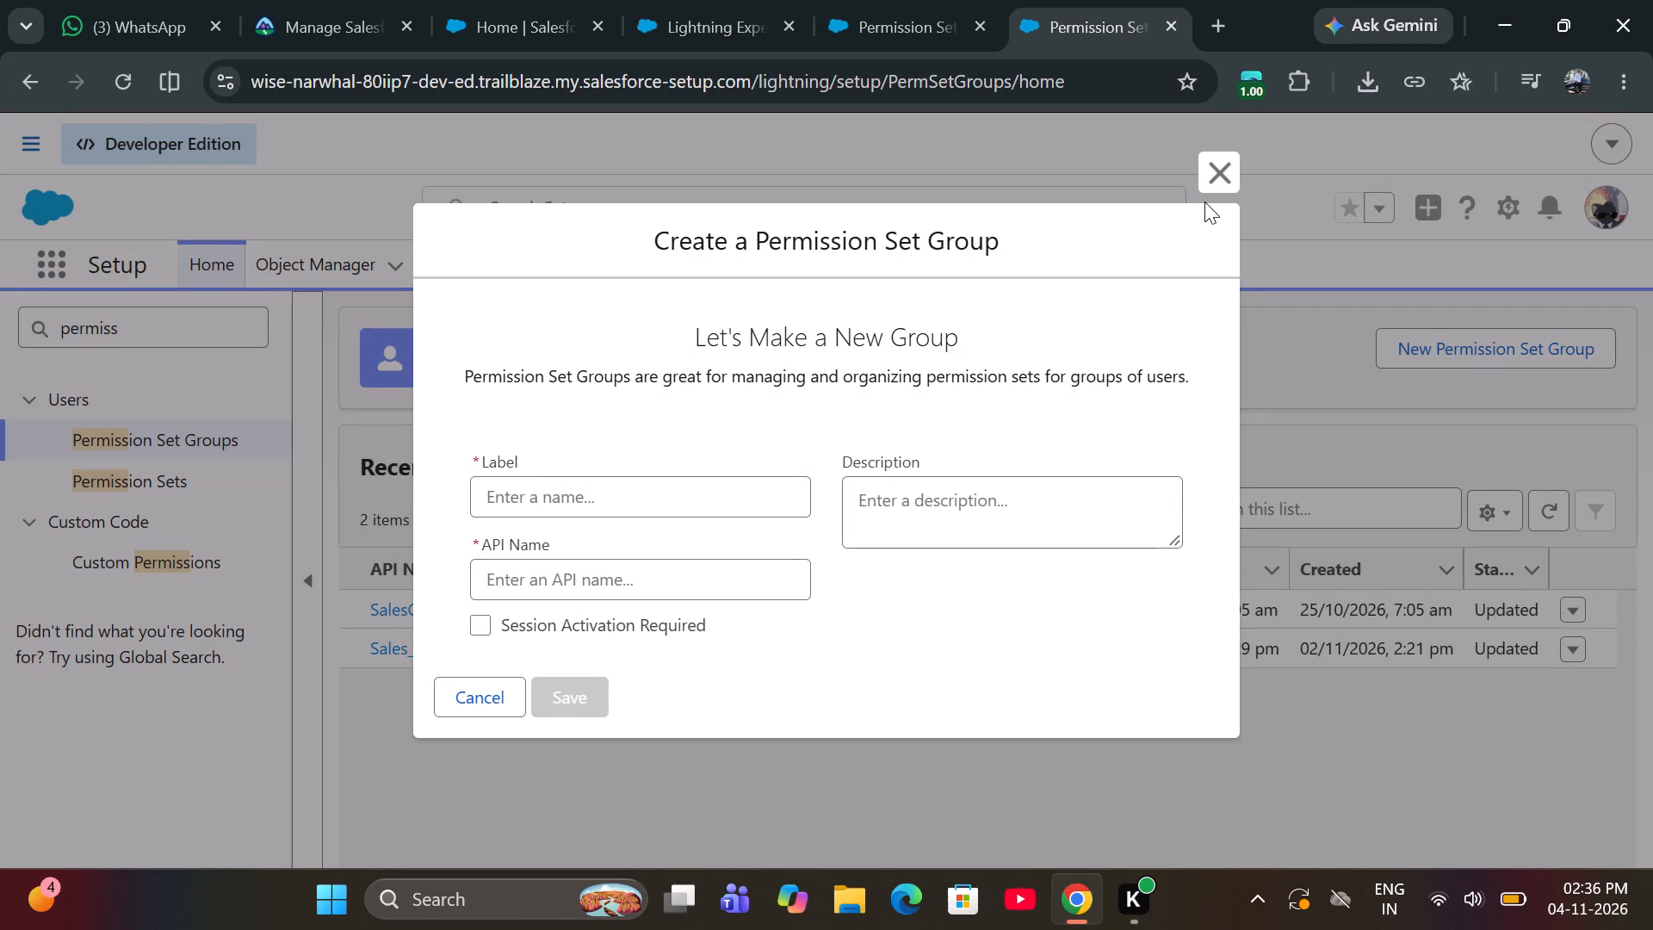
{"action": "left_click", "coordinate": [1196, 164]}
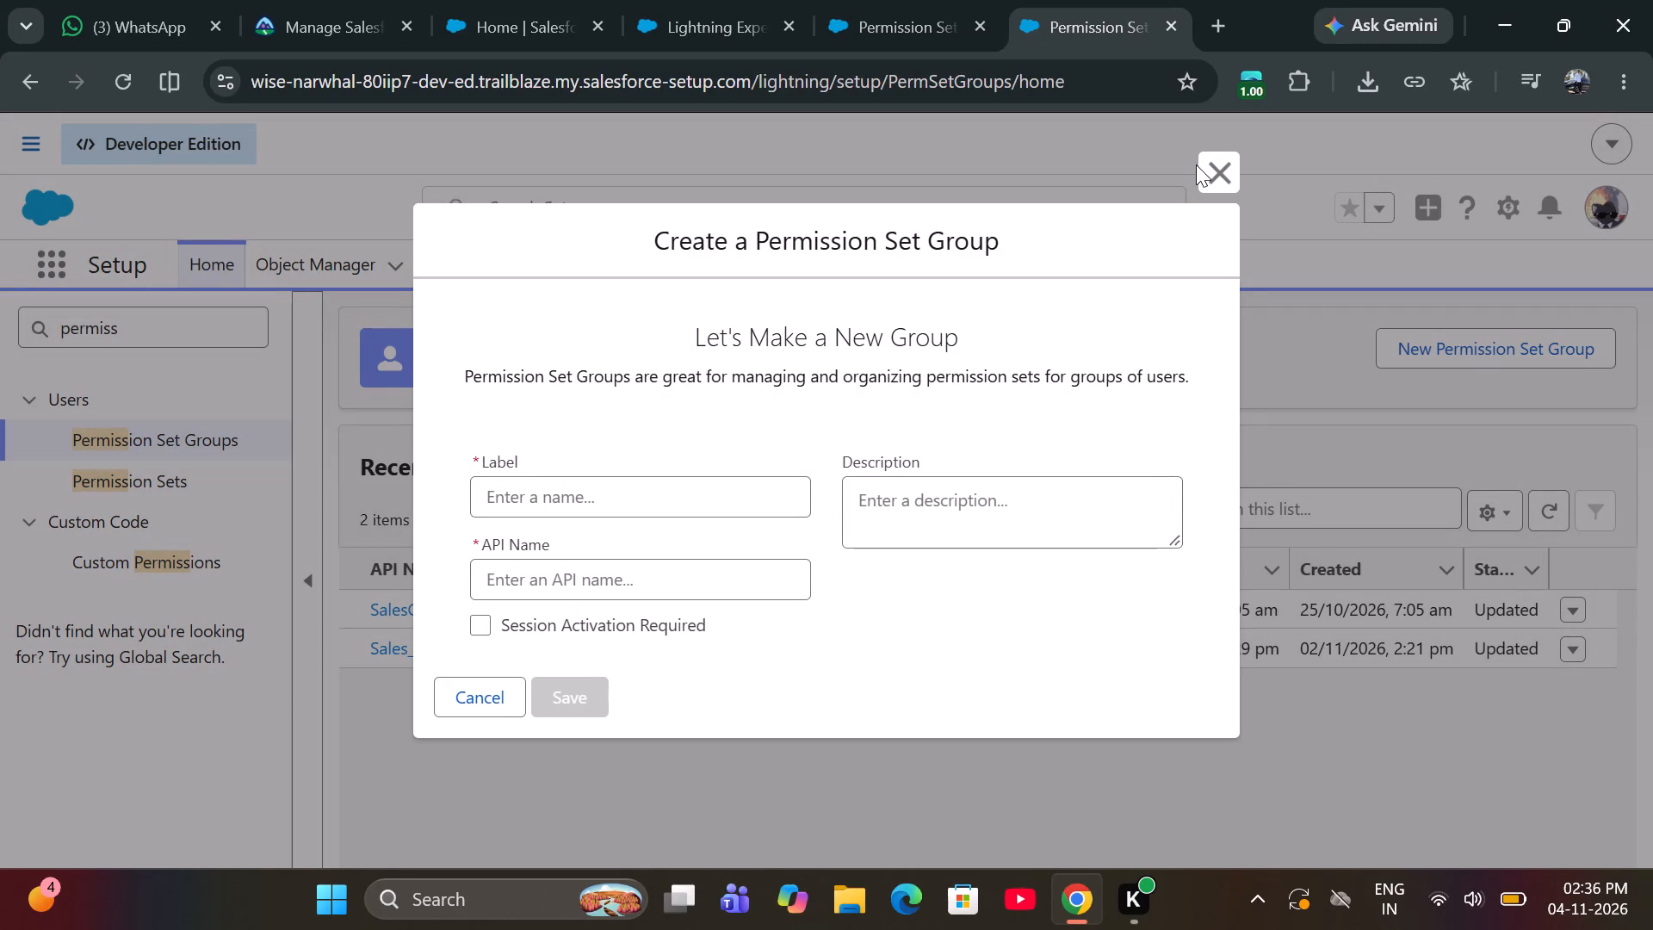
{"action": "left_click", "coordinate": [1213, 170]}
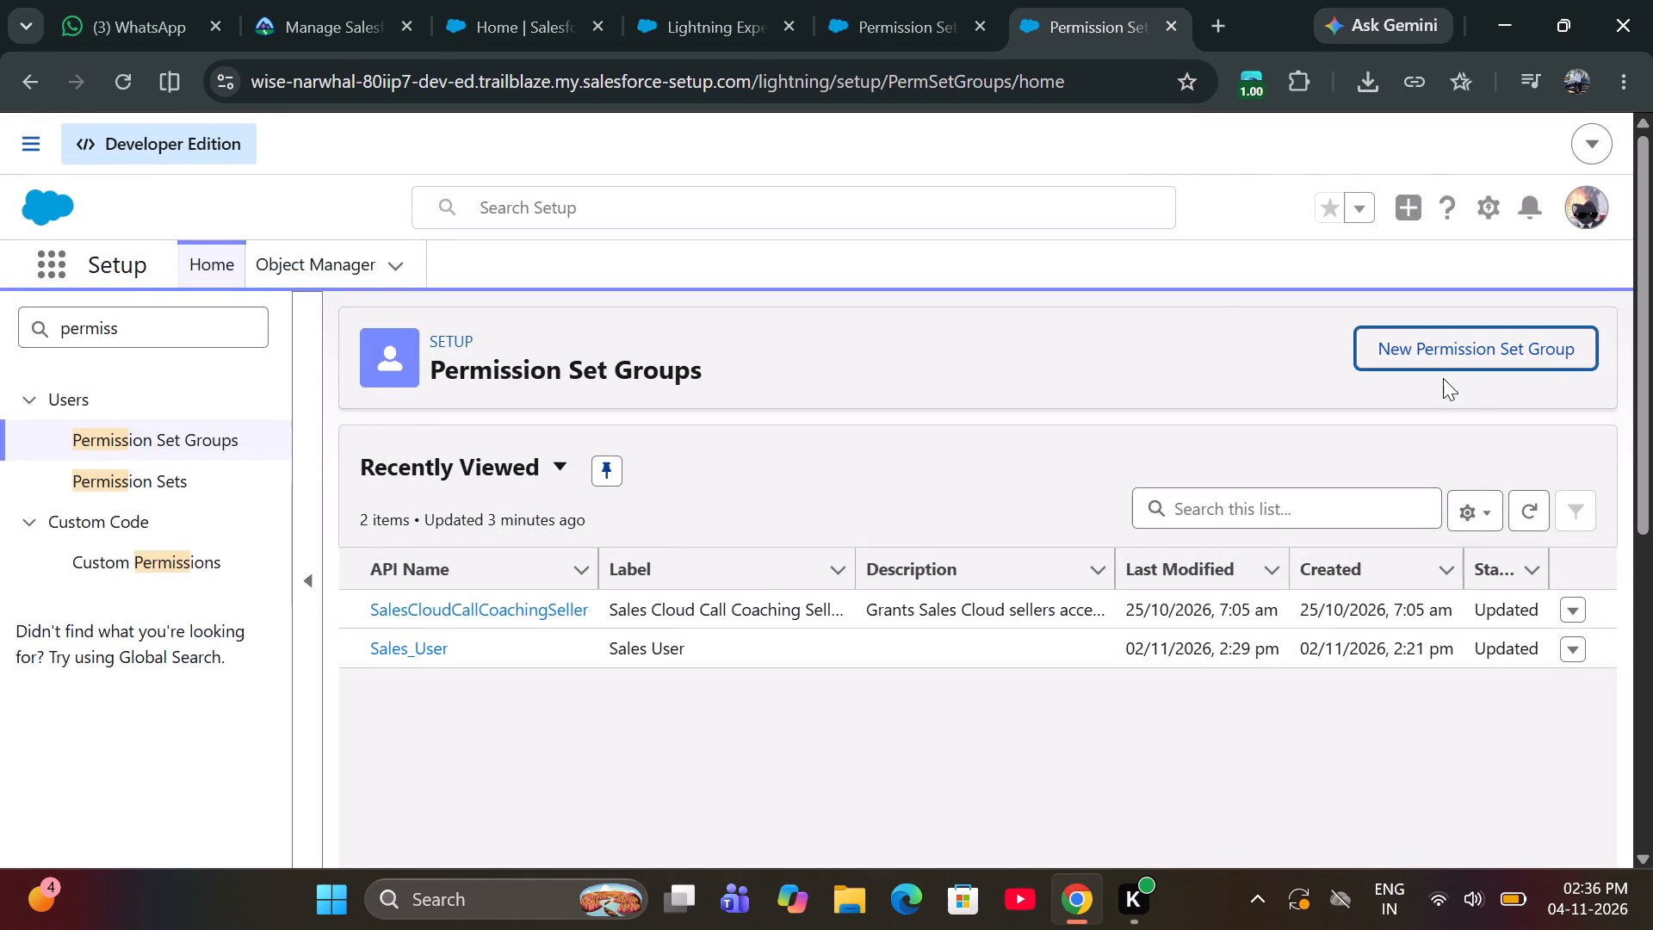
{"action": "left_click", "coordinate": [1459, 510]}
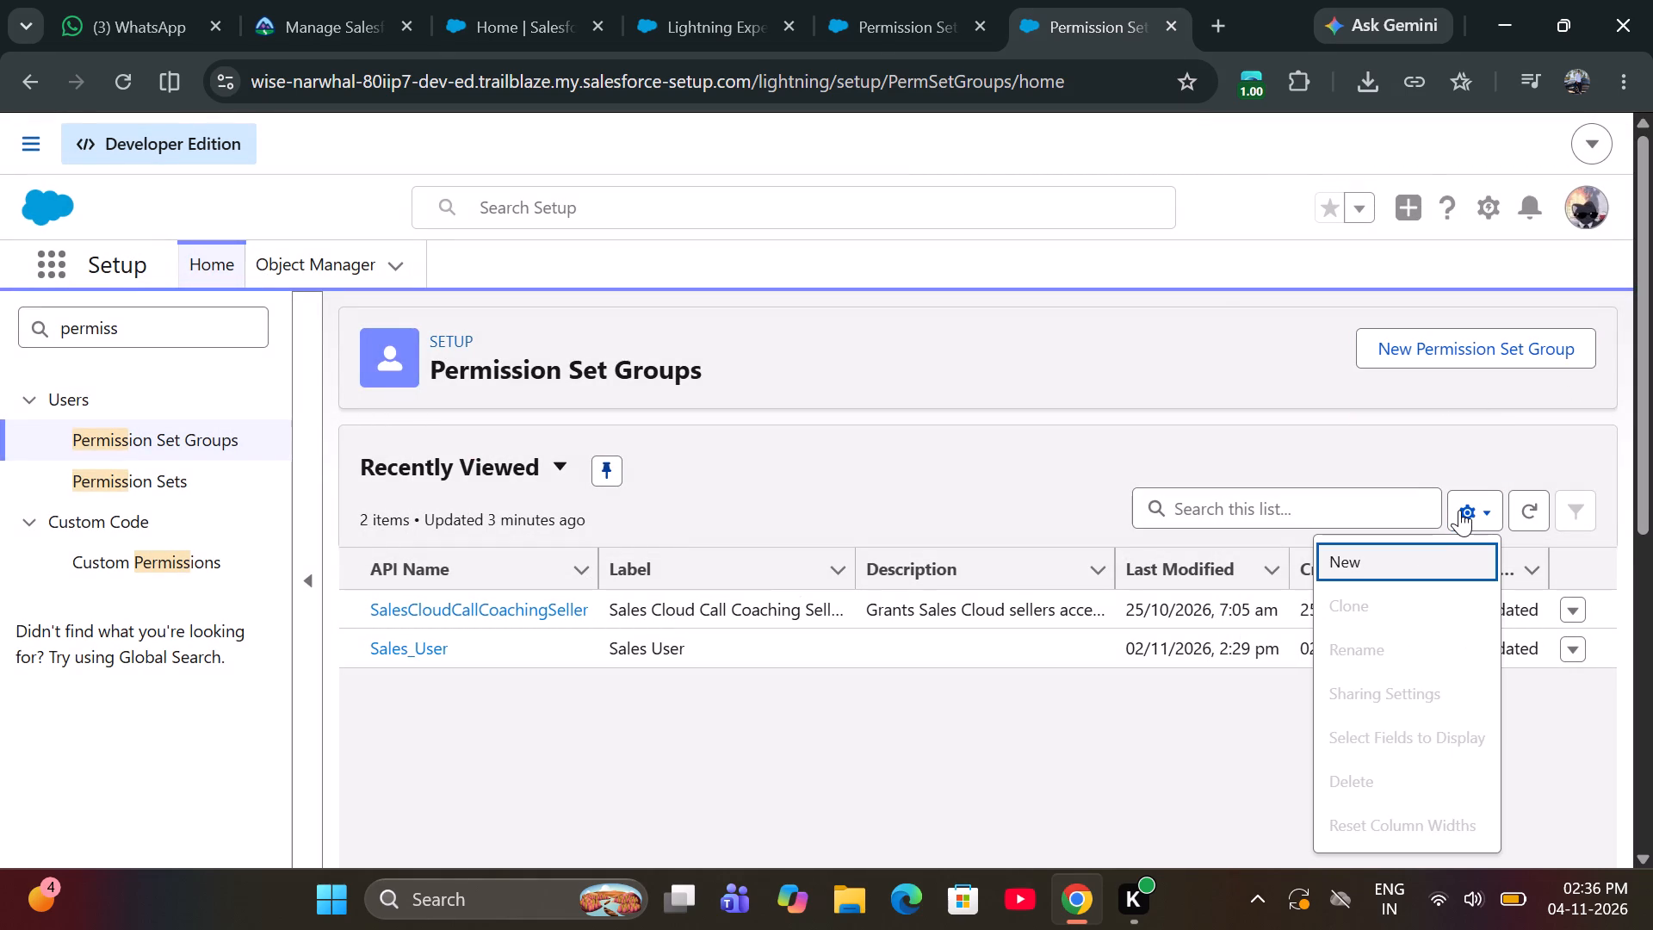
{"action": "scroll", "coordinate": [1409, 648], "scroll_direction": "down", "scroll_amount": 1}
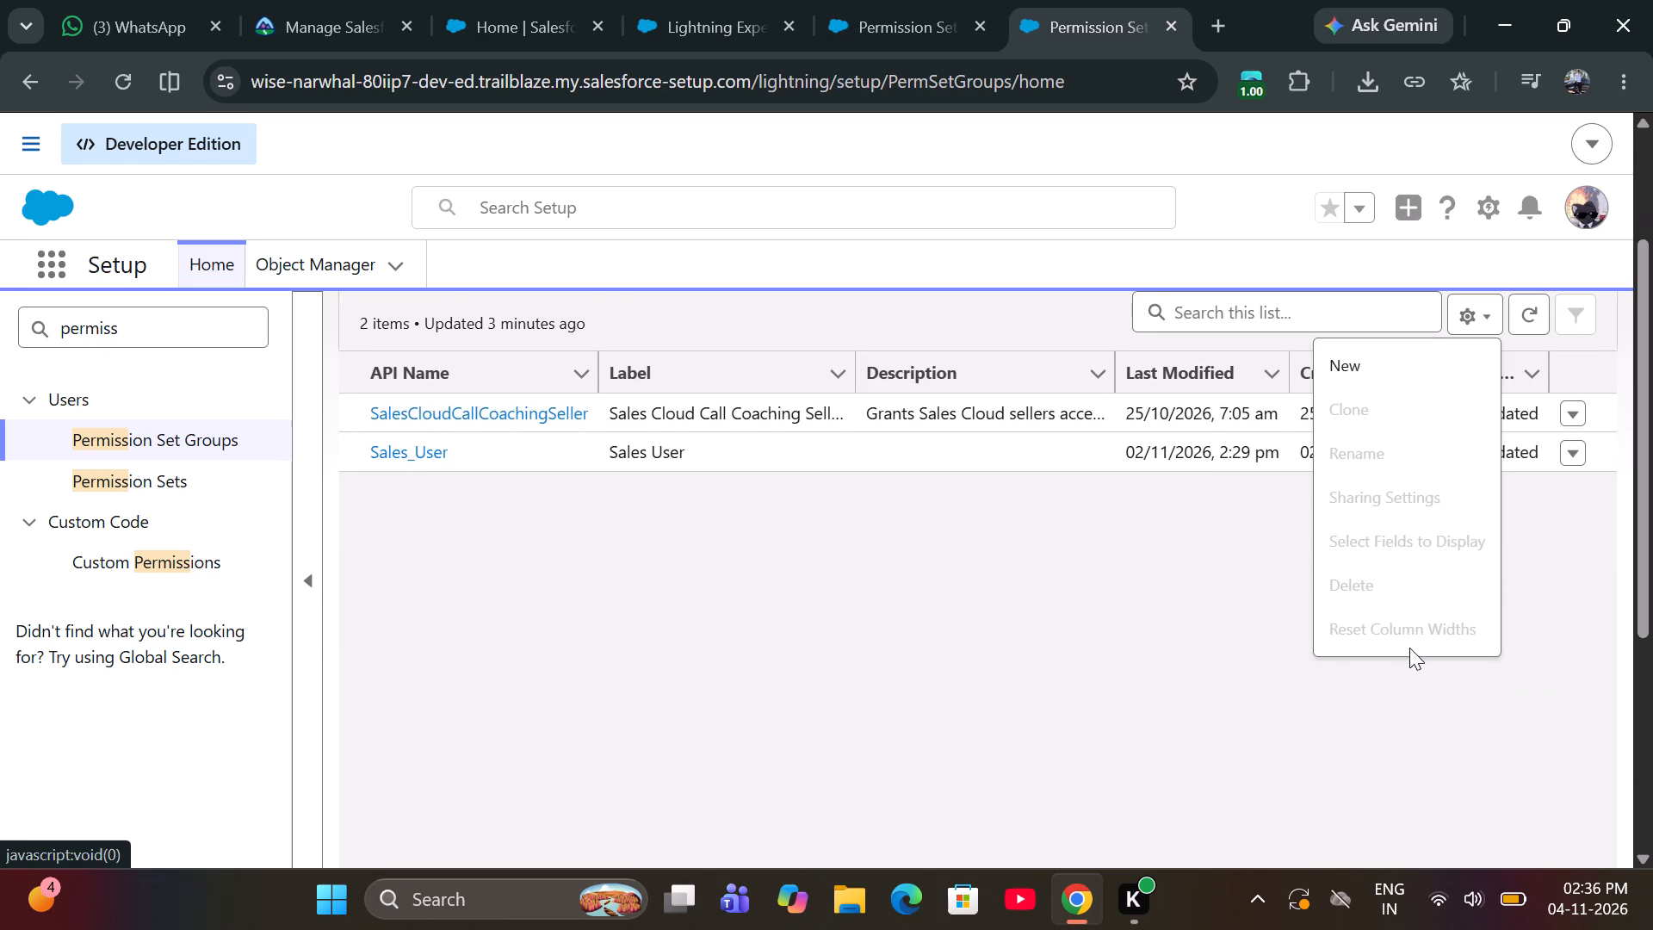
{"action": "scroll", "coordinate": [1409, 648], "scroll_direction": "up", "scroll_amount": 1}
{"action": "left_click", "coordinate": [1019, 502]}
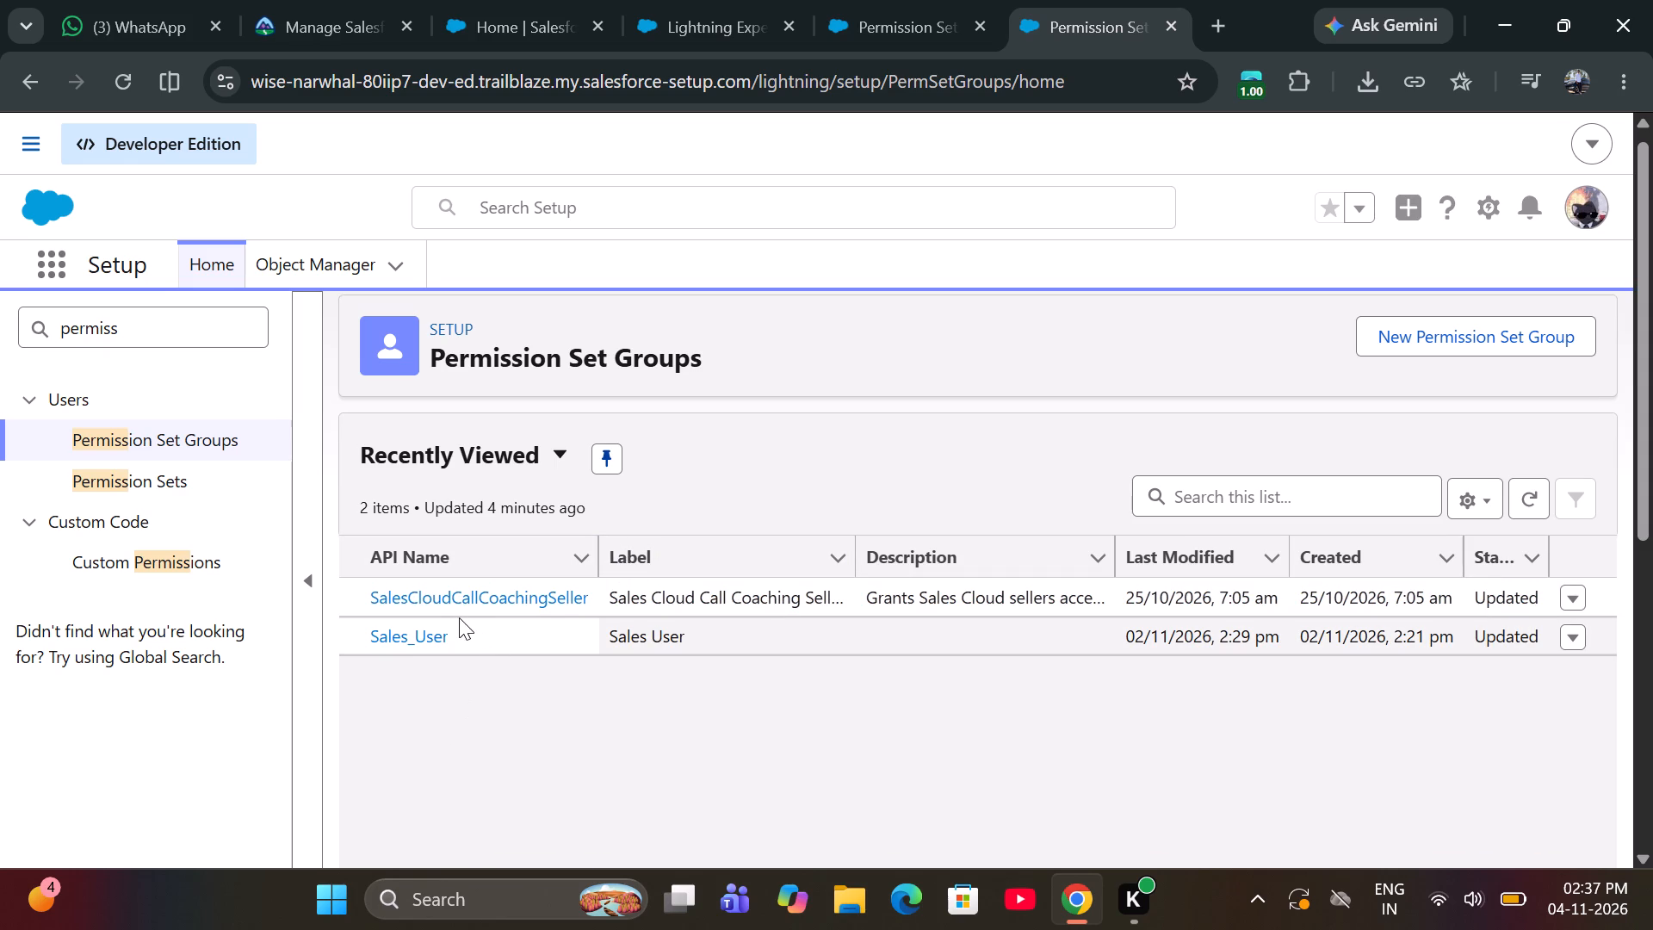
Examine the Sales User permission set group's overview, permission sets and combined permissions sections, and return to the group list.
{"action": "left_click", "coordinate": [441, 636]}
{"action": "left_click", "coordinate": [441, 636]}
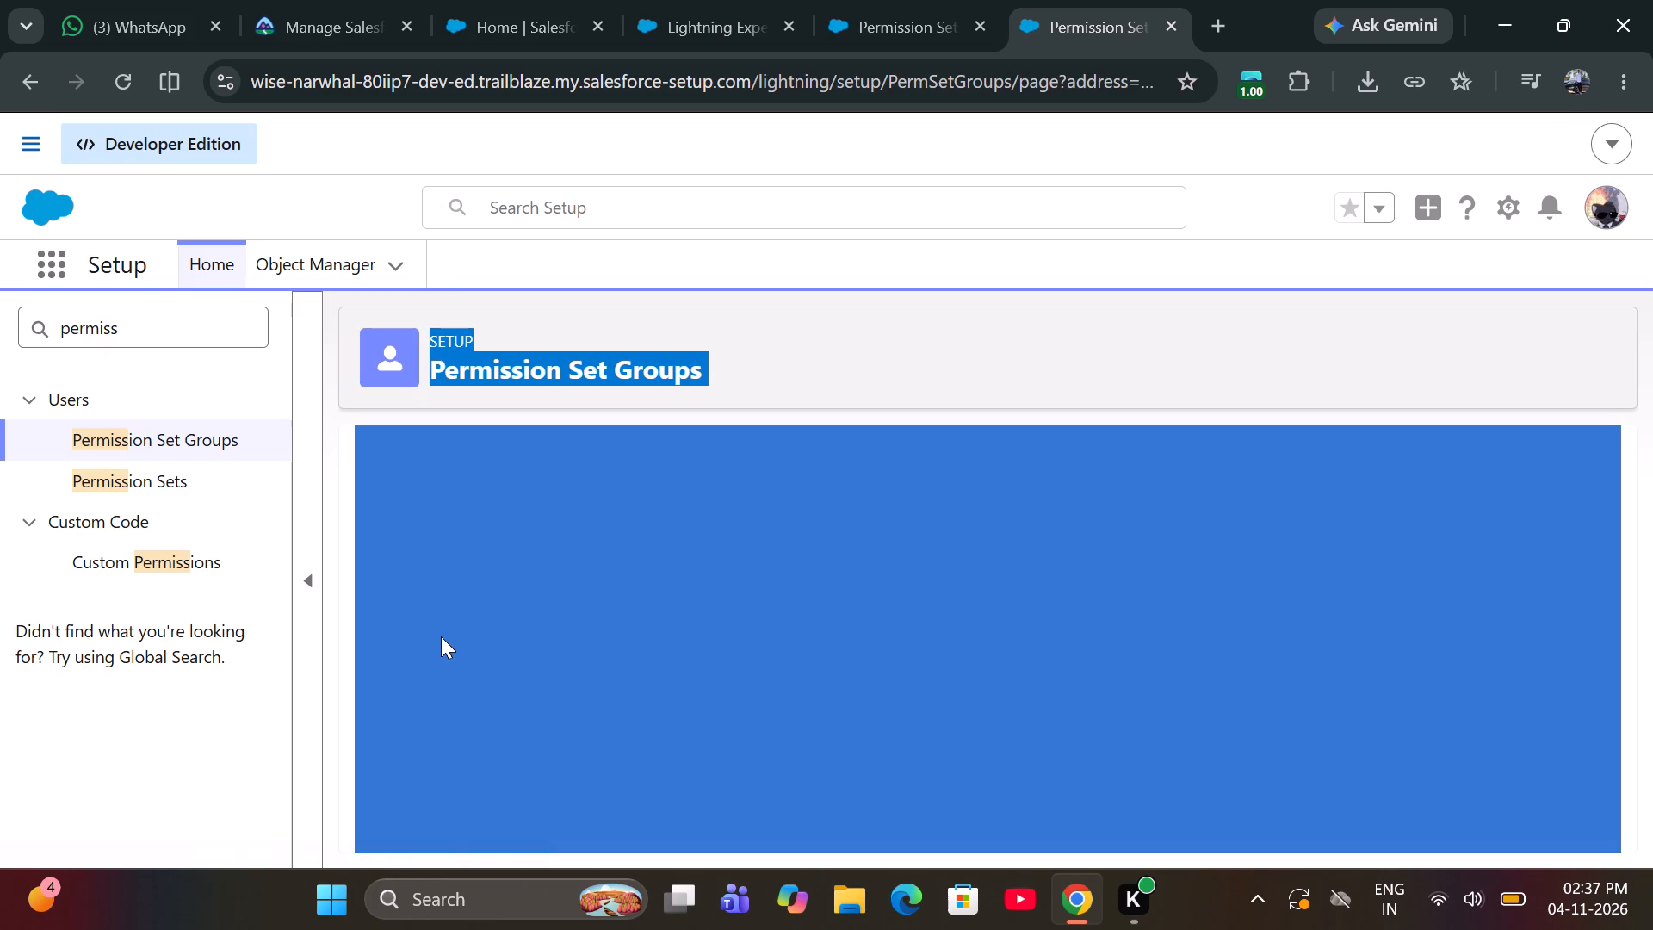
{"action": "left_click", "coordinate": [825, 351]}
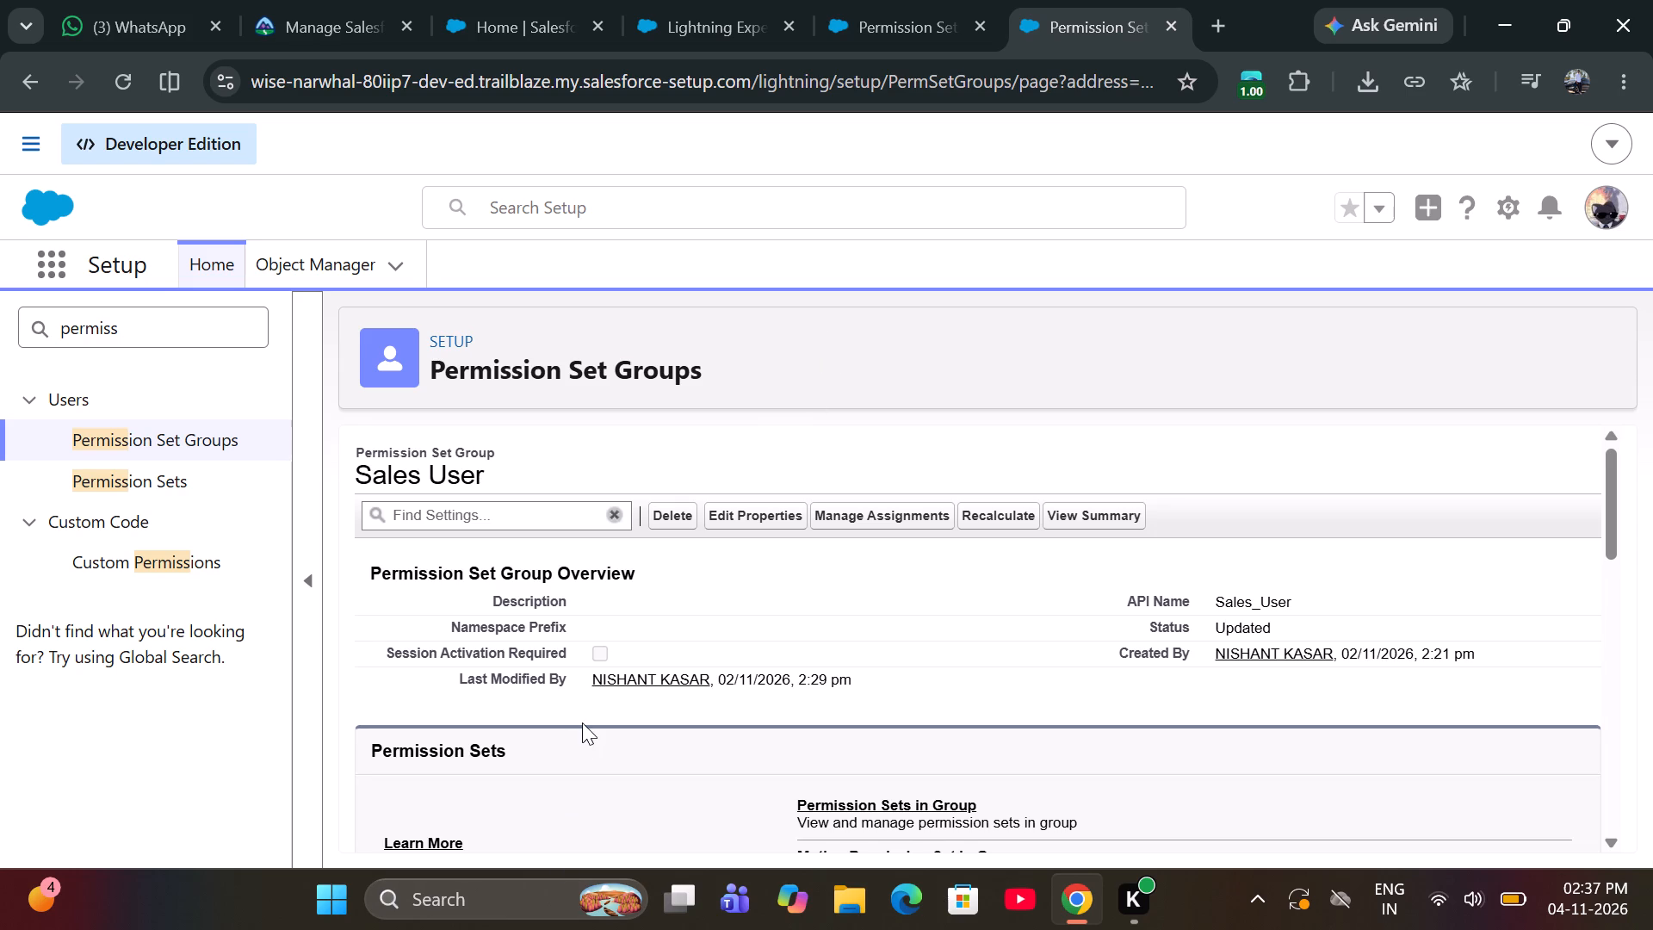
{"action": "scroll", "coordinate": [589, 567], "scroll_direction": "down", "scroll_amount": 1}
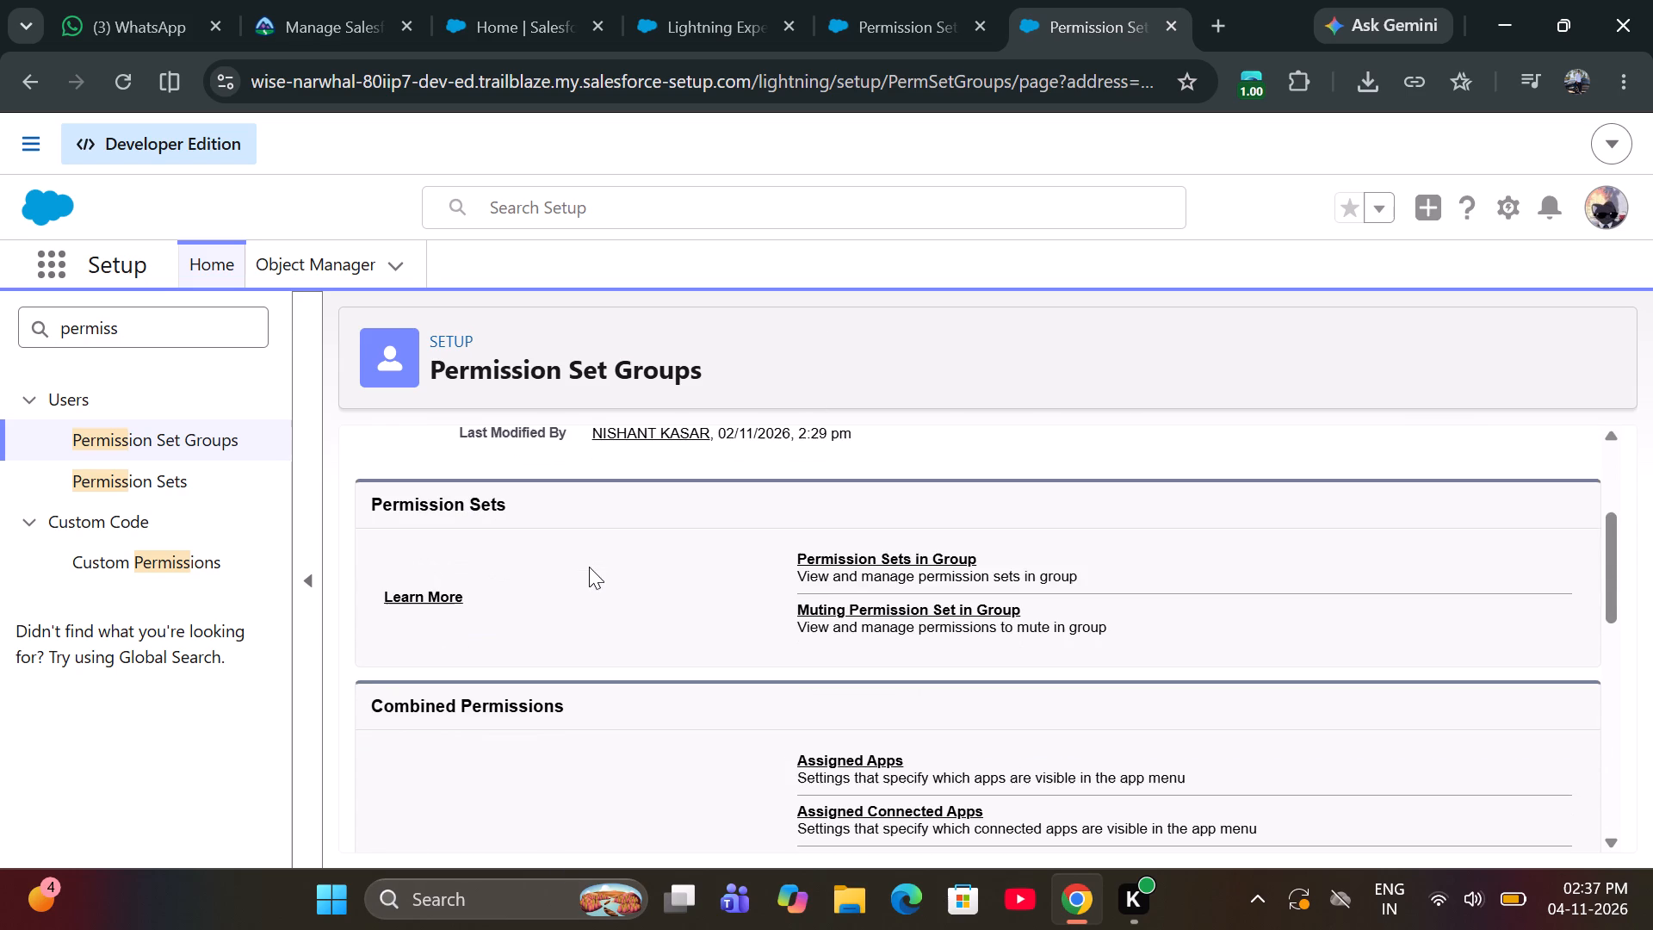
{"action": "scroll", "coordinate": [589, 567], "scroll_direction": "down", "scroll_amount": 2}
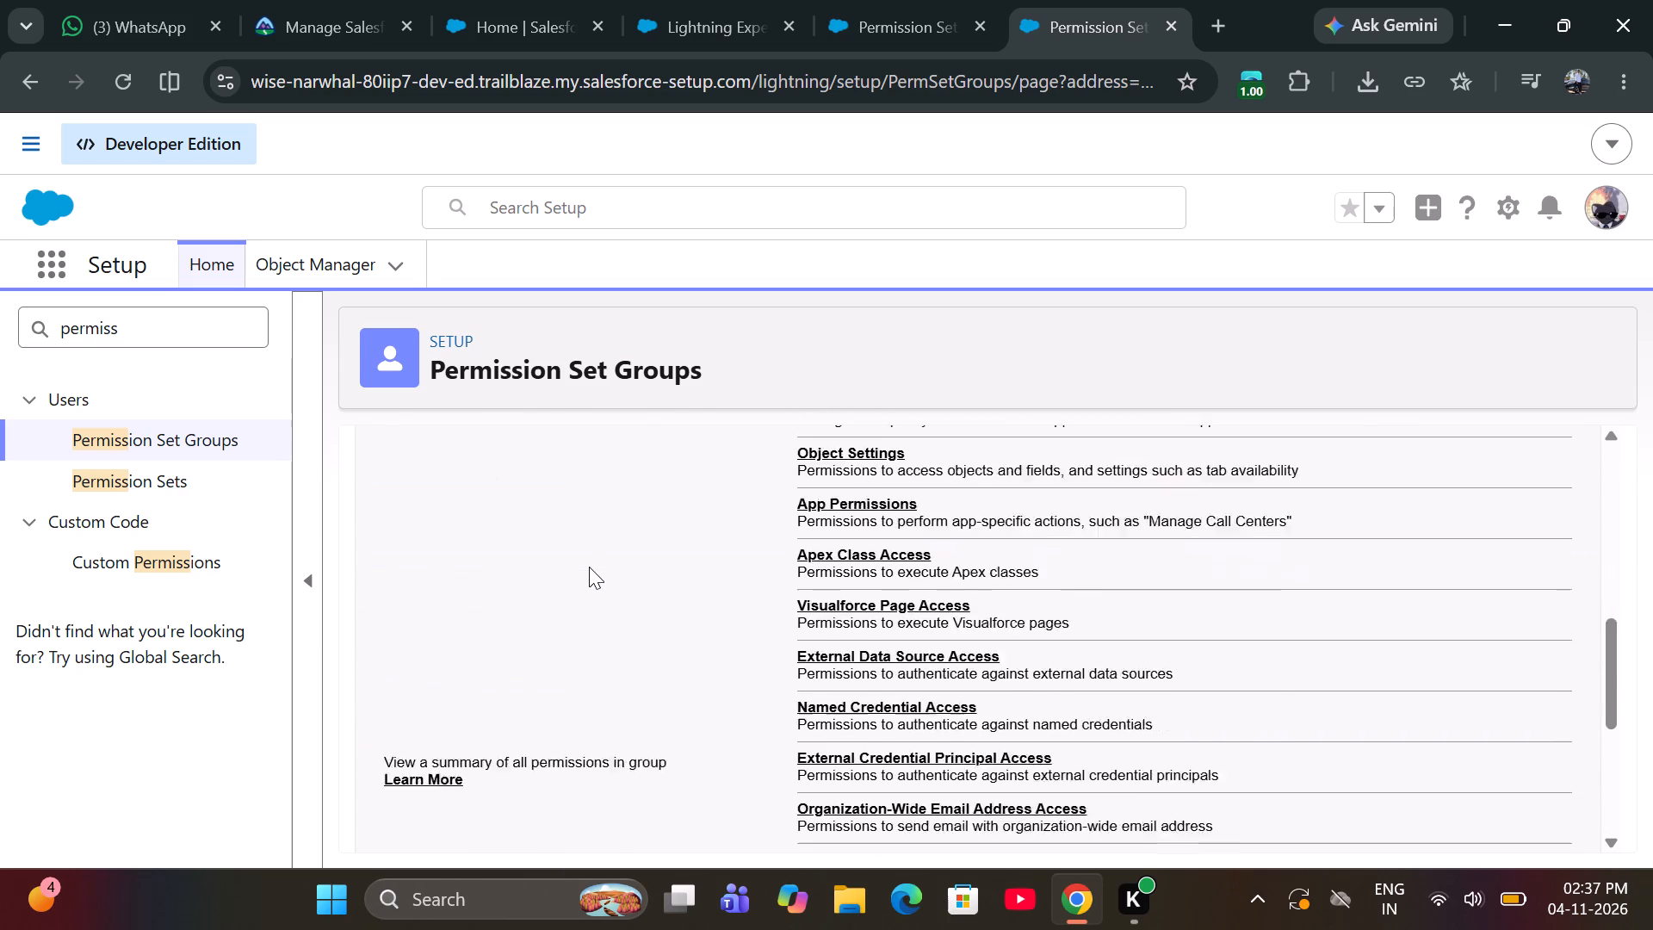
{"action": "scroll", "coordinate": [589, 567], "scroll_direction": "down", "scroll_amount": 4}
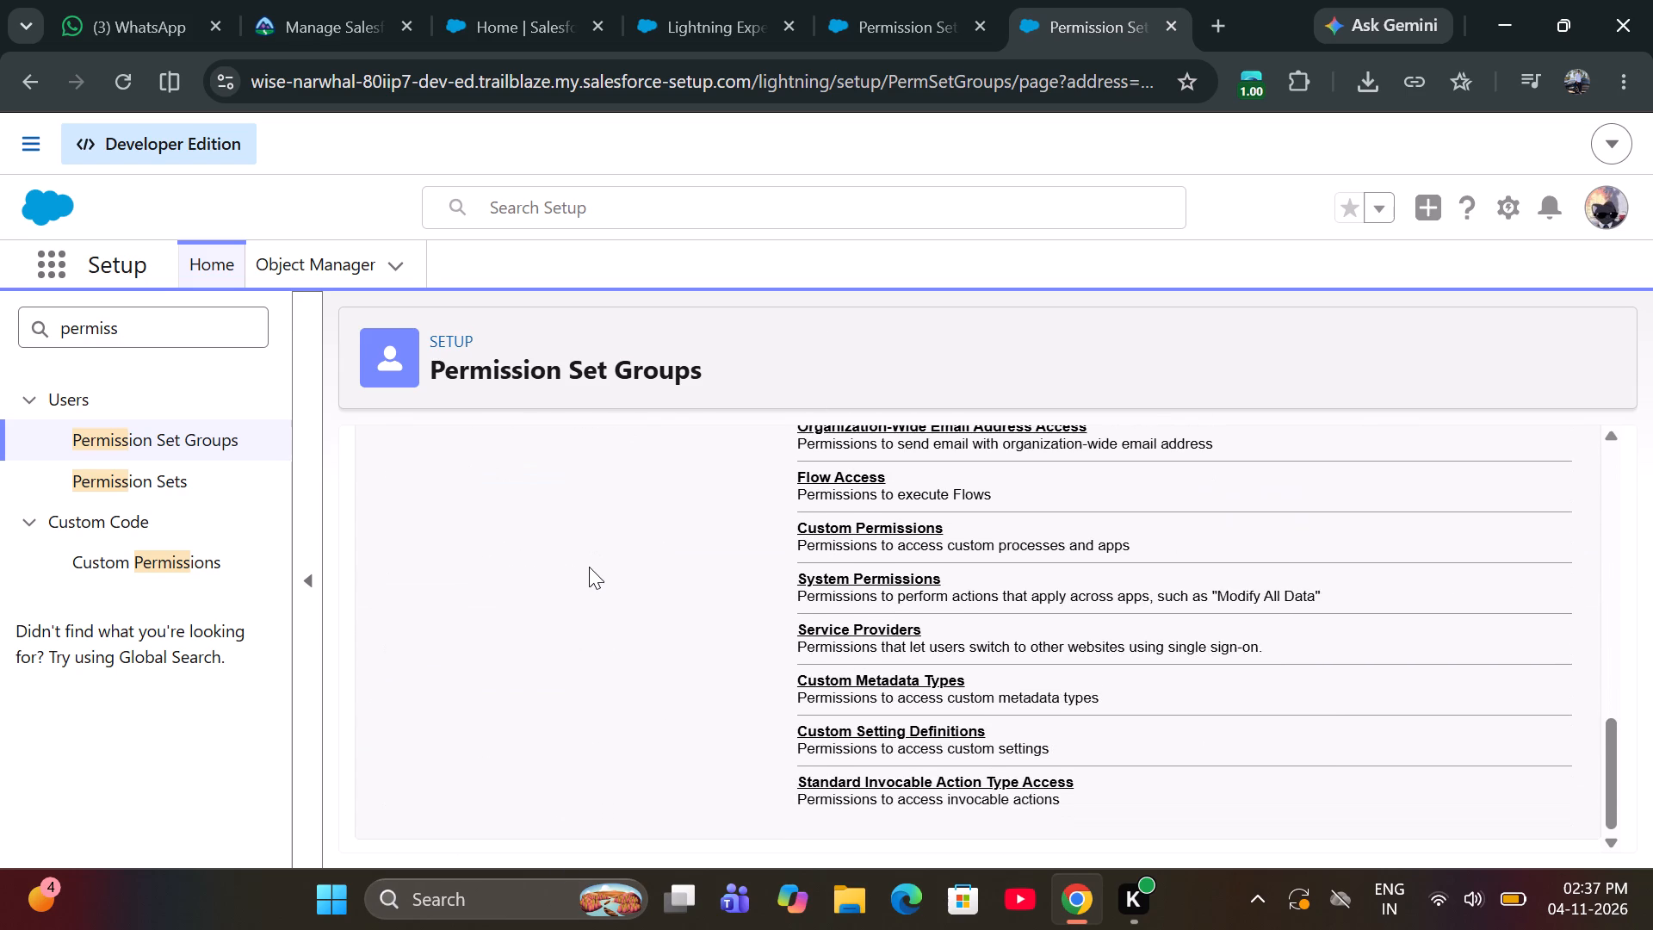
{"action": "scroll", "coordinate": [589, 567], "scroll_direction": "down", "scroll_amount": 1}
{"action": "scroll", "coordinate": [589, 567], "scroll_direction": "up", "scroll_amount": 6}
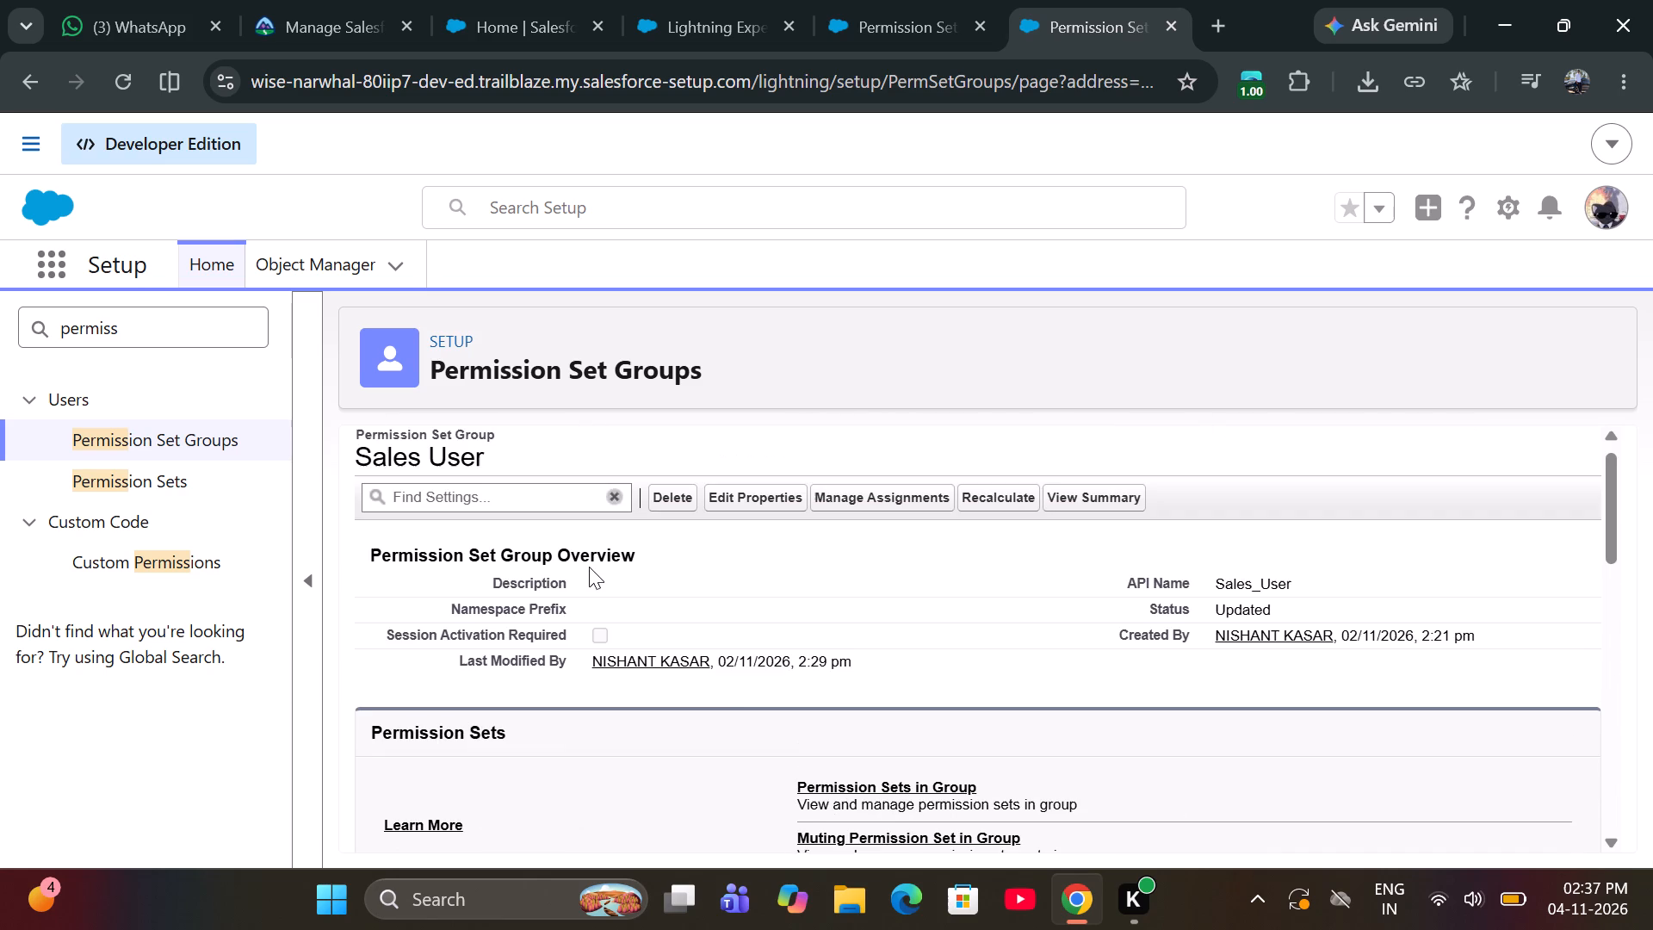
{"action": "scroll", "coordinate": [589, 567], "scroll_direction": "up", "scroll_amount": 1}
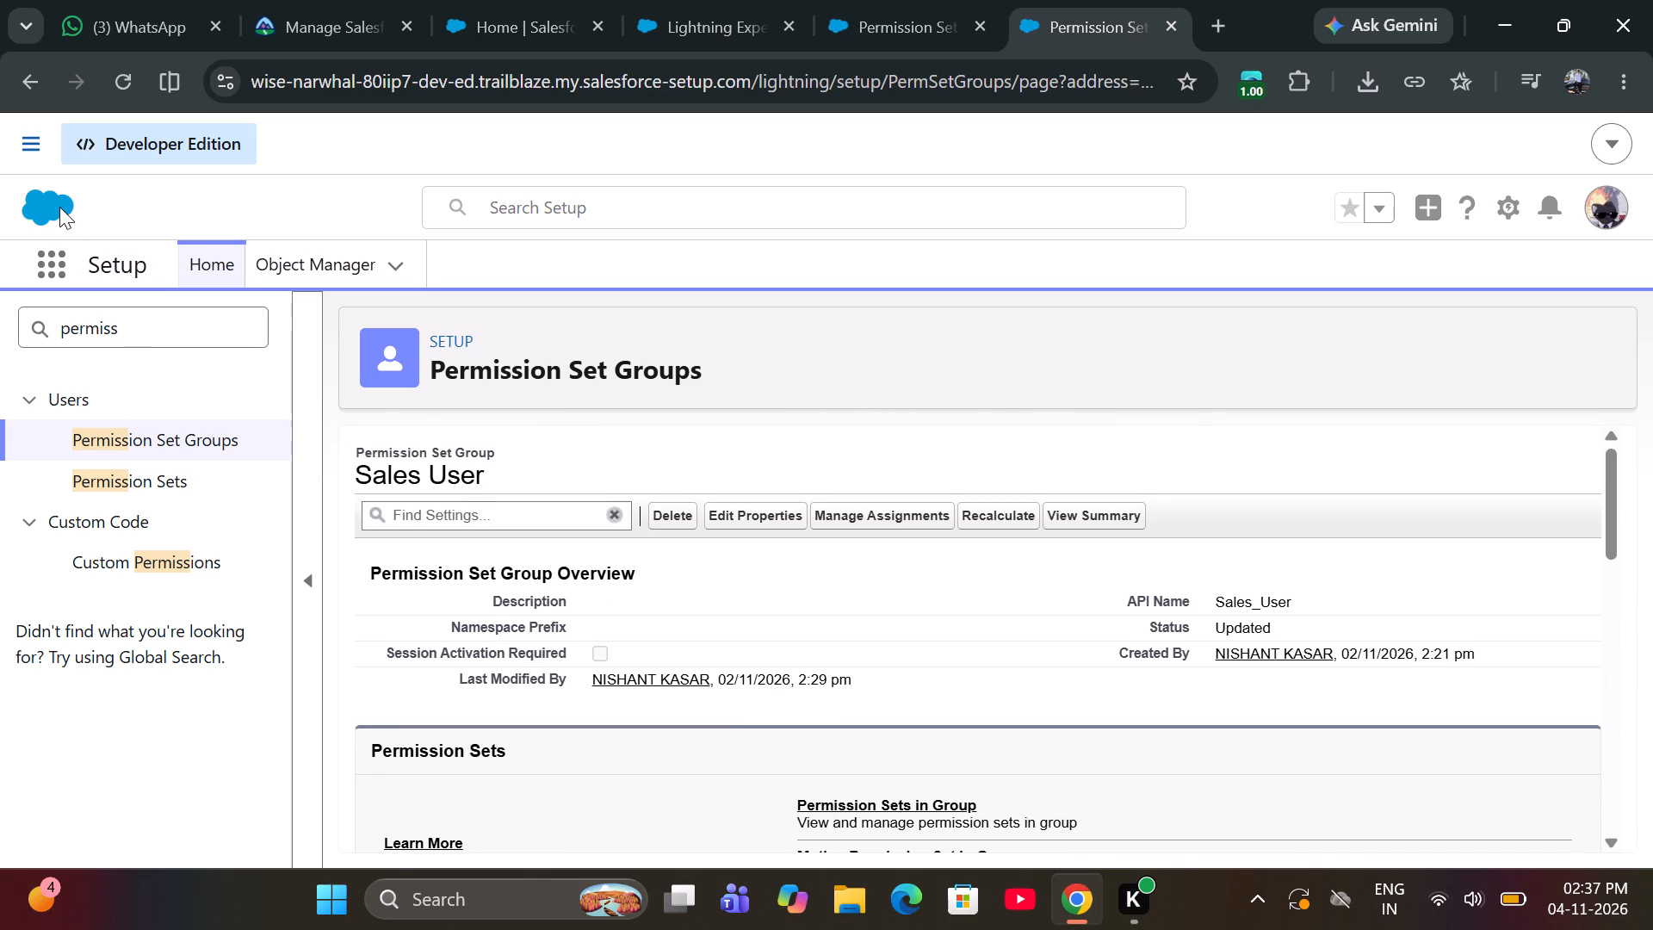
{"action": "left_click", "coordinate": [28, 77]}
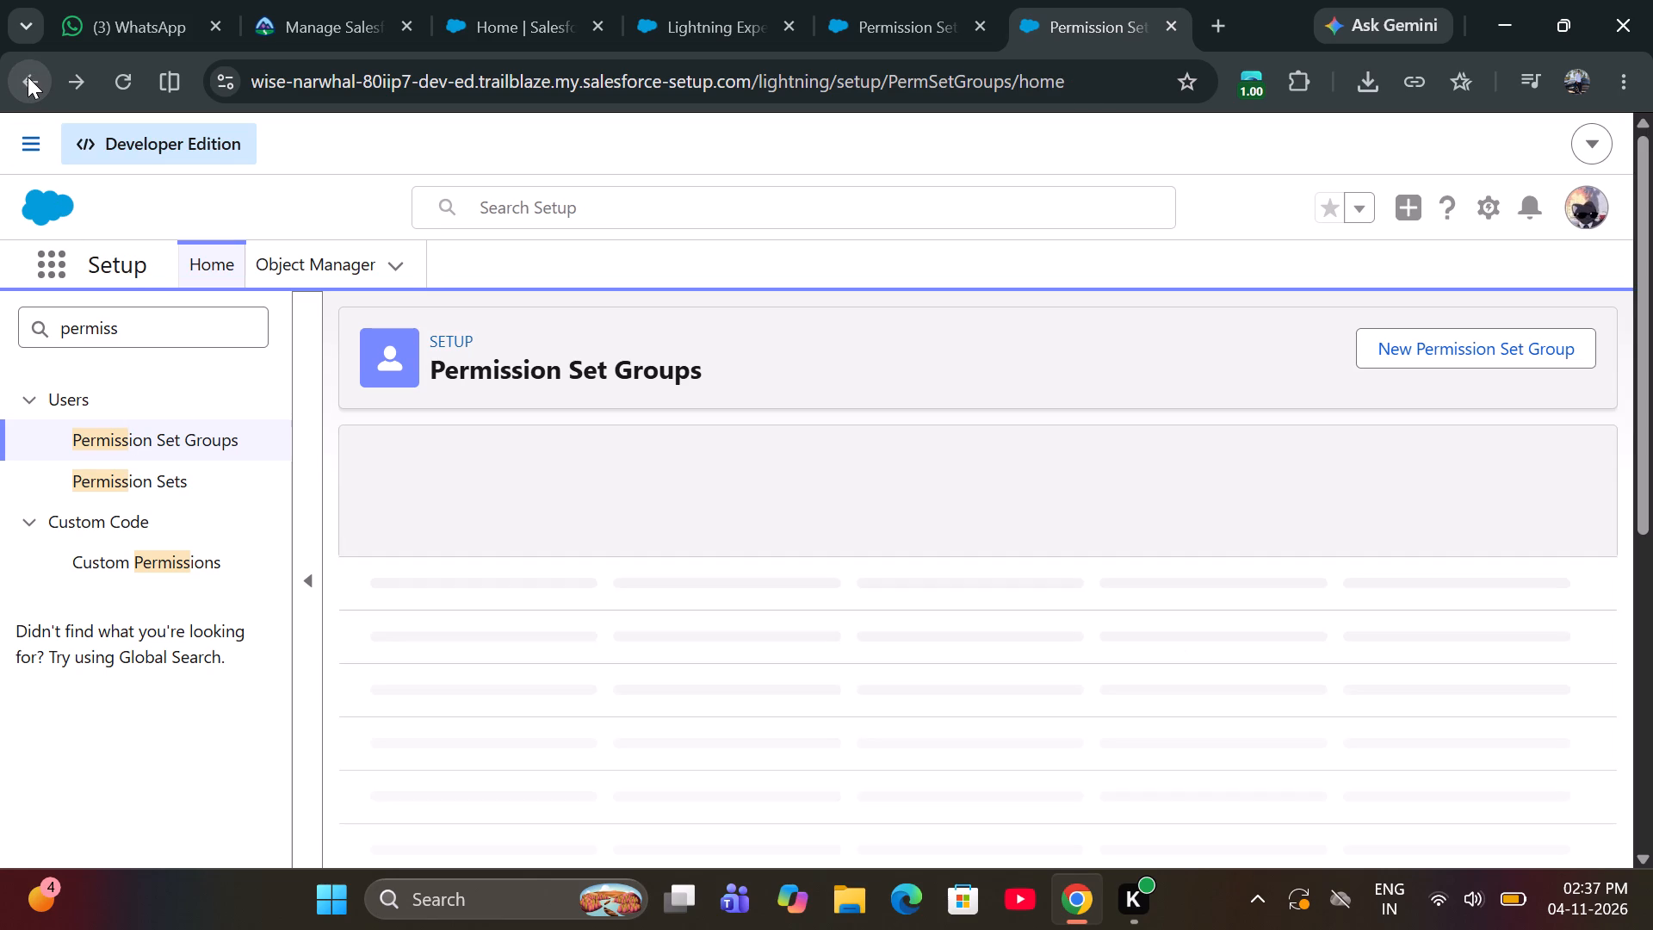
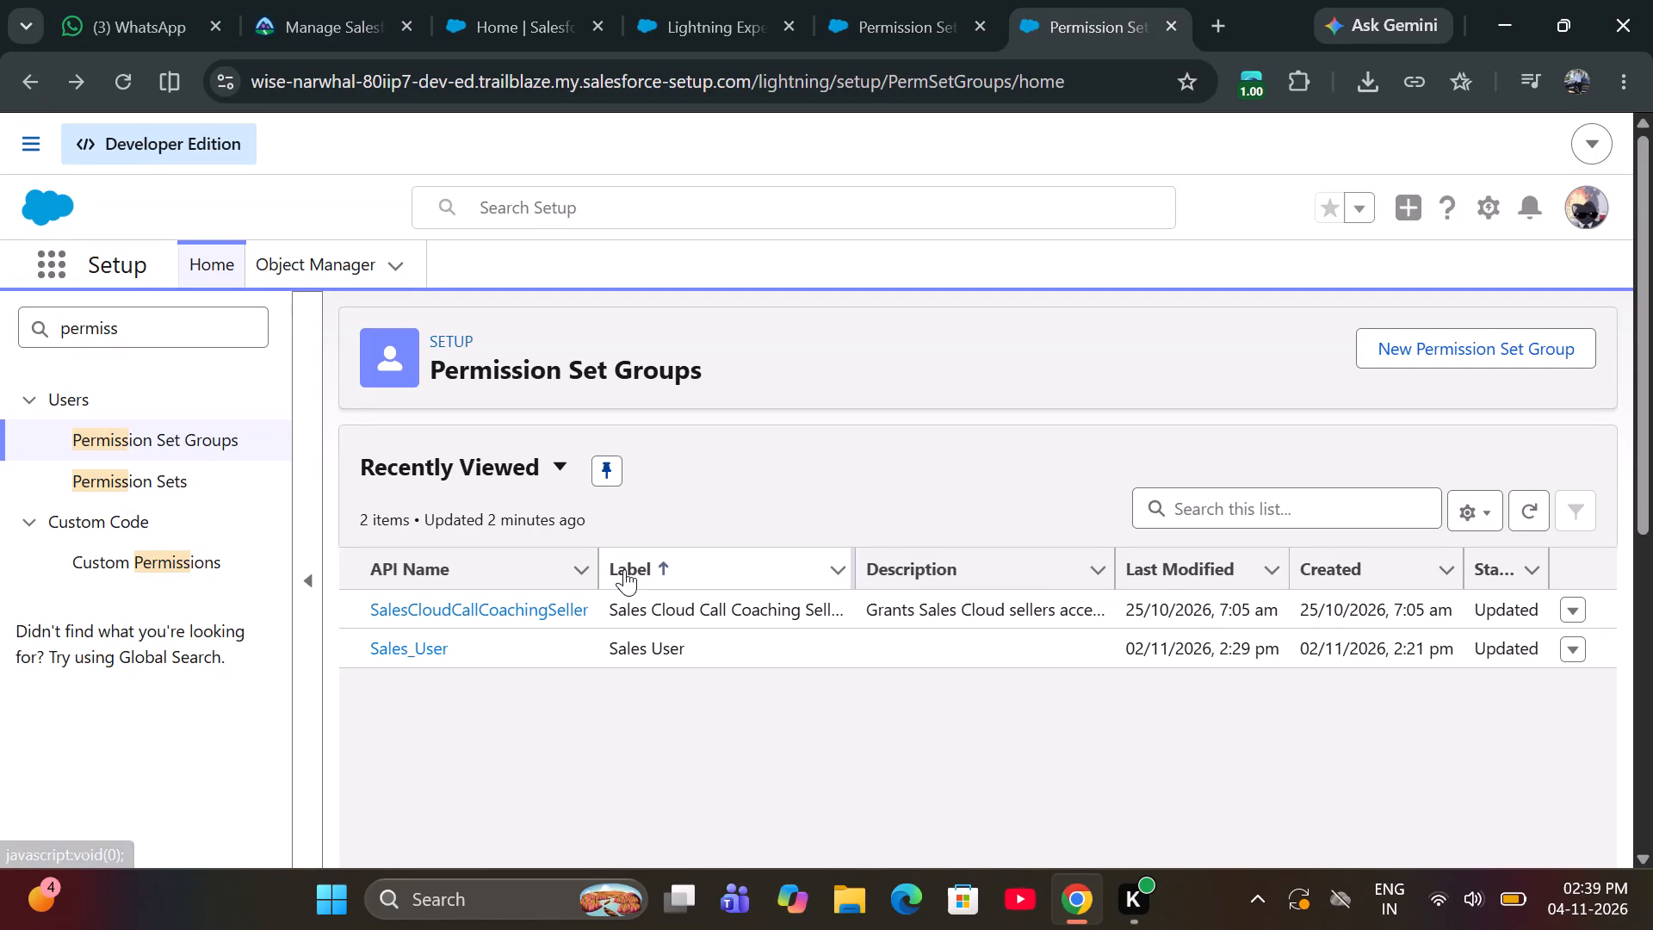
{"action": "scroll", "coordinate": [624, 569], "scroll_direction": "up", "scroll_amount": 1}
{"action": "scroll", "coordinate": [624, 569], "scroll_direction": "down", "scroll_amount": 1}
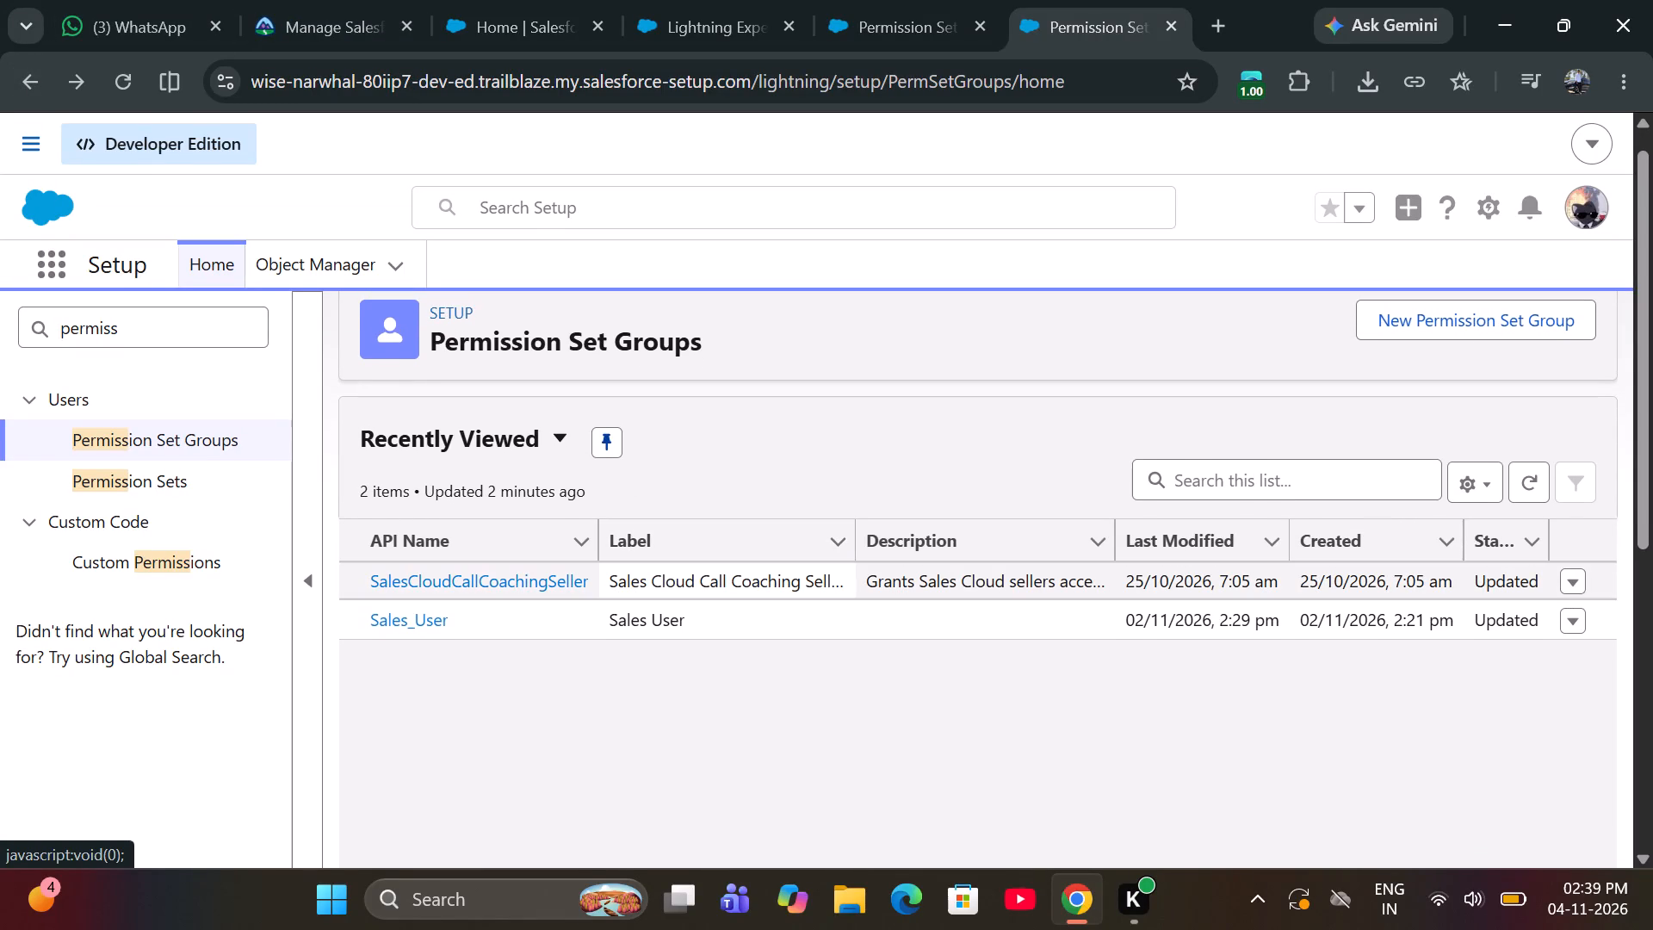
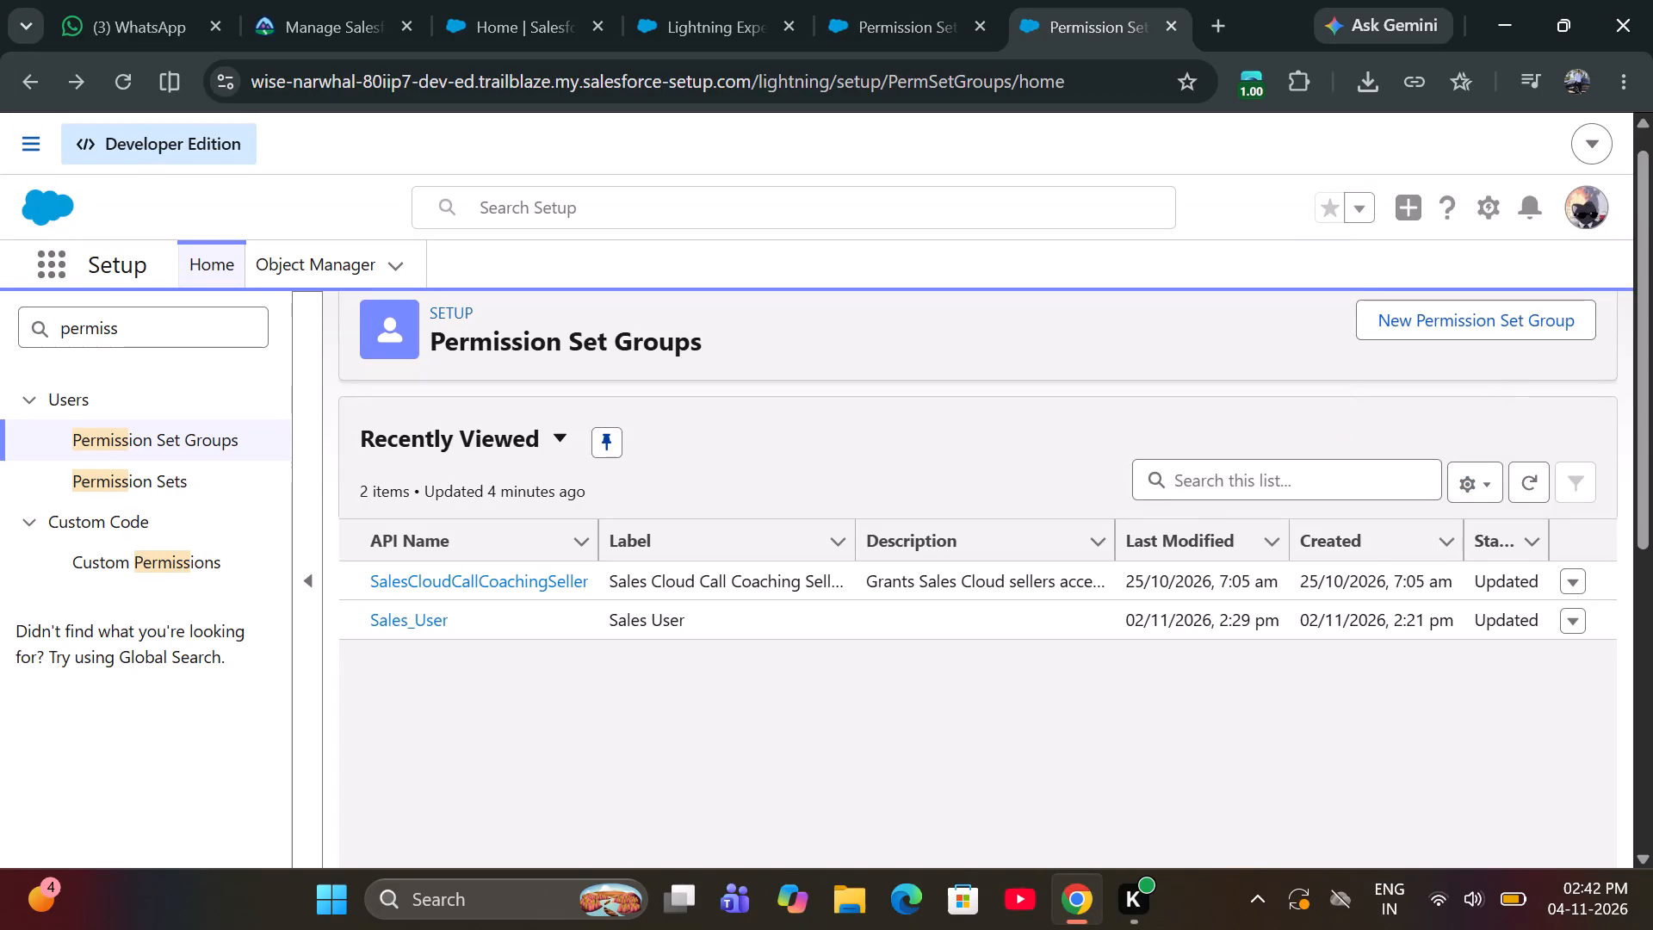
Search the recently viewed permission set groups for "recruiters" and clear the search.
{"action": "left_click", "coordinate": [1389, 476]}
{"action": "key", "text": "p"}
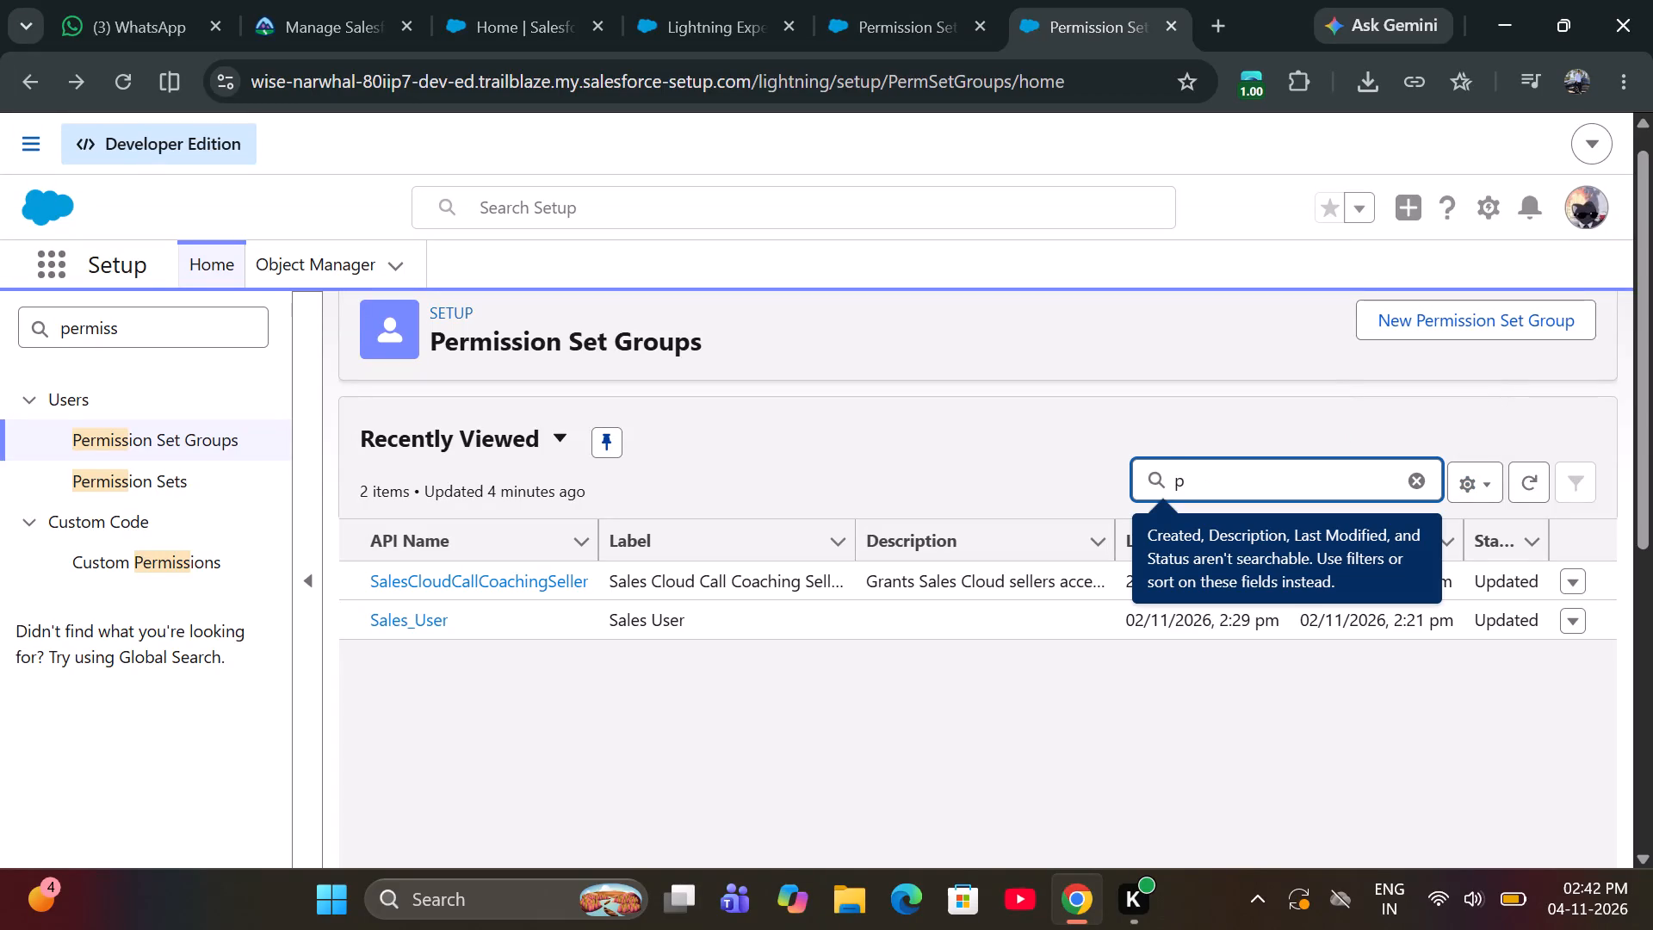
{"action": "key", "text": "BackSpace"}
{"action": "type", "text": "rece"}
{"action": "key", "text": "BackSpace"}
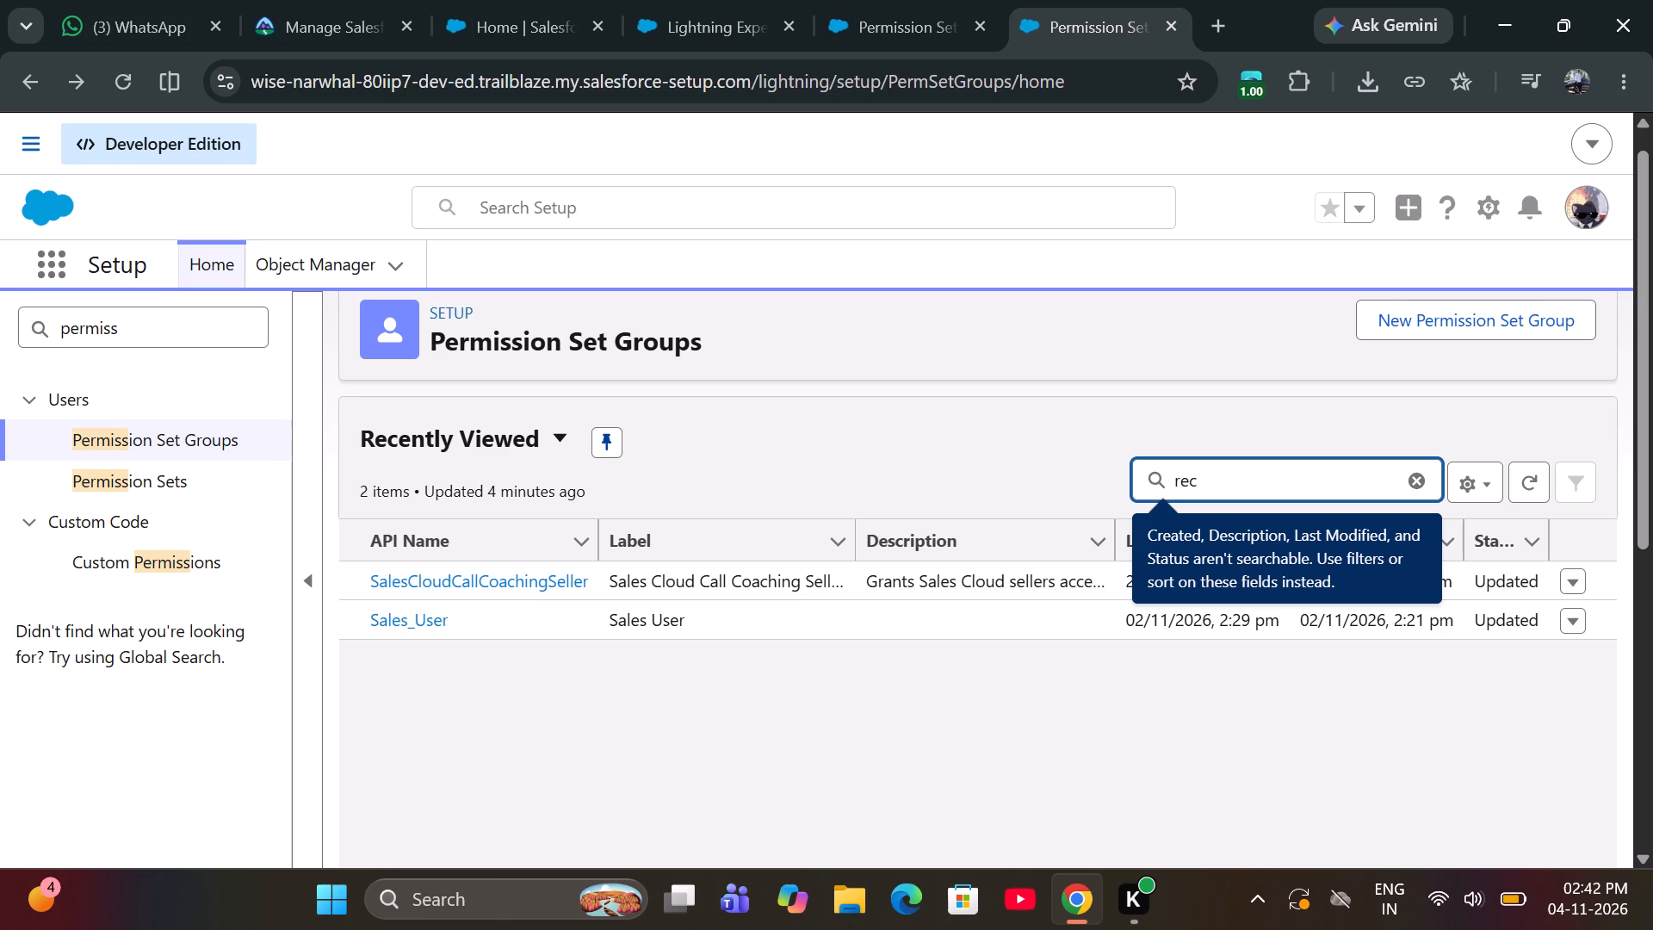
{"action": "key", "text": "r"}
{"action": "key", "text": "u"}
{"action": "key", "text": "i"}
{"action": "type", "text": "ters"}
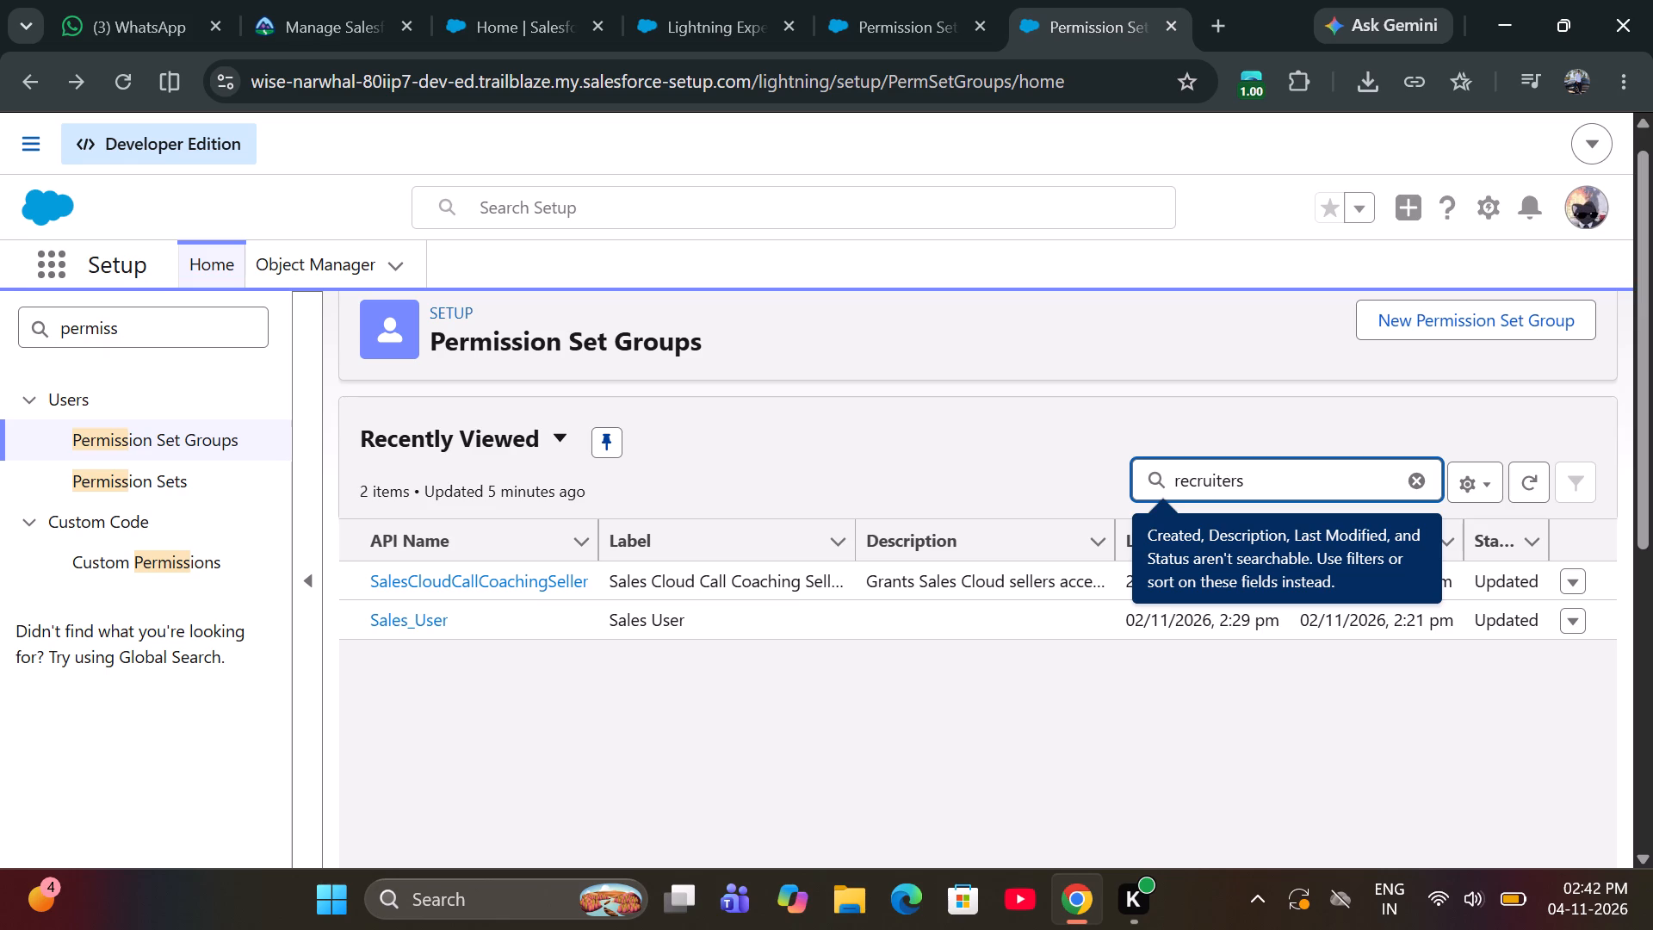
{"action": "key", "text": "Return"}
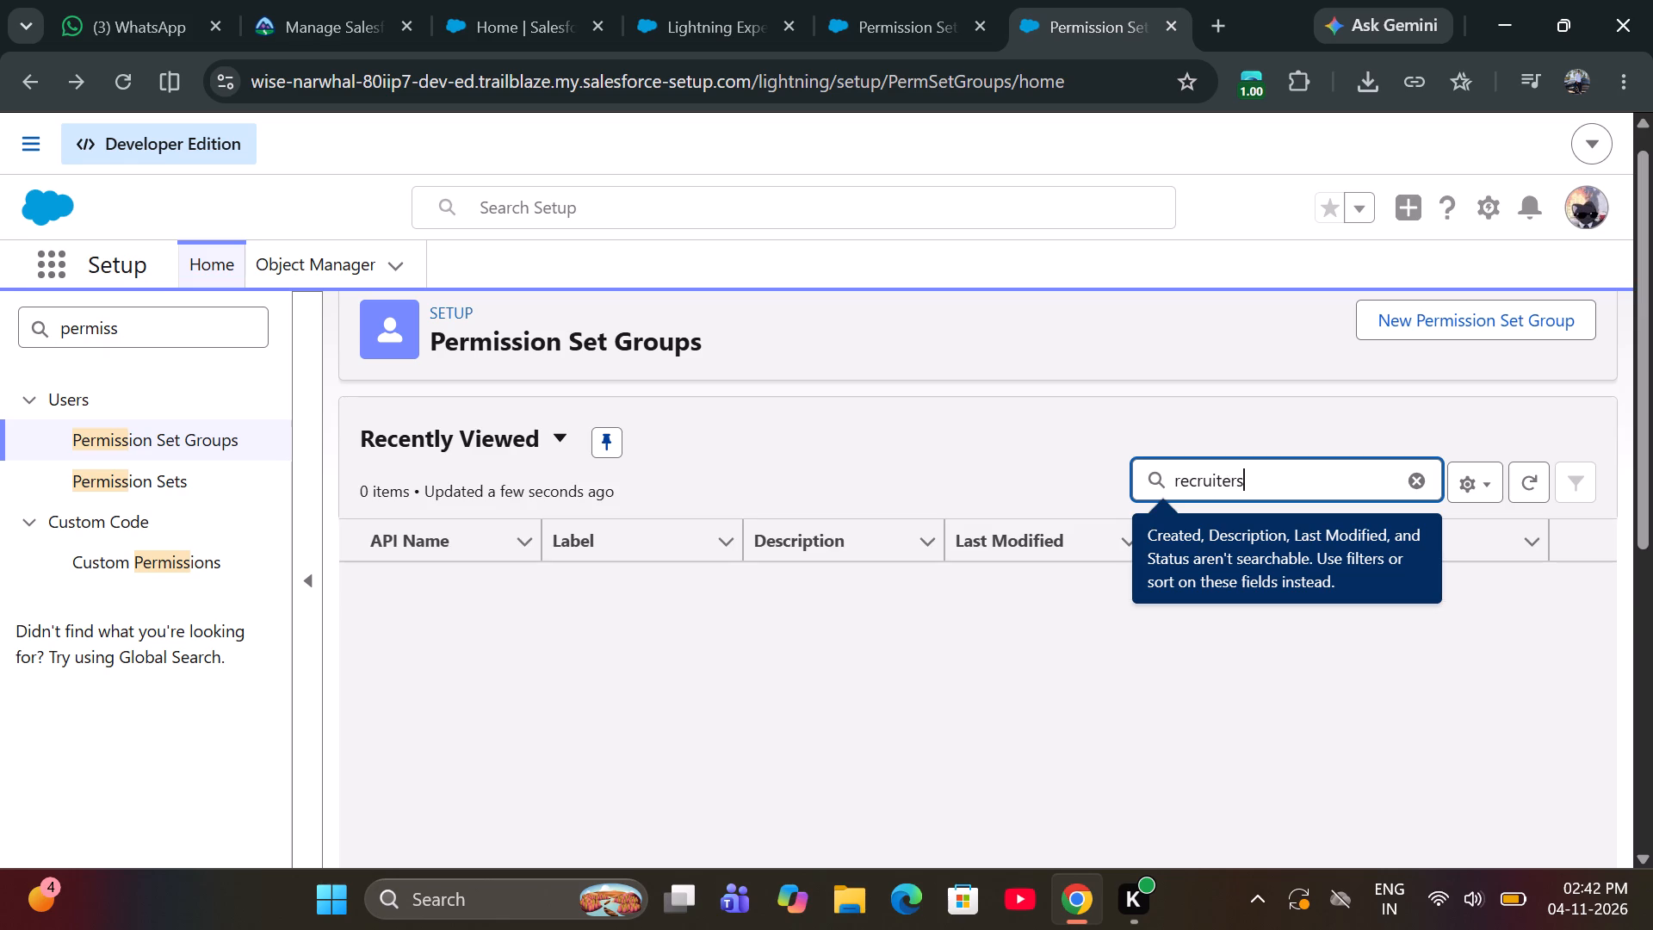
{"action": "key", "text": "BackSpace"}
{"action": "key", "text": "BackSpace"}
{"action": "key", "text": "BackSpace"}
{"action": "key", "text": "BackSpace"}
{"action": "key", "text": "BackSpace"}
{"action": "key", "text": "BackSpace"}
{"action": "key", "text": "BackSpace"}
{"action": "key", "text": "BackSpace"}
{"action": "key", "text": "BackSpace"}
{"action": "key", "text": "BackSpace"}
{"action": "key", "text": "BackSpace"}
{"action": "key", "text": "BackSpace"}
{"action": "key", "text": "BackSpace"}
{"action": "key", "text": "BackSpace"}
{"action": "key", "text": "BackSpace"}
{"action": "key", "text": "BackSpace"}
{"action": "key", "text": "BackSpace"}
{"action": "key", "text": "BackSpace"}
{"action": "key", "text": "Return"}
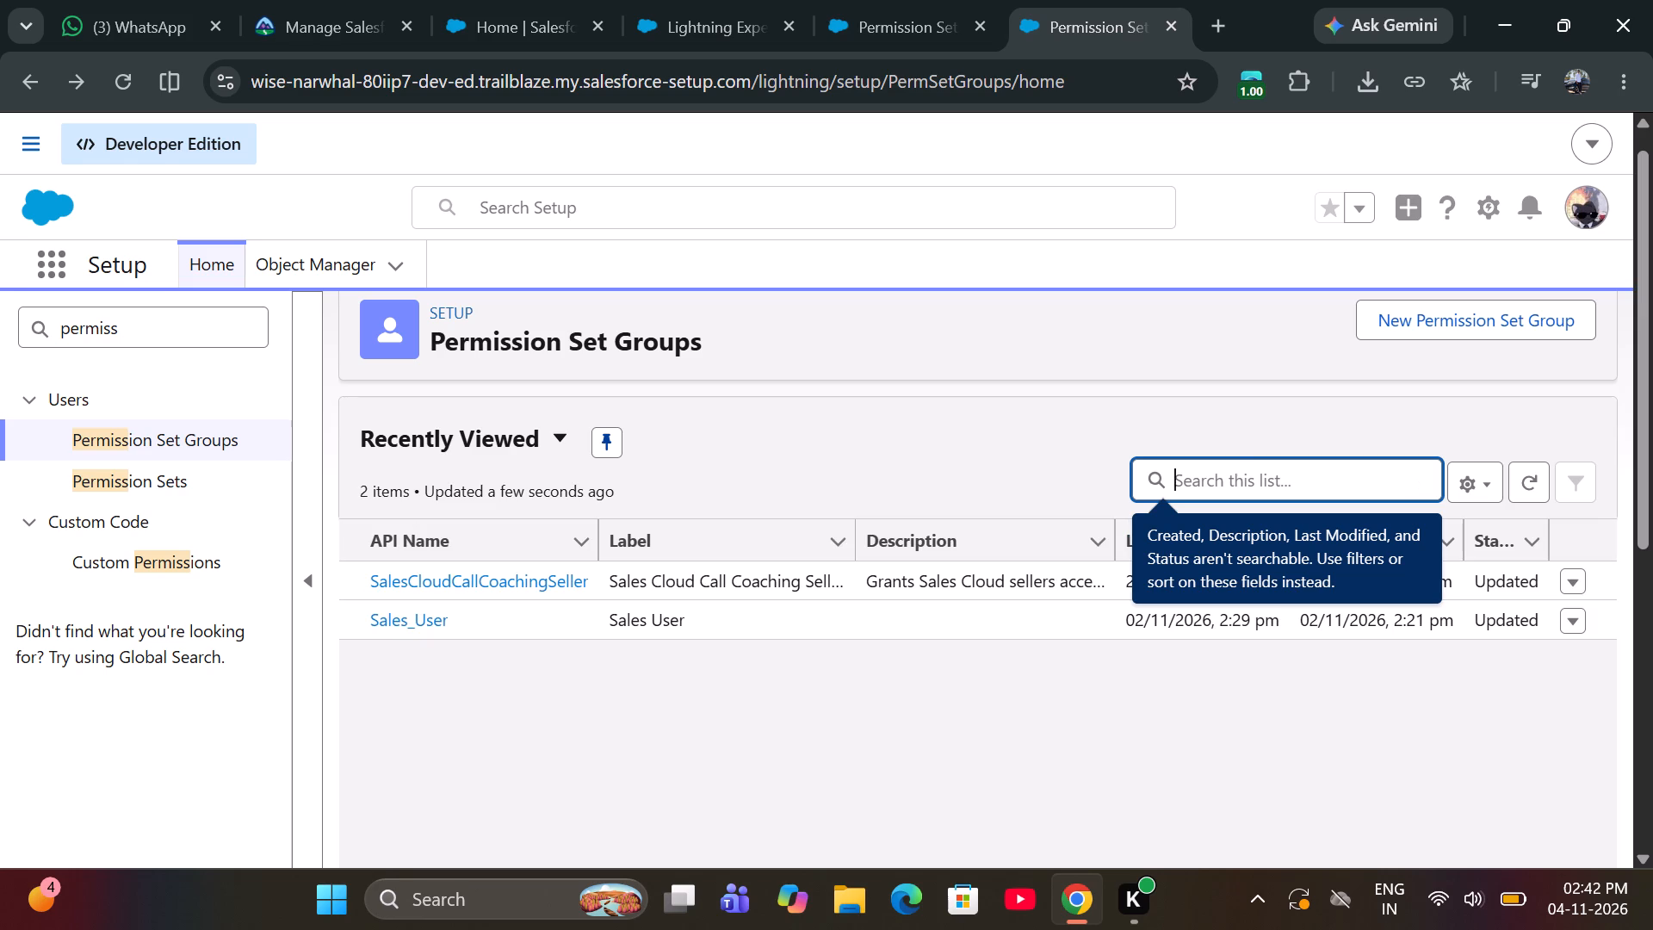
{"action": "left_click", "coordinate": [983, 425]}
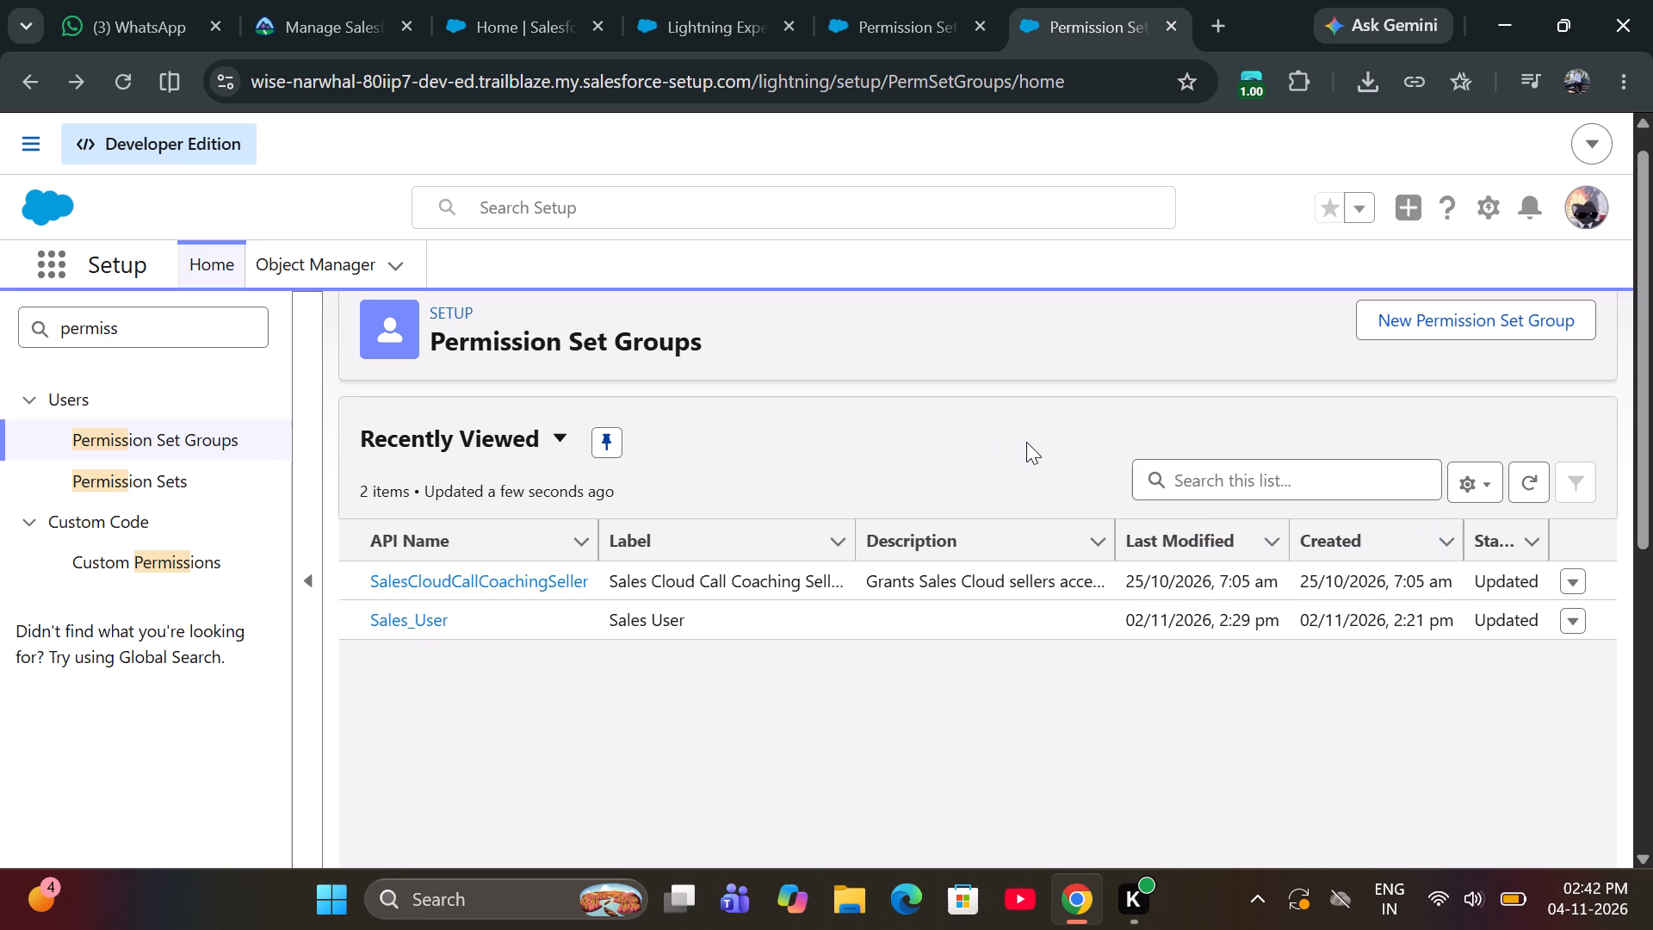
Start a new permission set group with the label Recruiters.
{"action": "left_click", "coordinate": [1365, 314]}
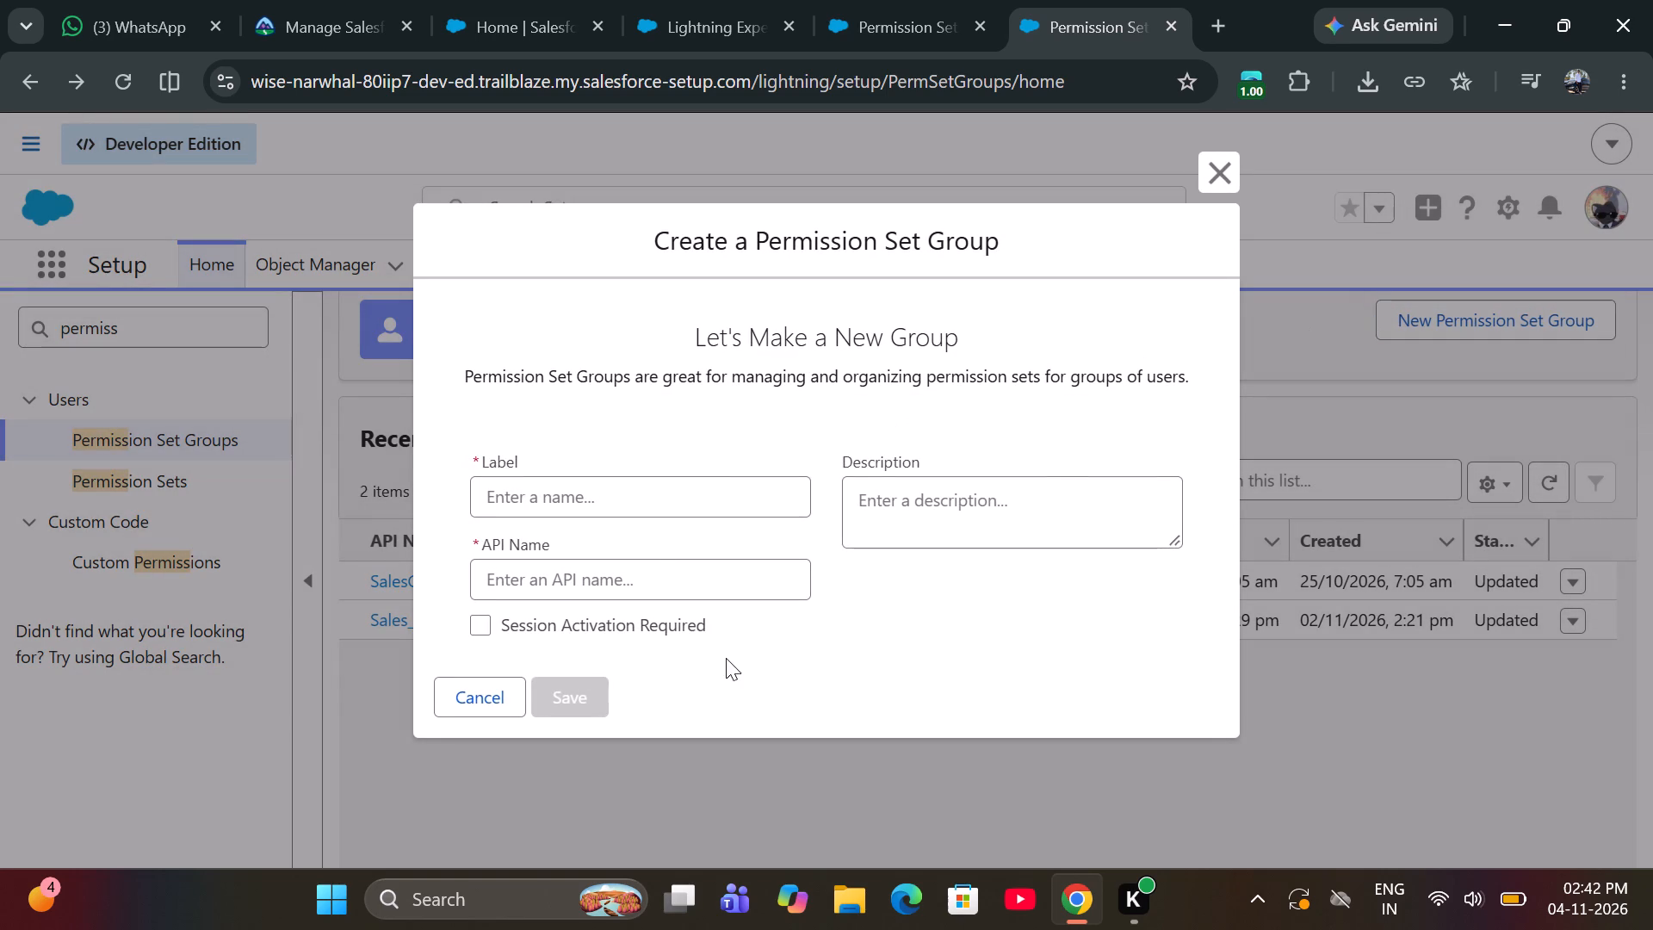
{"action": "left_click", "coordinate": [616, 503]}
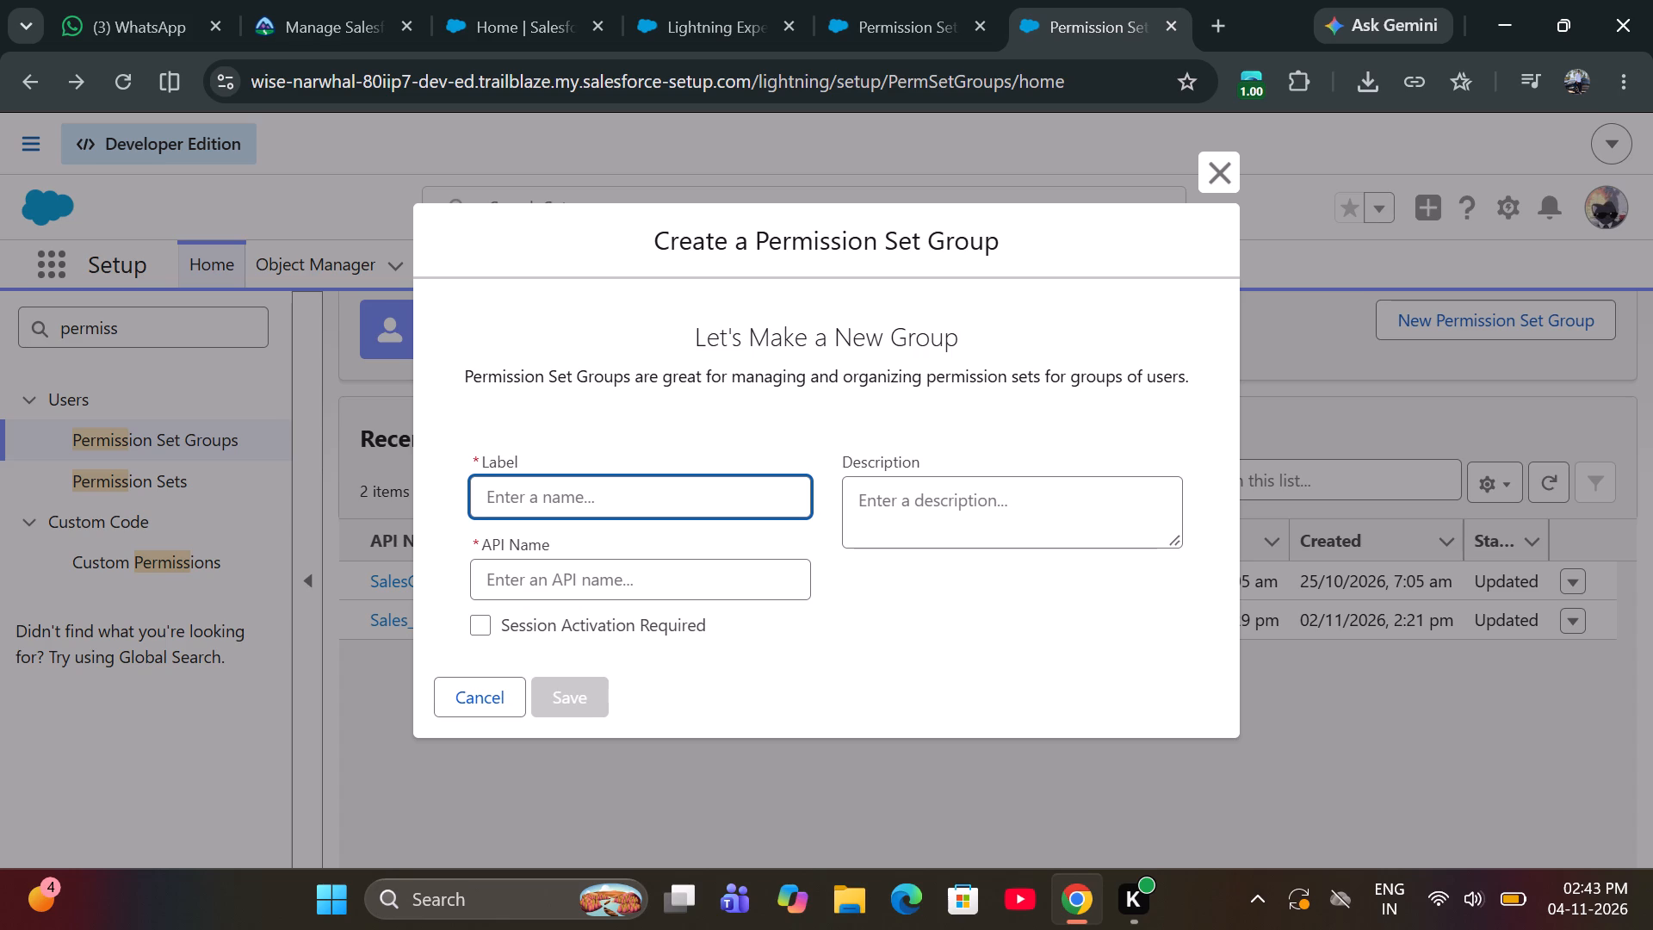
{"action": "type", "text": "Re"}
{"action": "key", "text": "c"}
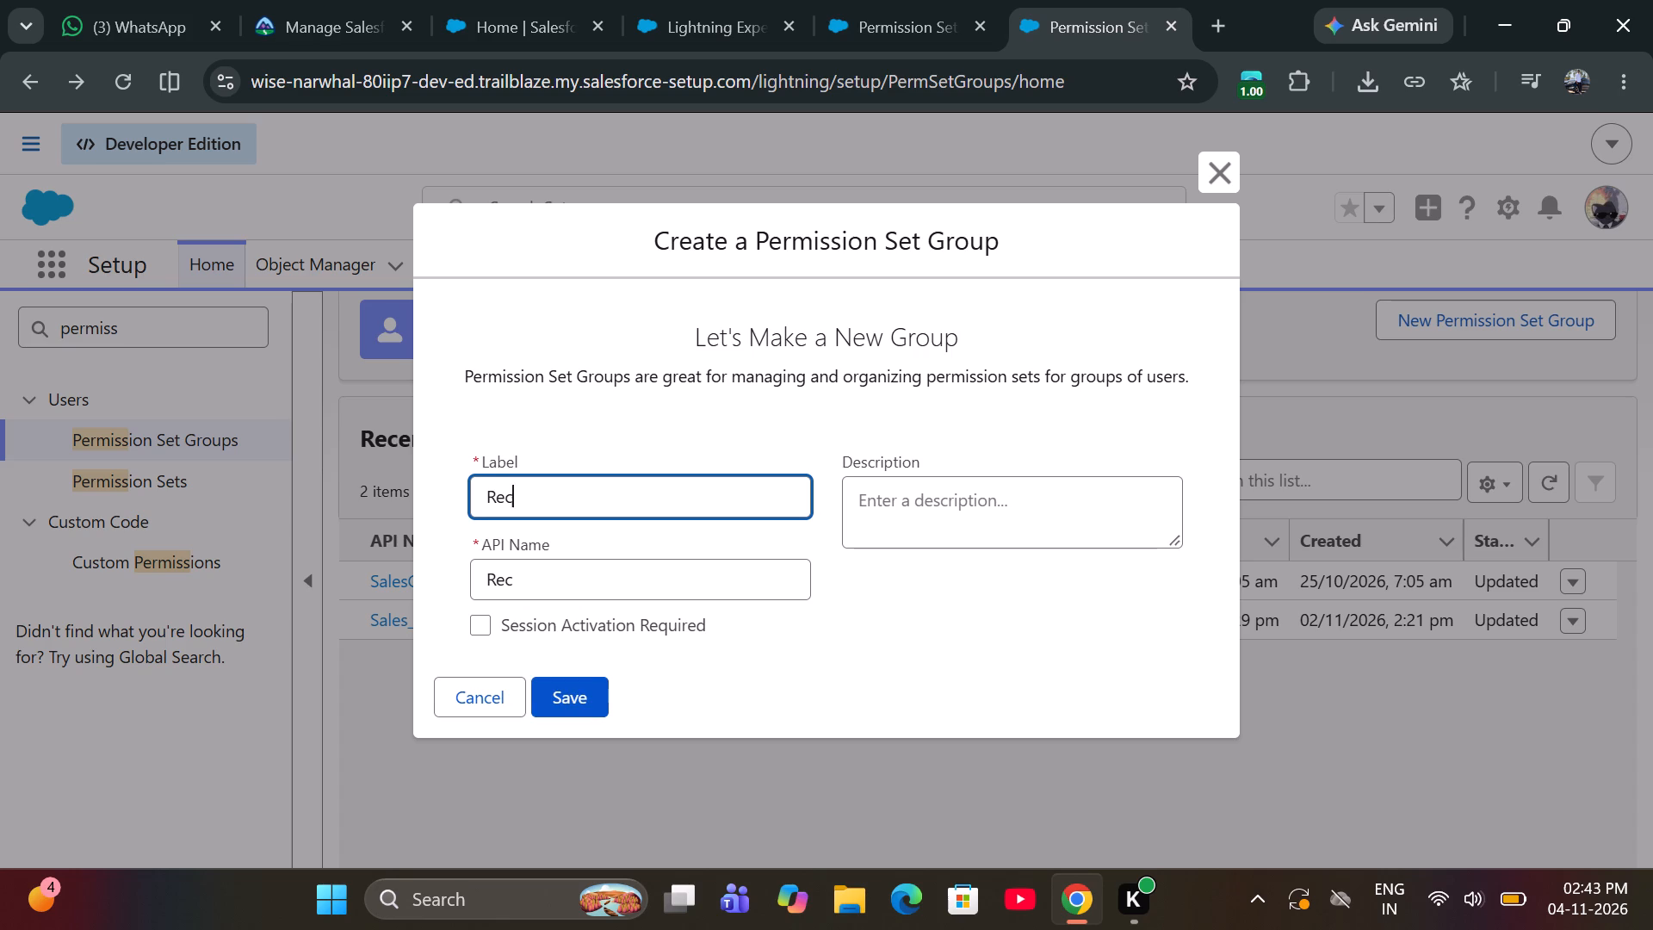
{"action": "type", "text": "rui"}
{"action": "type", "text": "tr"}
{"action": "key", "text": "BackSpace"}
{"action": "type", "text": "ers"}
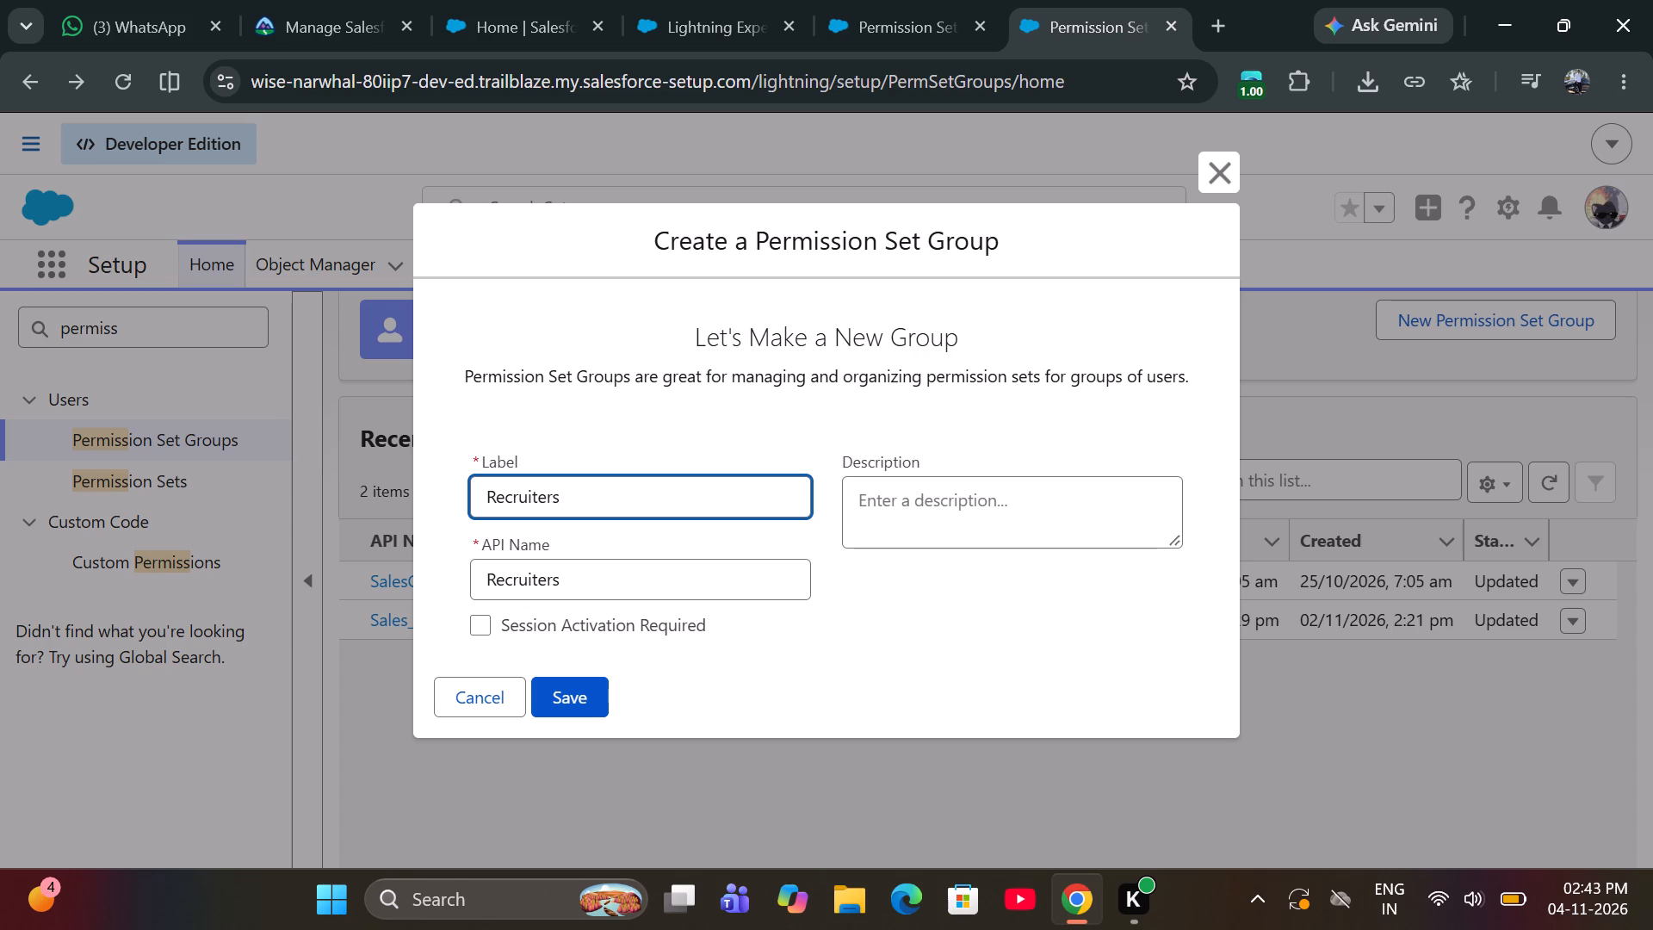
Give the new group the description "Recruiters Permission group" and save it.
{"action": "left_click", "coordinate": [880, 496]}
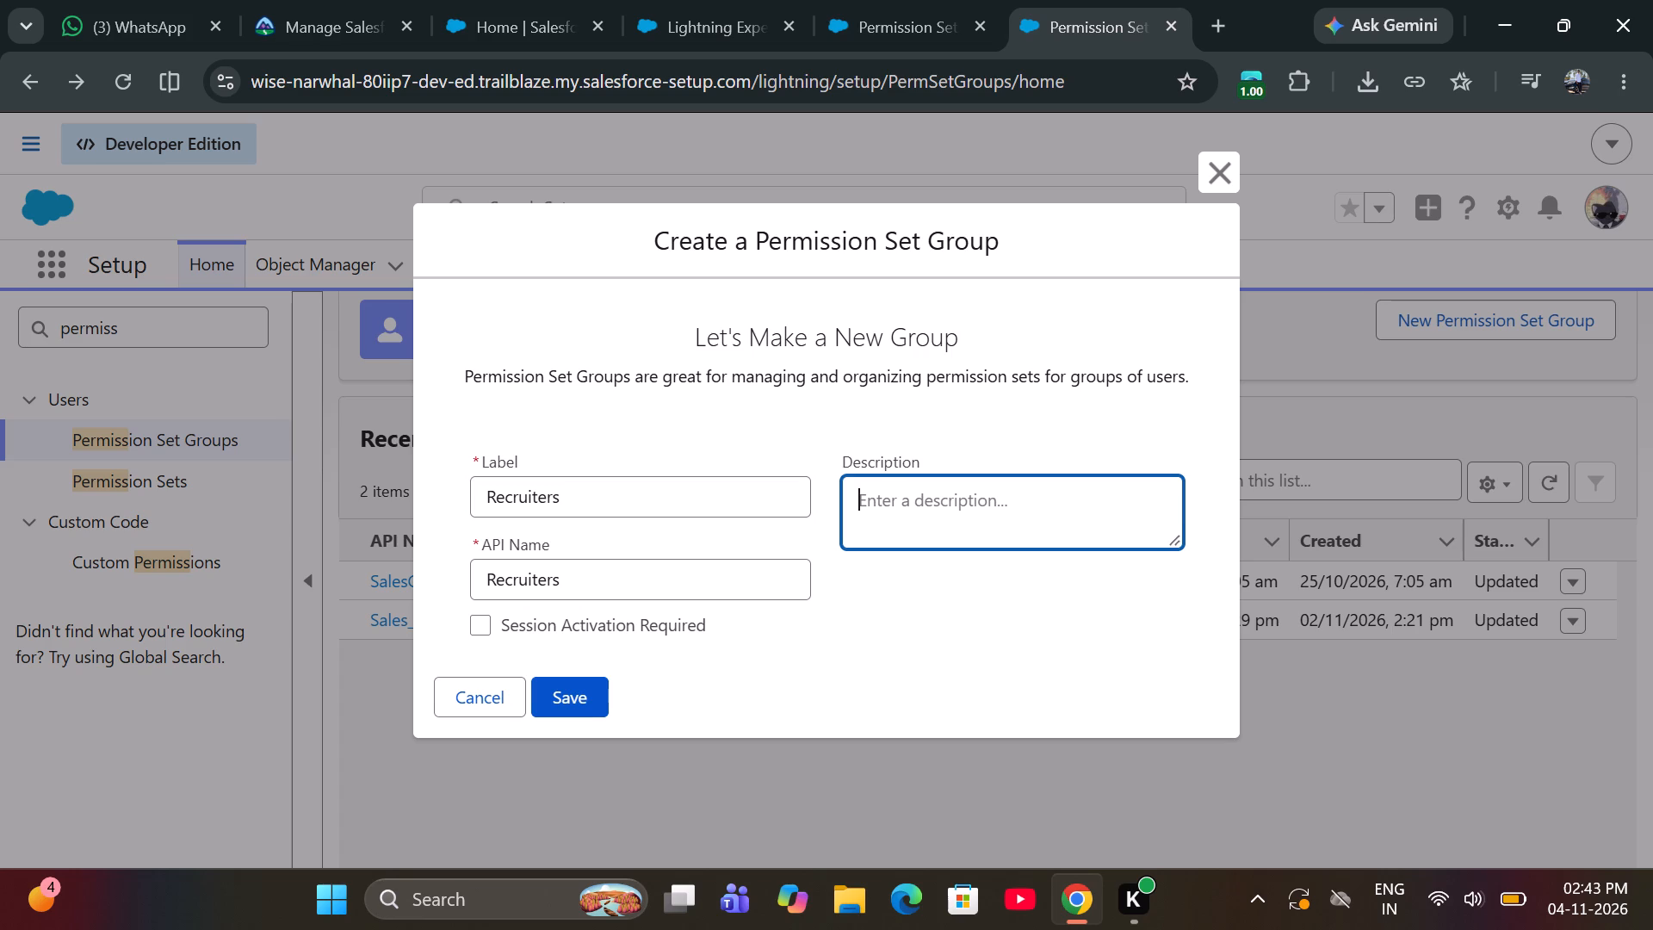
{"action": "type", "text": "Re"}
{"action": "key", "text": "c"}
{"action": "type", "text": "ry"}
{"action": "key", "text": "BackSpace"}
{"action": "type", "text": "uiters"}
{"action": "key", "text": "space"}
{"action": "type", "text": "Permission"}
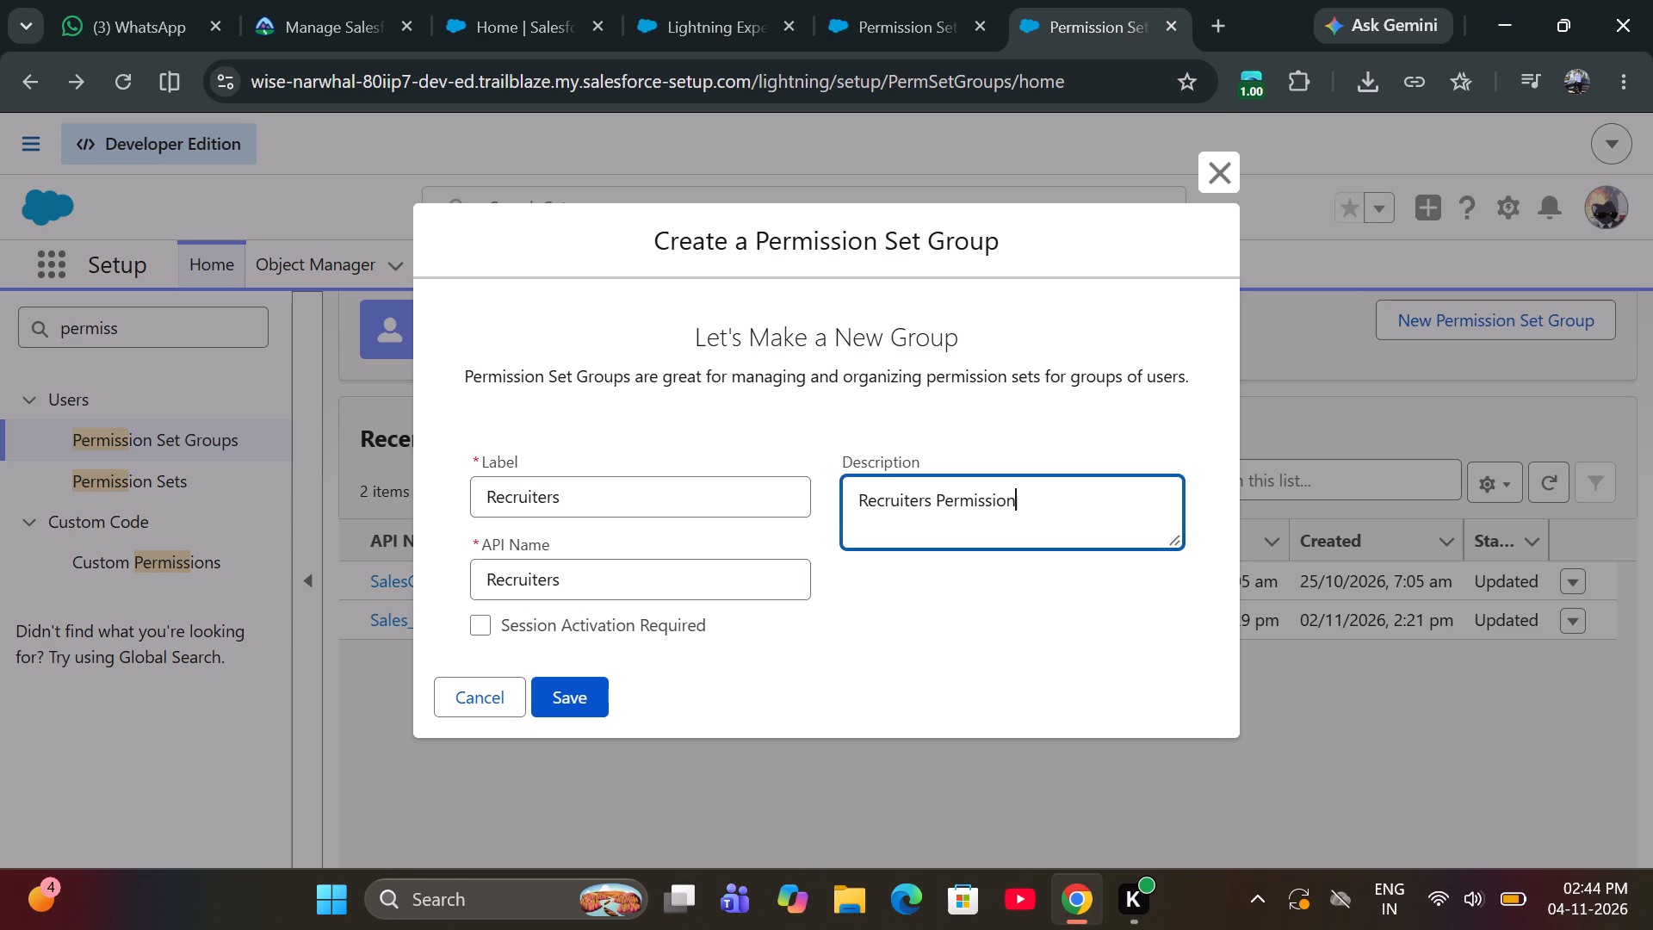
{"action": "key", "text": "space"}
{"action": "key", "text": "g"}
{"action": "key", "text": "r"}
{"action": "type", "text": "oup"}
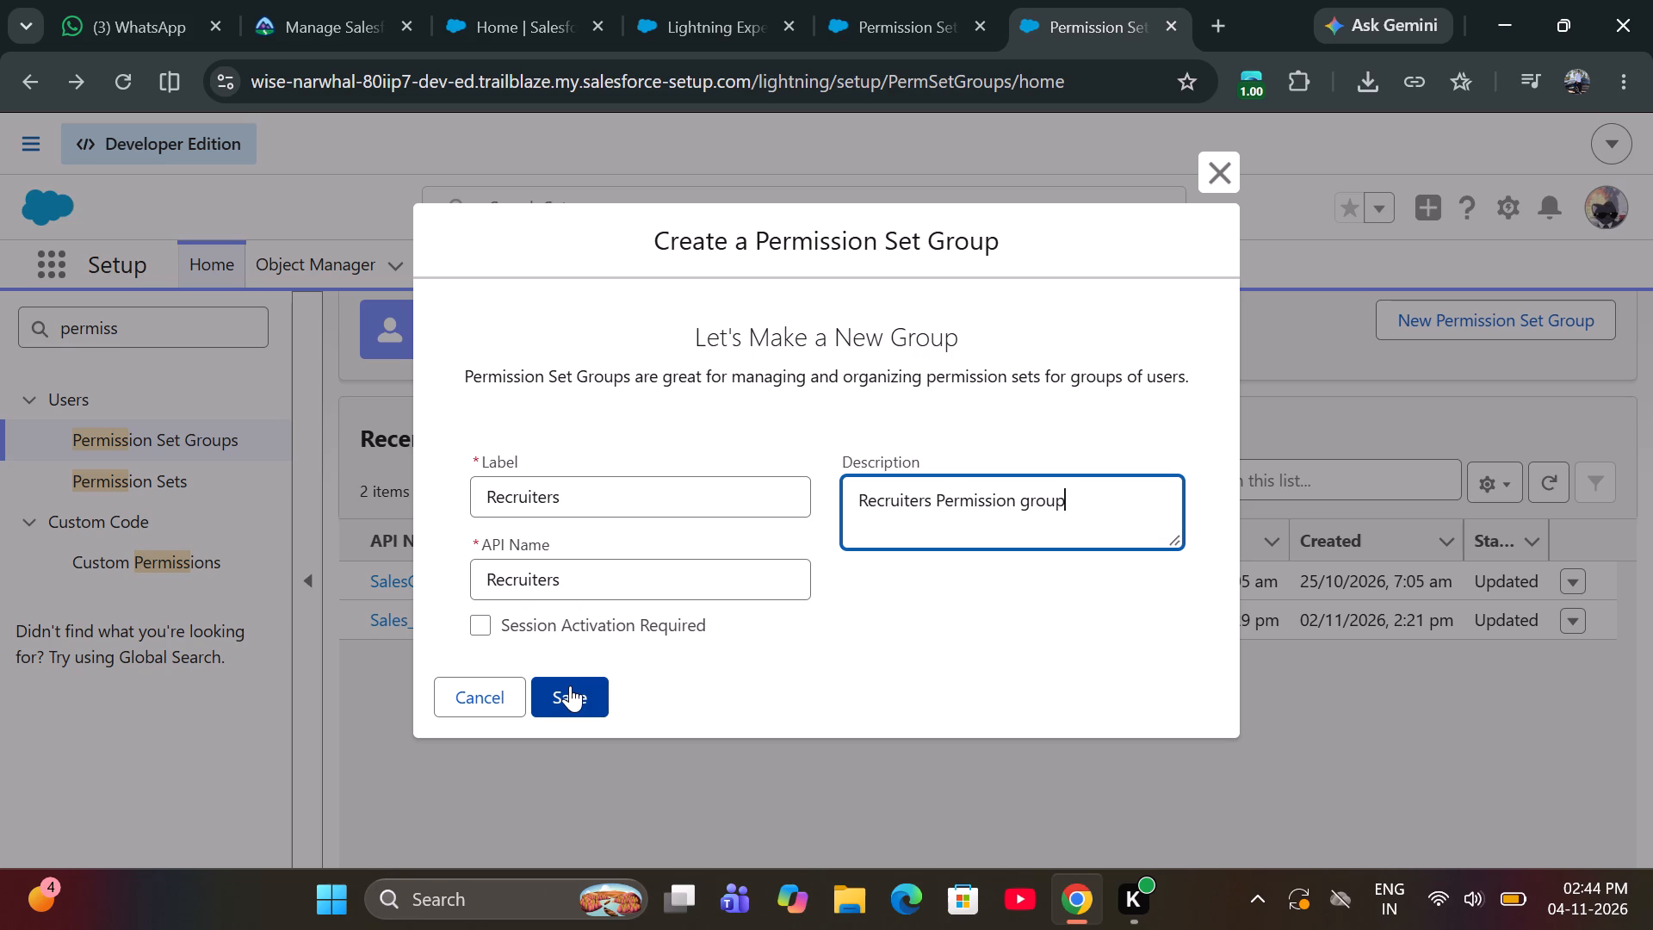
{"action": "left_click", "coordinate": [570, 685]}
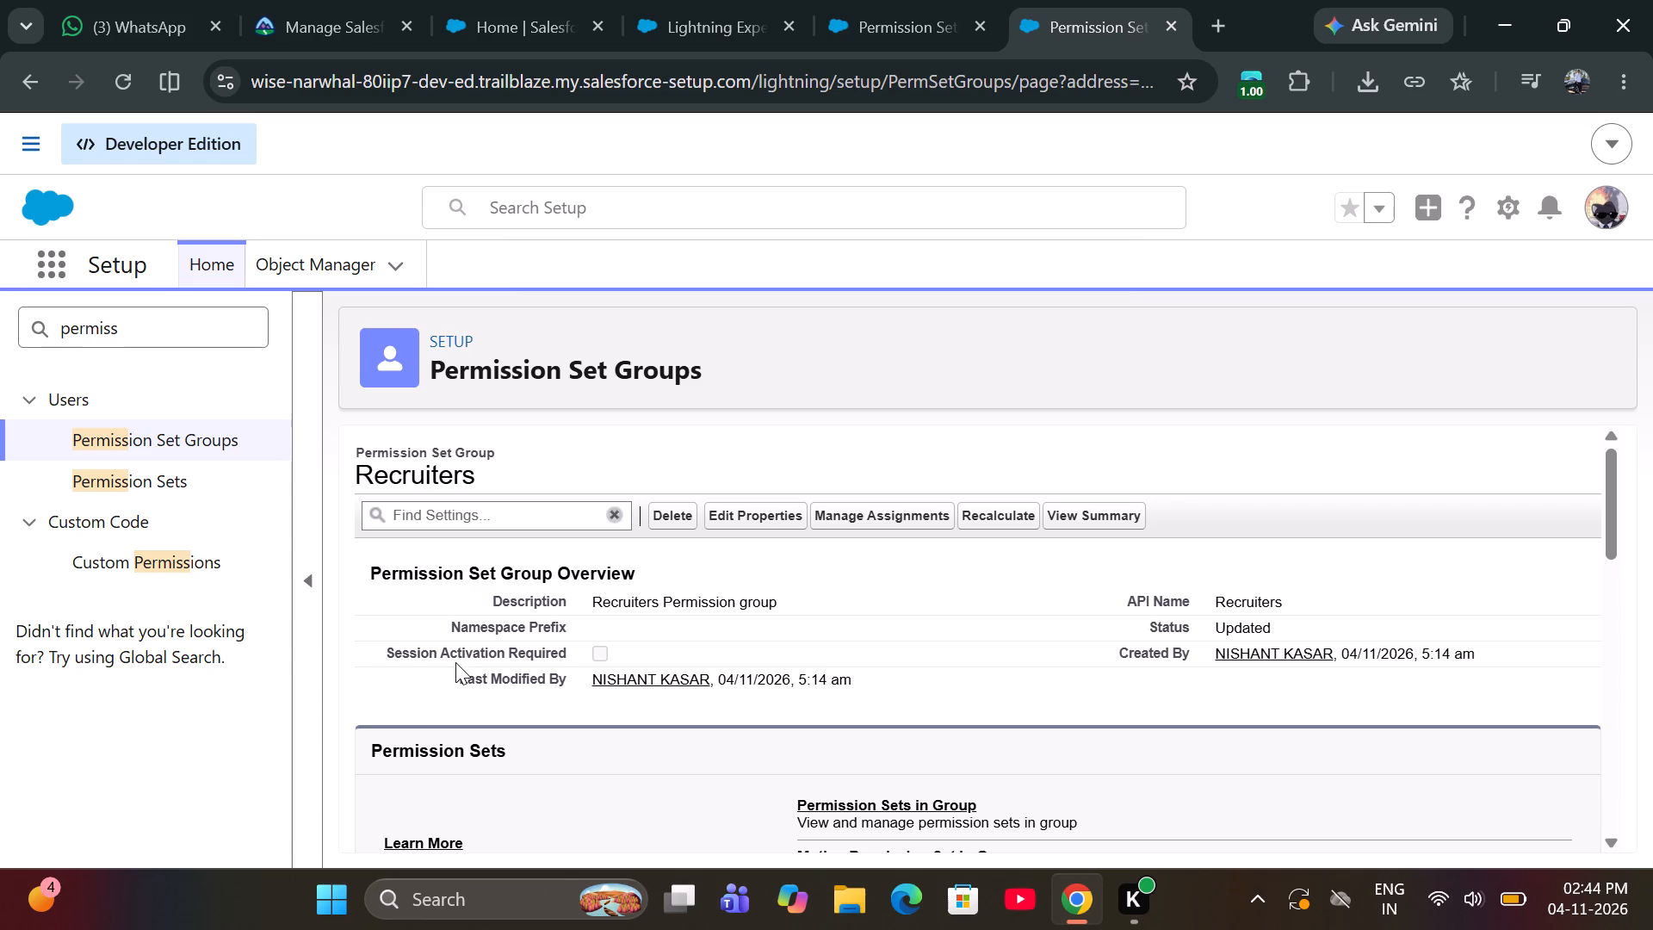
Look through the Recruiters group's overview, Permission Sets and Combined Permissions sections for the available settings.
{"action": "scroll", "coordinate": [462, 668], "scroll_direction": "down", "scroll_amount": 1}
{"action": "scroll", "coordinate": [462, 668], "scroll_direction": "up", "scroll_amount": 1}
{"action": "scroll", "coordinate": [462, 668], "scroll_direction": "down", "scroll_amount": 1}
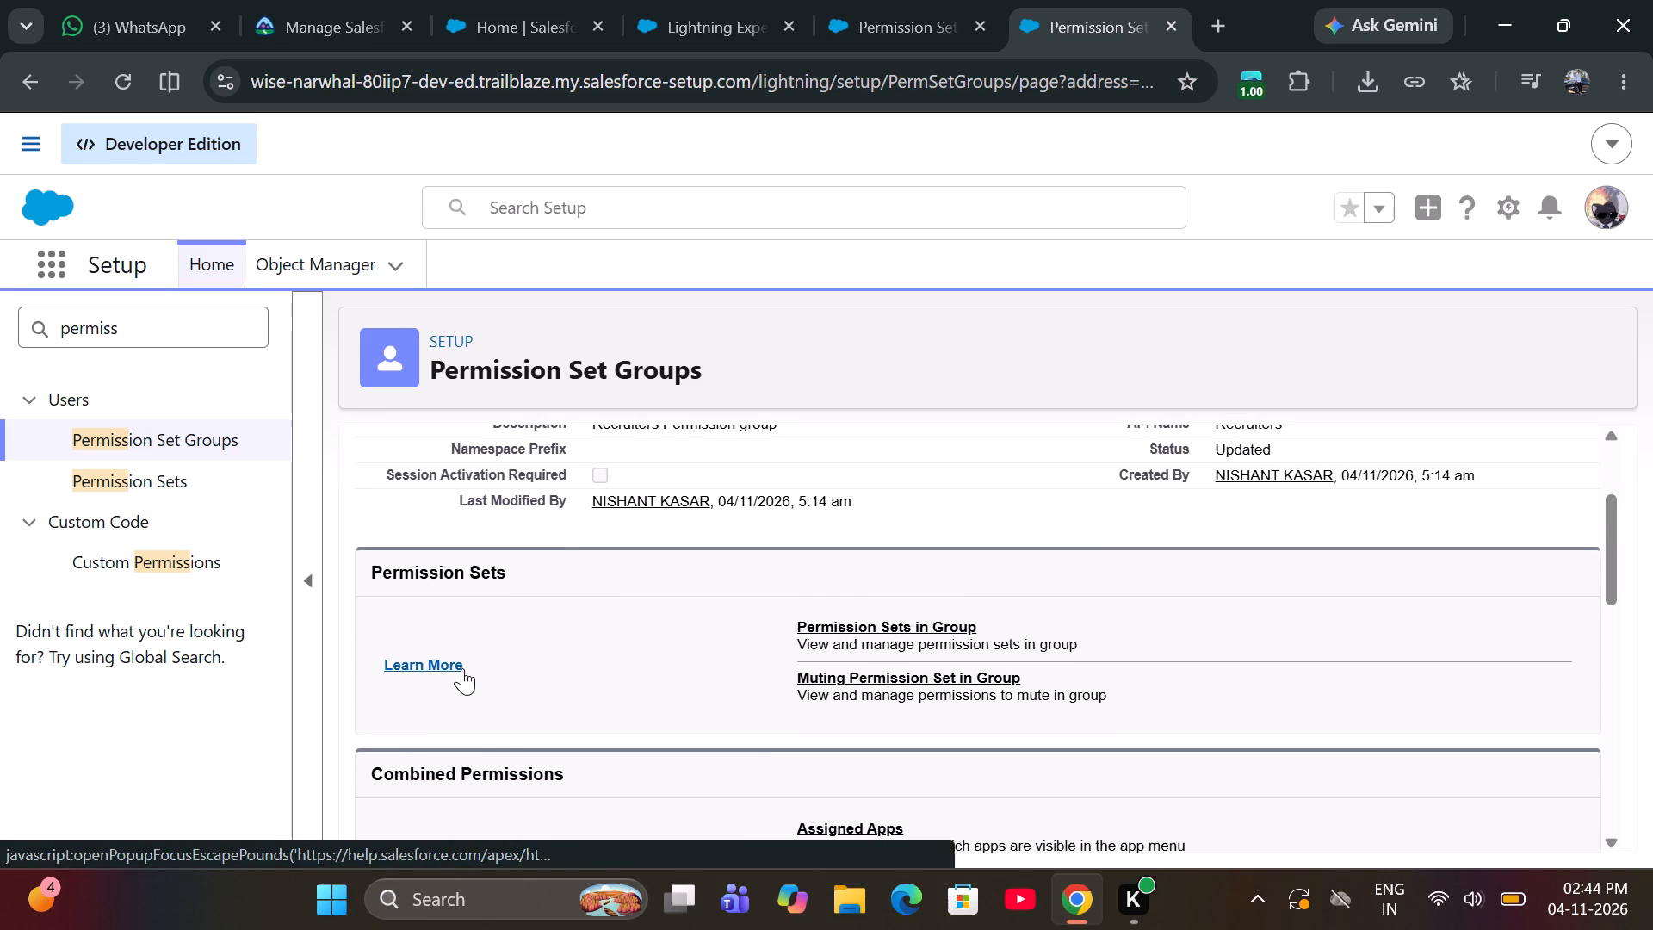
{"action": "scroll", "coordinate": [462, 668], "scroll_direction": "down", "scroll_amount": 1}
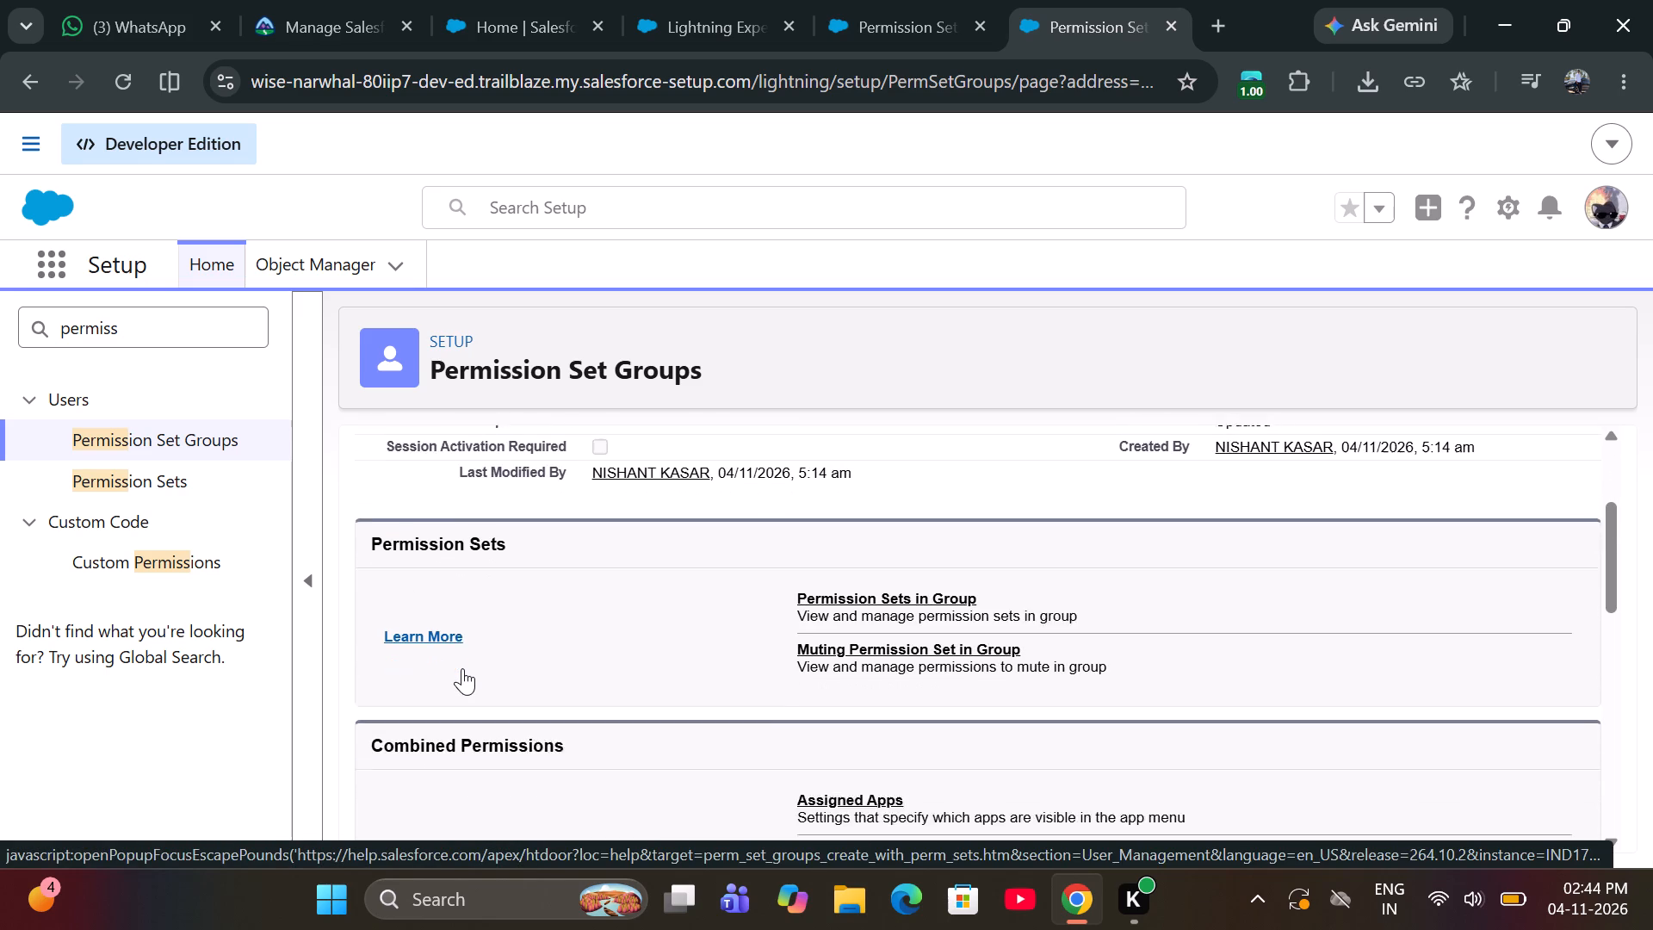
{"action": "scroll", "coordinate": [462, 668], "scroll_direction": "down", "scroll_amount": 3}
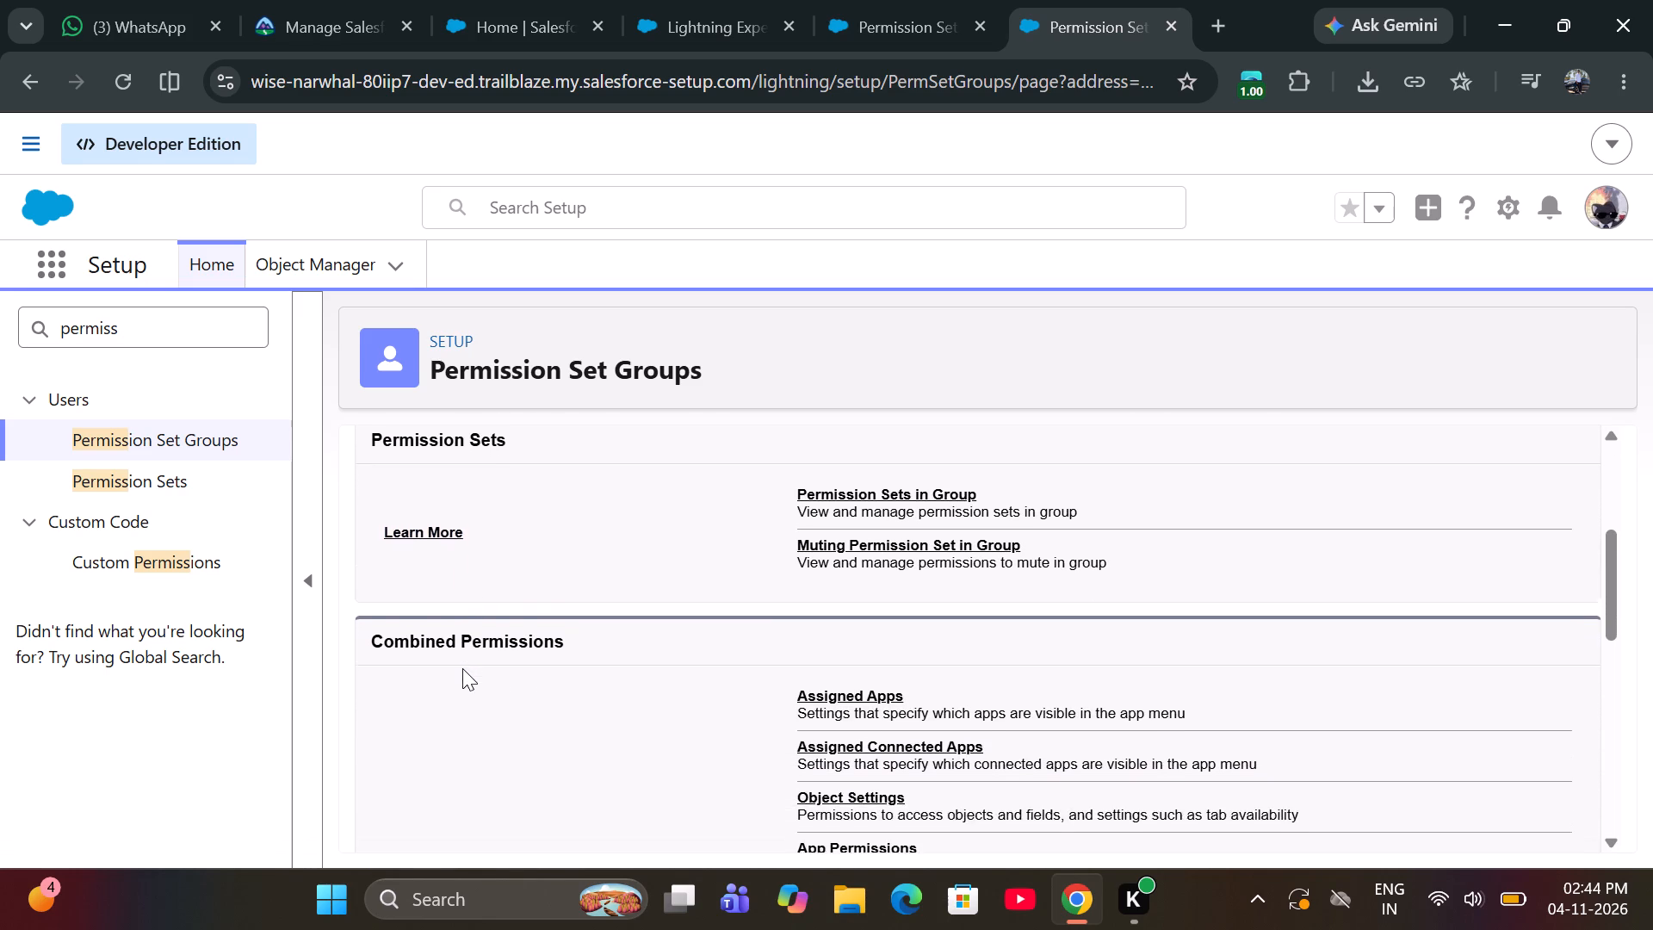
{"action": "scroll", "coordinate": [462, 668], "scroll_direction": "down", "scroll_amount": 3}
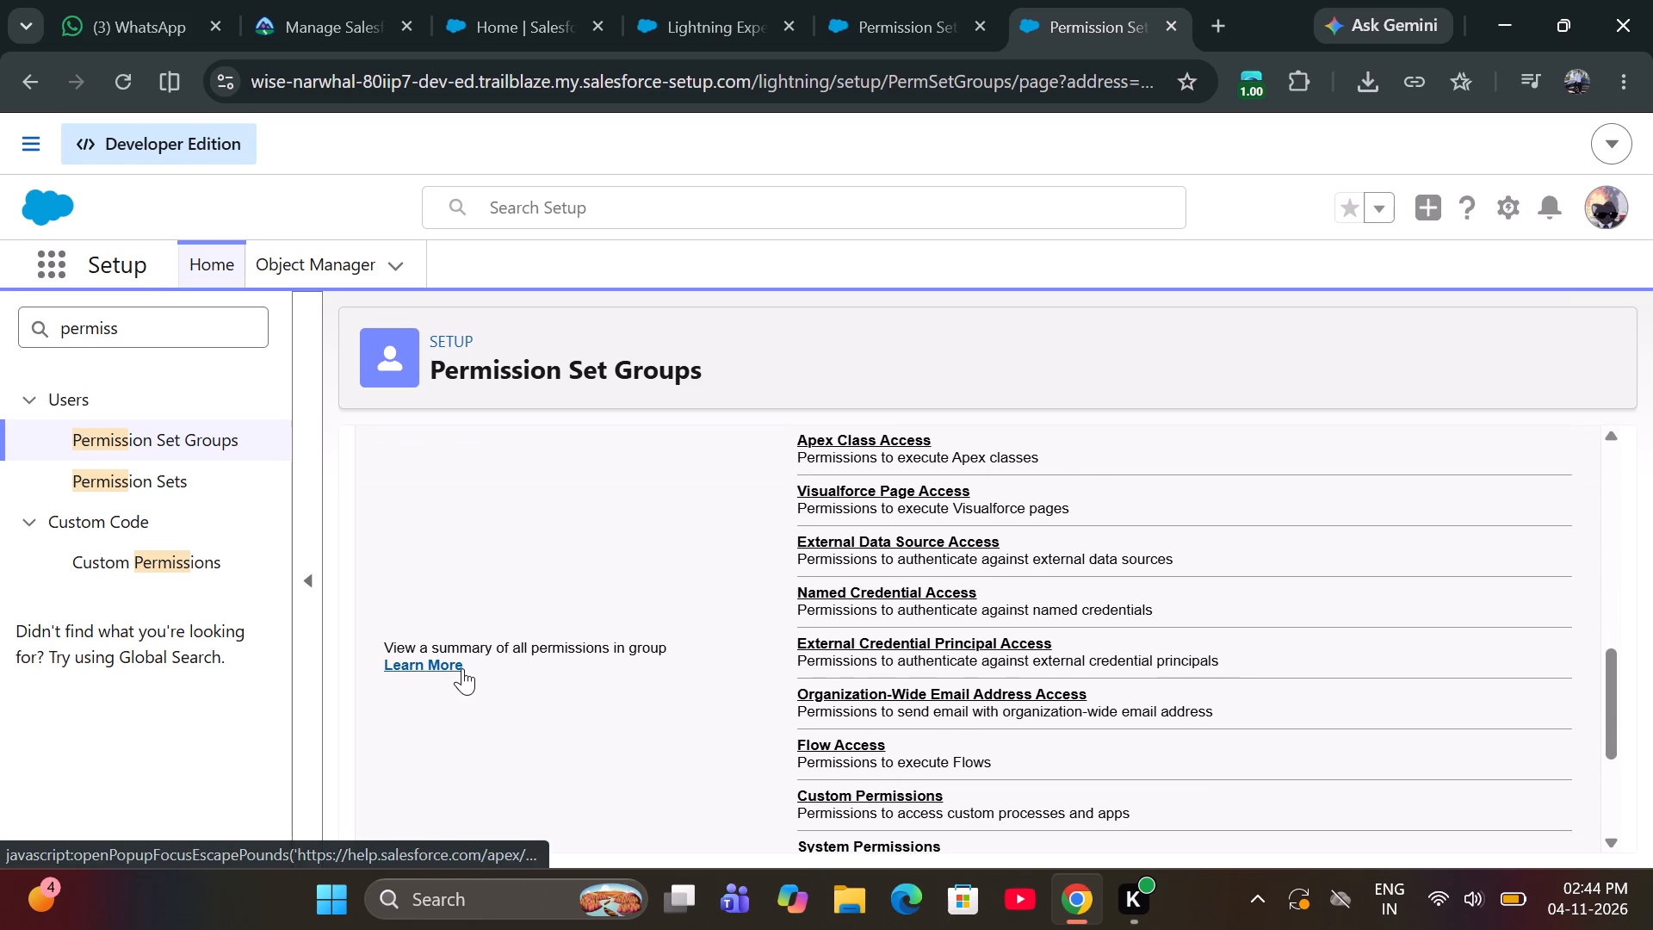
{"action": "scroll", "coordinate": [462, 668], "scroll_direction": "down", "scroll_amount": 3}
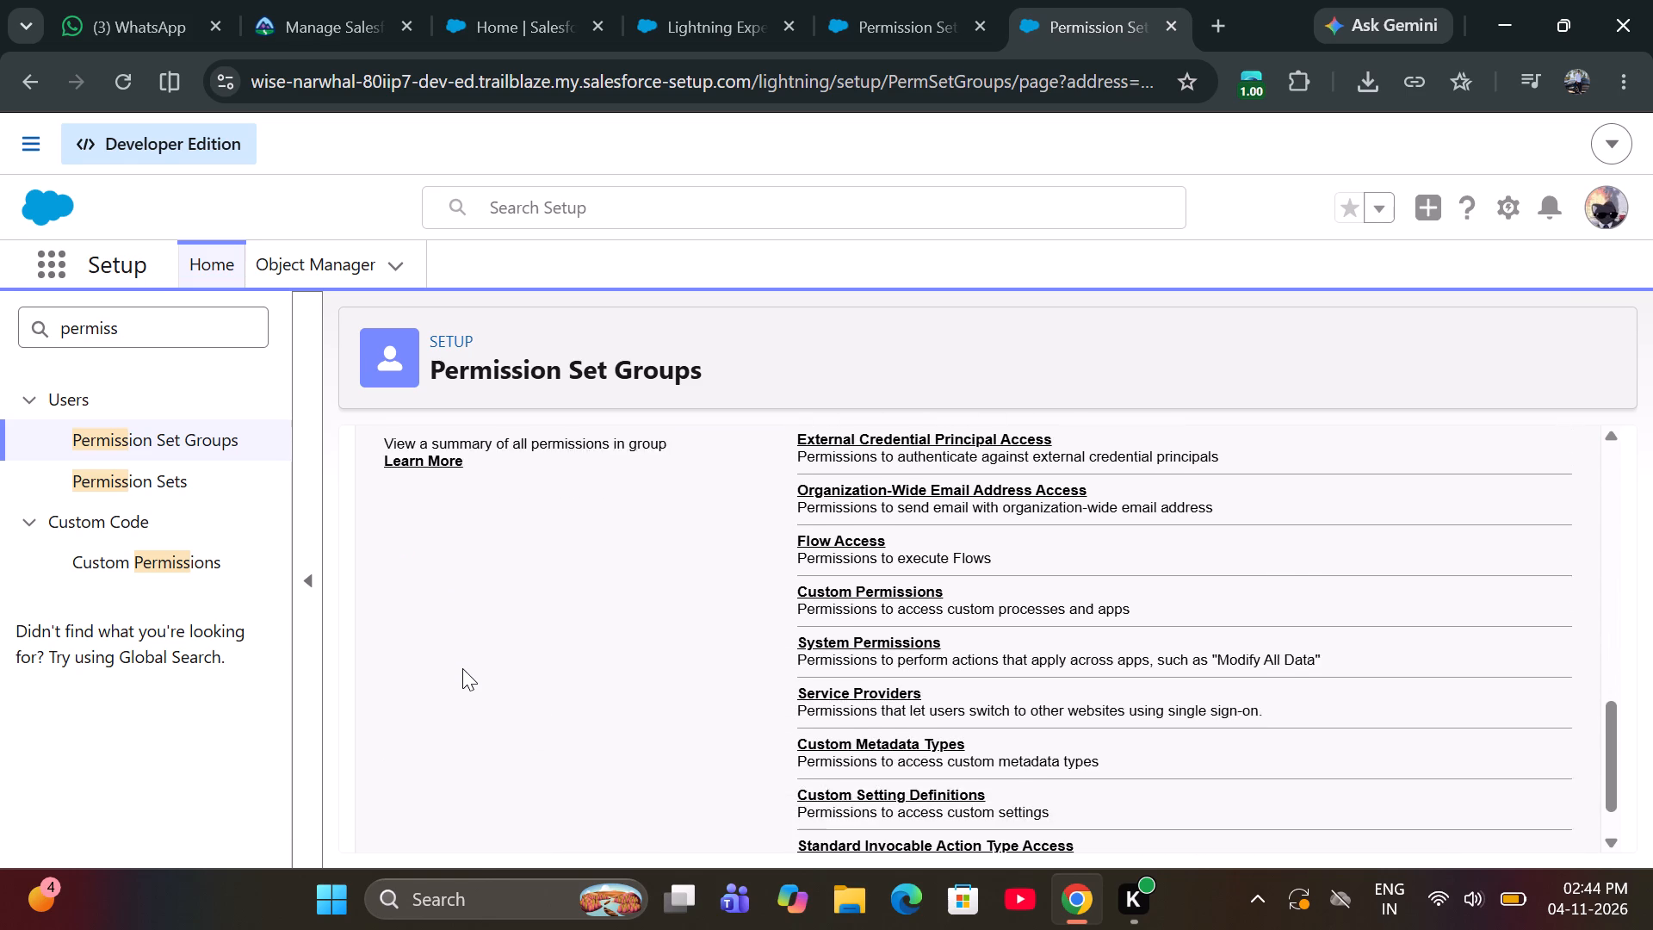
{"action": "scroll", "coordinate": [462, 668], "scroll_direction": "down", "scroll_amount": 1}
{"action": "scroll", "coordinate": [462, 668], "scroll_direction": "up", "scroll_amount": 1}
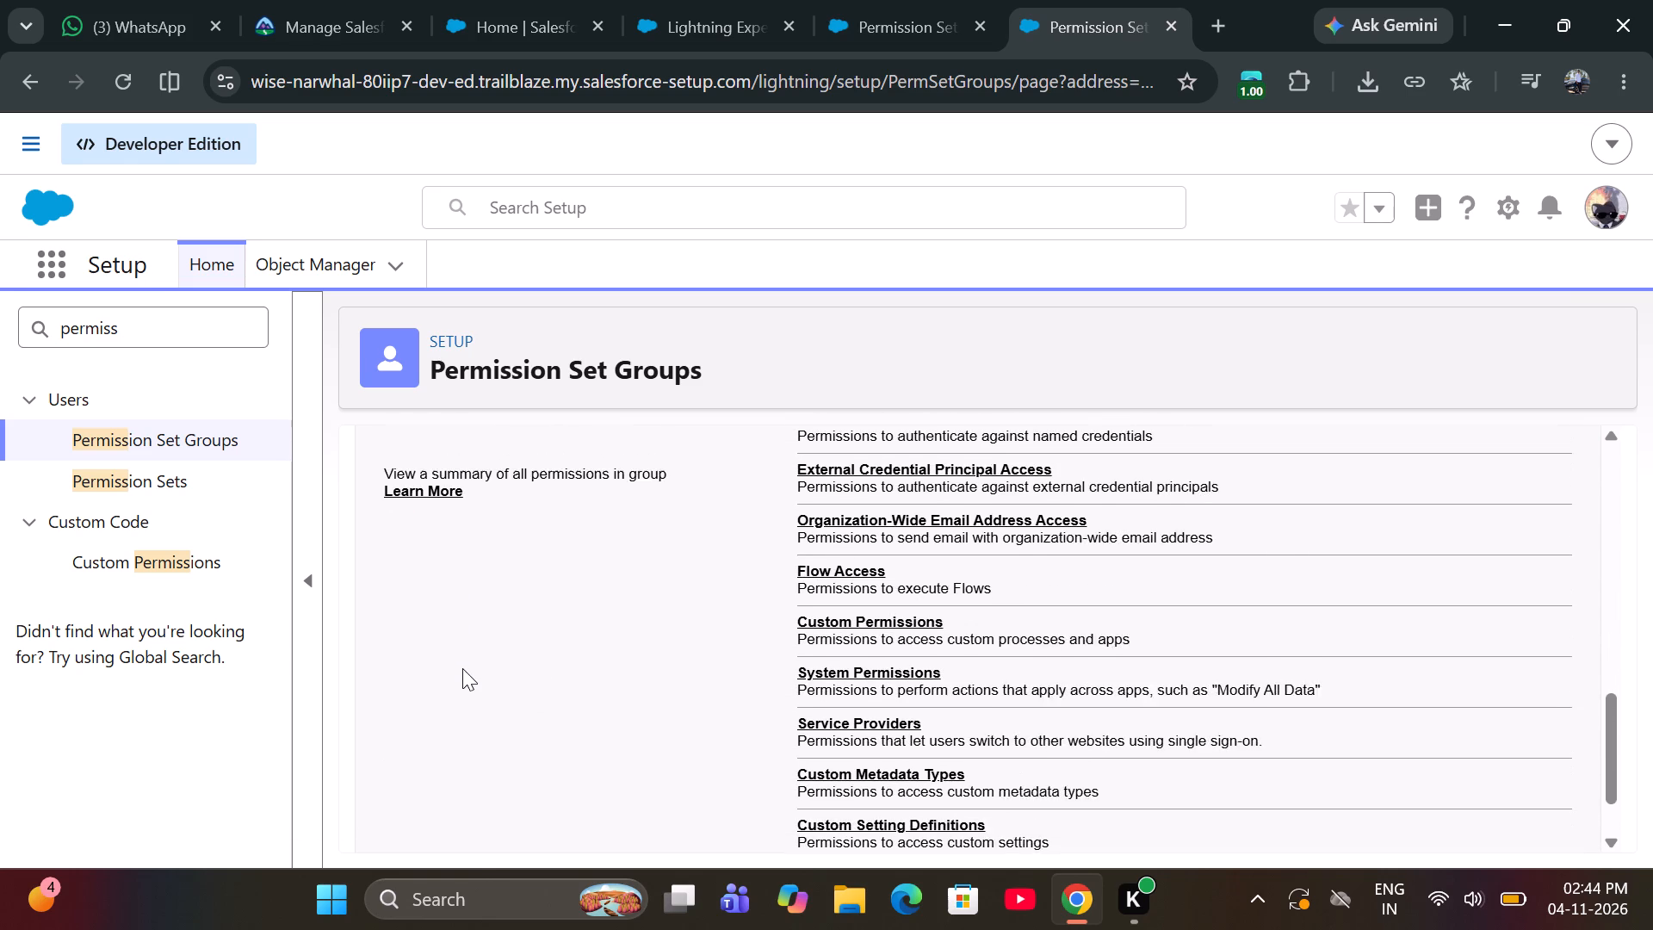
{"action": "scroll", "coordinate": [462, 668], "scroll_direction": "up", "scroll_amount": 2}
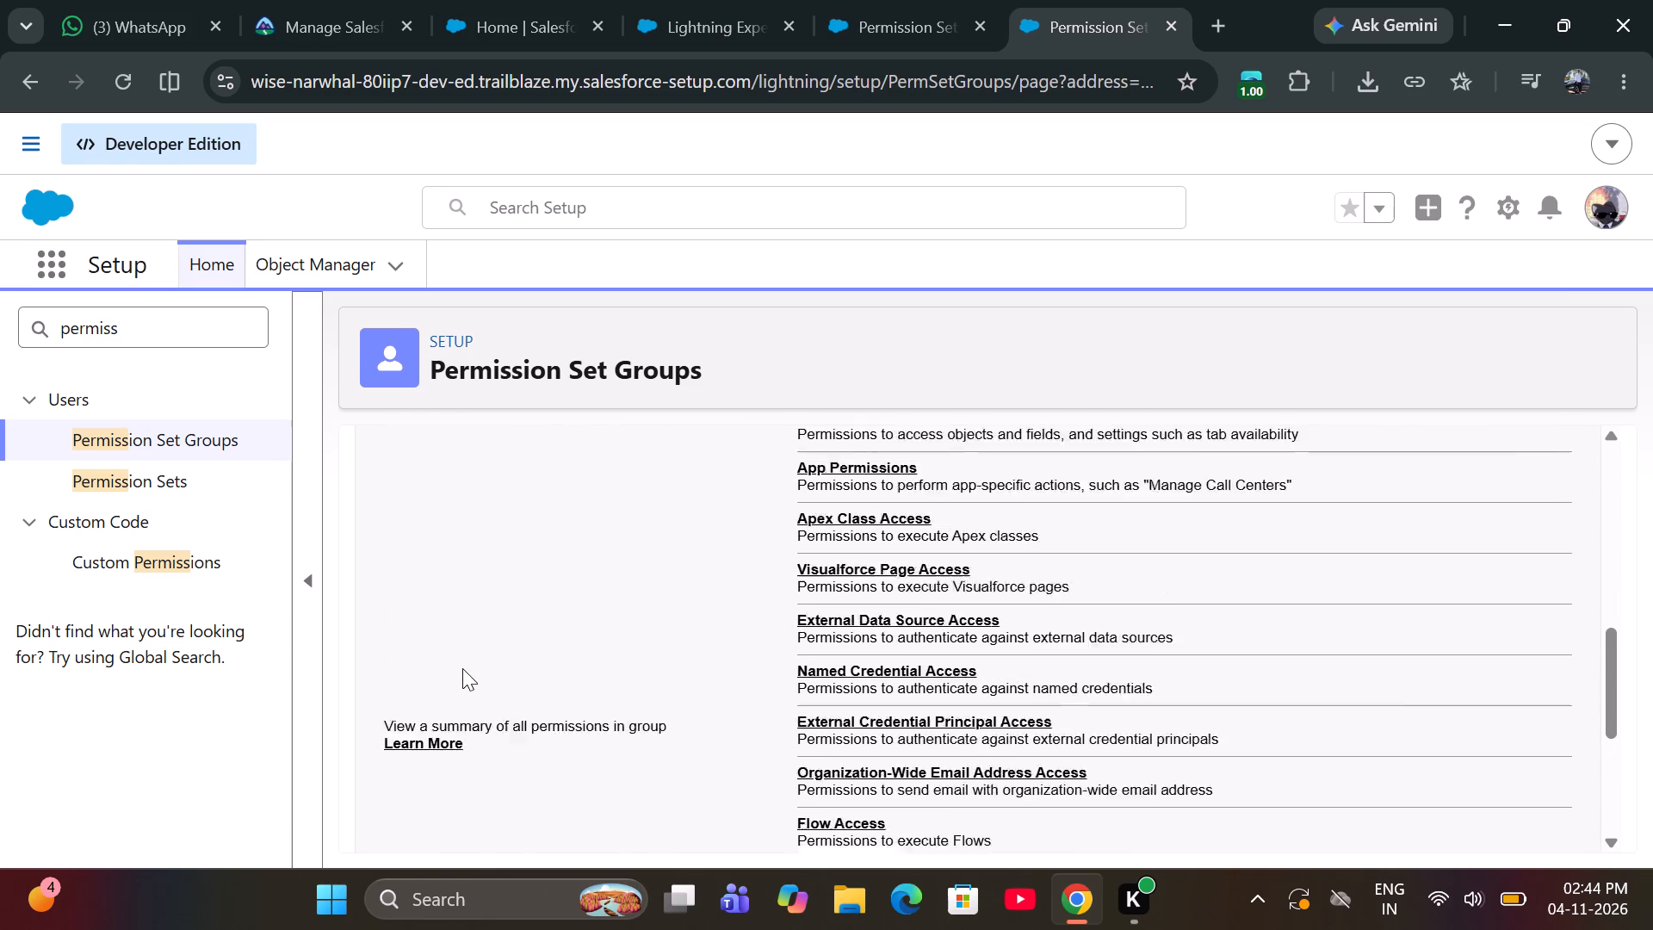
{"action": "scroll", "coordinate": [462, 668], "scroll_direction": "up", "scroll_amount": 2}
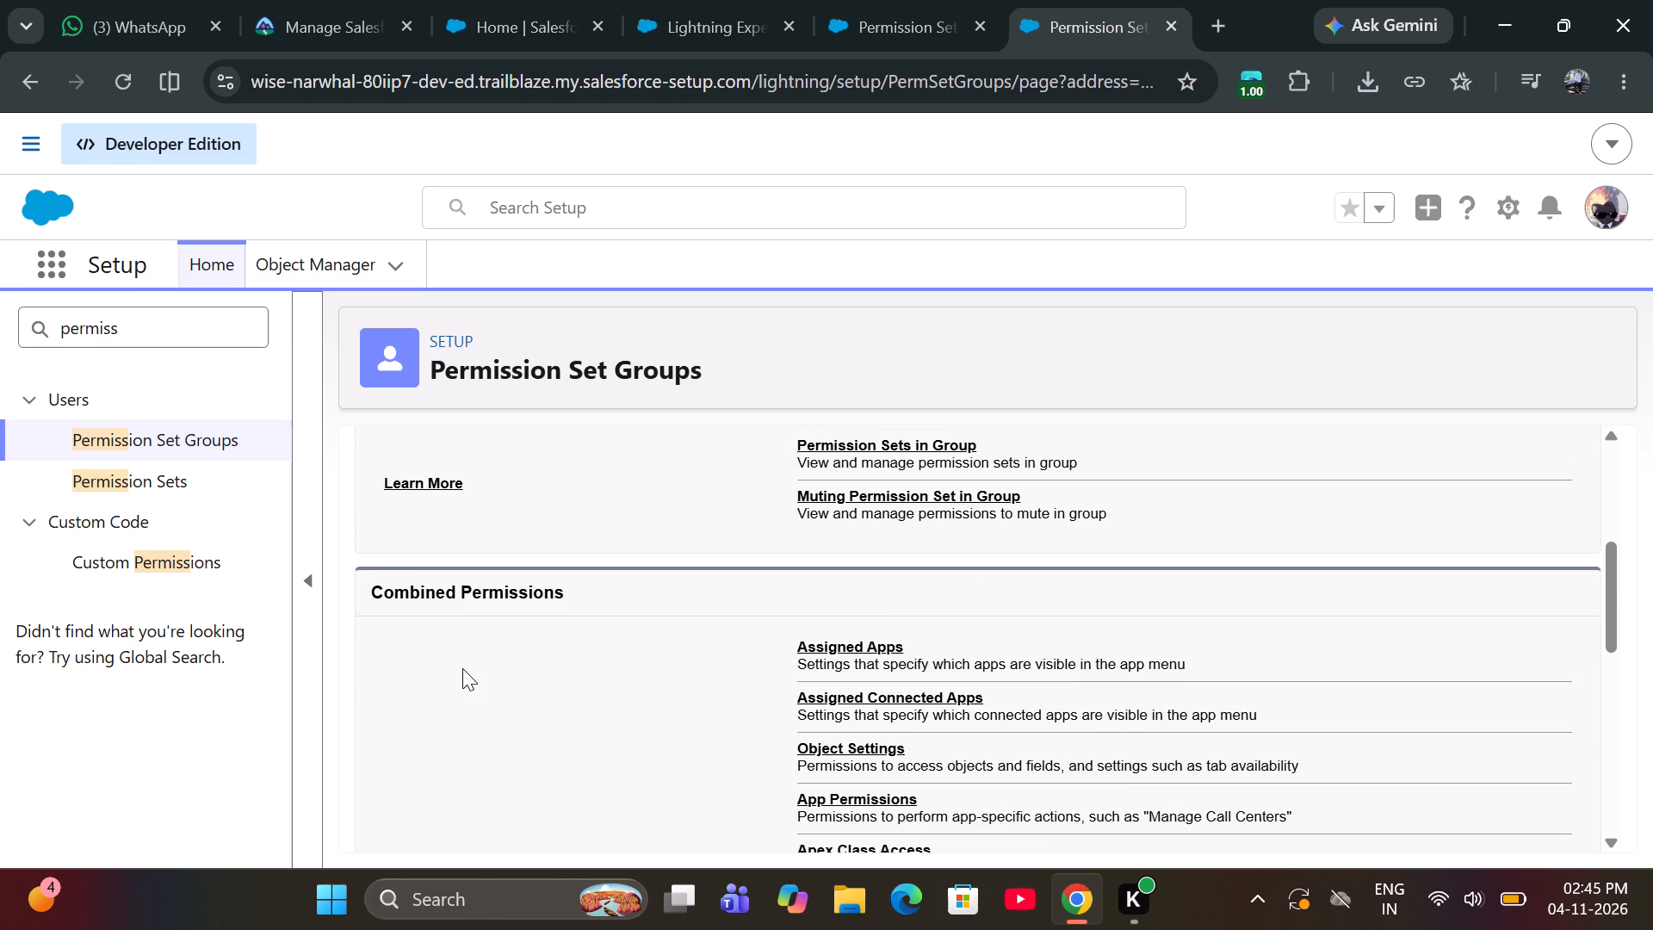
{"action": "scroll", "coordinate": [462, 668], "scroll_direction": "up", "scroll_amount": 4}
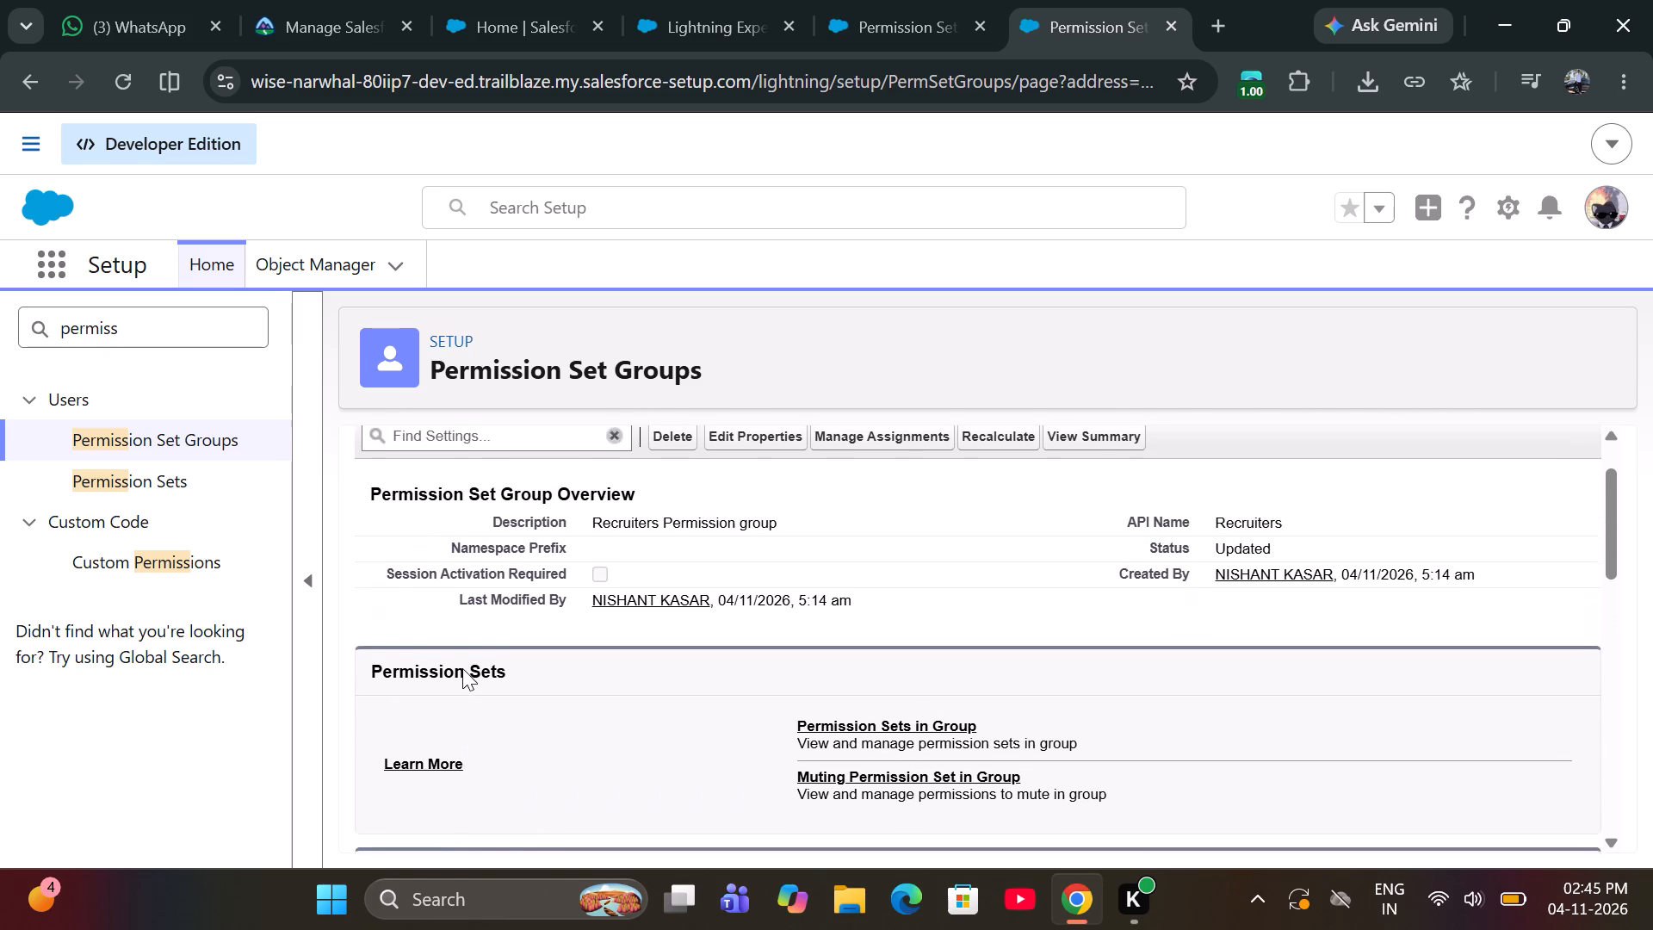
{"action": "scroll", "coordinate": [462, 668], "scroll_direction": "up", "scroll_amount": 1}
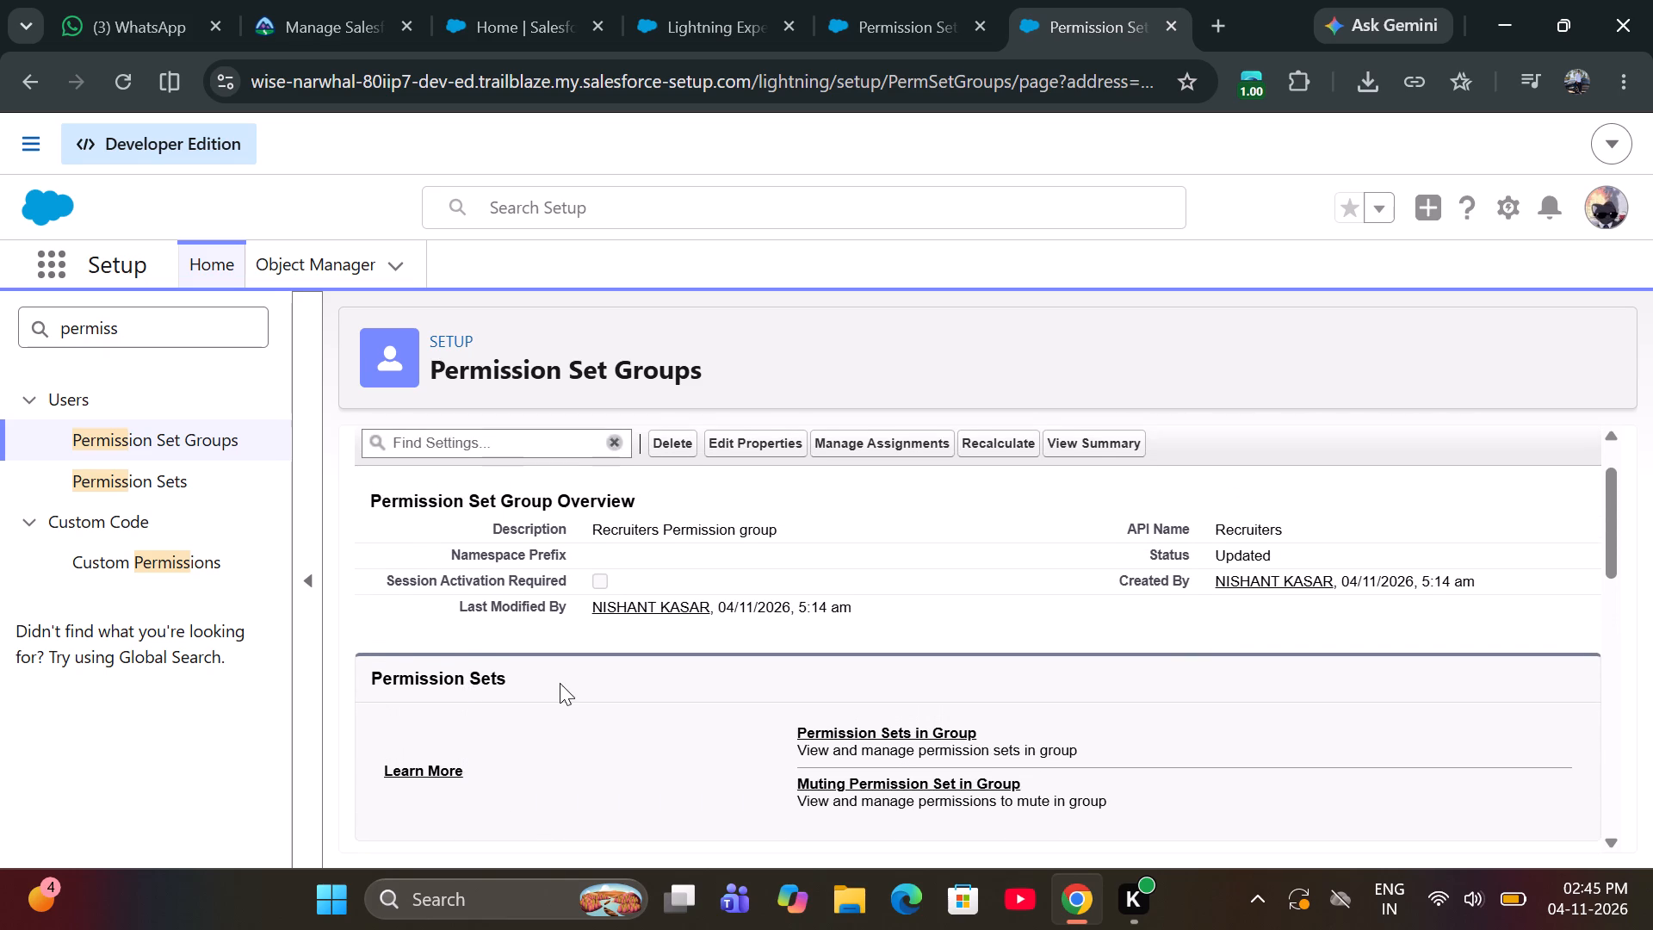
{"action": "scroll", "coordinate": [560, 683], "scroll_direction": "up", "scroll_amount": 1}
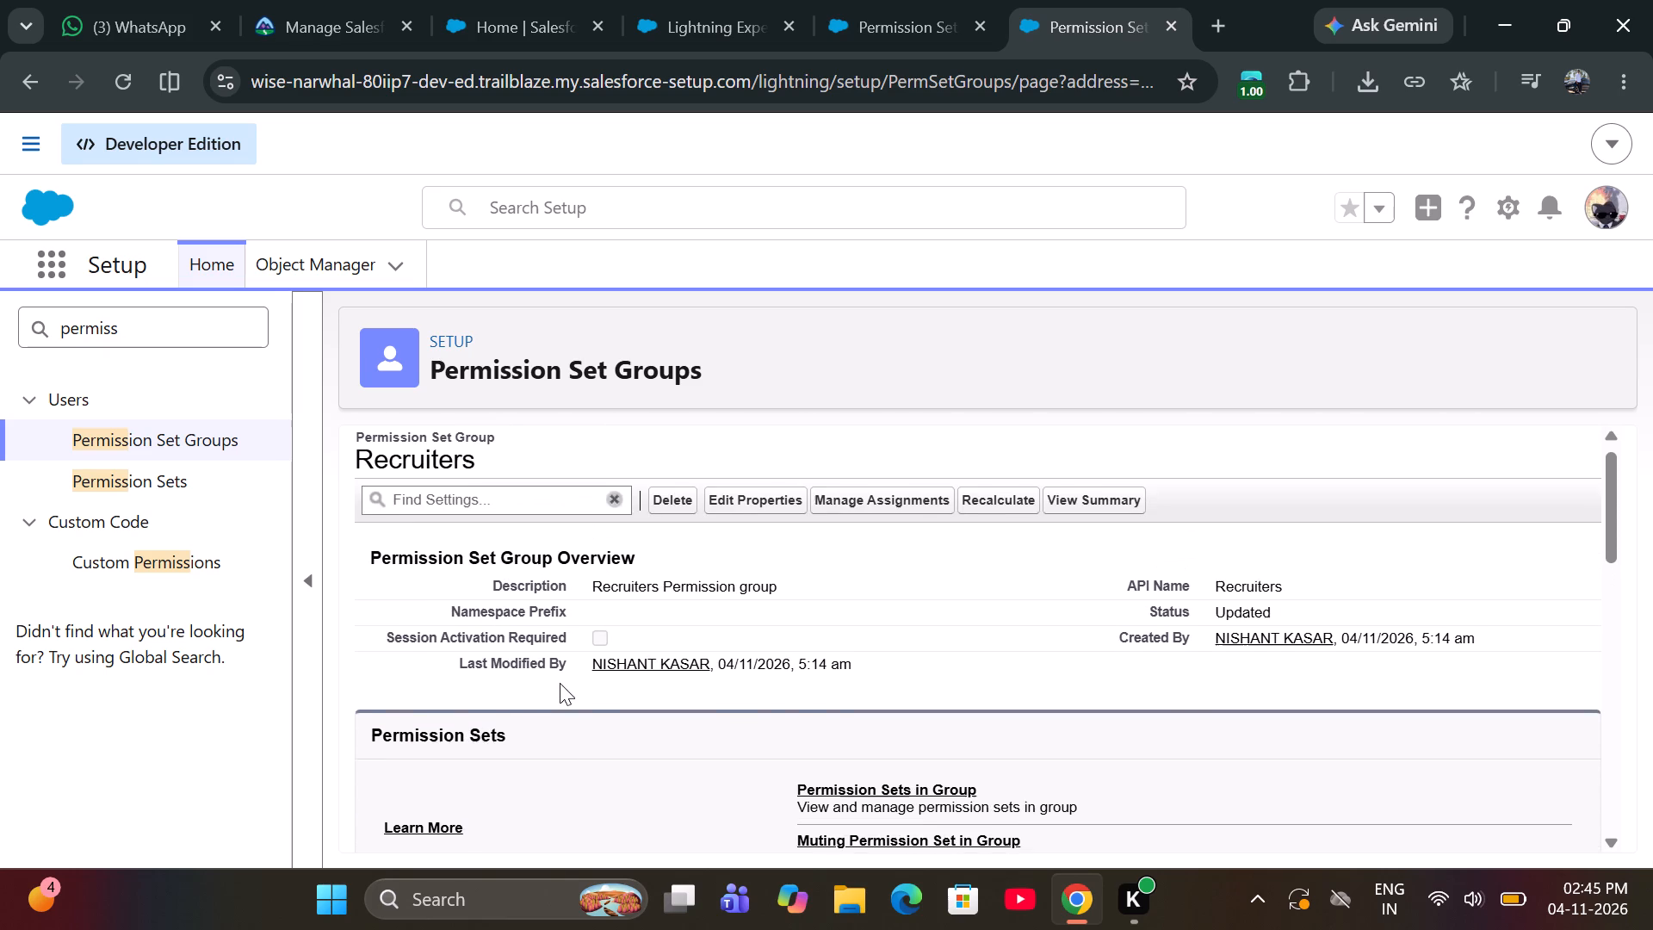
{"action": "scroll", "coordinate": [560, 683], "scroll_direction": "up", "scroll_amount": 1}
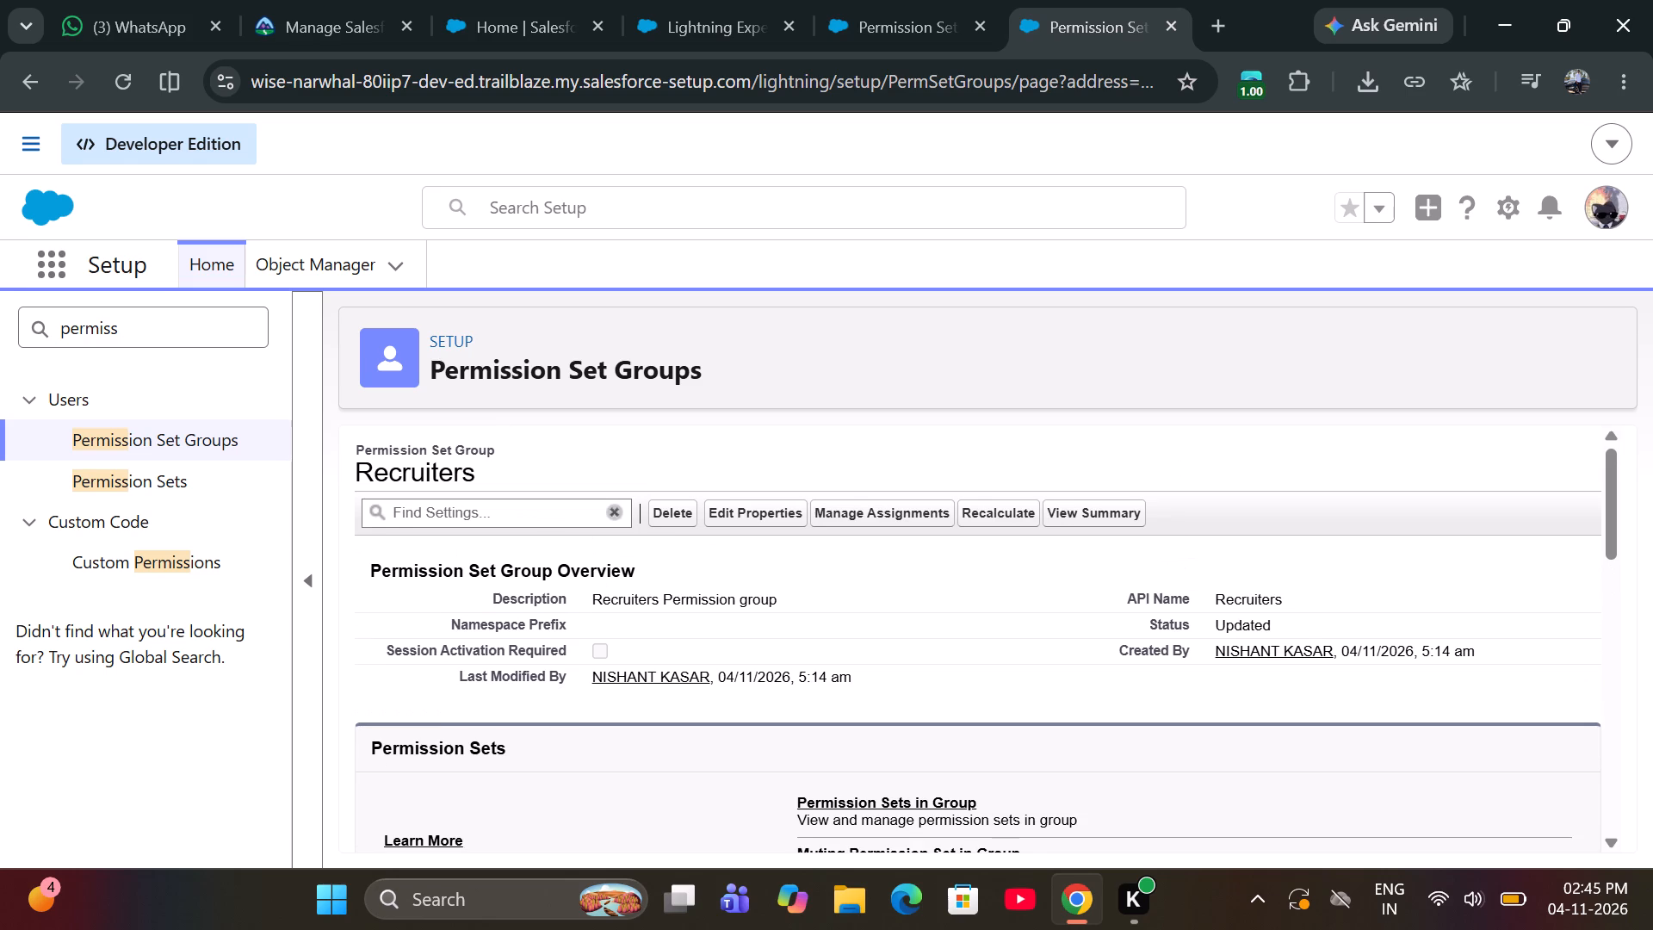
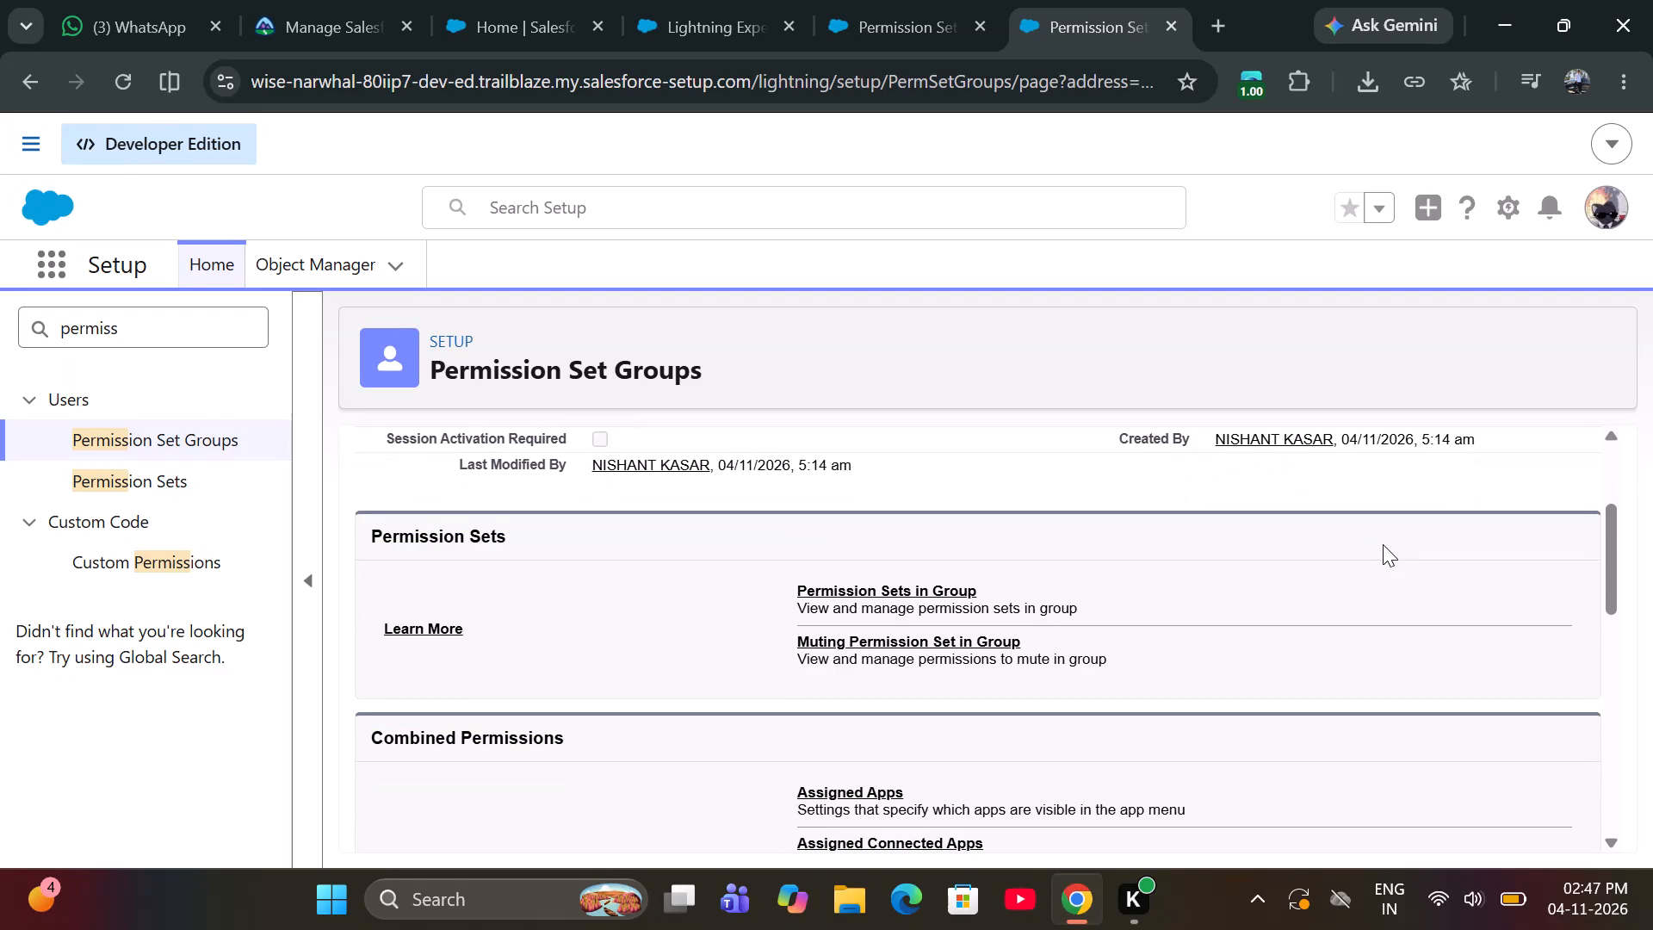
Look through the list of permission sets that can be added to the Recruiters group, and leave it without adding any.
{"action": "left_click", "coordinate": [939, 592]}
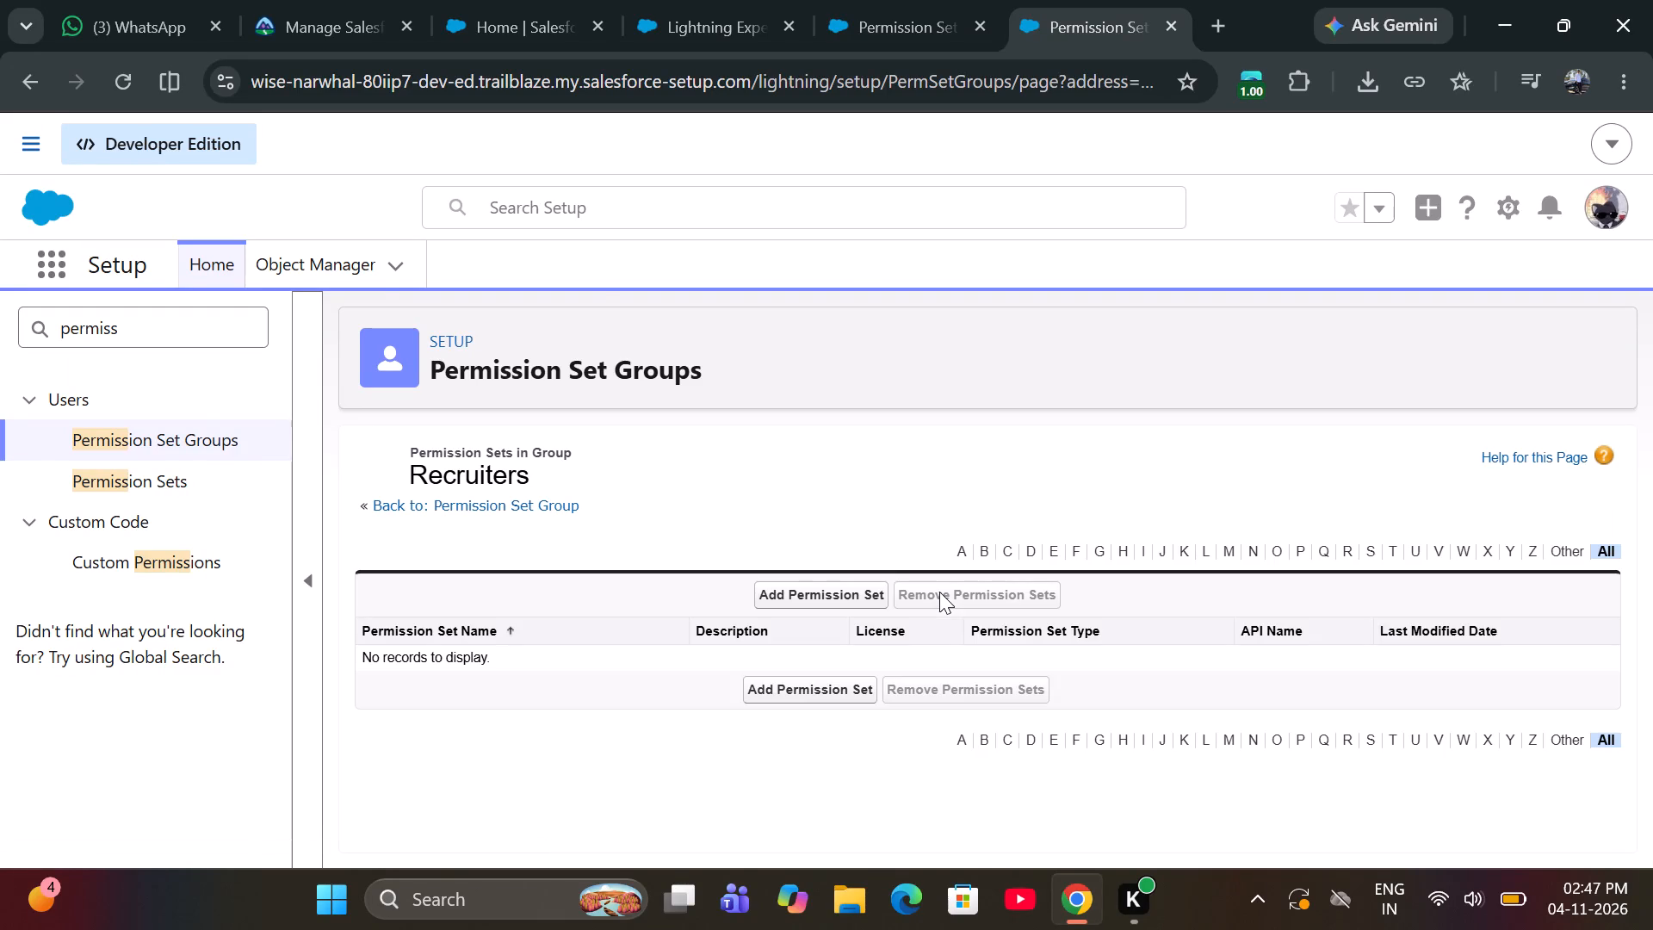
{"action": "scroll", "coordinate": [939, 592], "scroll_direction": "down", "scroll_amount": 1}
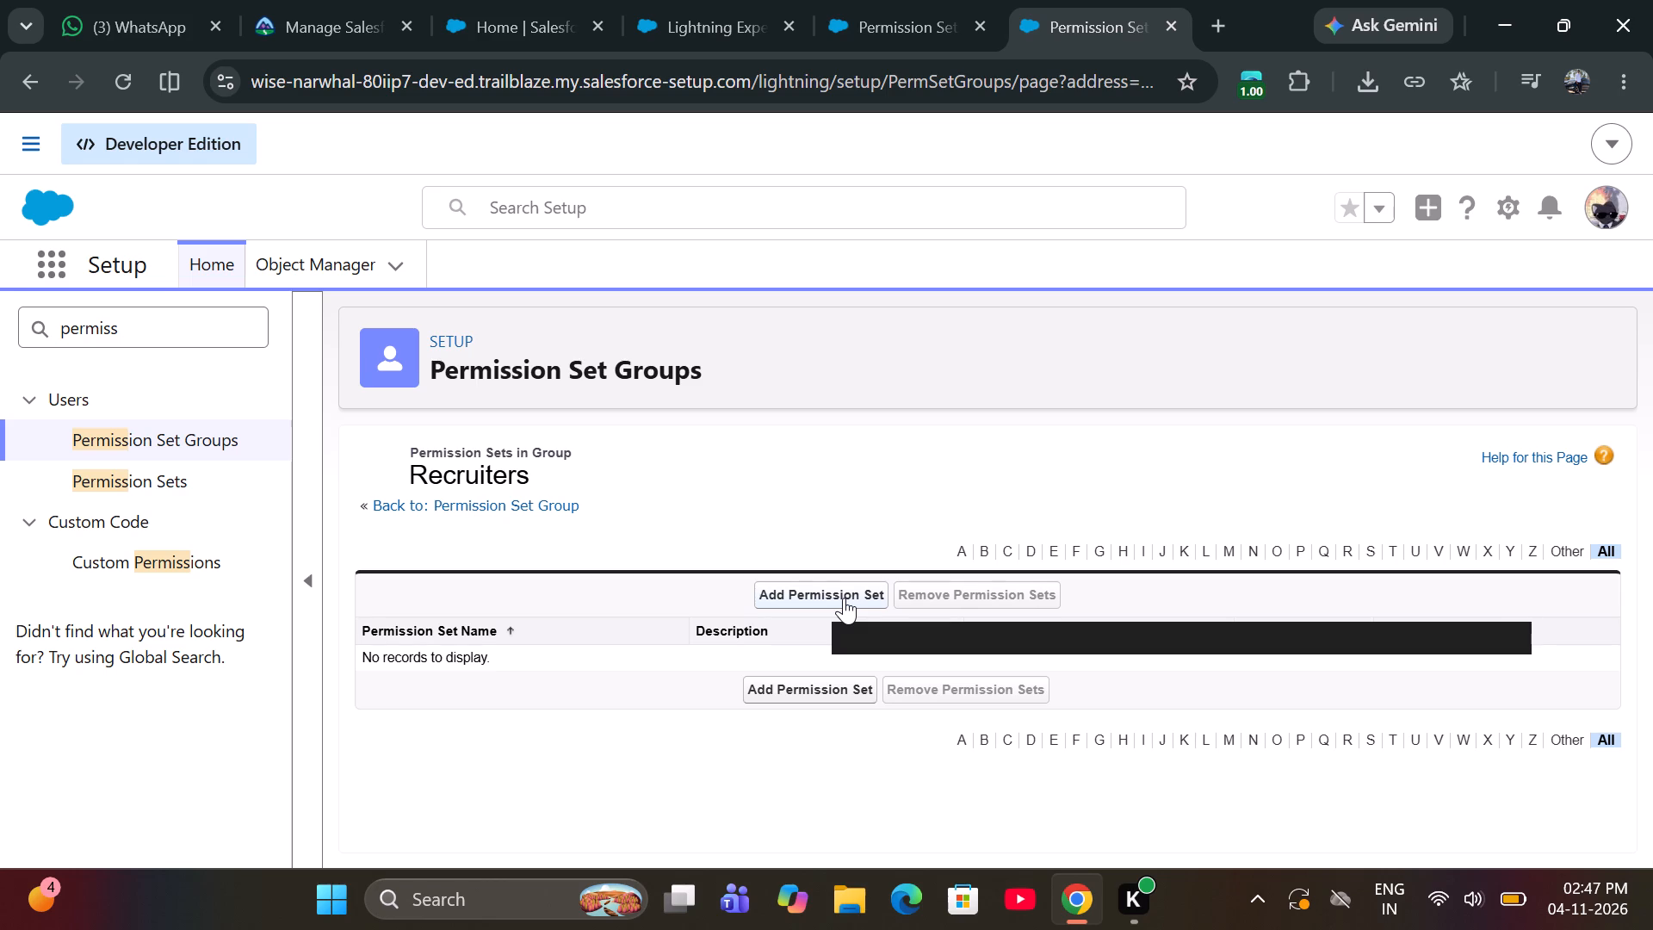
{"action": "left_click", "coordinate": [844, 598]}
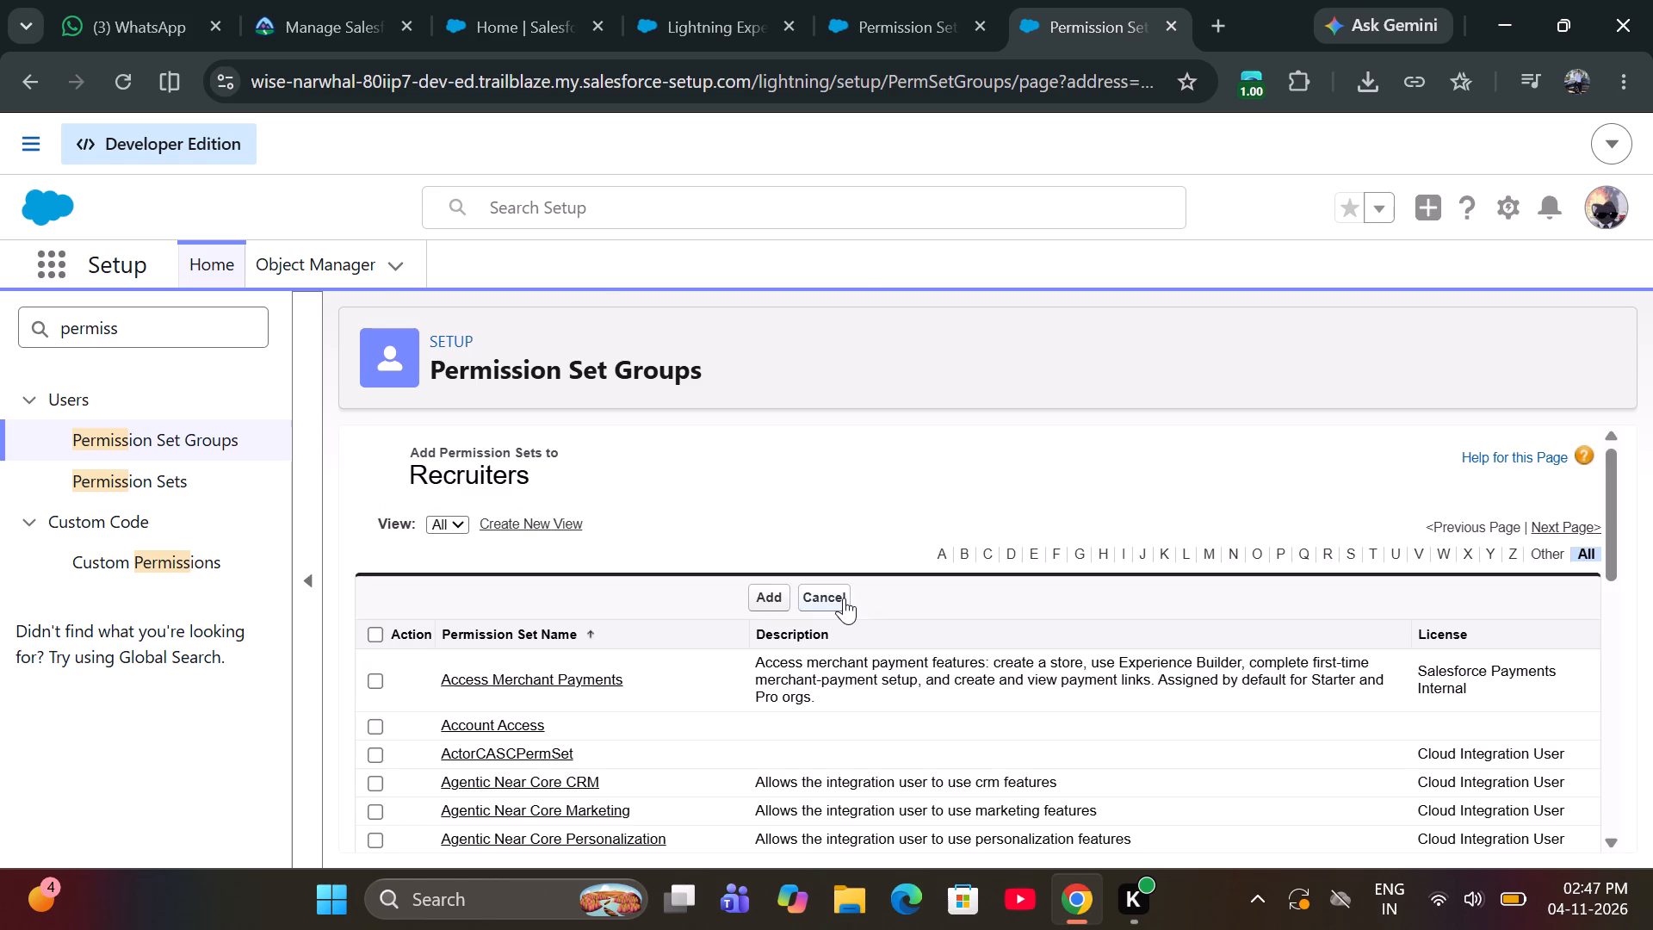
{"action": "scroll", "coordinate": [844, 598], "scroll_direction": "down", "scroll_amount": 3}
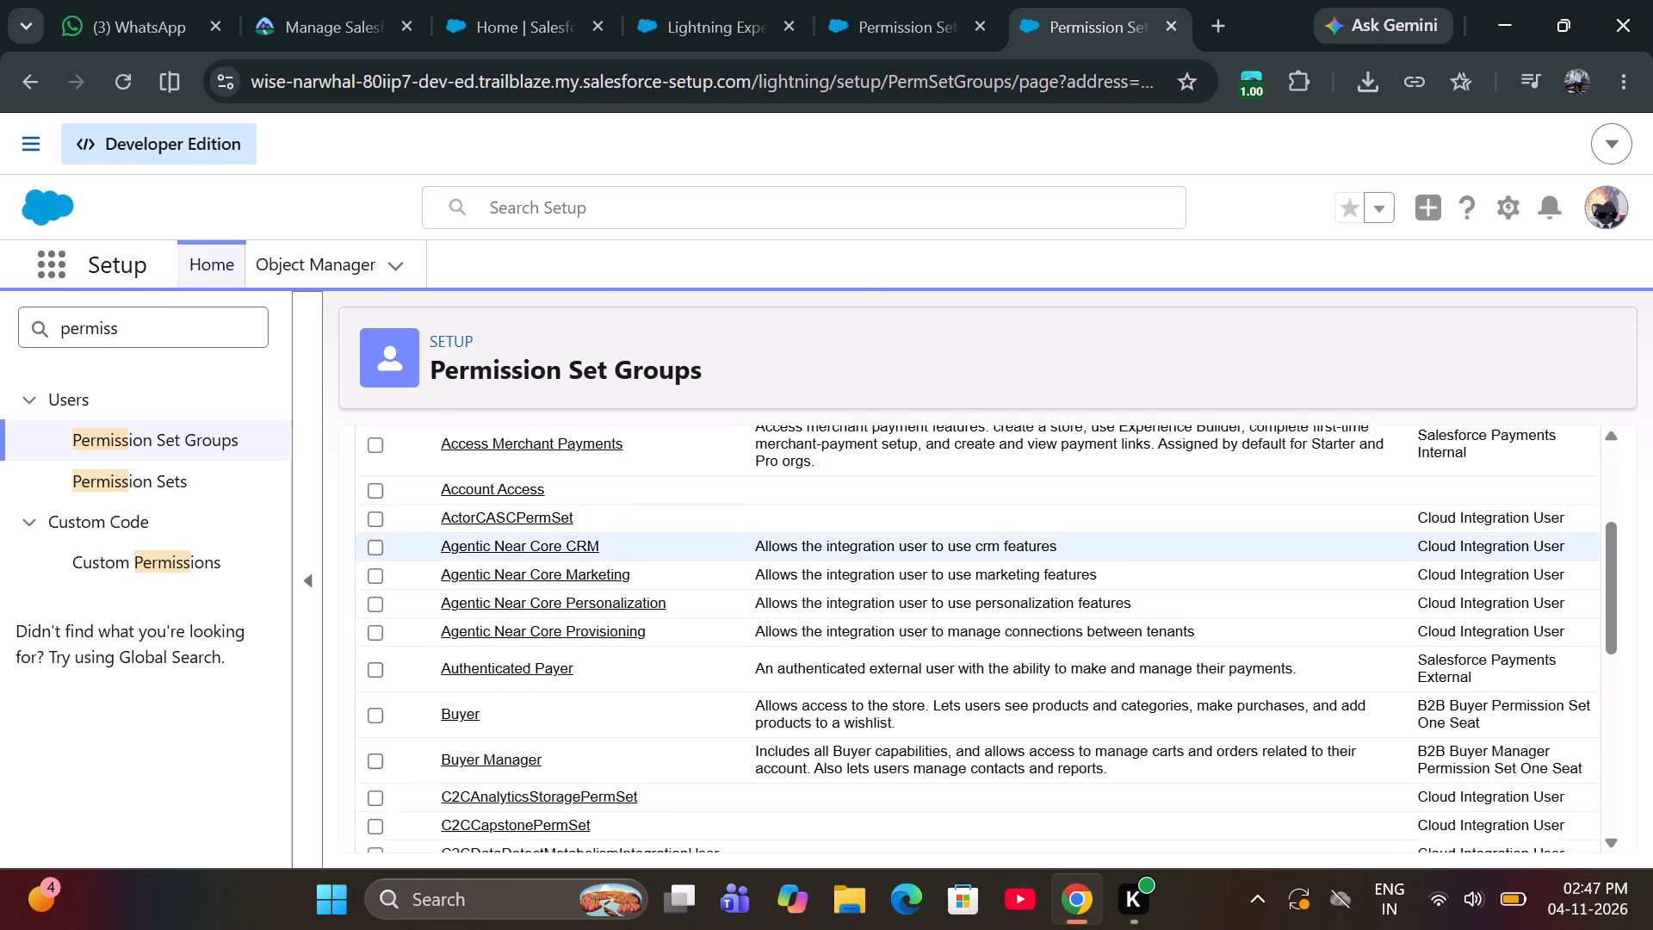
{"action": "scroll", "coordinate": [844, 598], "scroll_direction": "down", "scroll_amount": 3}
{"action": "scroll", "coordinate": [844, 598], "scroll_direction": "up", "scroll_amount": 2}
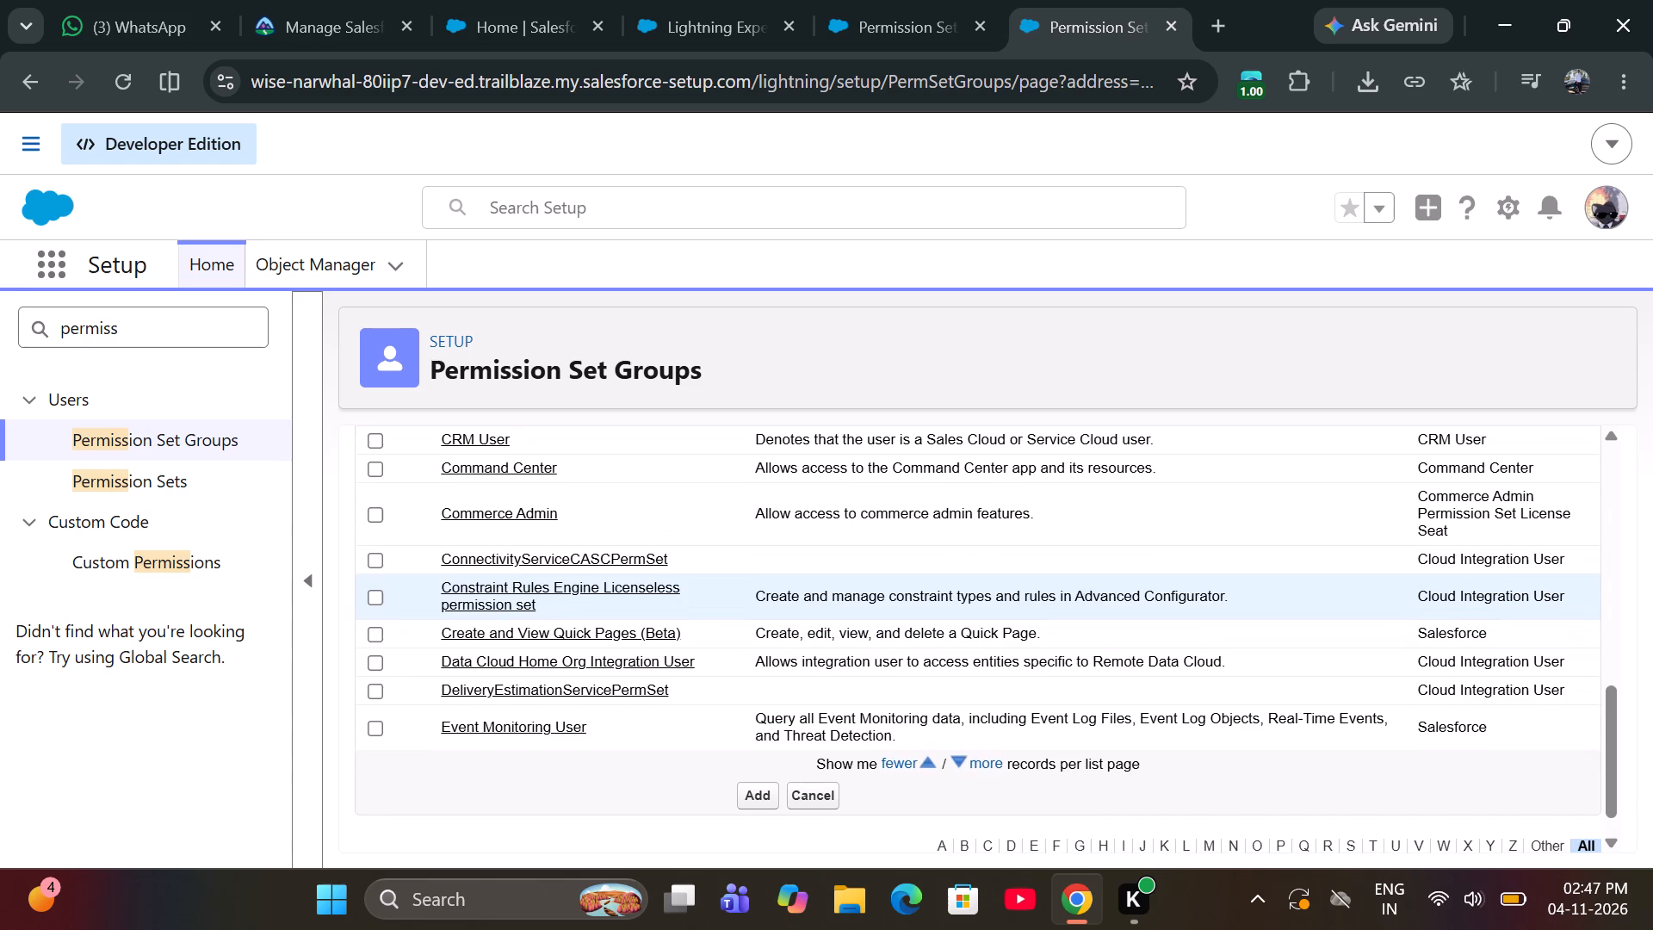
{"action": "scroll", "coordinate": [844, 598], "scroll_direction": "up", "scroll_amount": 1}
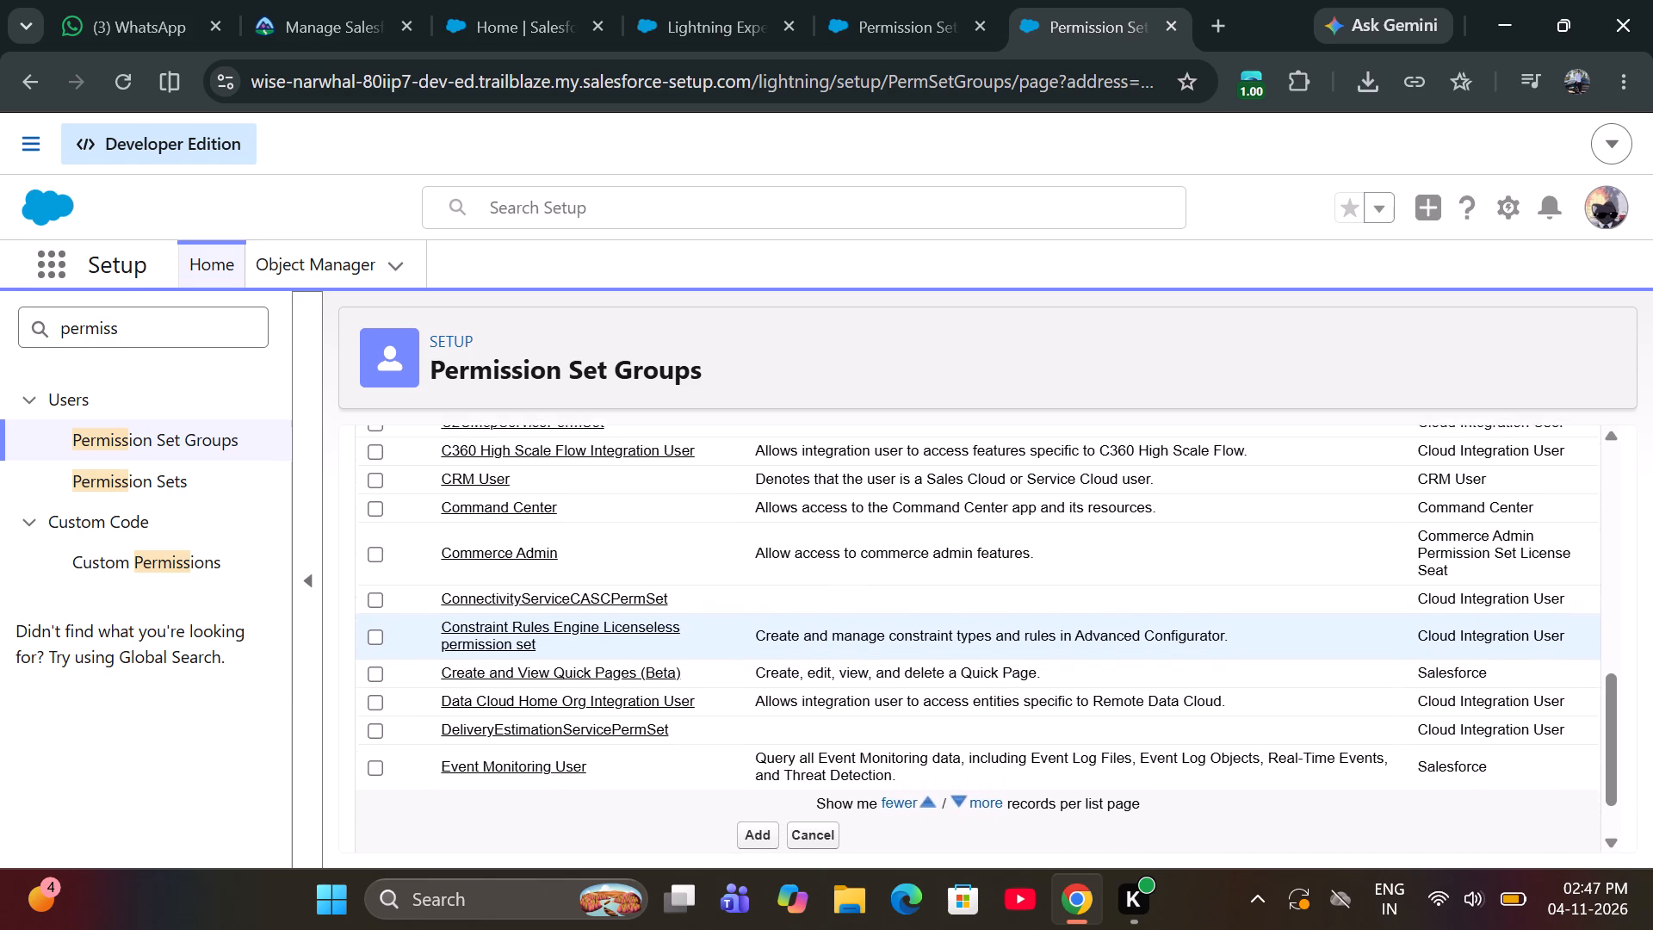
{"action": "scroll", "coordinate": [844, 598], "scroll_direction": "up", "scroll_amount": 1}
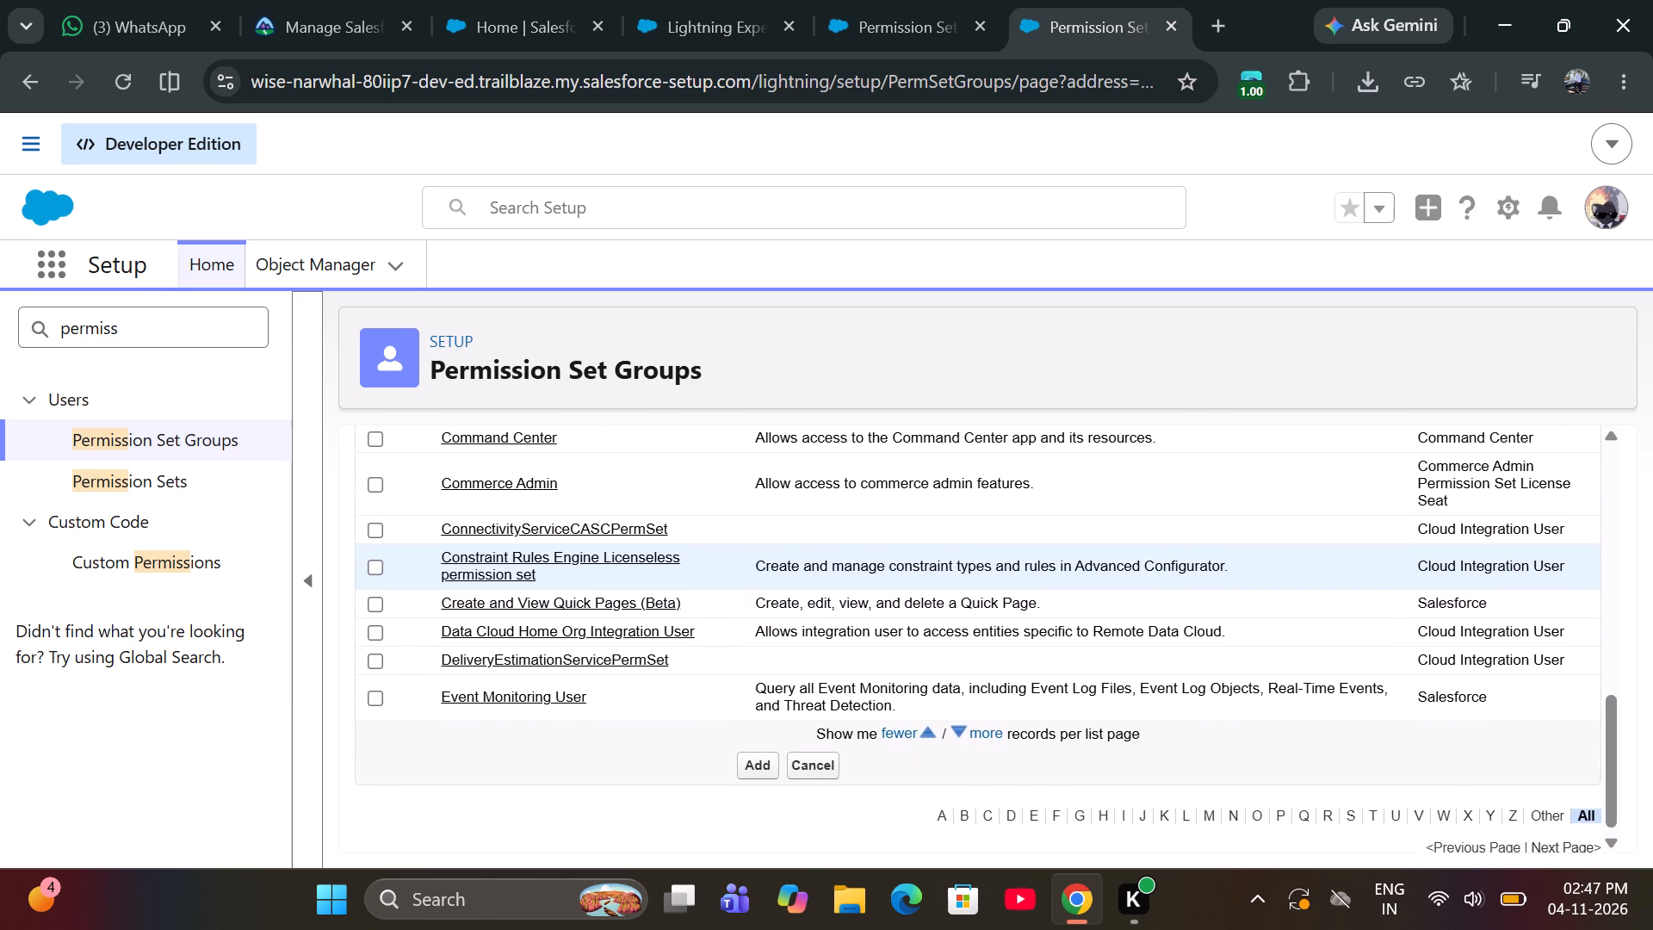
{"action": "scroll", "coordinate": [844, 598], "scroll_direction": "up", "scroll_amount": 1}
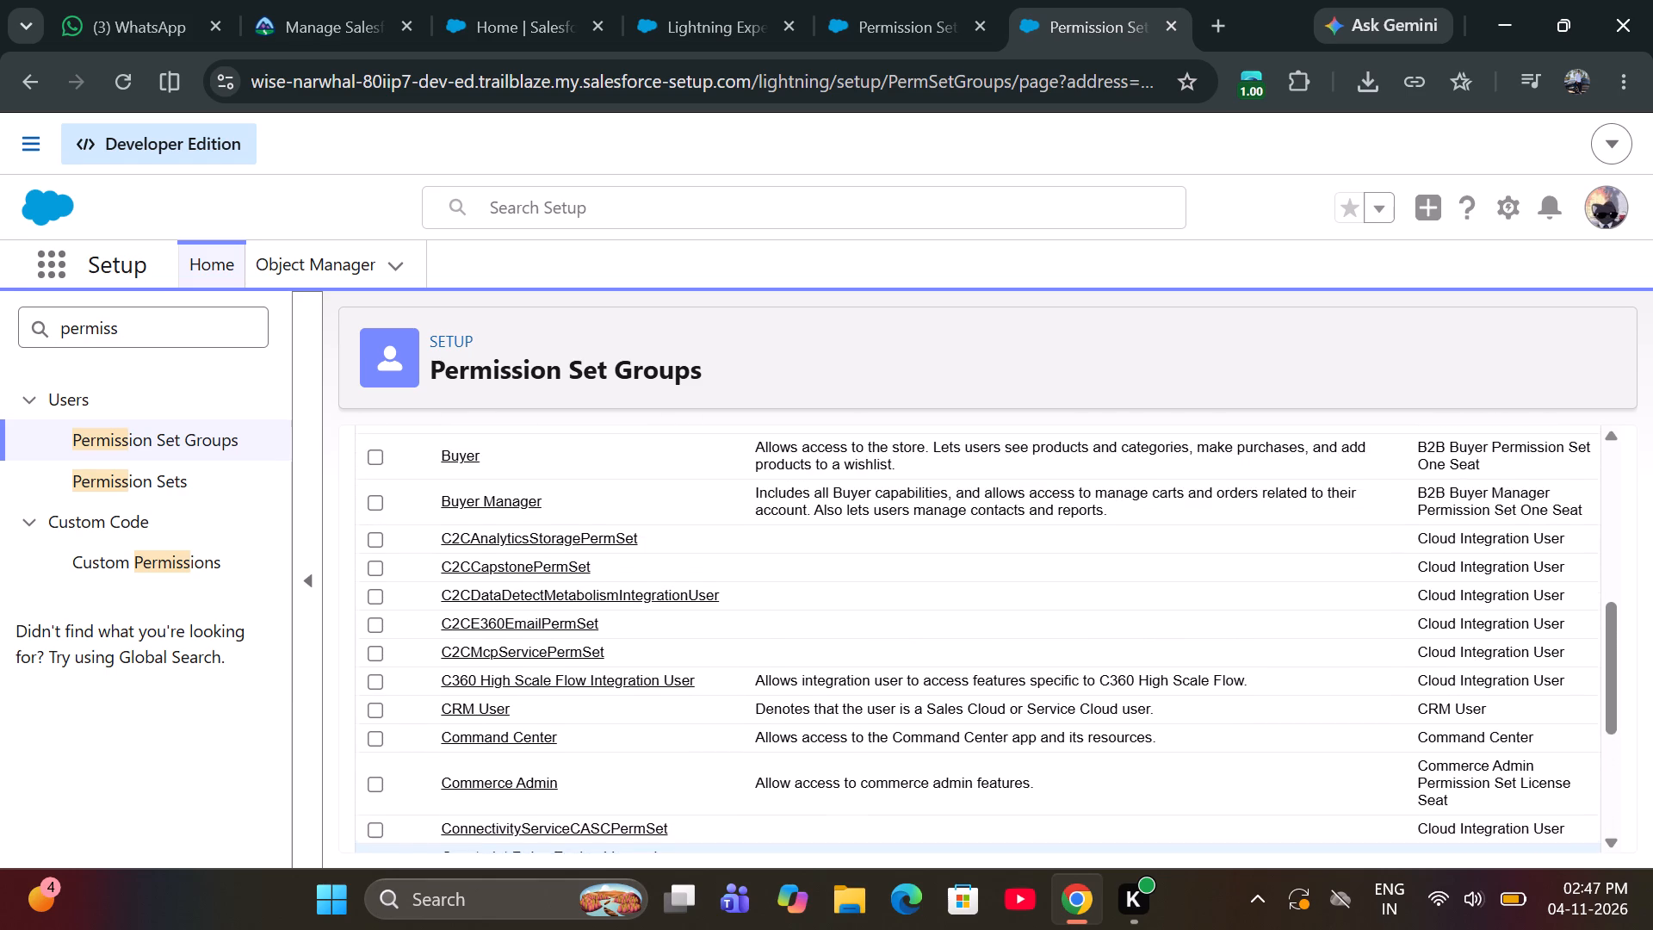
{"action": "scroll", "coordinate": [844, 598], "scroll_direction": "up", "scroll_amount": 9}
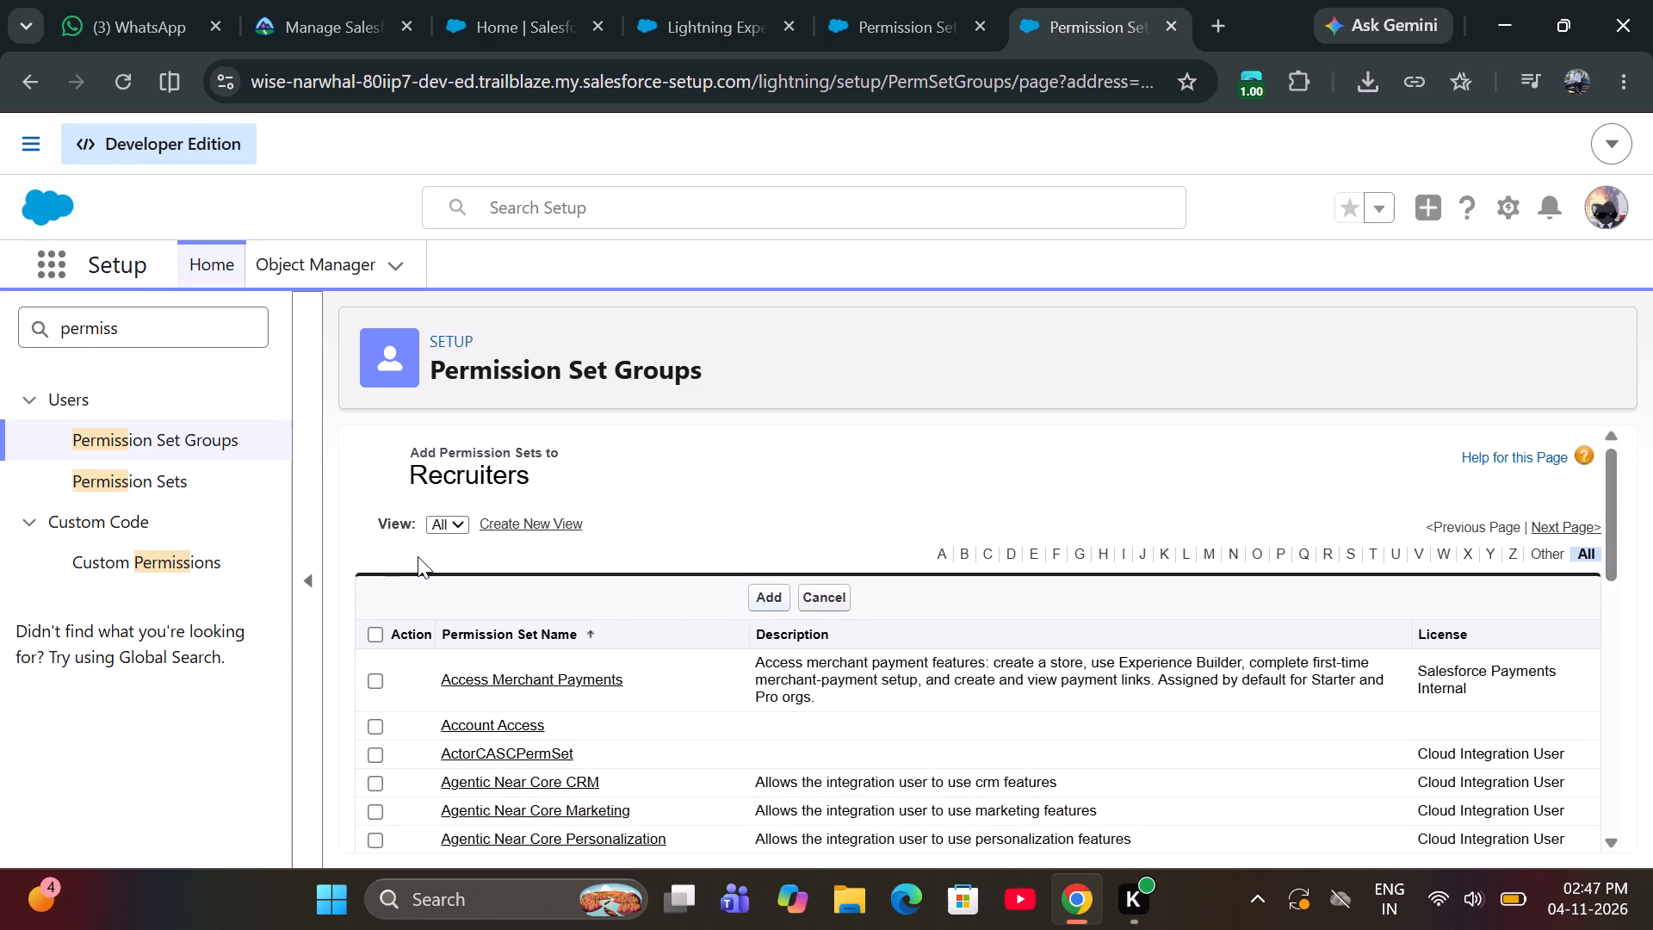
{"action": "left_click", "coordinate": [821, 611]}
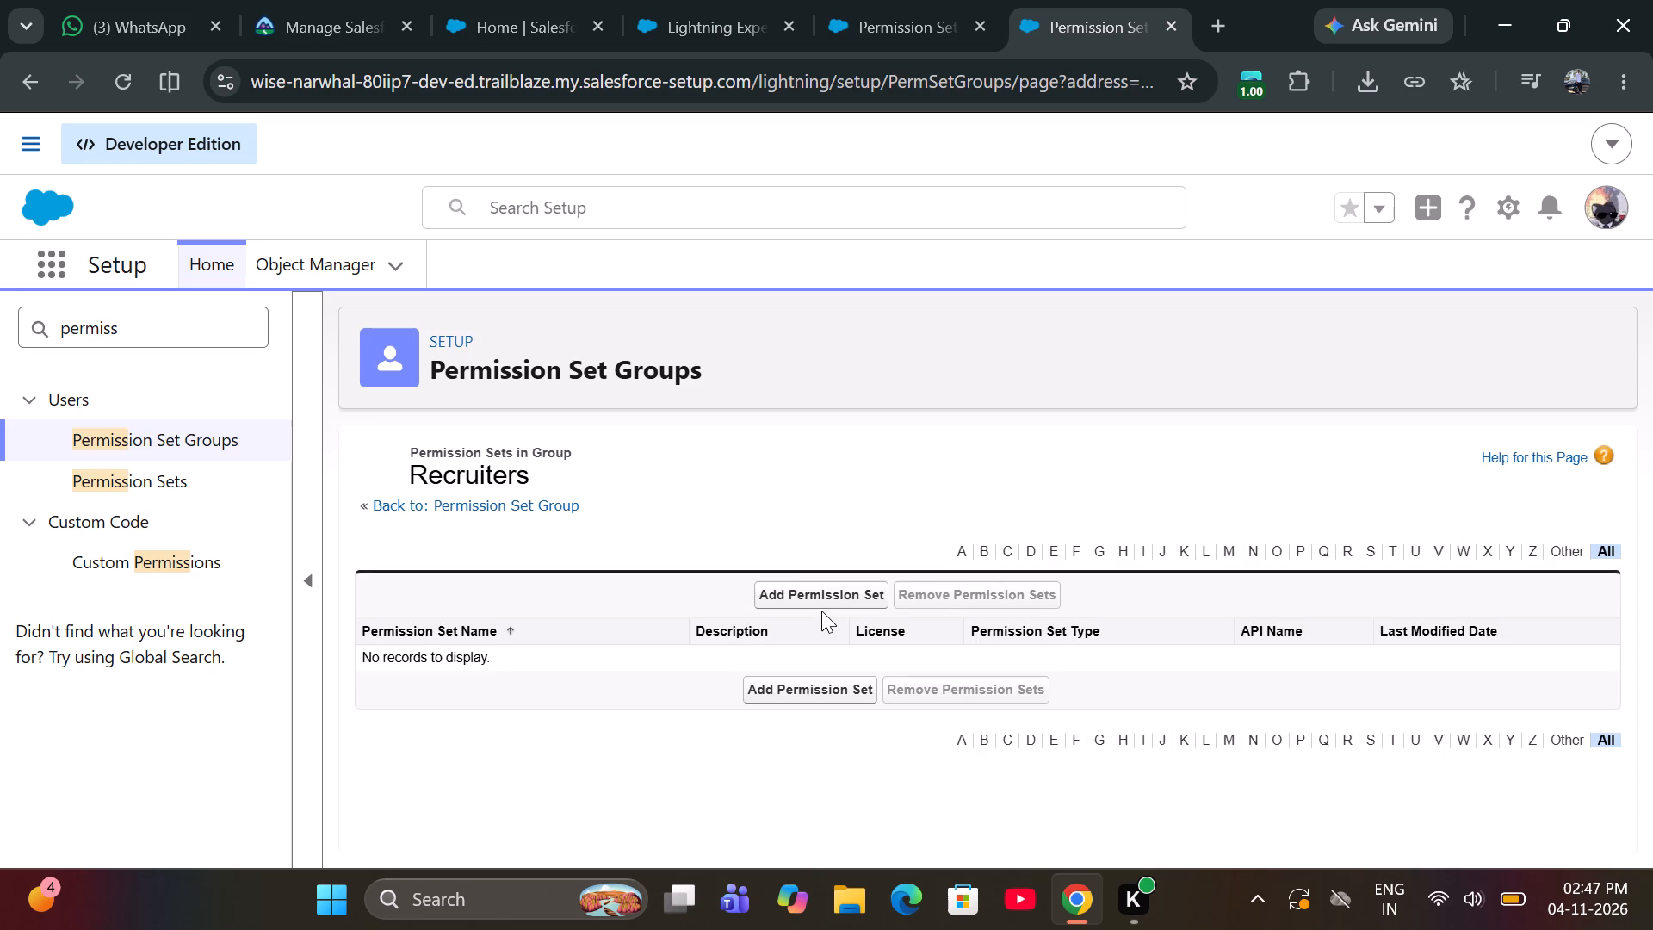
{"action": "scroll", "coordinate": [646, 592], "scroll_direction": "right", "scroll_amount": 9}
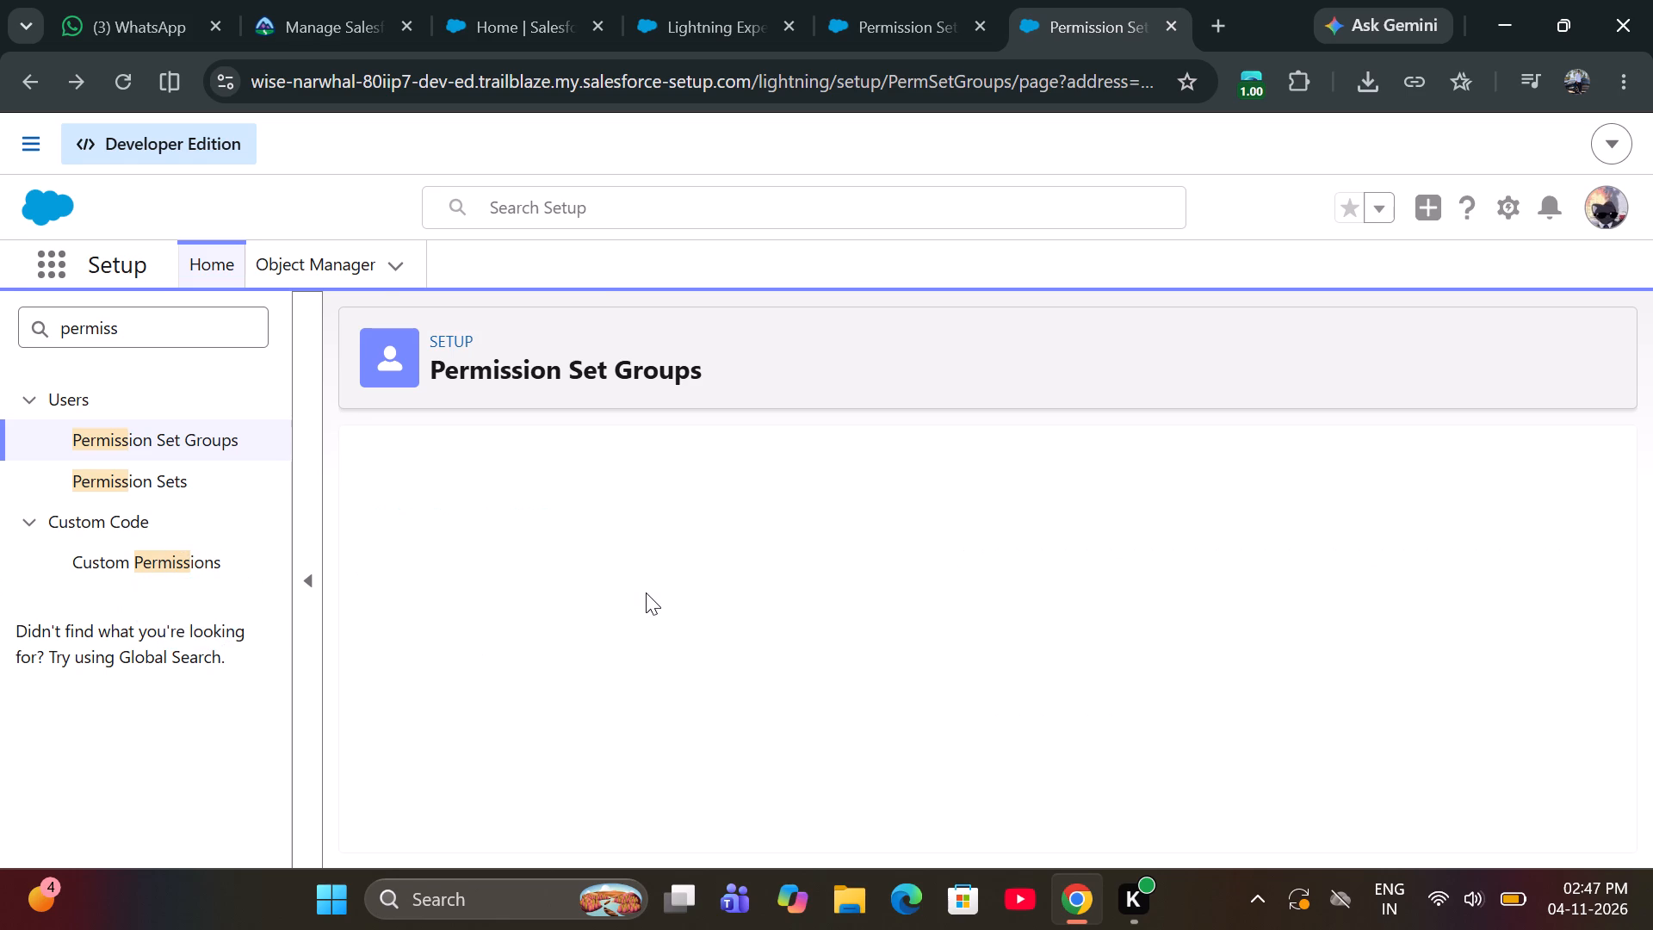
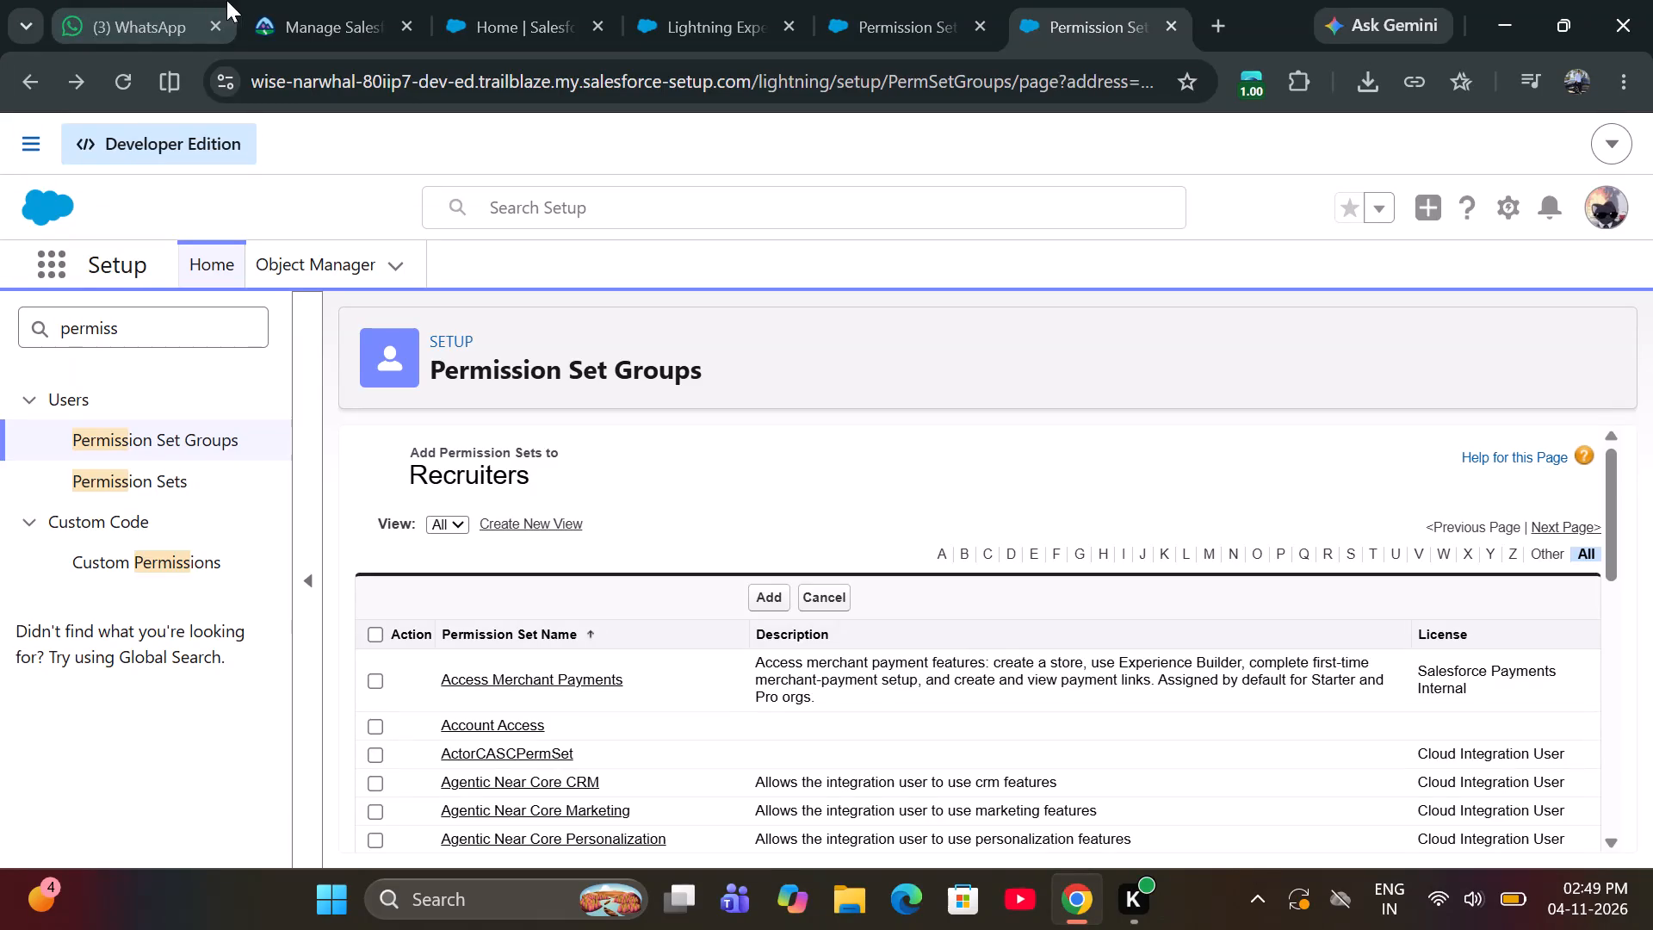
Switch to the Trailhead Control Access to Objects unit and review the challenge requirements for the Manage Positions permission set and Recruiters group.
{"action": "left_click", "coordinate": [303, 9]}
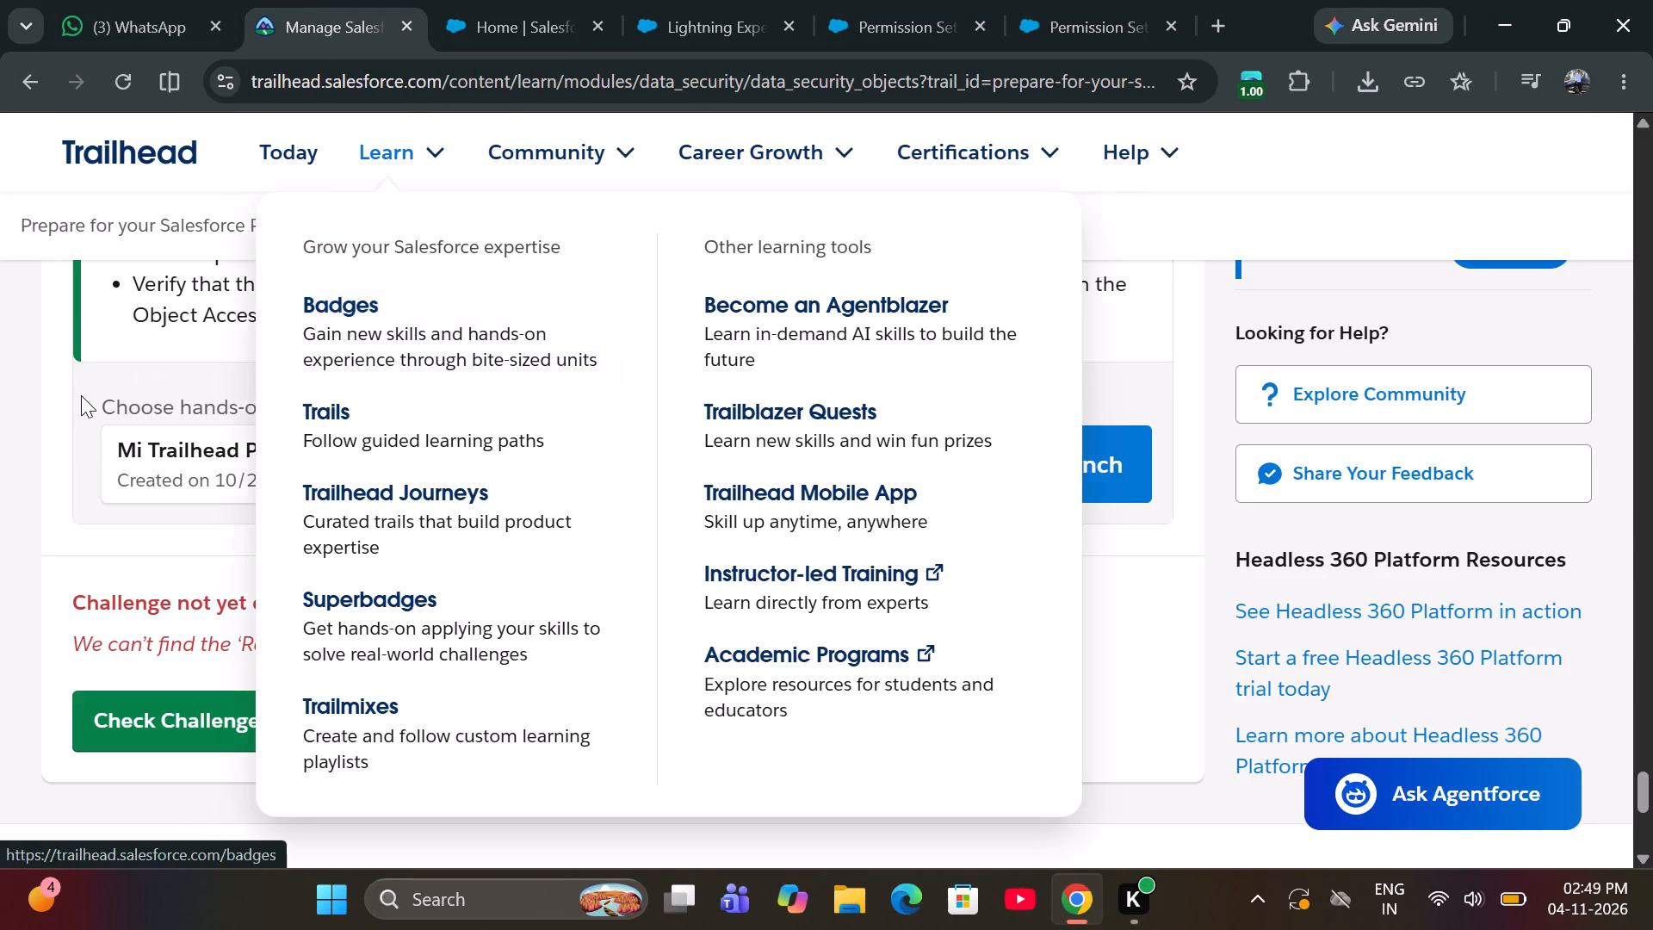
{"action": "scroll", "coordinate": [362, 364], "scroll_direction": "up", "scroll_amount": 3}
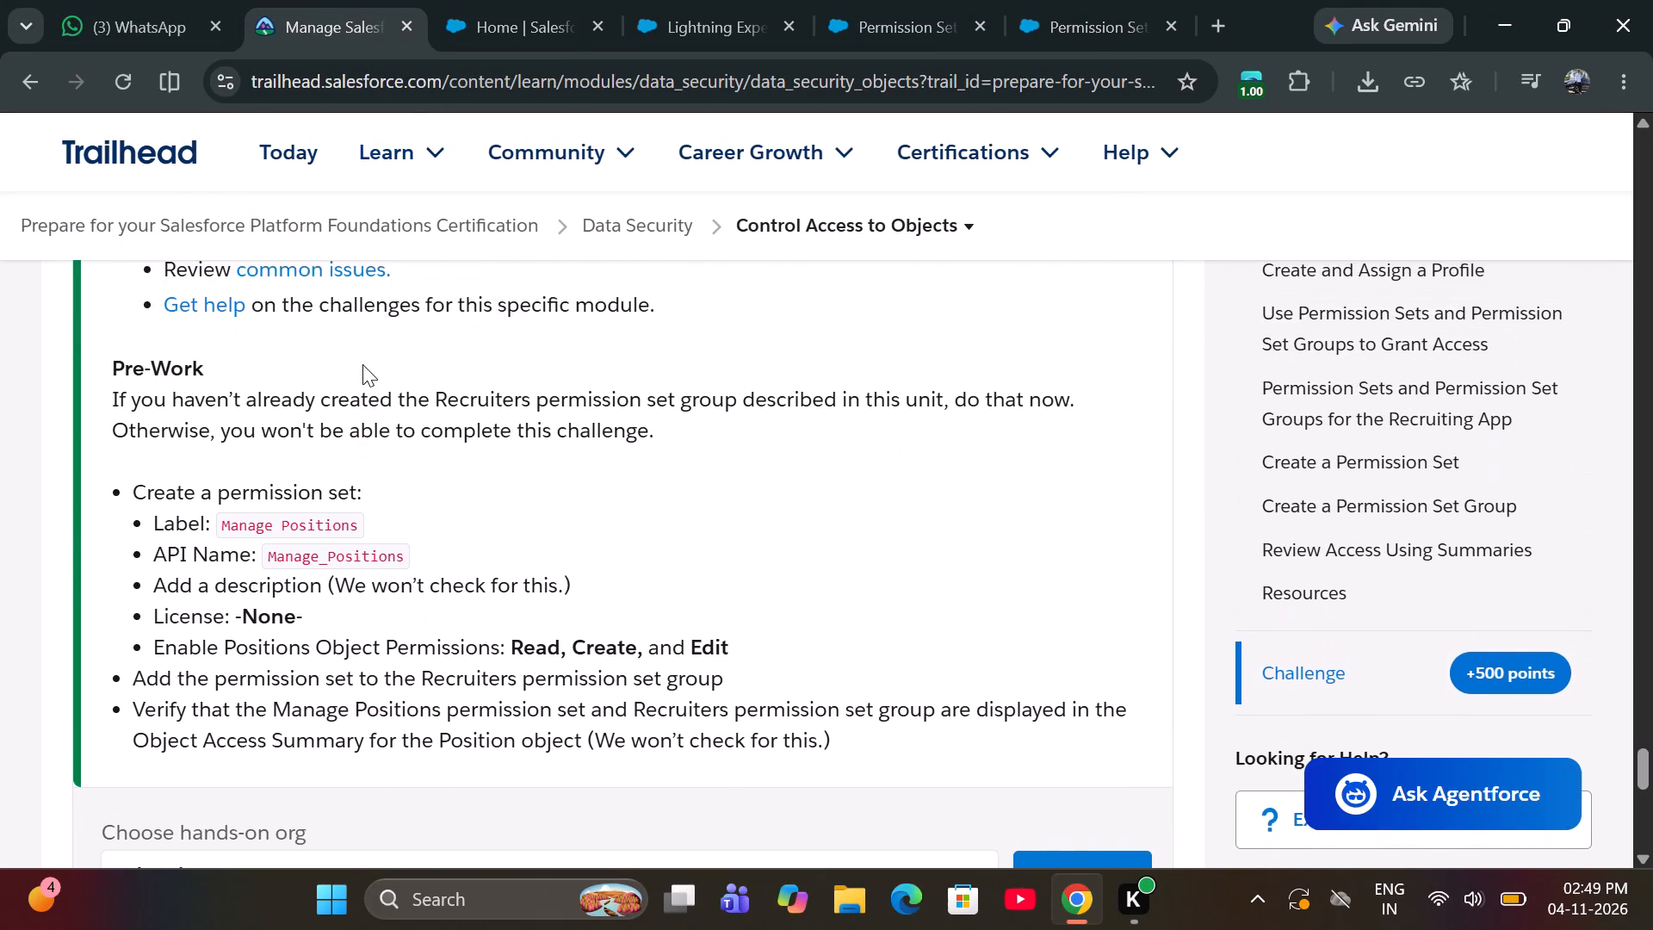
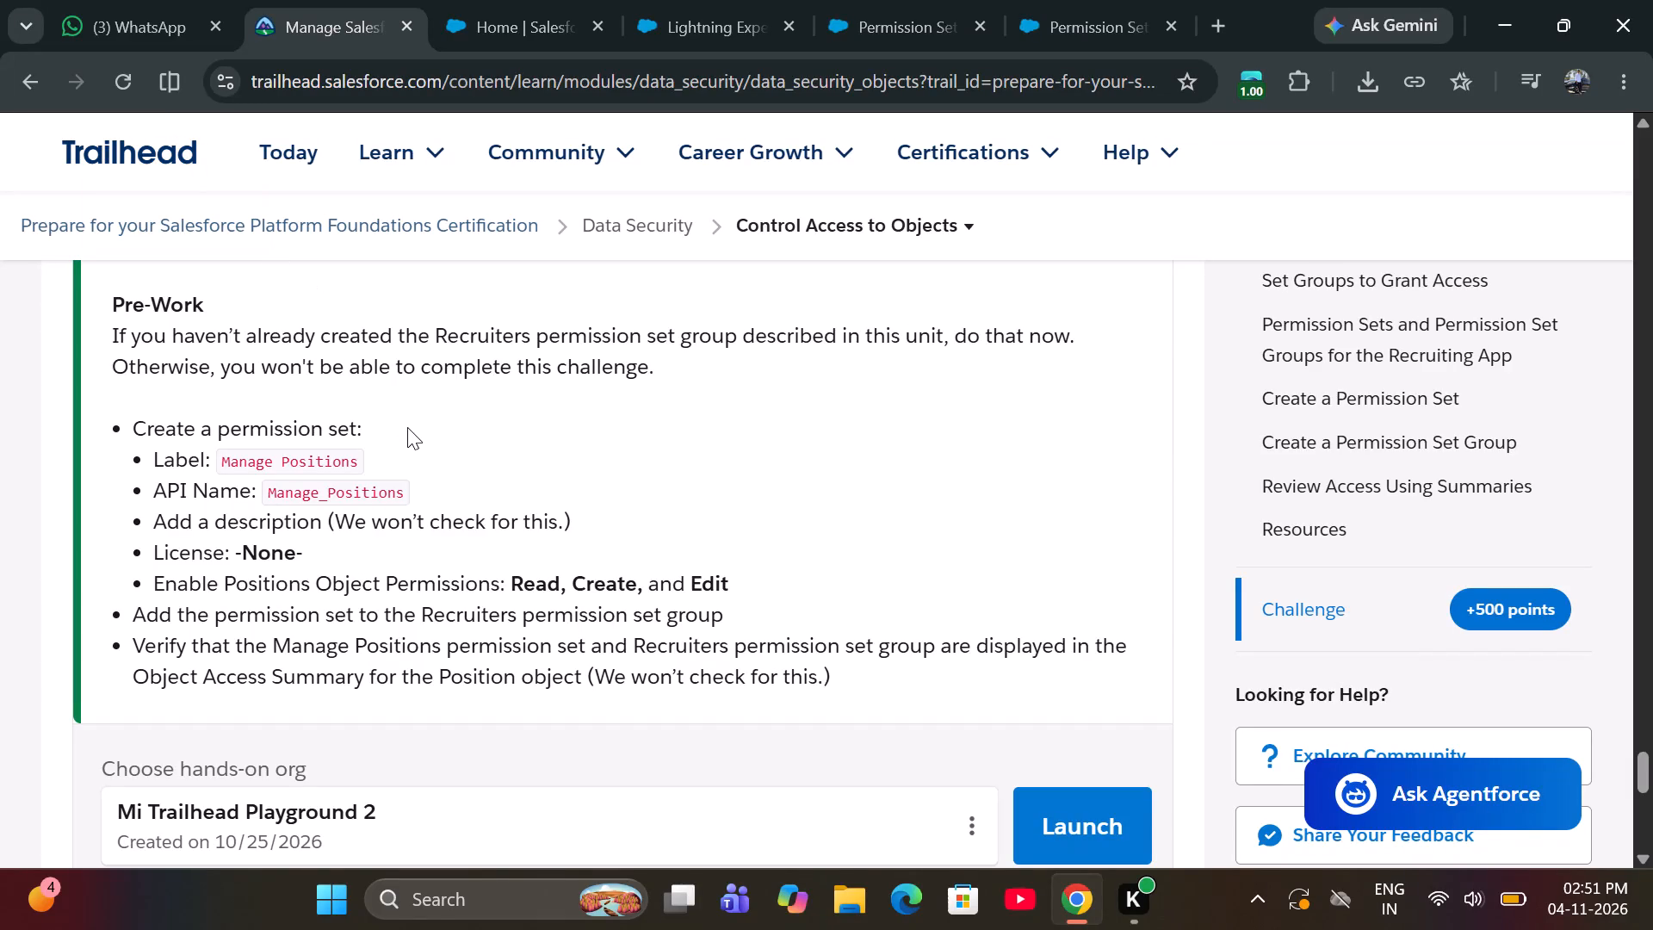
Run the Control Access to Objects challenge check against Mi Trailhead Playground 2 and review the feedback against the requirements.
{"action": "scroll", "coordinate": [407, 427], "scroll_direction": "down", "scroll_amount": 3}
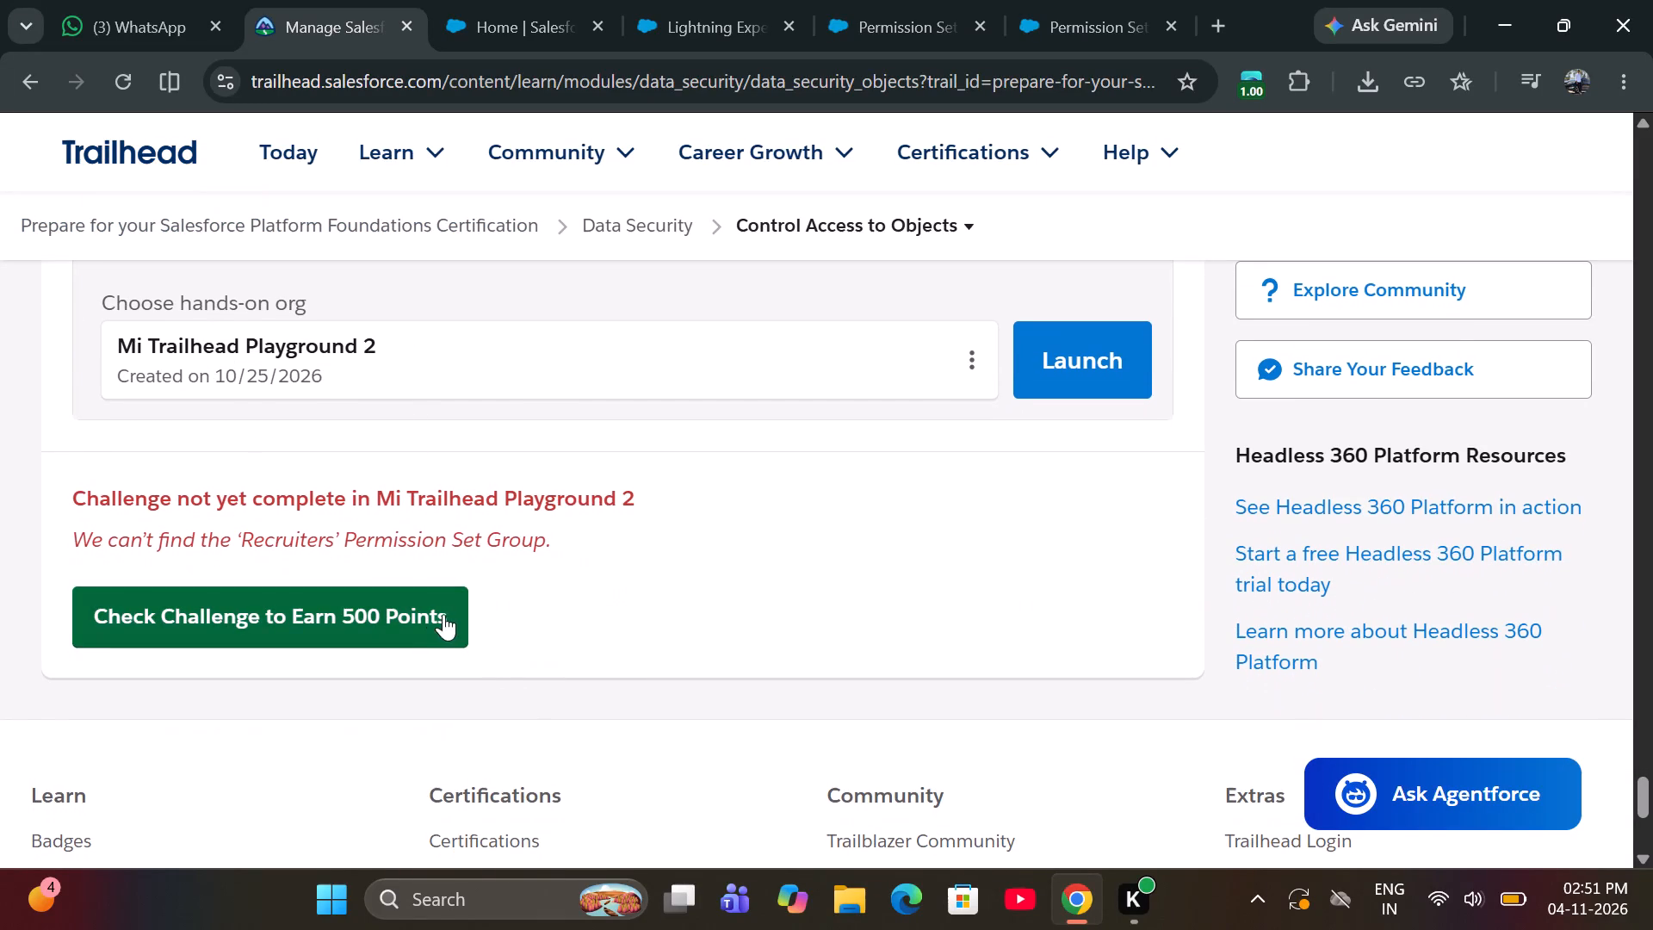
{"action": "left_click", "coordinate": [411, 608]}
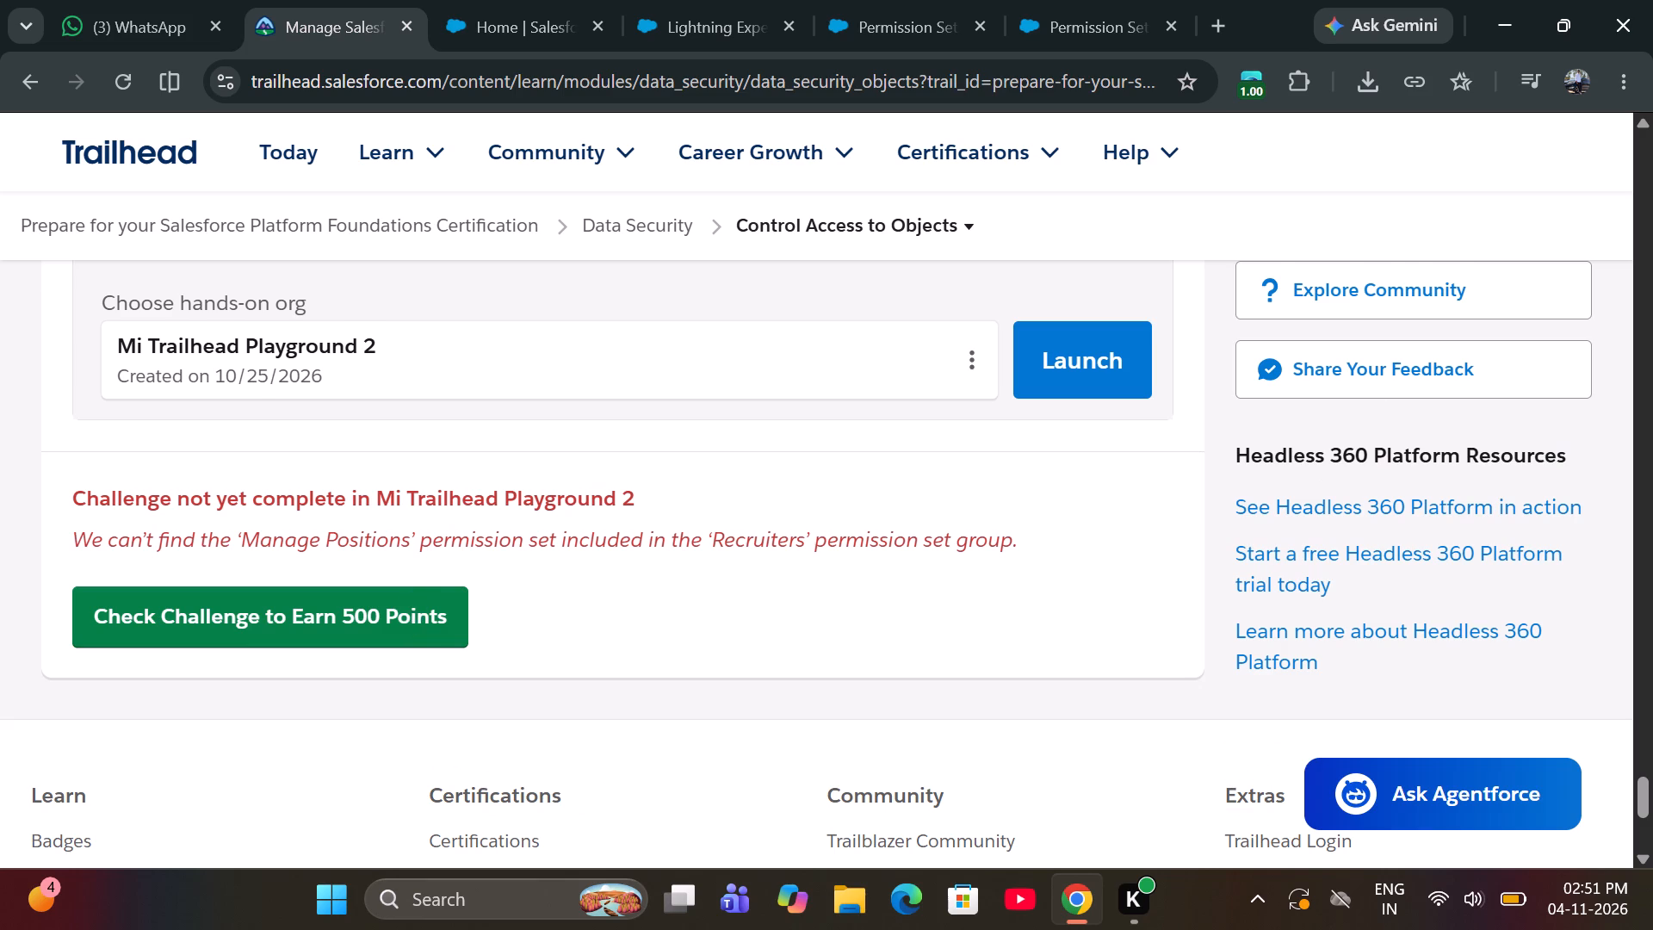
{"action": "scroll", "coordinate": [431, 533], "scroll_direction": "up", "scroll_amount": 3}
{"action": "scroll", "coordinate": [431, 533], "scroll_direction": "down", "scroll_amount": 1}
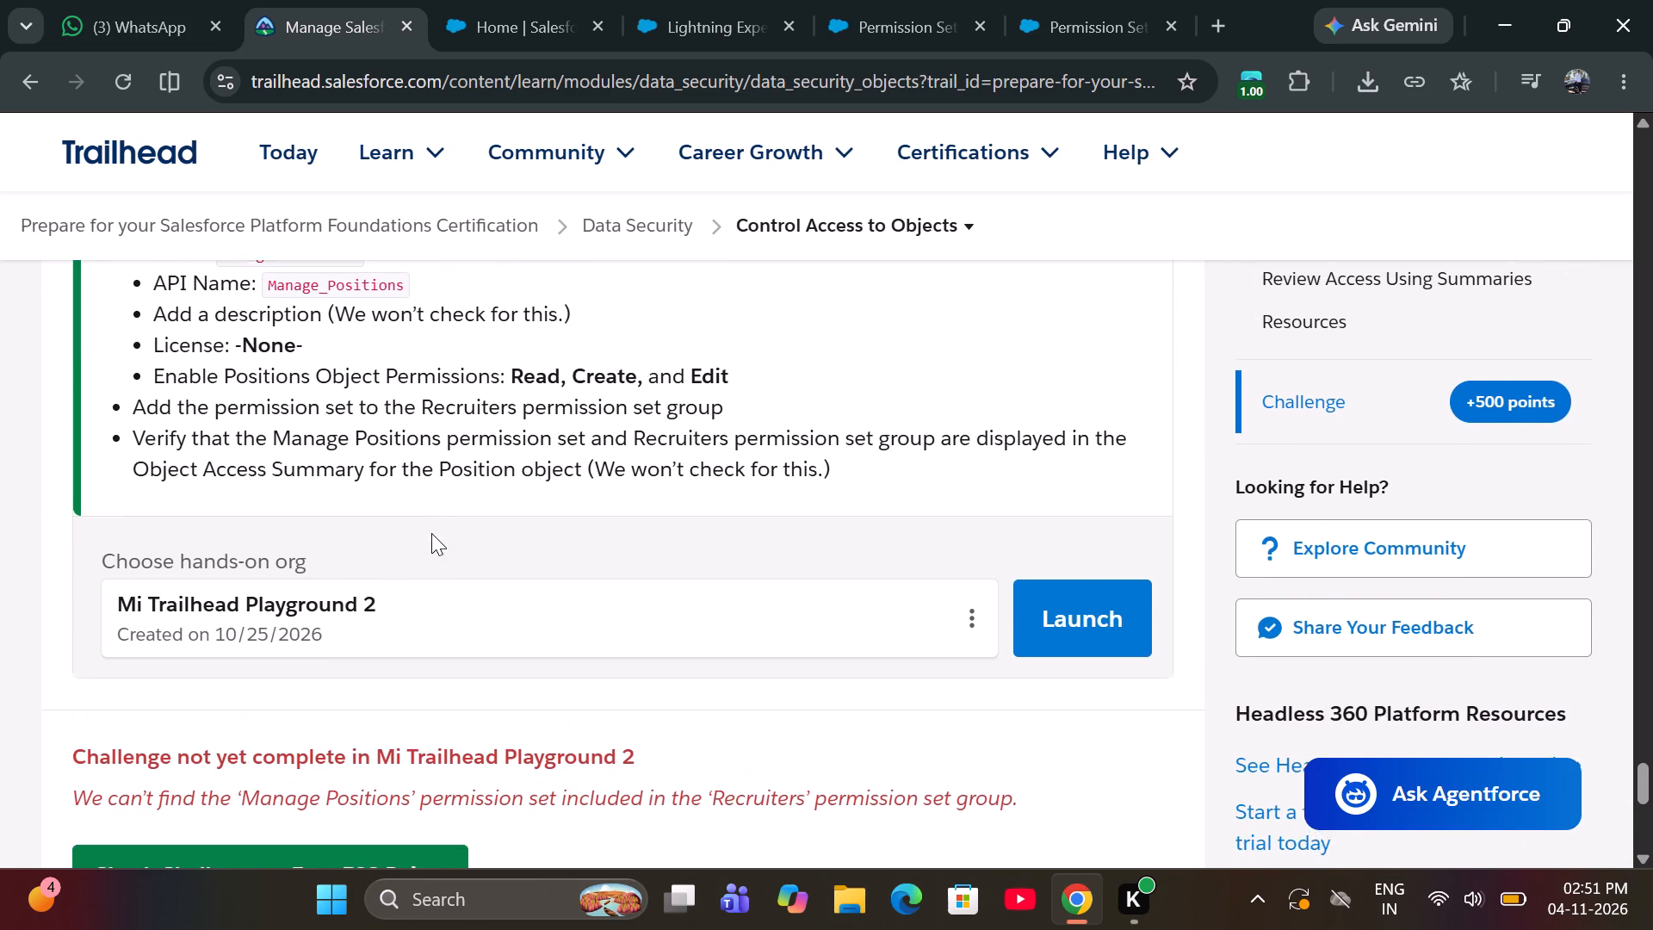
{"action": "scroll", "coordinate": [431, 533], "scroll_direction": "down", "scroll_amount": 1}
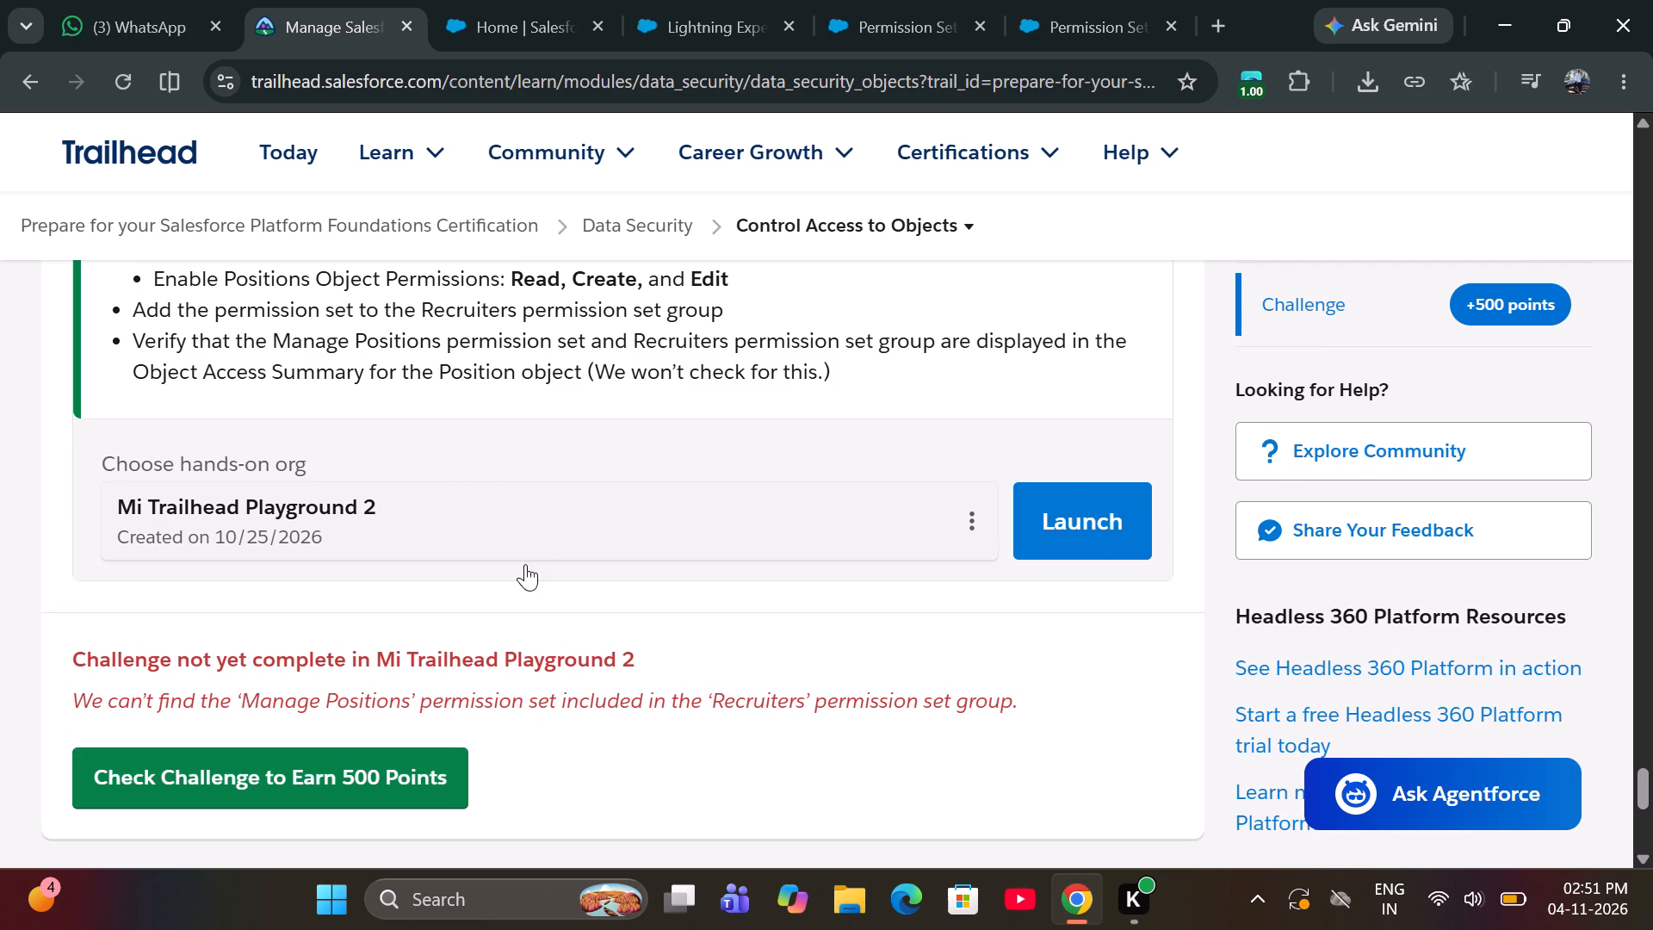
Return to the Salesforce permission set setup page opened most recently.
{"action": "left_click", "coordinate": [1053, 13]}
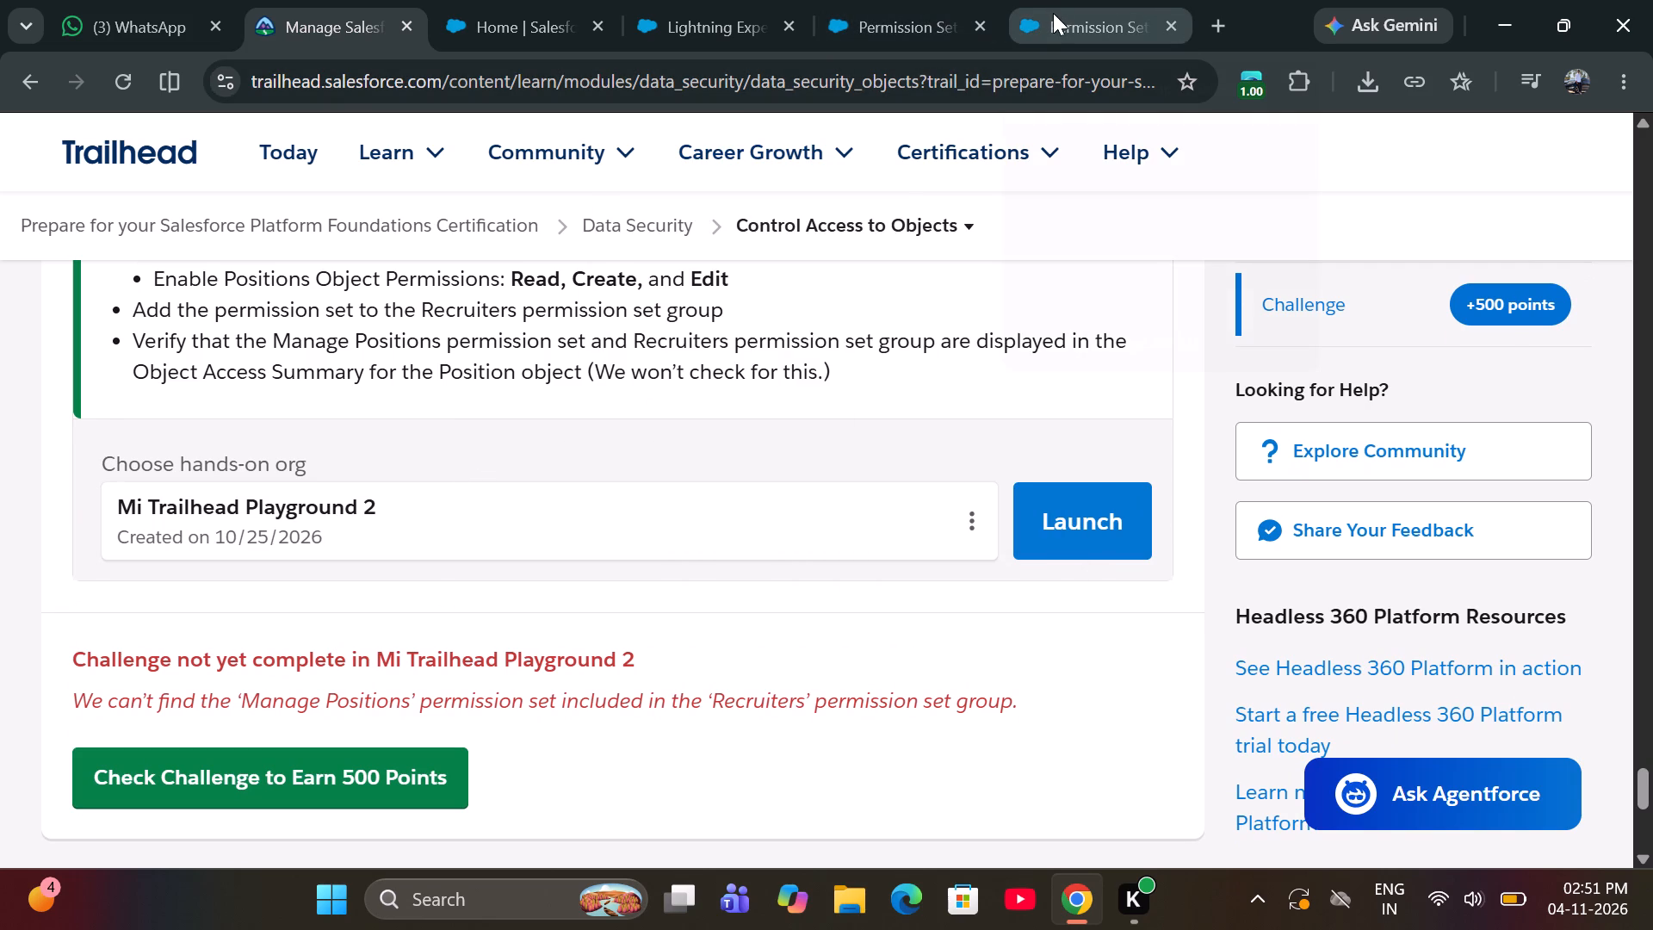
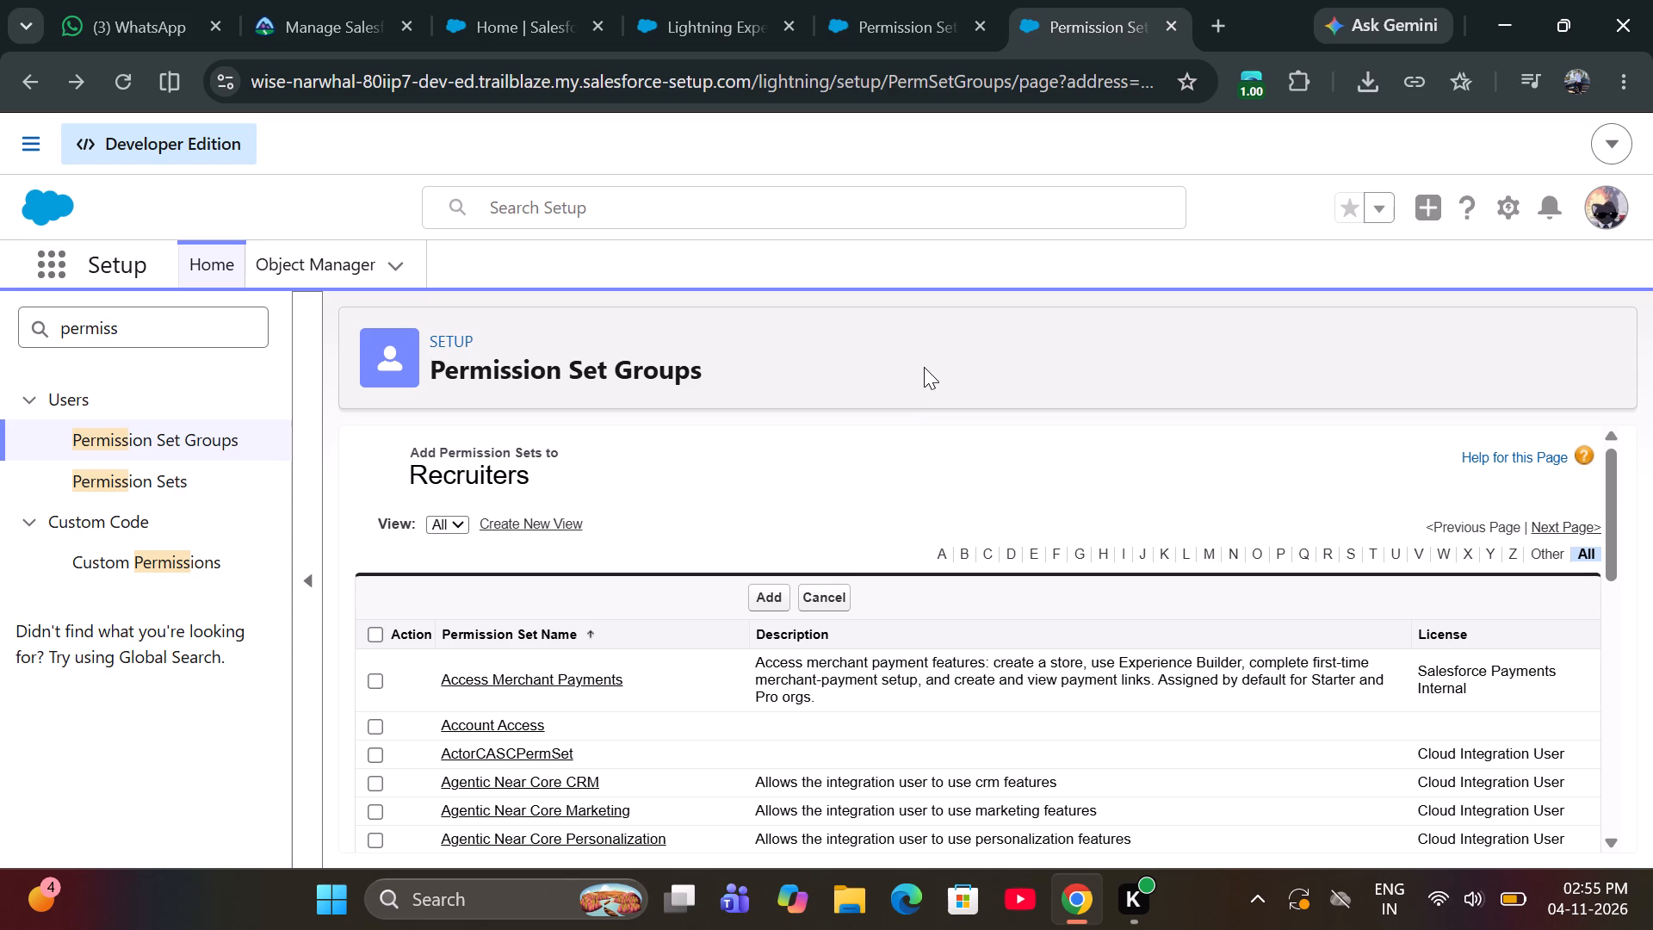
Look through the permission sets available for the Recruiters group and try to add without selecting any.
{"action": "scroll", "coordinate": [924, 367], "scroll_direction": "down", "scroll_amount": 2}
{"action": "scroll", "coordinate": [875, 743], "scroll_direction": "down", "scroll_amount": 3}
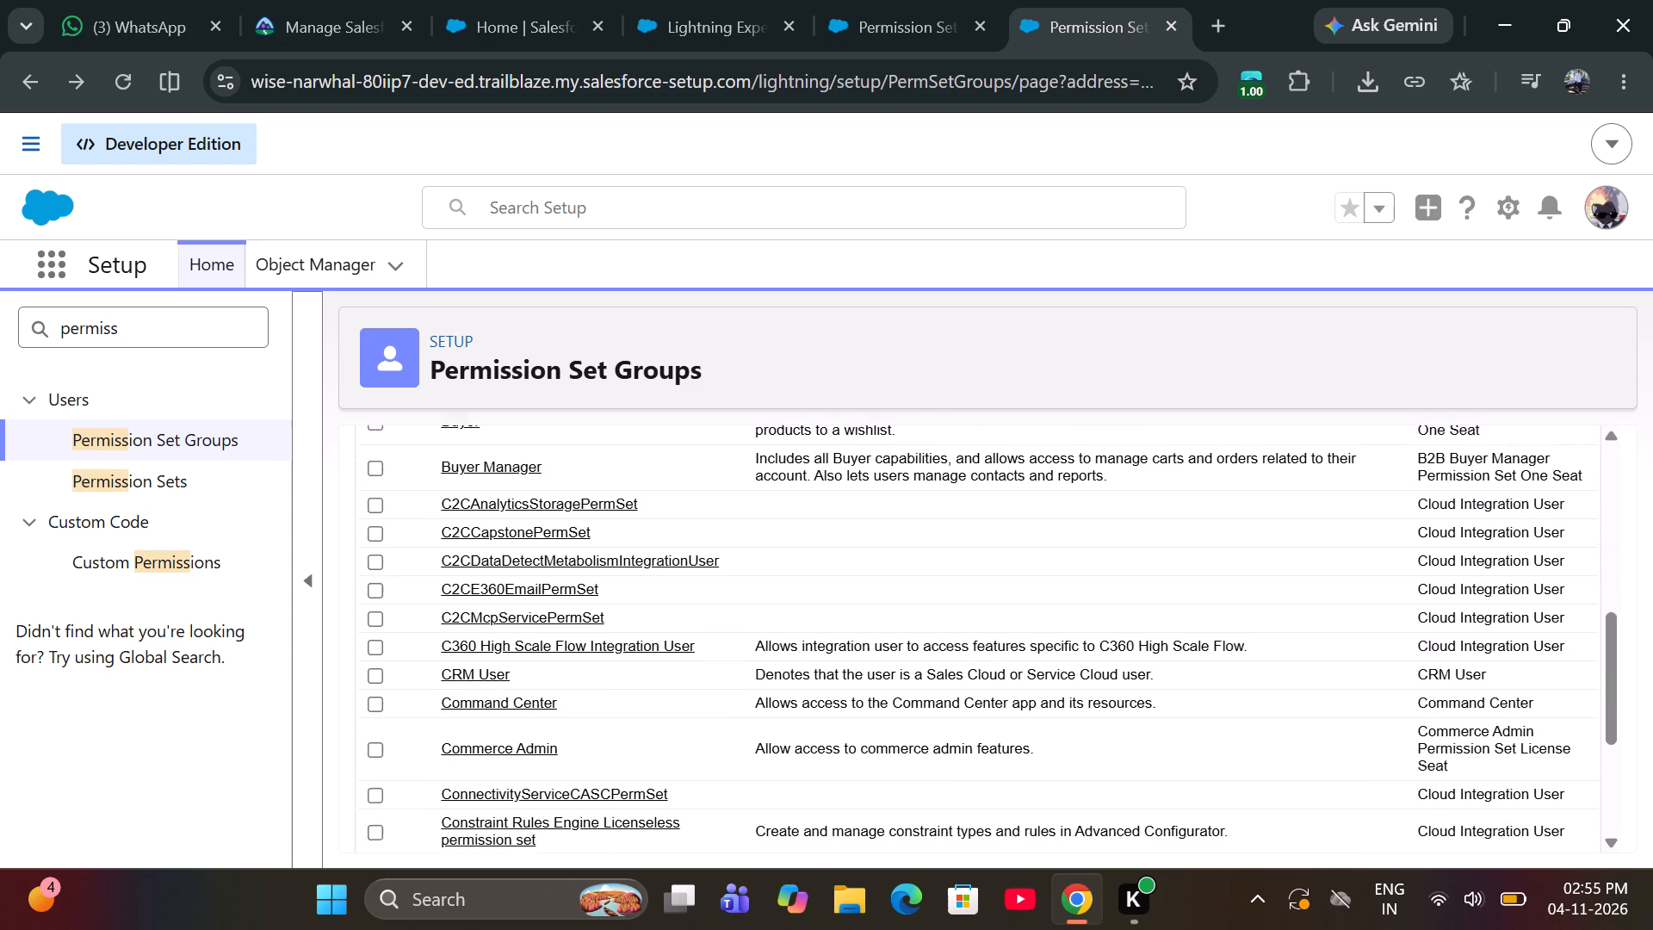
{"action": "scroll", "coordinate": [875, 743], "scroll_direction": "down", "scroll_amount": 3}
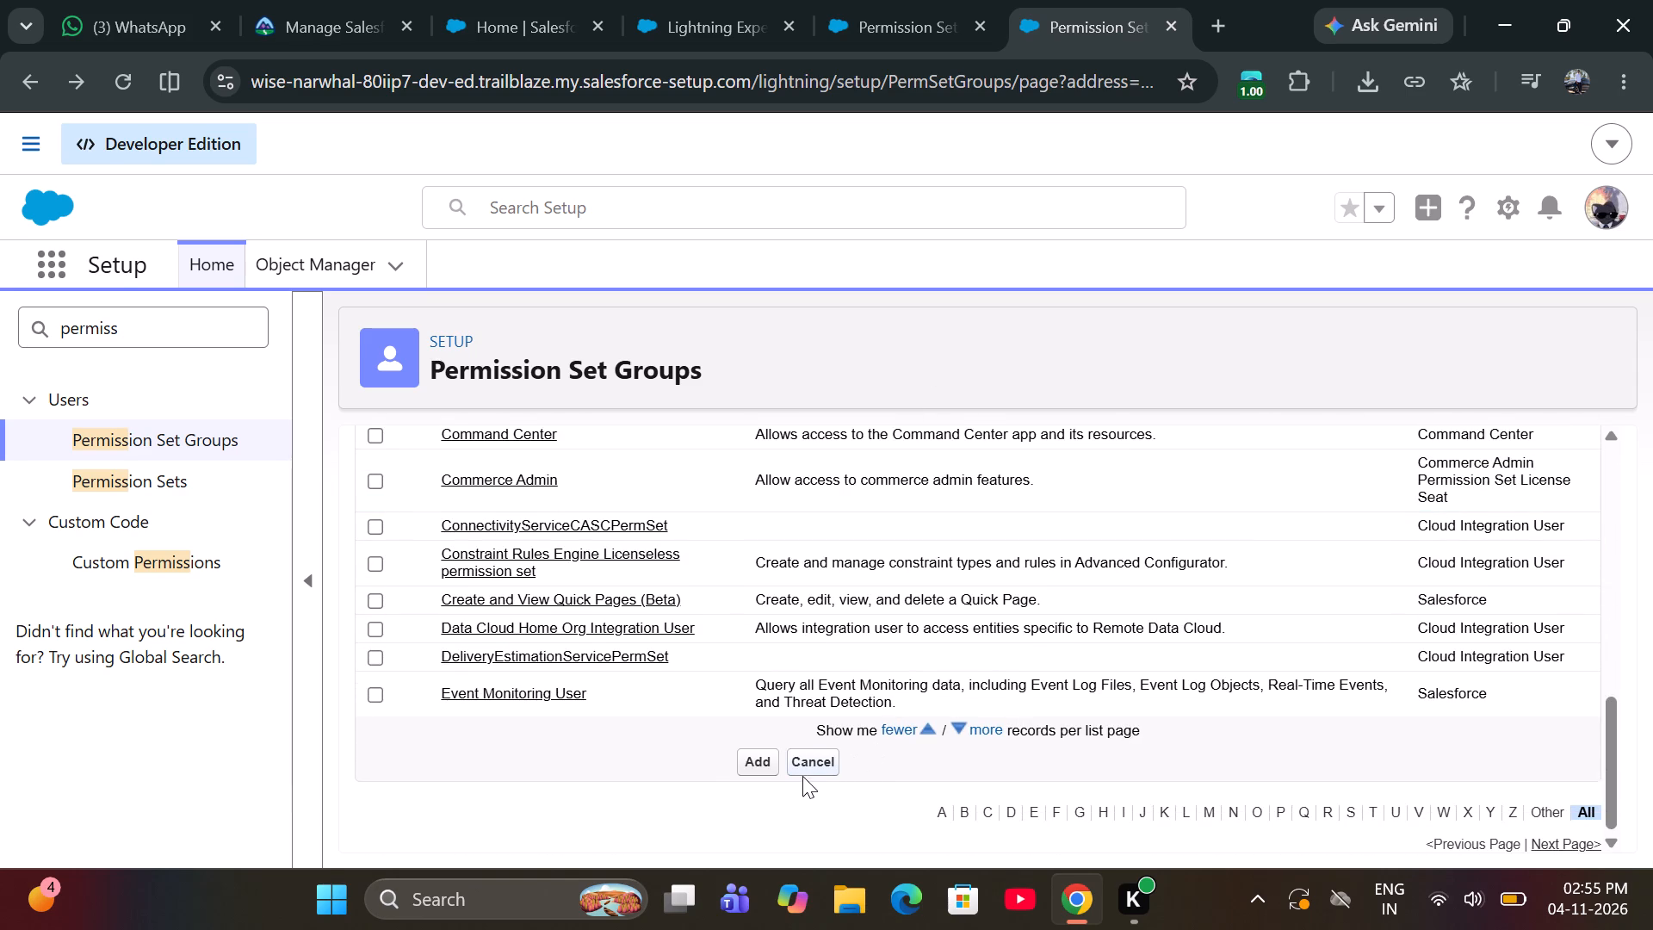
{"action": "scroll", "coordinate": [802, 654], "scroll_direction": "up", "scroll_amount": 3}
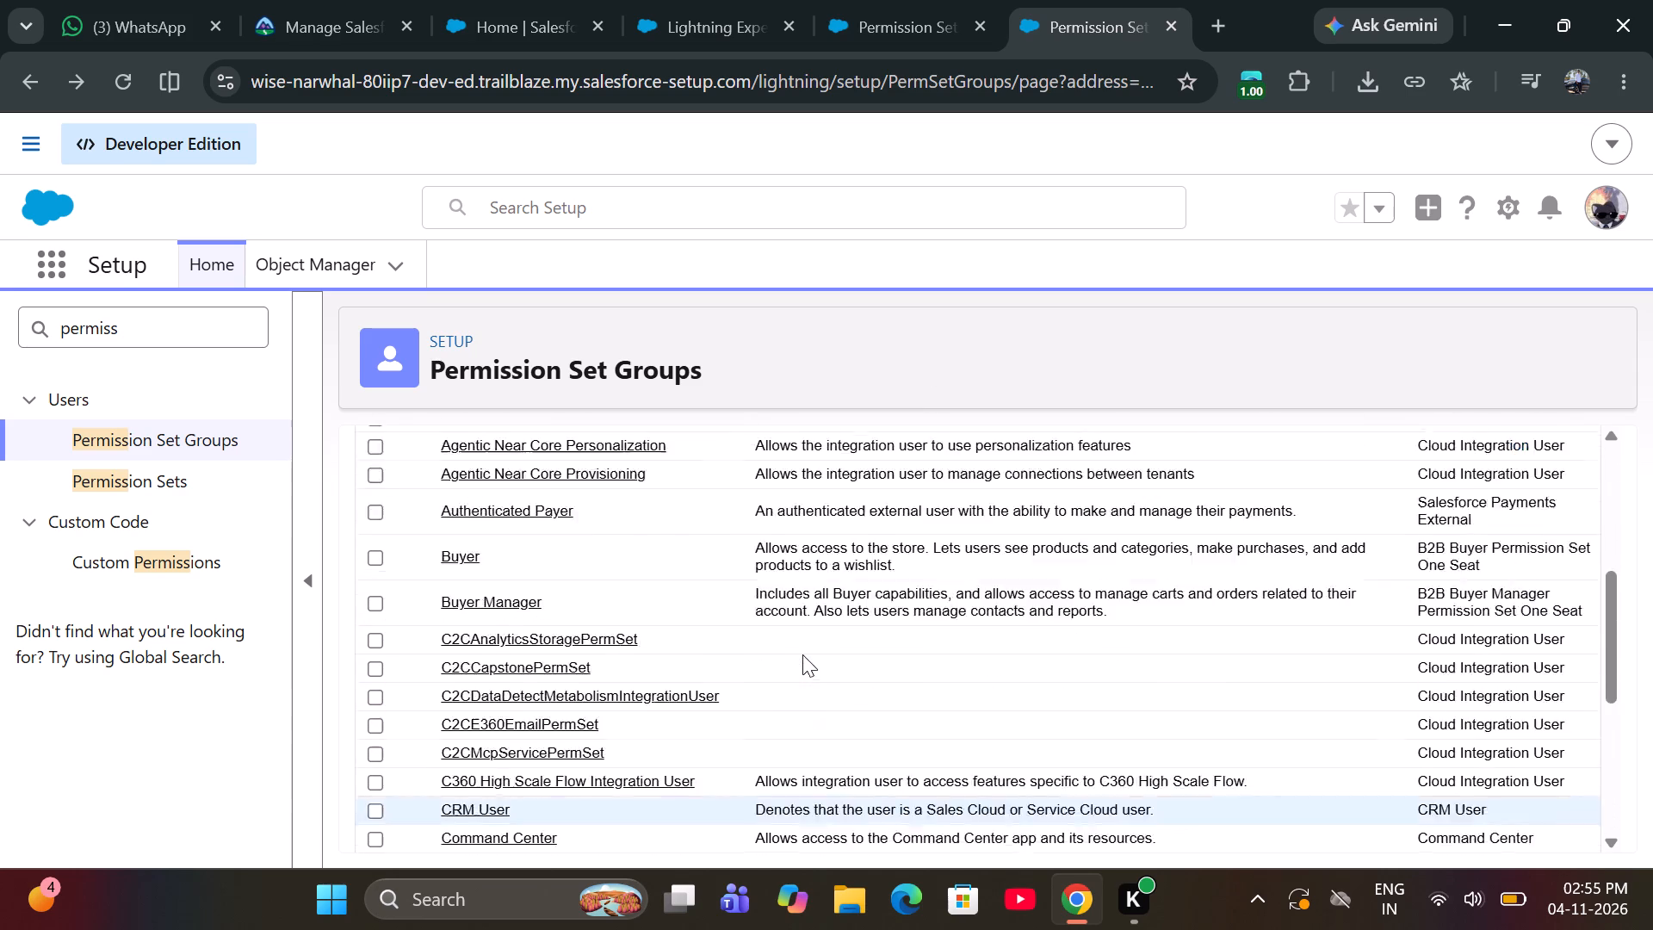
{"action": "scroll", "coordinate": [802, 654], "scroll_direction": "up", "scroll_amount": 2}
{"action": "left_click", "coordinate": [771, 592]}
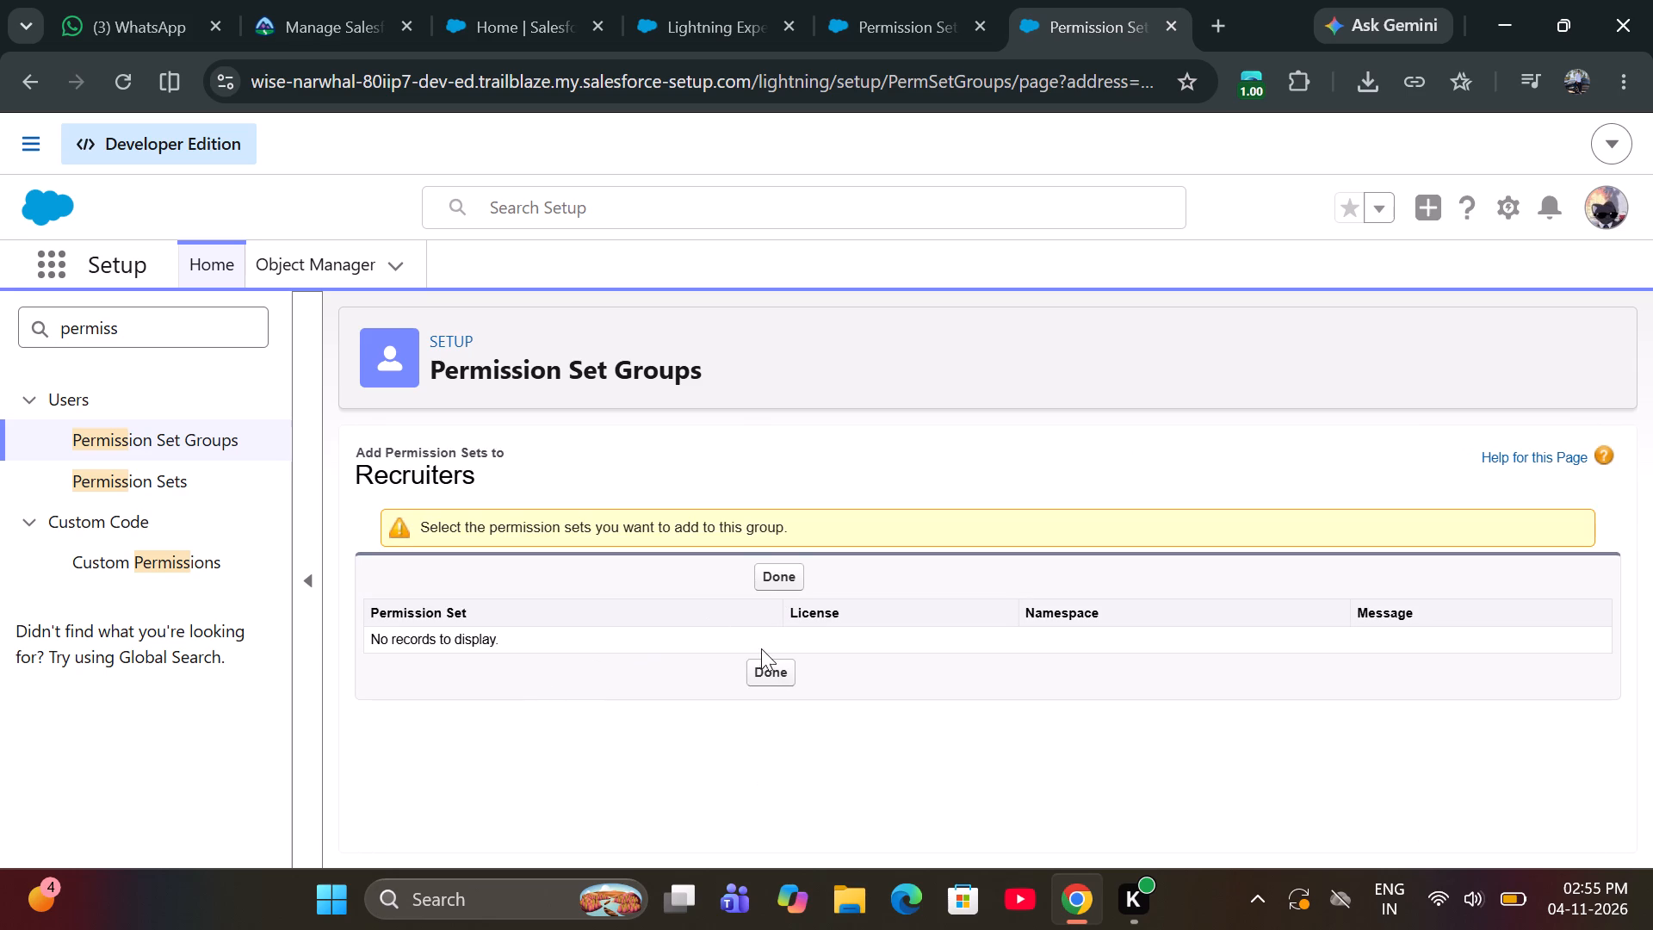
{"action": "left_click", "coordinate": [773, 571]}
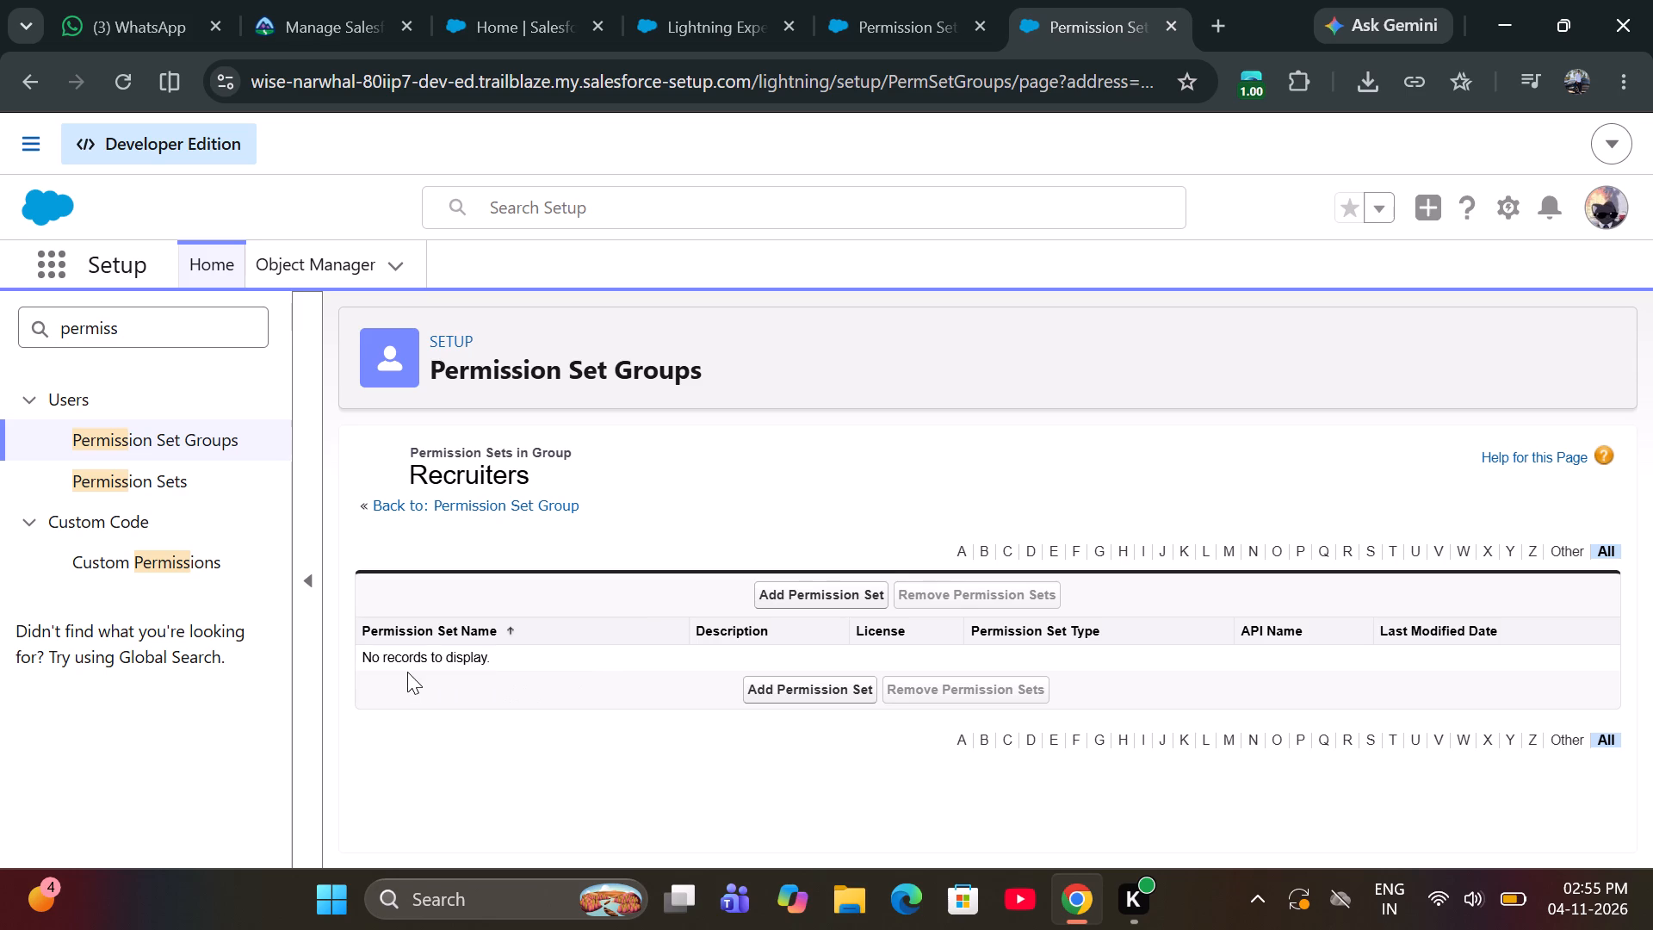
Add the Manage Positions permission set, listed under M, to the Recruiters permission set group.
{"action": "scroll", "coordinate": [407, 672], "scroll_direction": "right", "scroll_amount": 6}
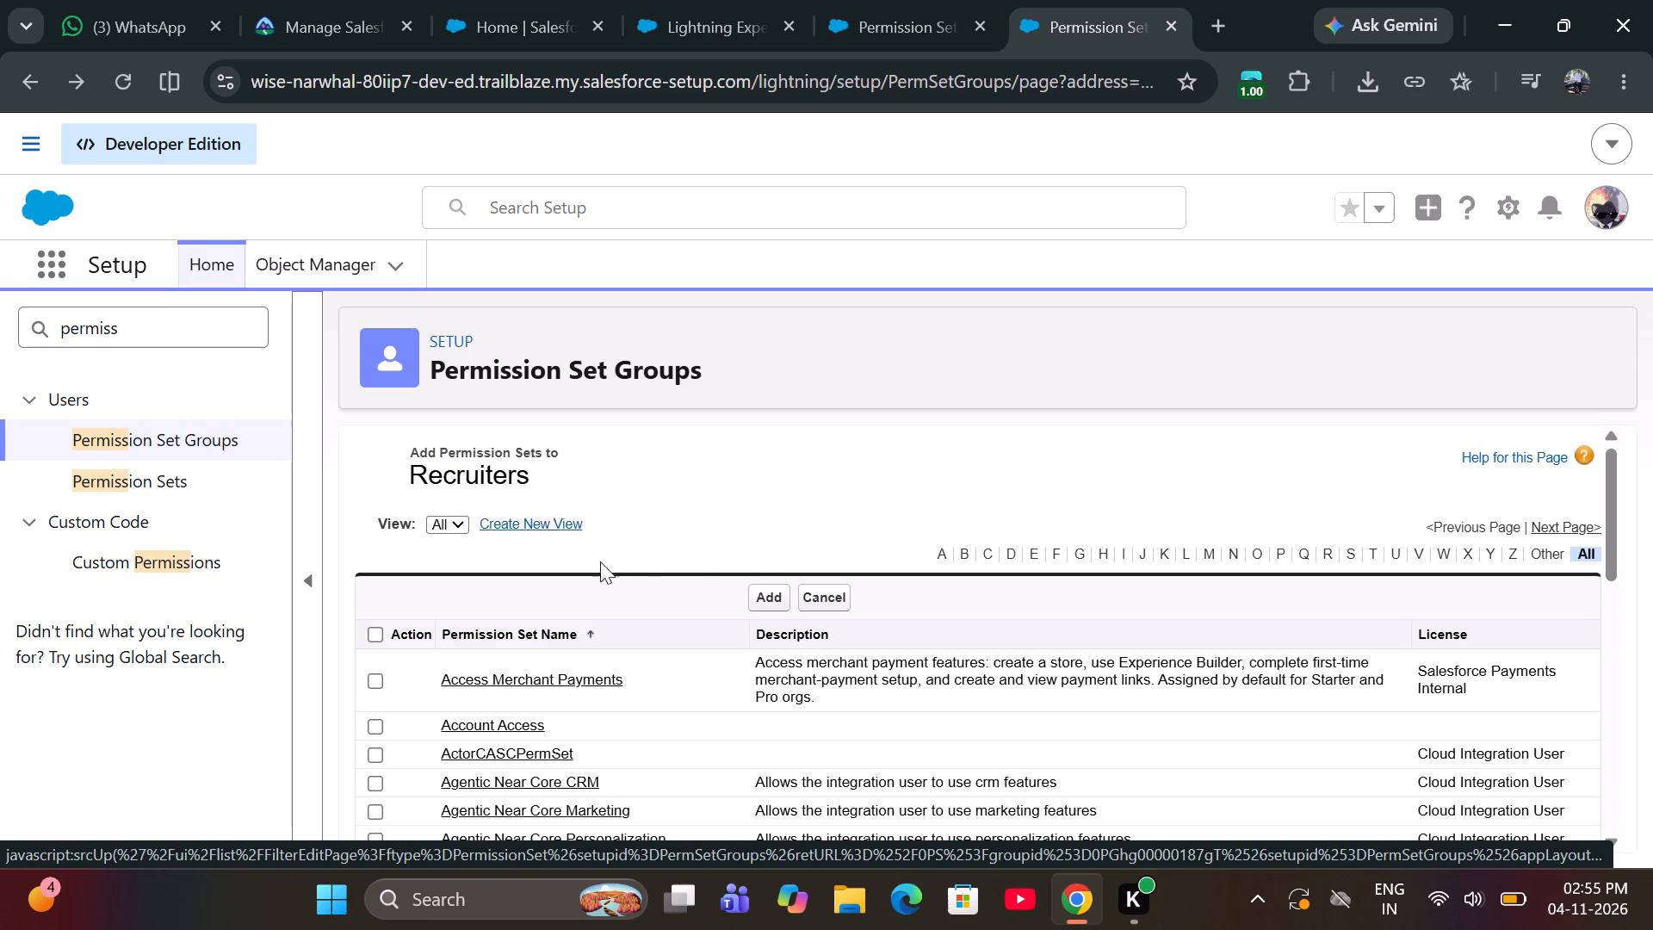
{"action": "left_click", "coordinate": [1208, 550]}
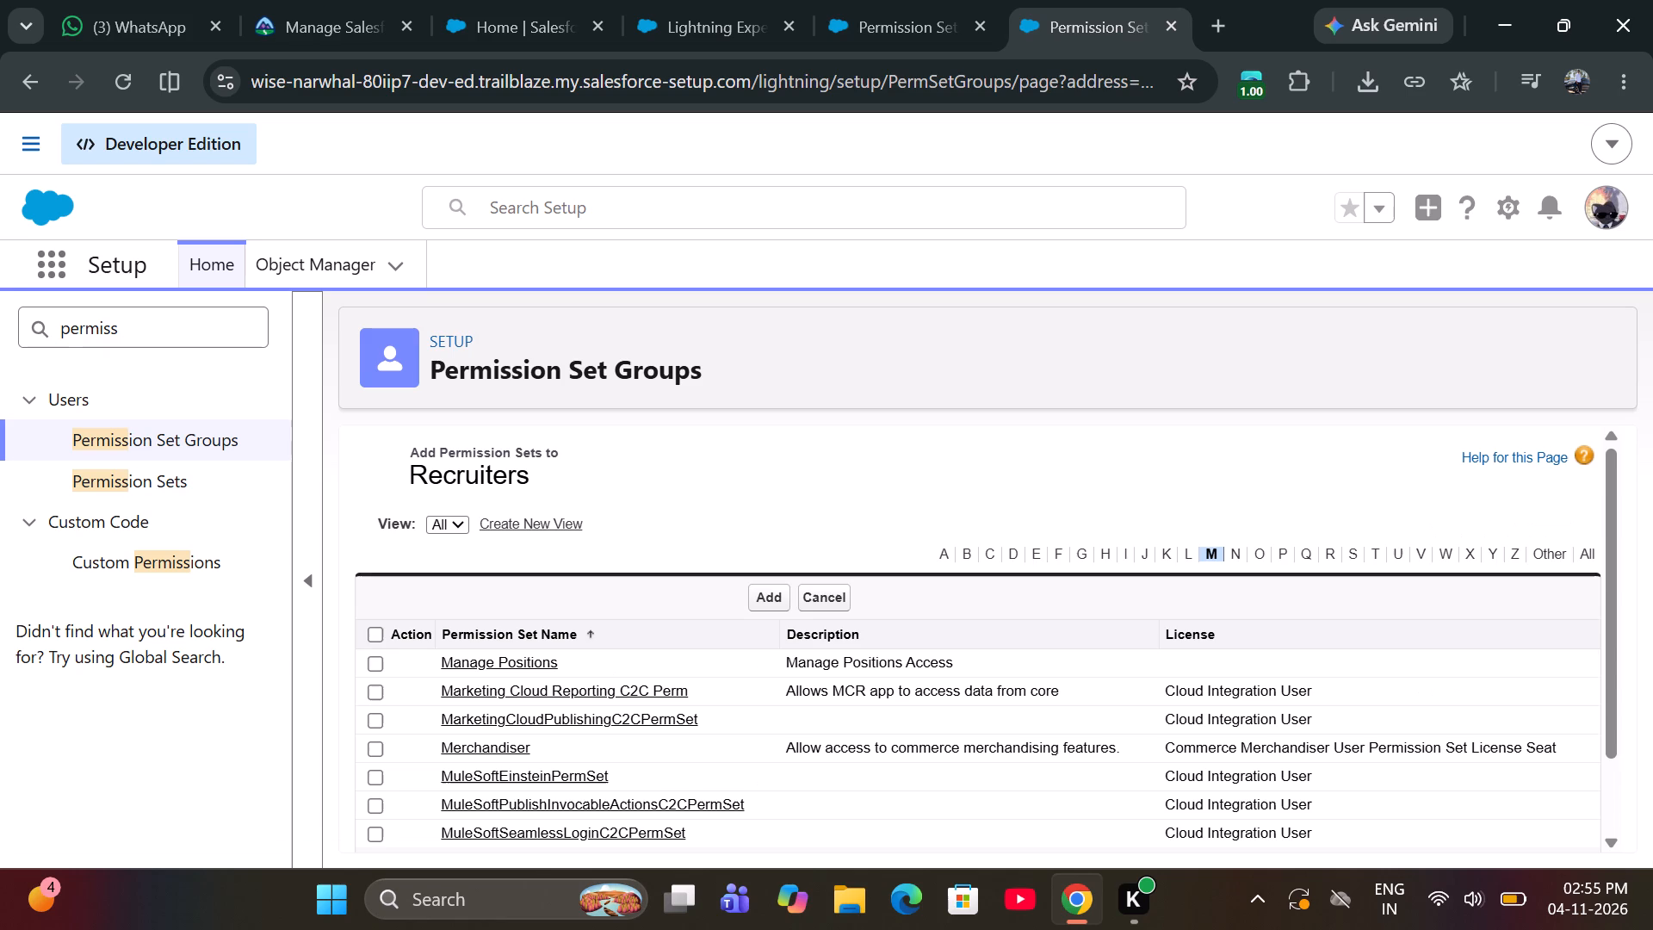
{"action": "left_click", "coordinate": [508, 663]}
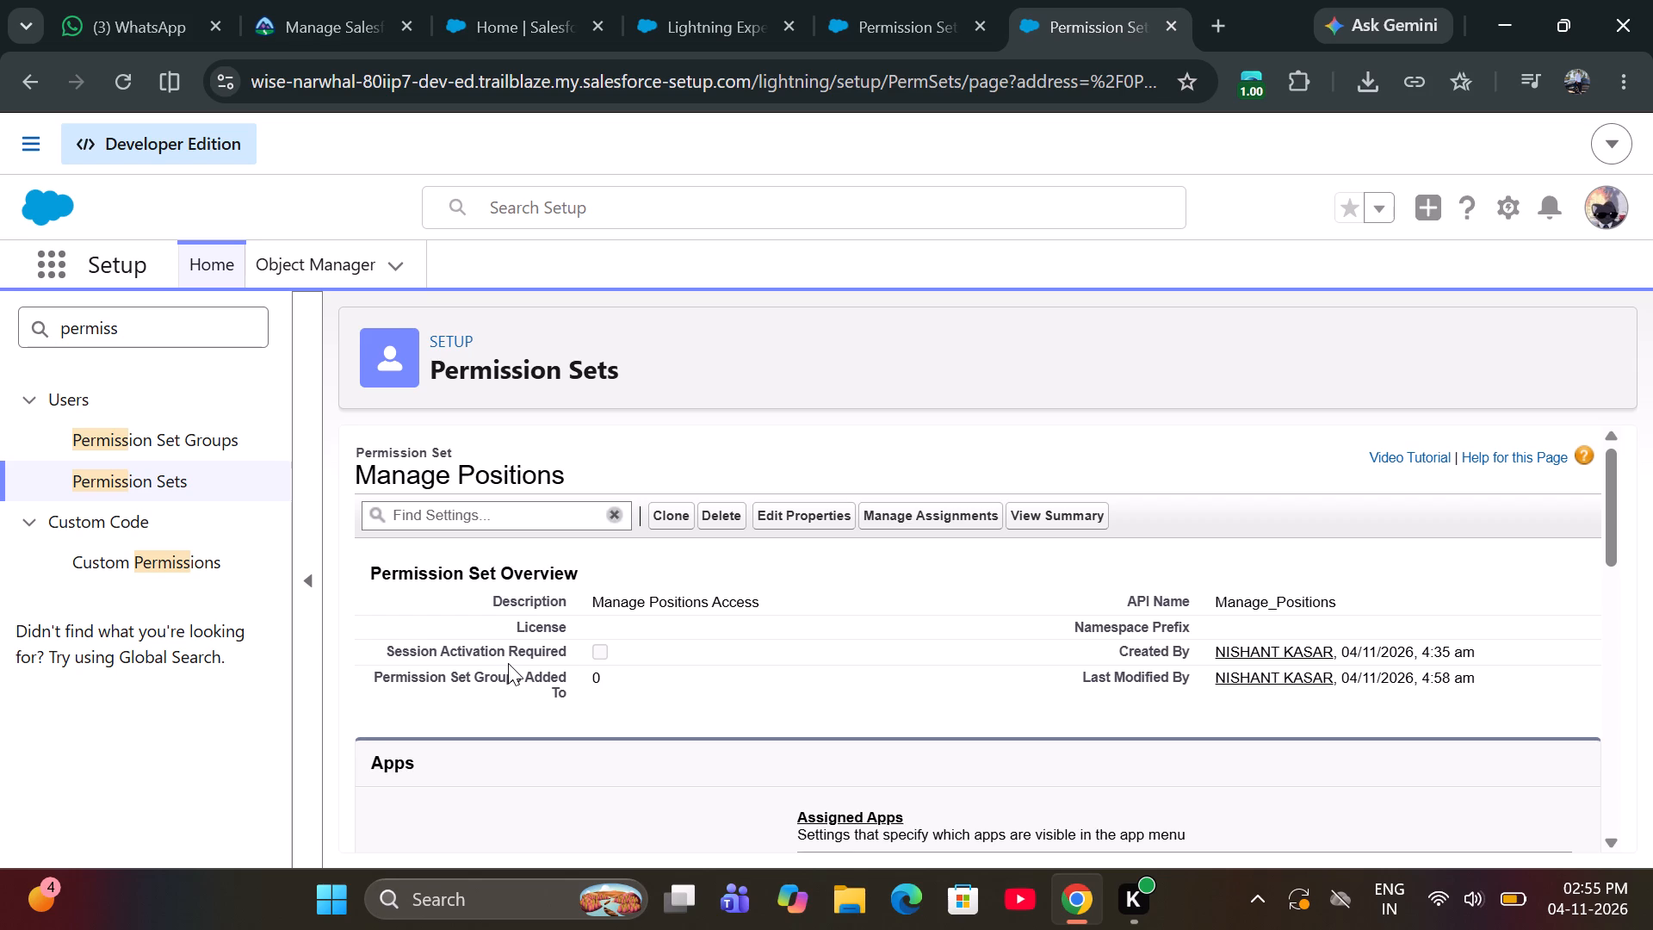
{"action": "scroll", "coordinate": [494, 641], "scroll_direction": "down", "scroll_amount": 2}
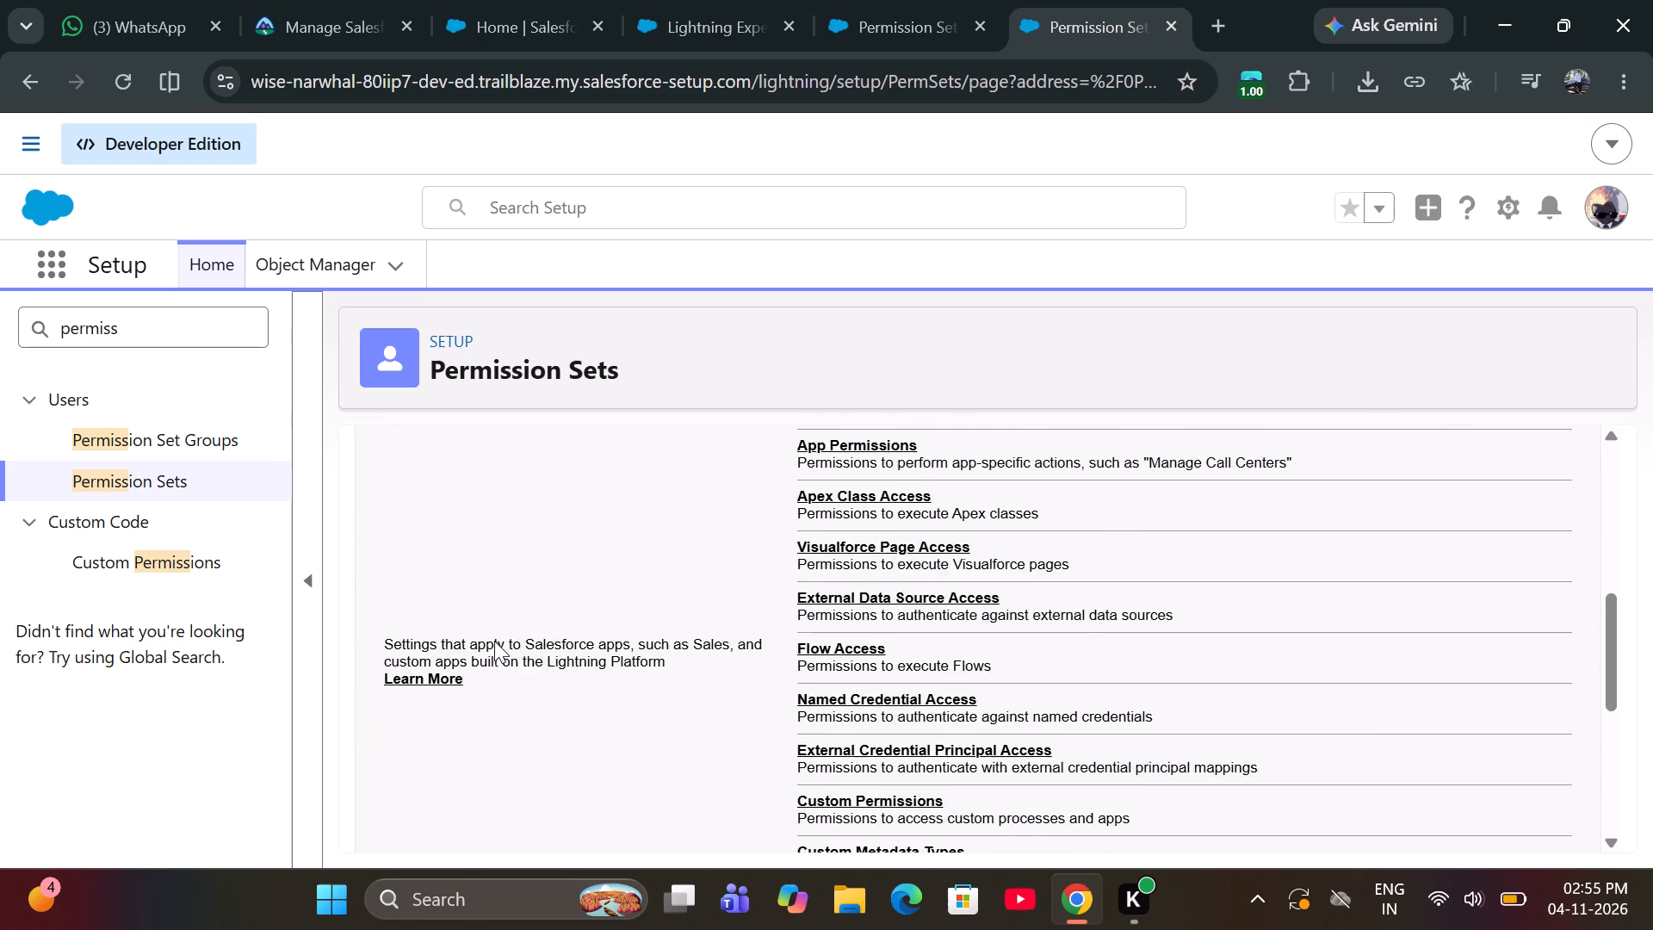
{"action": "scroll", "coordinate": [494, 641], "scroll_direction": "right", "scroll_amount": 4}
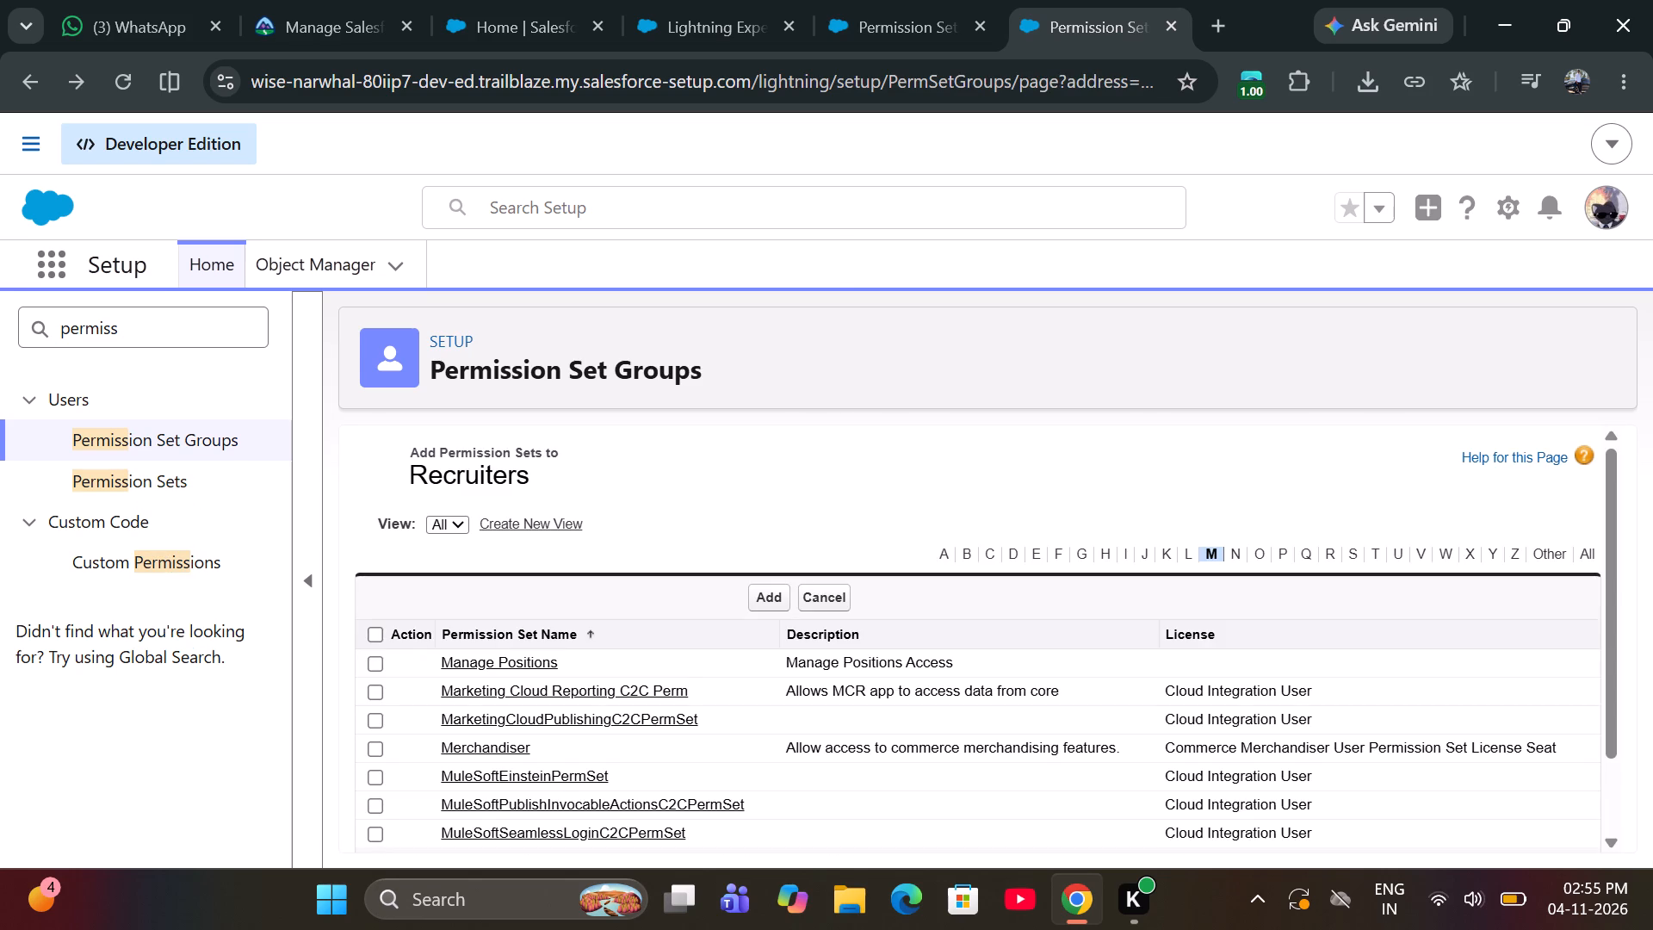
{"action": "left_click", "coordinate": [373, 666]}
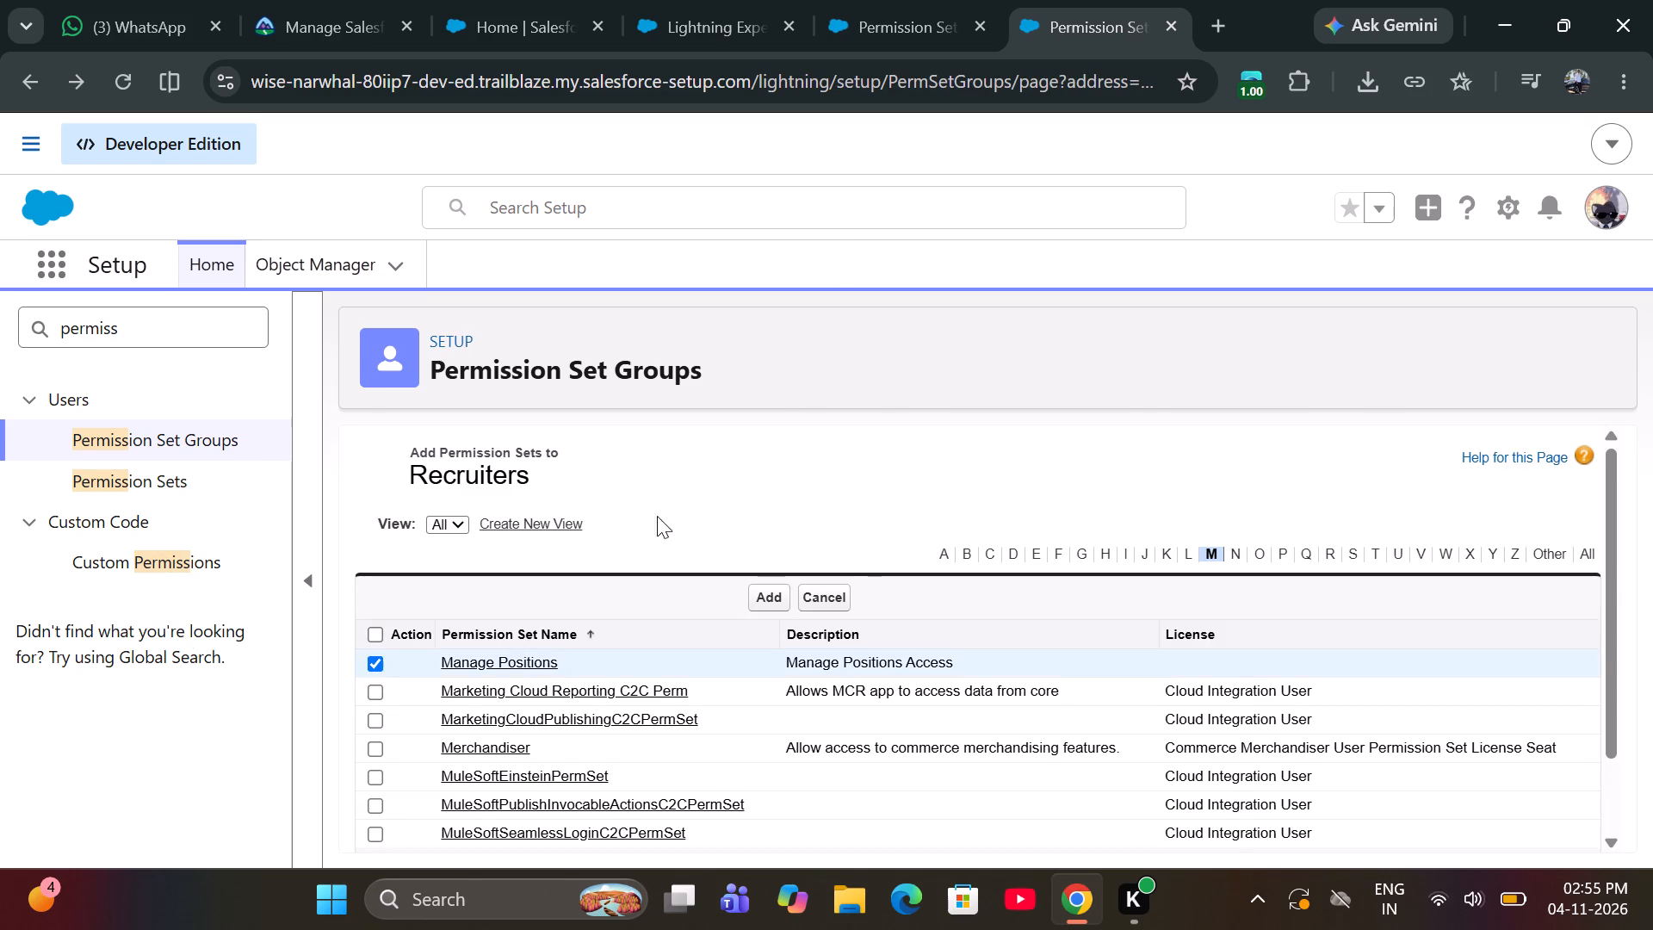
{"action": "left_click", "coordinate": [765, 598]}
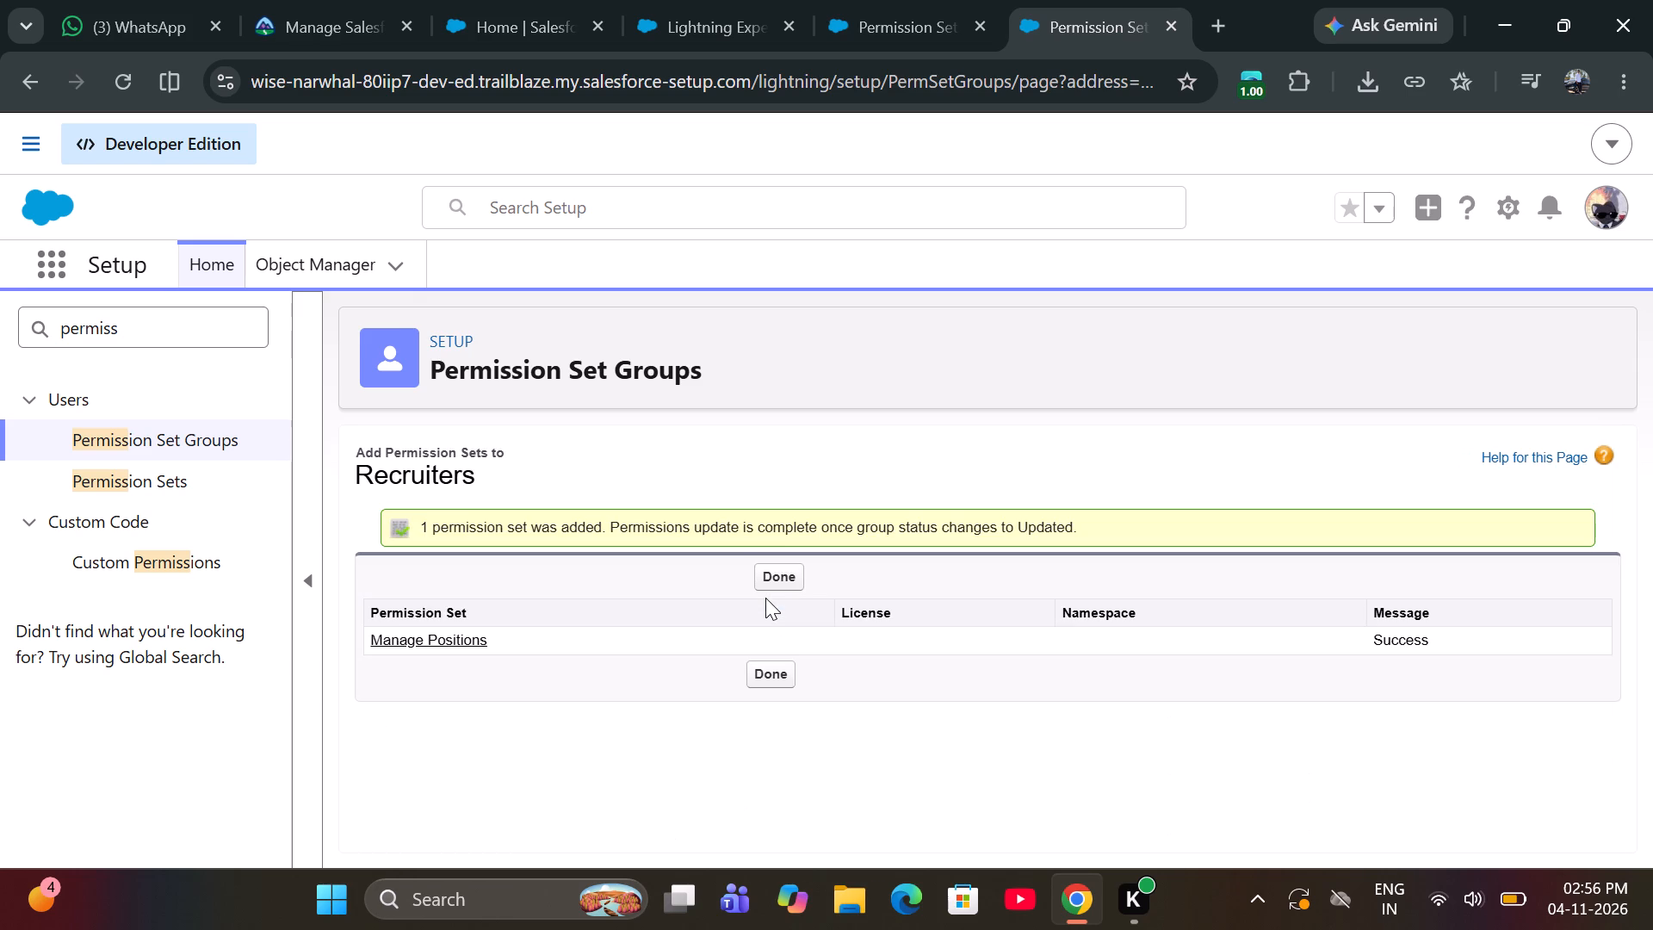
{"action": "left_click", "coordinate": [764, 666]}
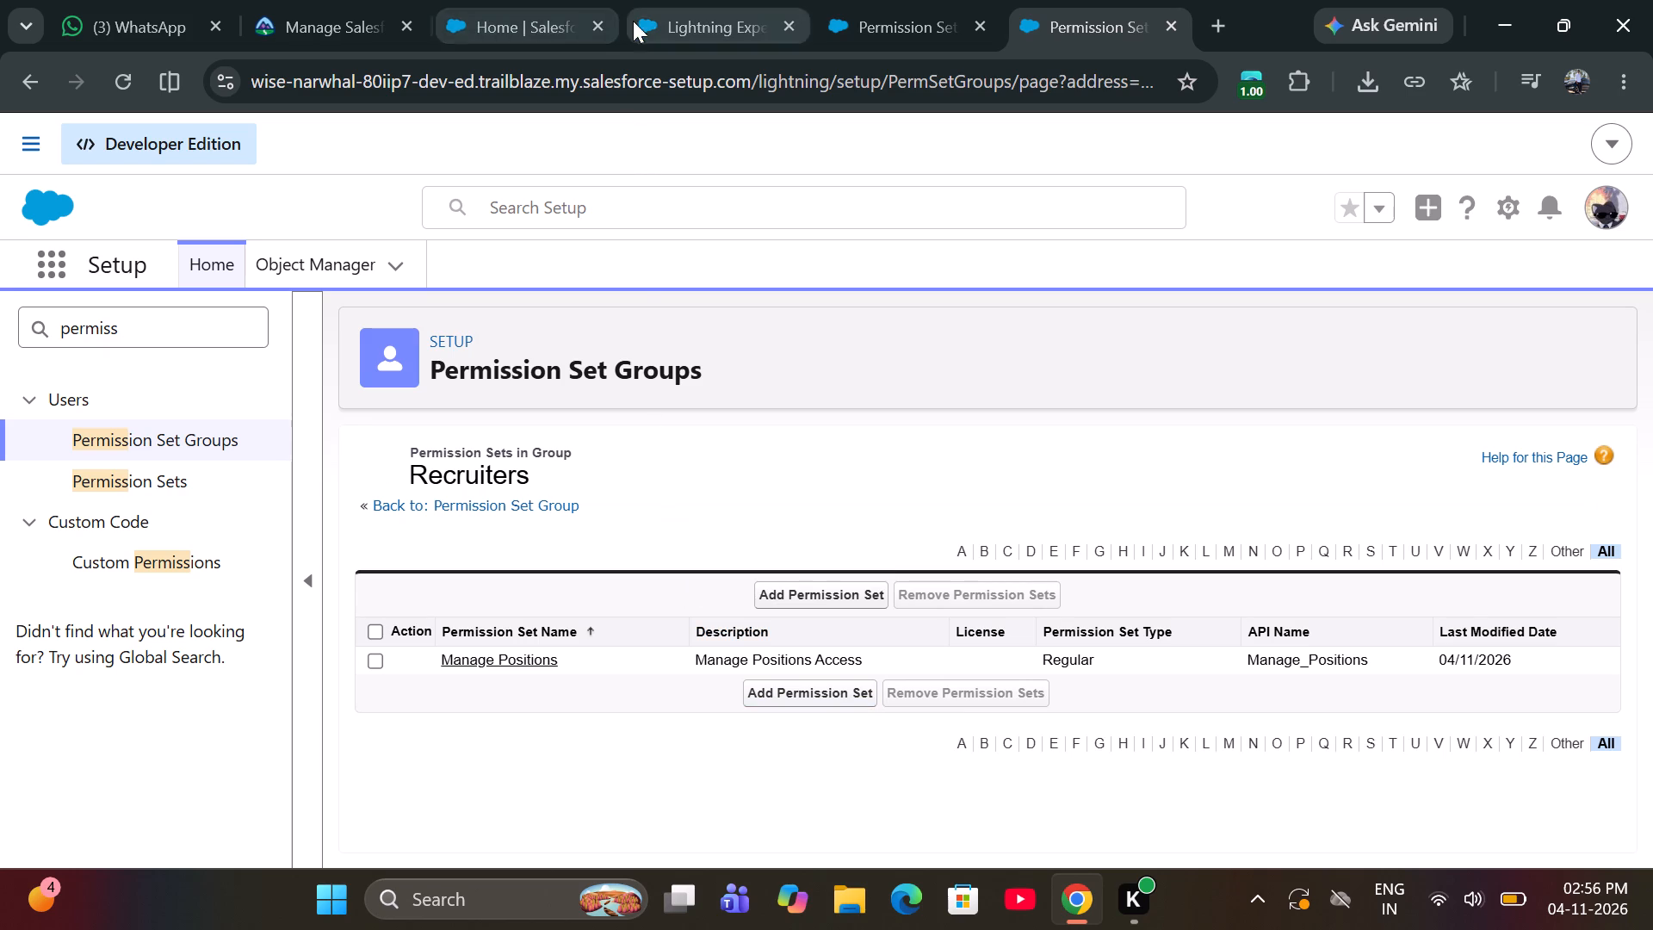
Switch to the Trailhead page and rerun the Control Access to Objects challenge check.
{"action": "left_click", "coordinate": [315, 3]}
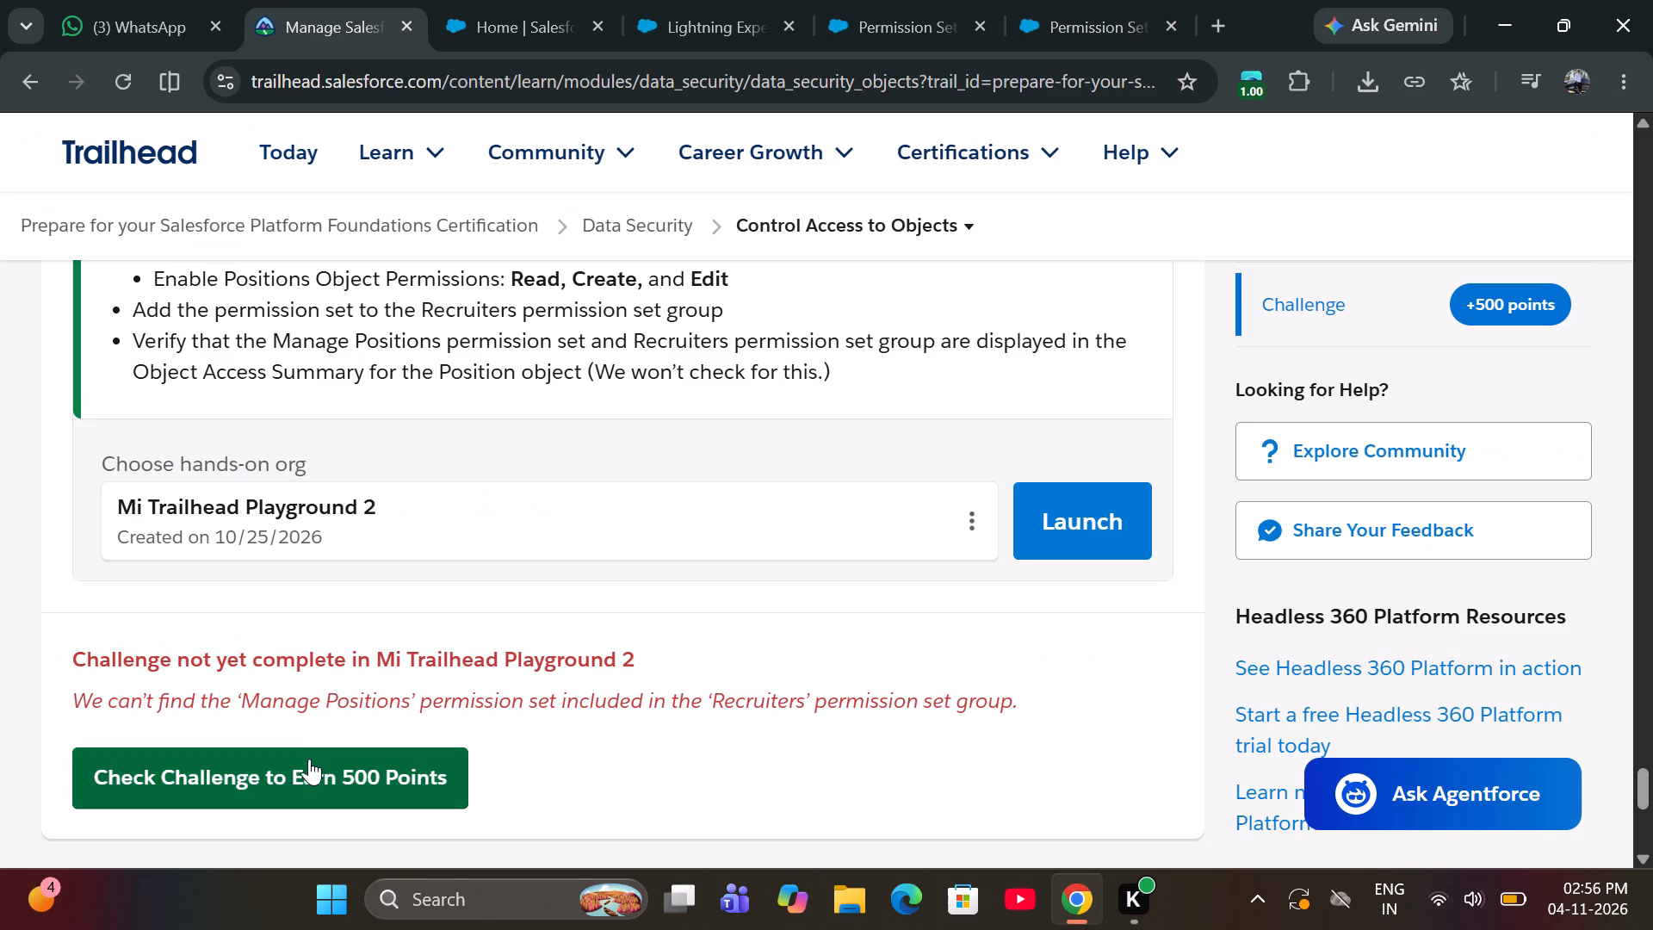
{"action": "left_click", "coordinate": [309, 761]}
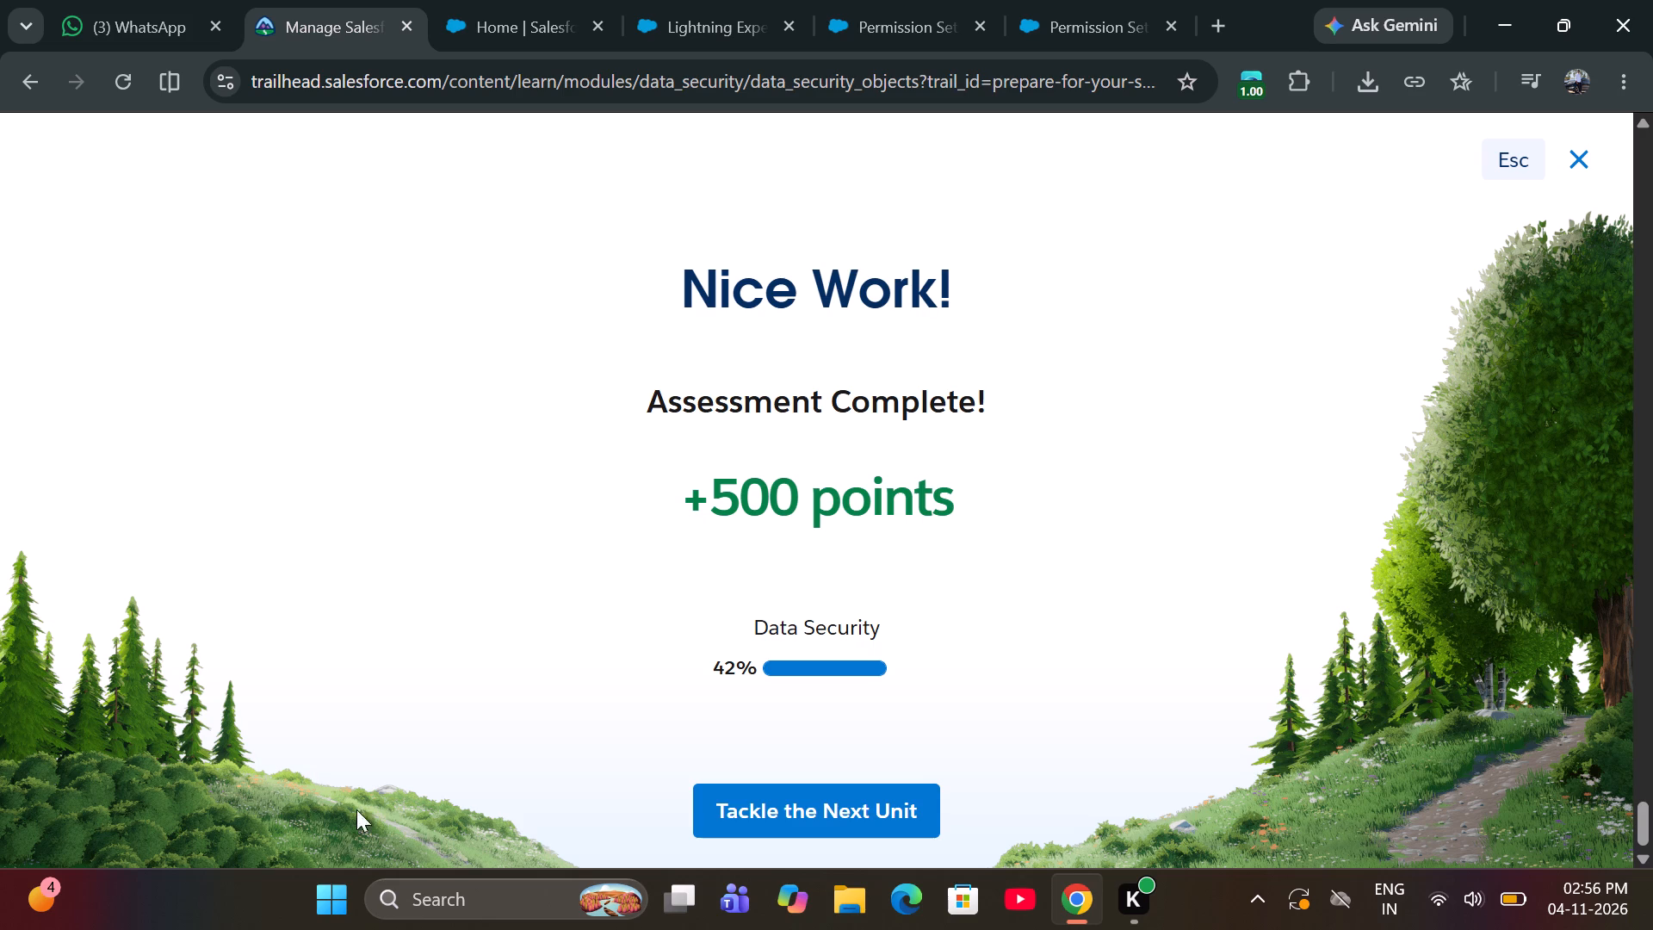
Open the next unit, Control Access to Fields, and read its challenge requirements for the field access permission set.
{"action": "left_click", "coordinate": [736, 796]}
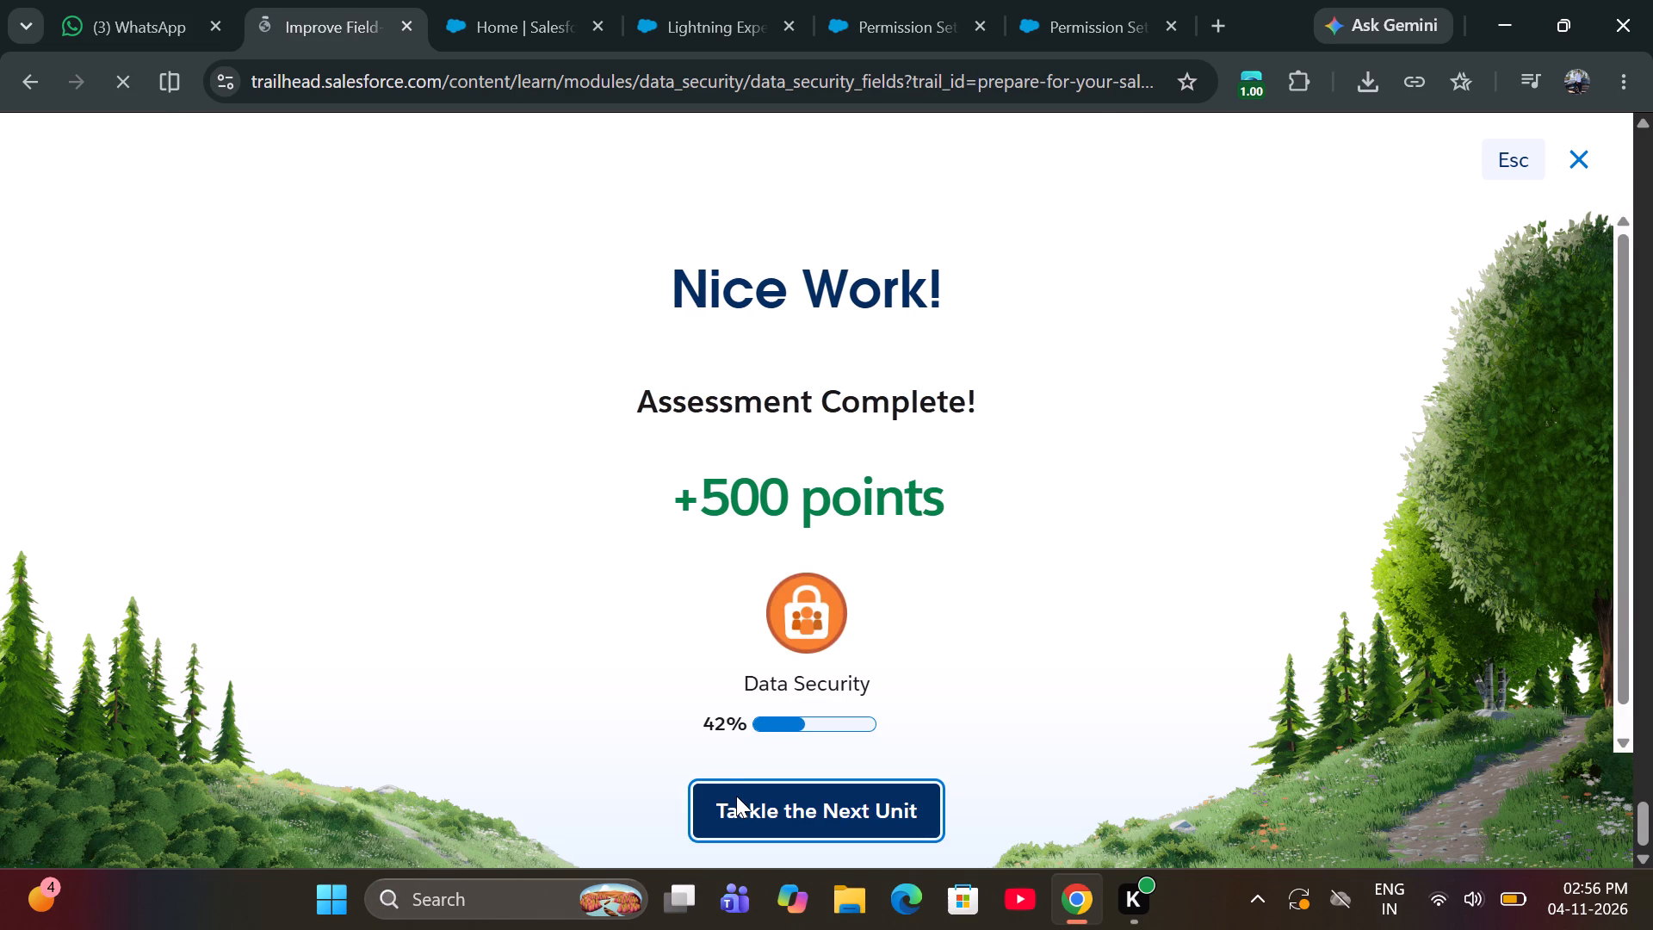
{"action": "scroll", "coordinate": [736, 796], "scroll_direction": "down", "scroll_amount": 7}
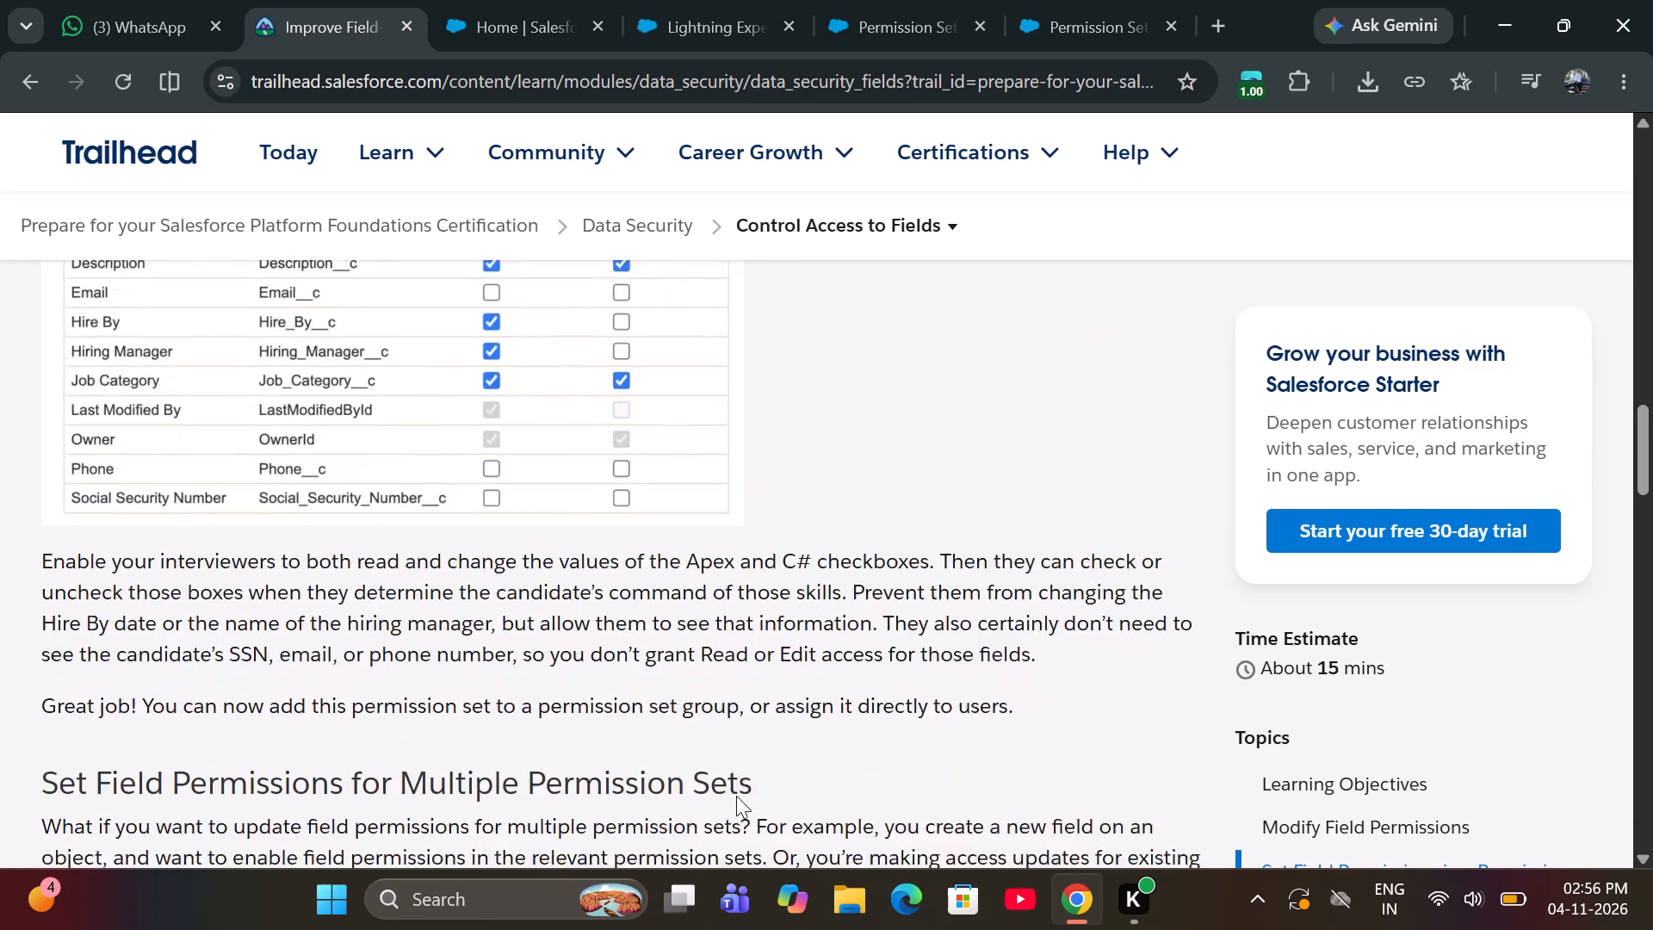
{"action": "scroll", "coordinate": [736, 796], "scroll_direction": "down", "scroll_amount": 4}
{"action": "scroll", "coordinate": [736, 796], "scroll_direction": "up", "scroll_amount": 3}
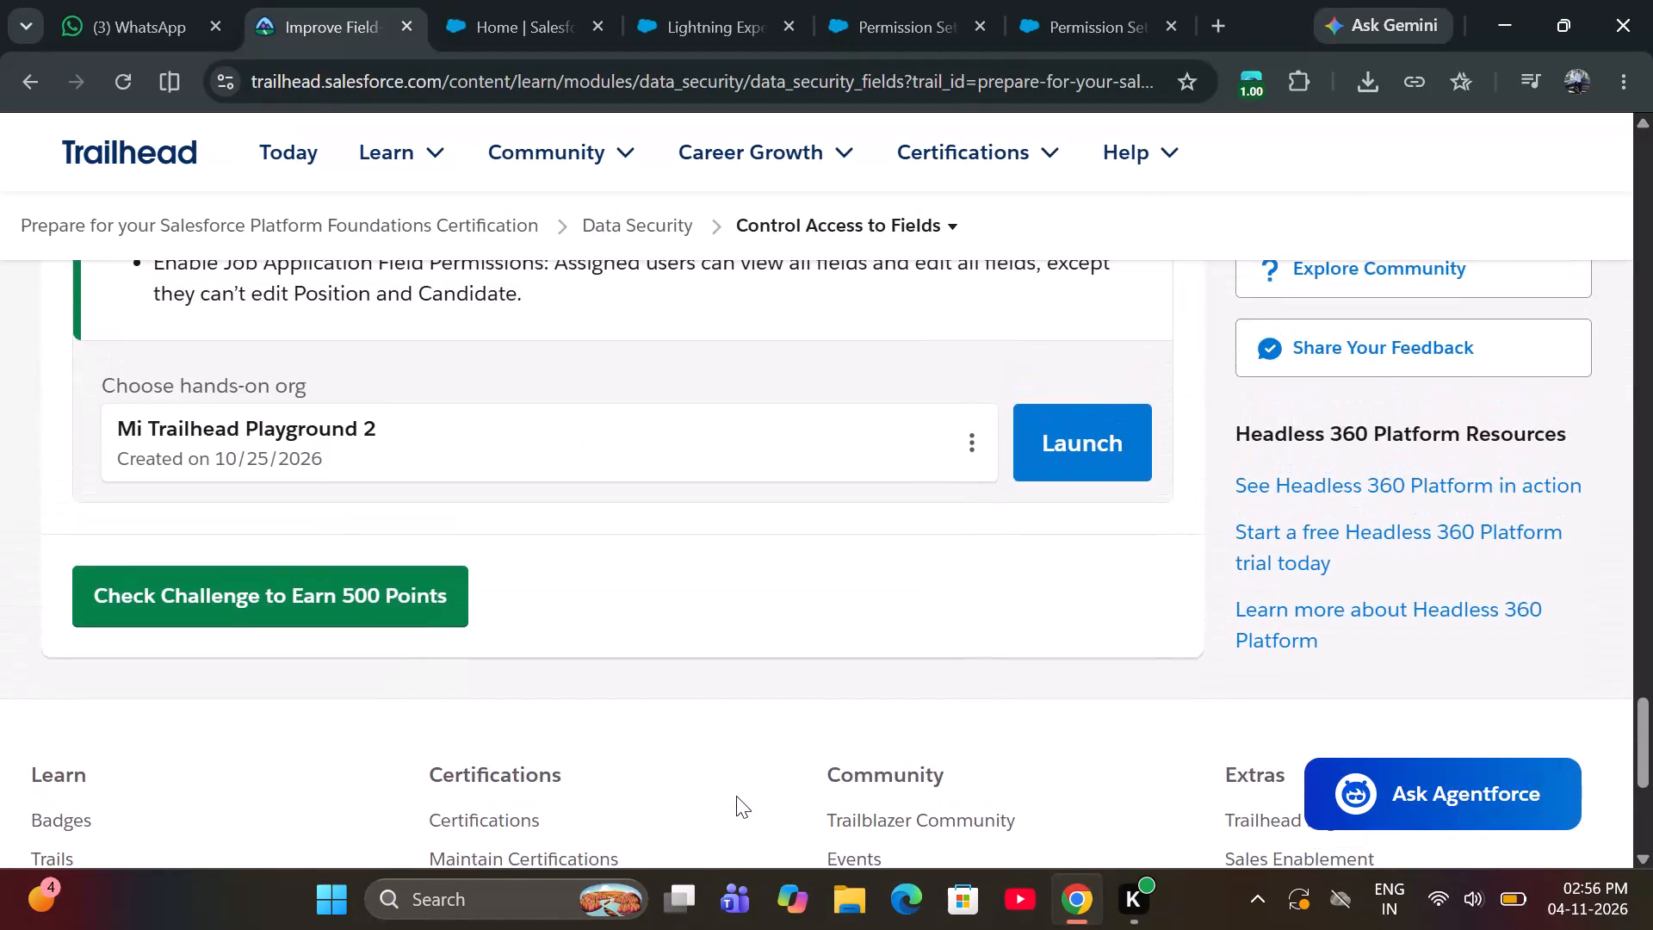
{"action": "scroll", "coordinate": [736, 796], "scroll_direction": "up", "scroll_amount": 2}
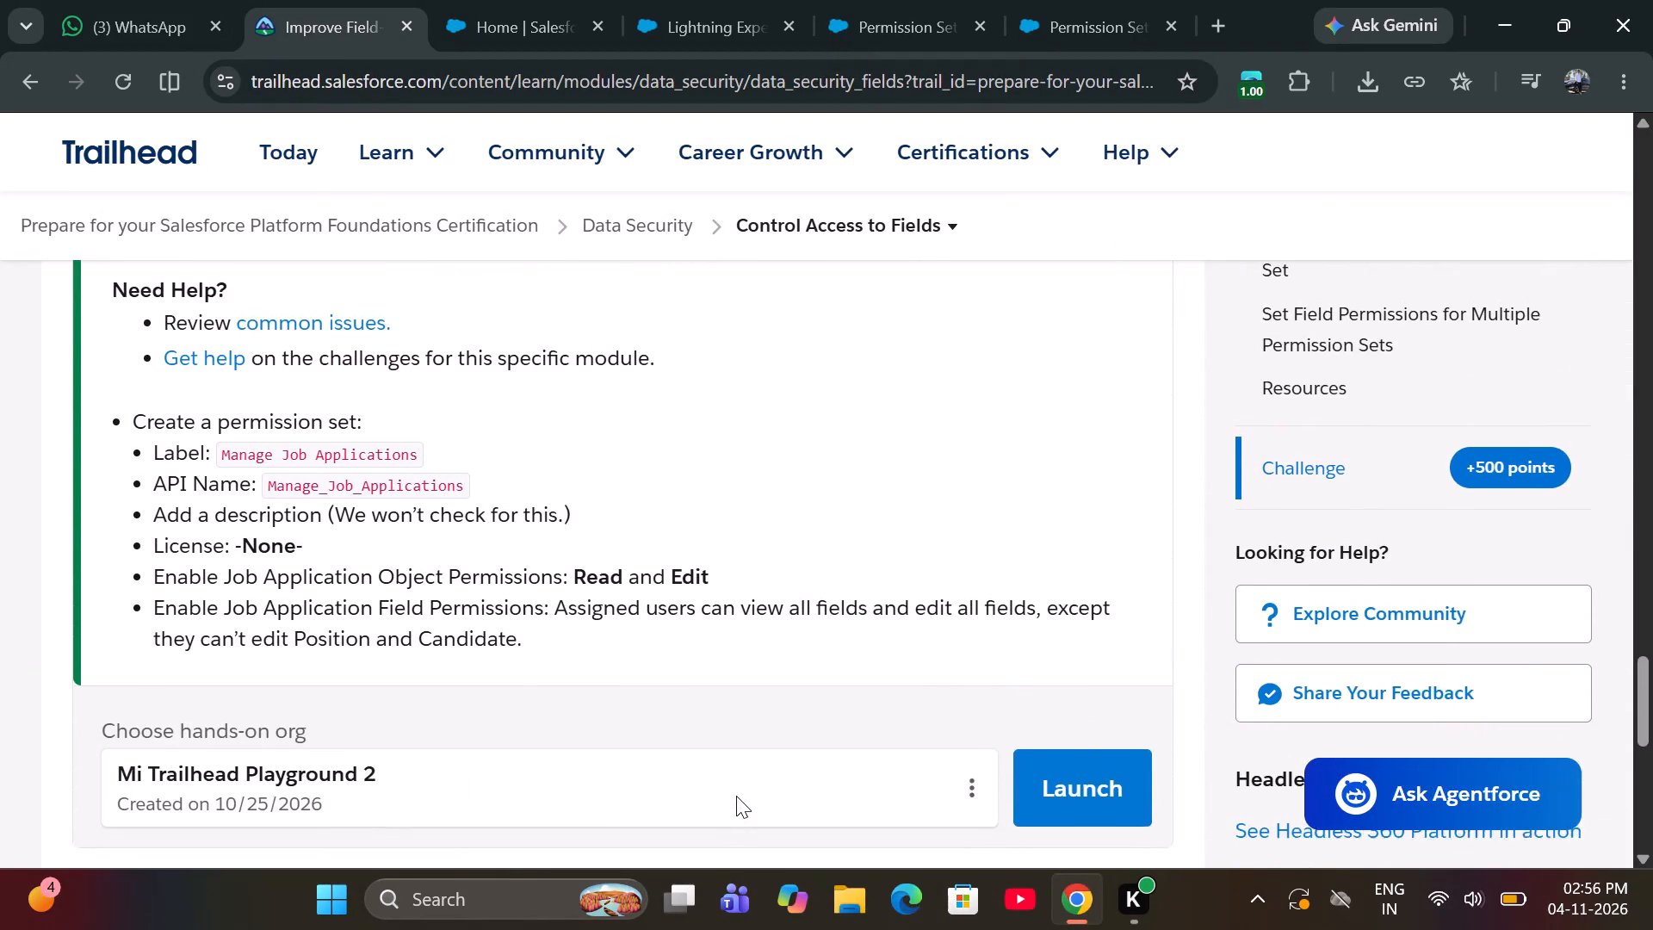
{"action": "scroll", "coordinate": [736, 796], "scroll_direction": "up", "scroll_amount": 2}
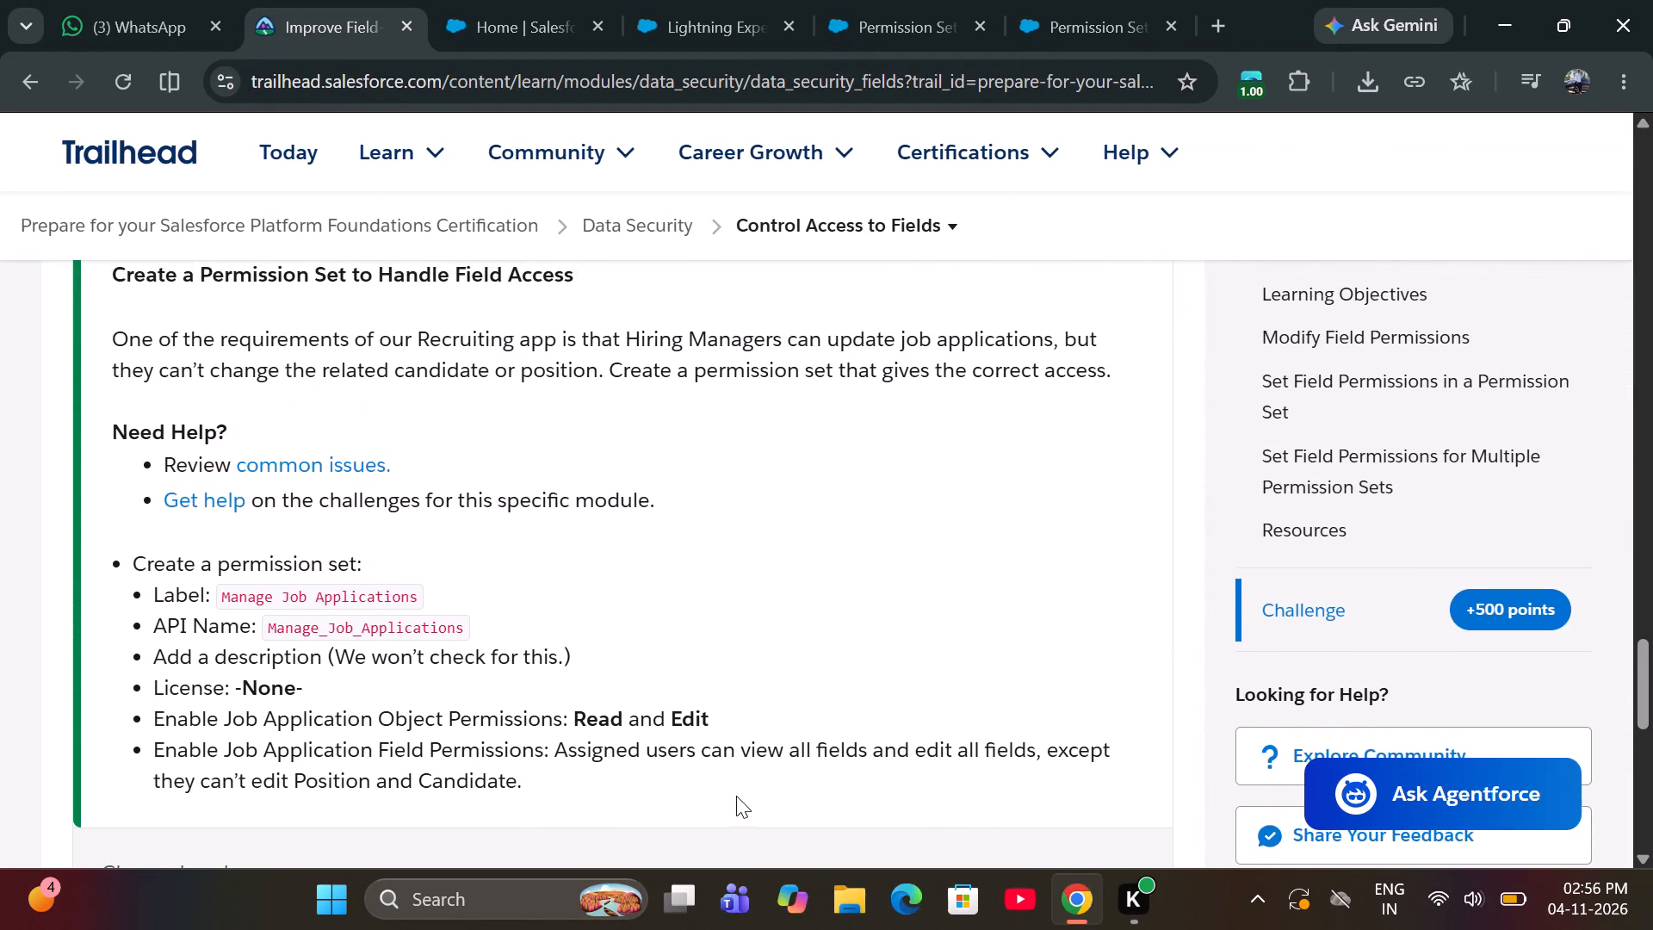
{"action": "scroll", "coordinate": [736, 796], "scroll_direction": "up", "scroll_amount": 2}
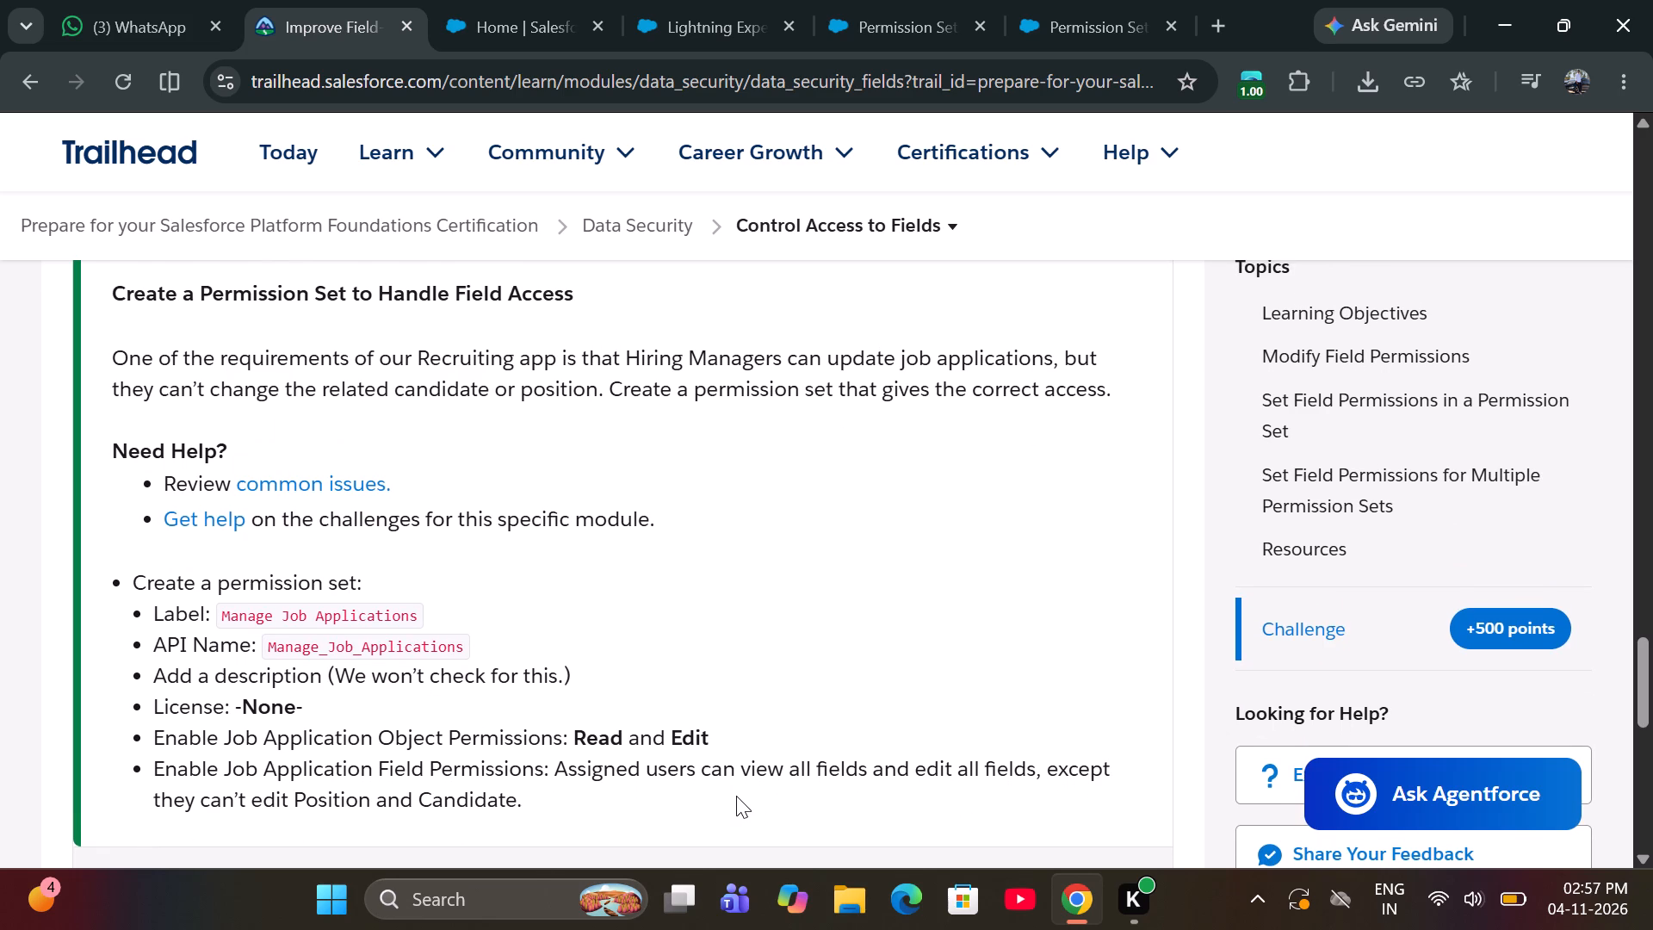
Close the four open Salesforce org pages, keeping the Trailhead challenge page open.
{"action": "left_click", "coordinate": [602, 23]}
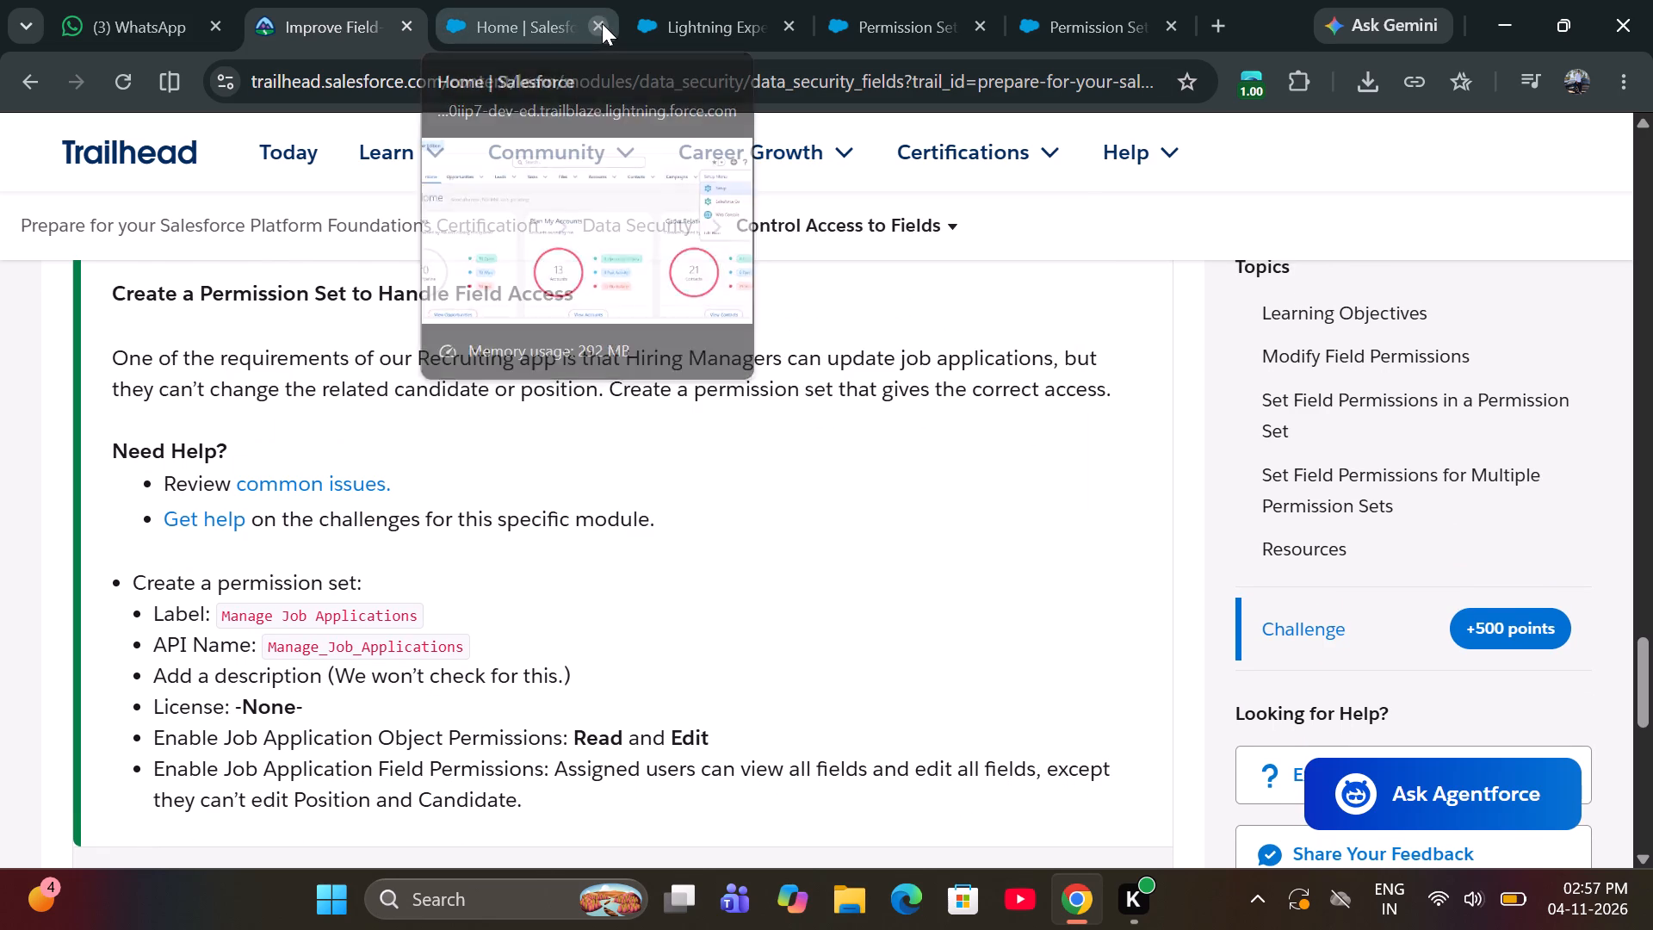
{"action": "left_click", "coordinate": [602, 23]}
{"action": "left_click", "coordinate": [602, 23]}
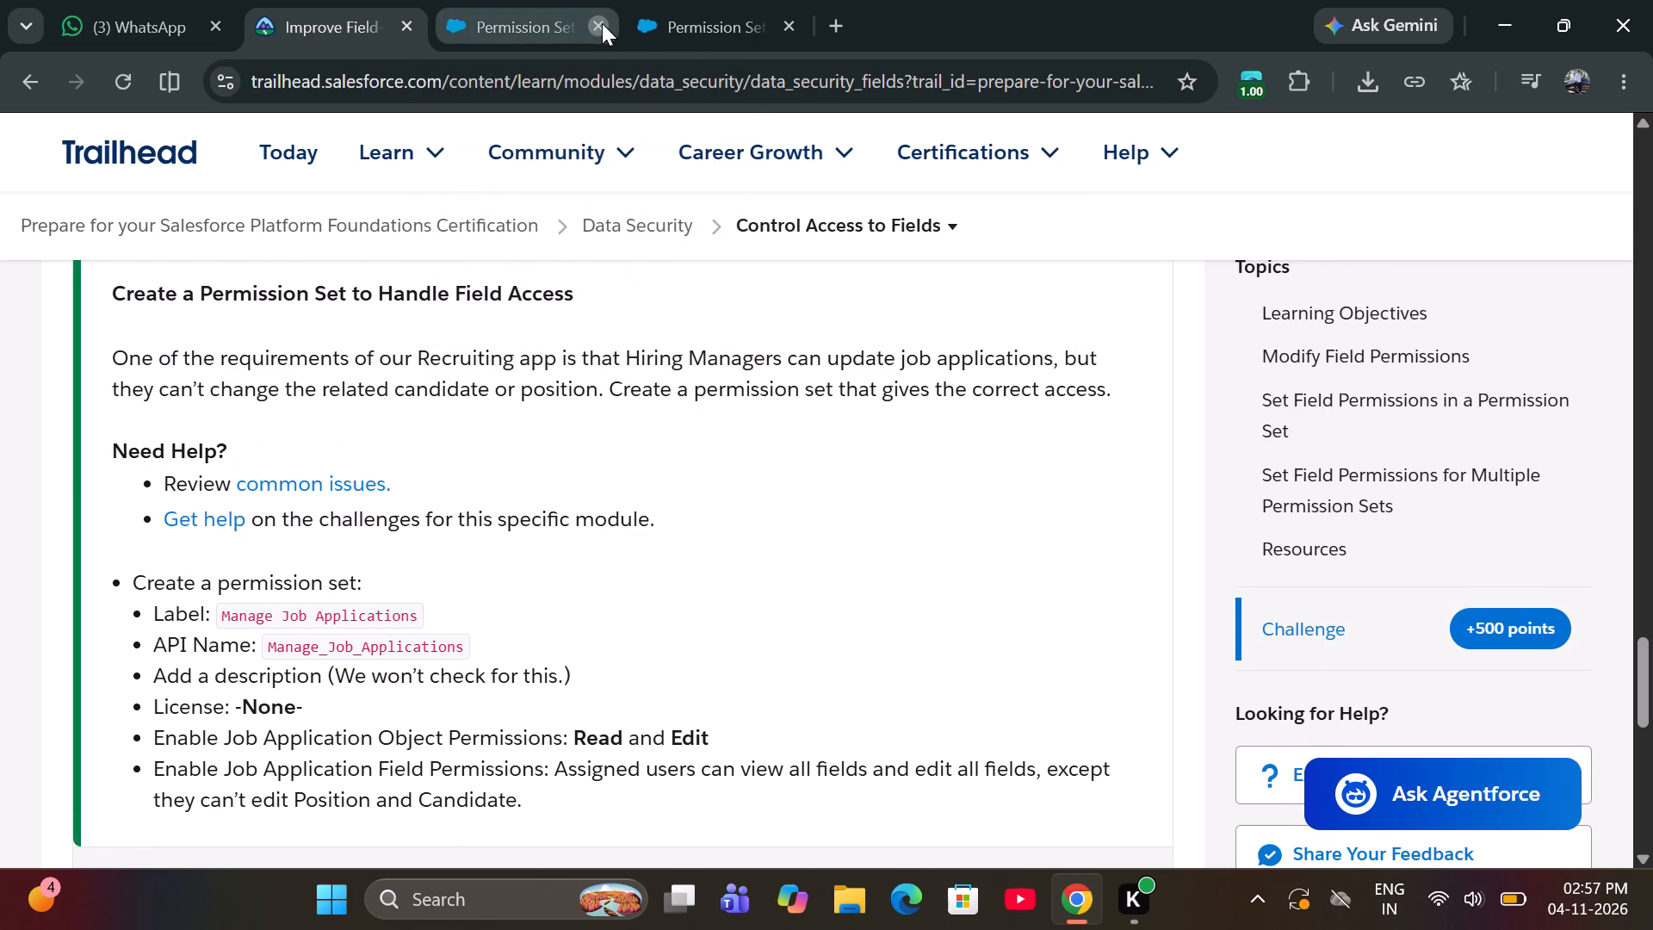
{"action": "left_click", "coordinate": [602, 23]}
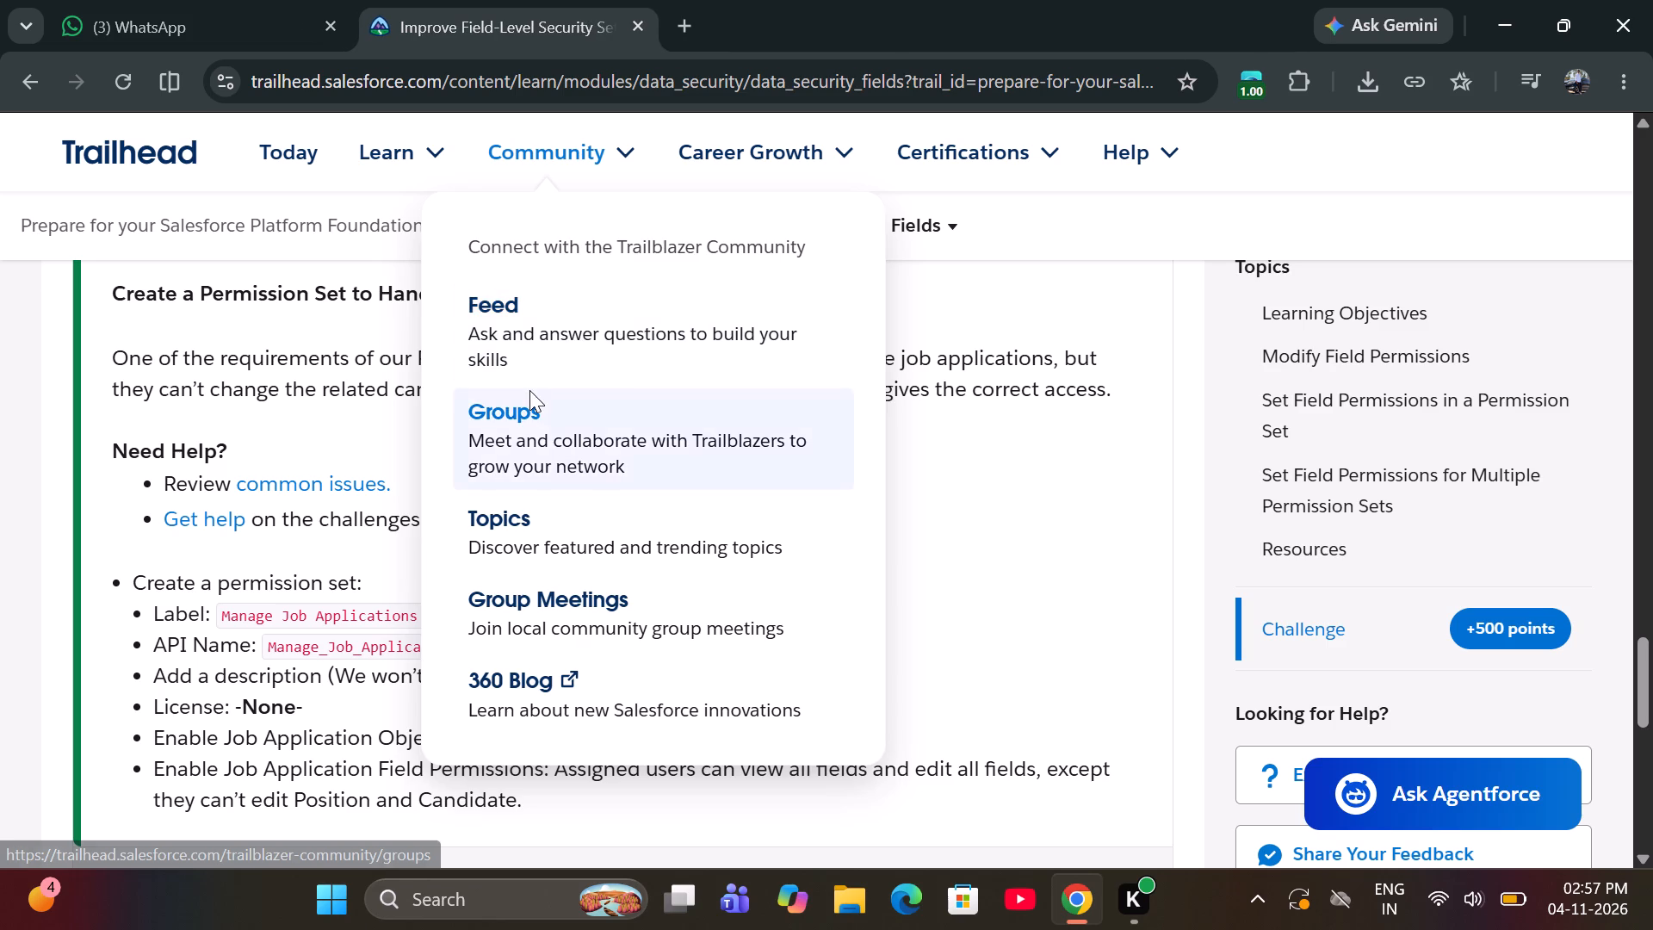
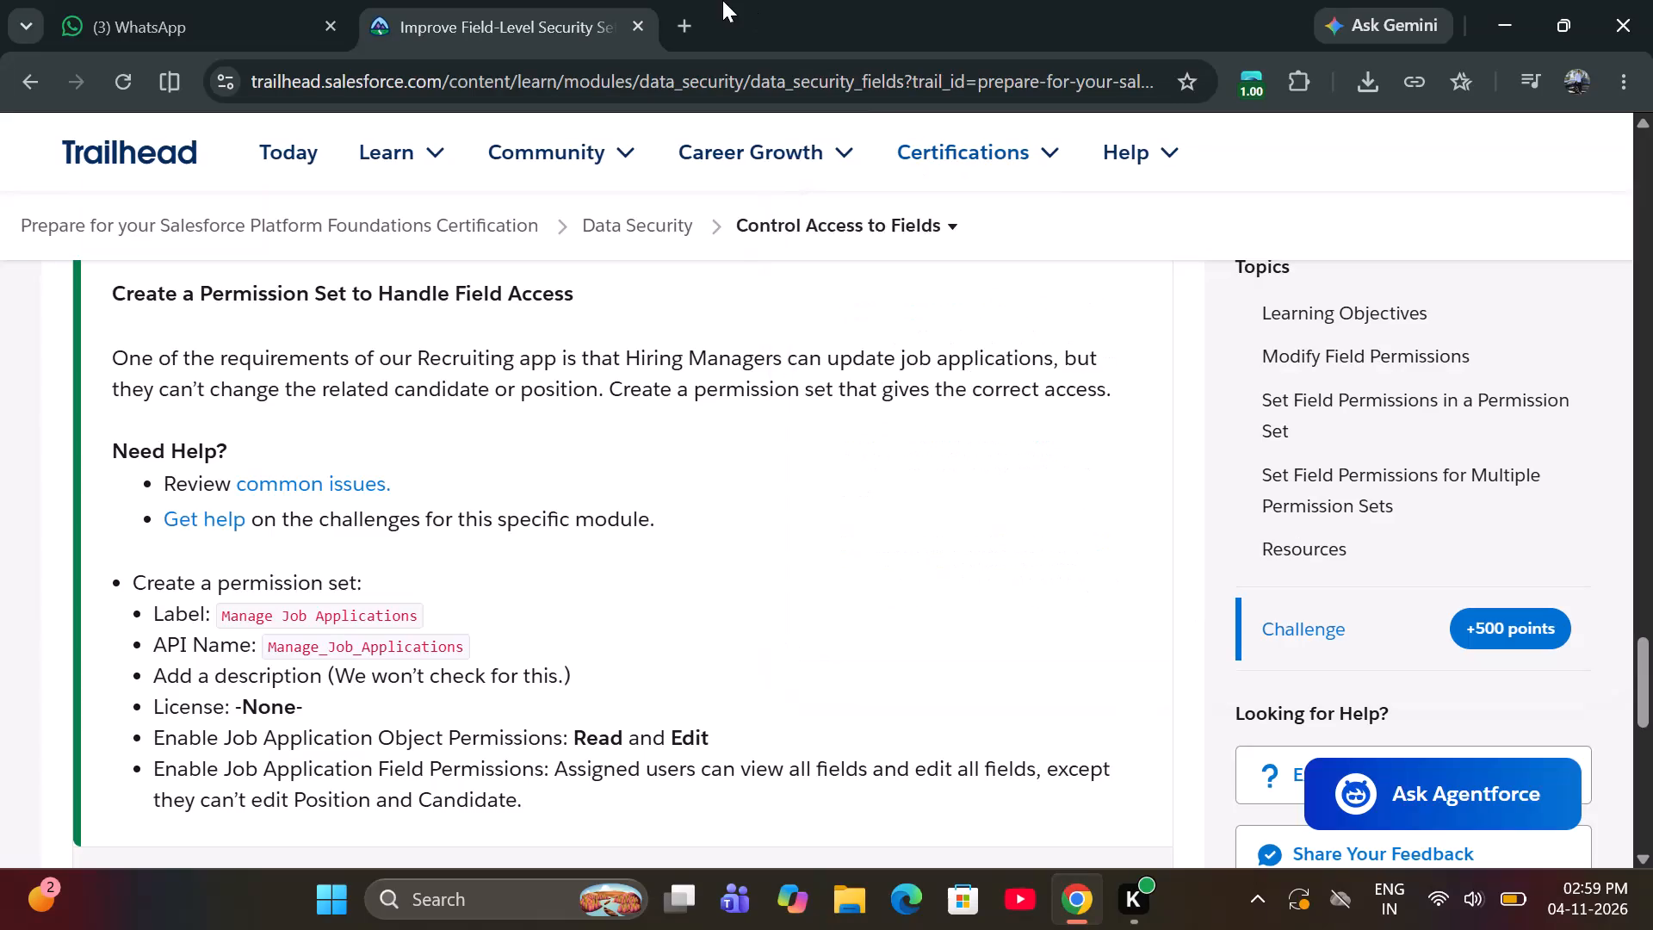
Launch the Mi Trailhead Playground 2 org from the challenge and open its Service app.
{"action": "scroll", "coordinate": [441, 468], "scroll_direction": "down", "scroll_amount": 2}
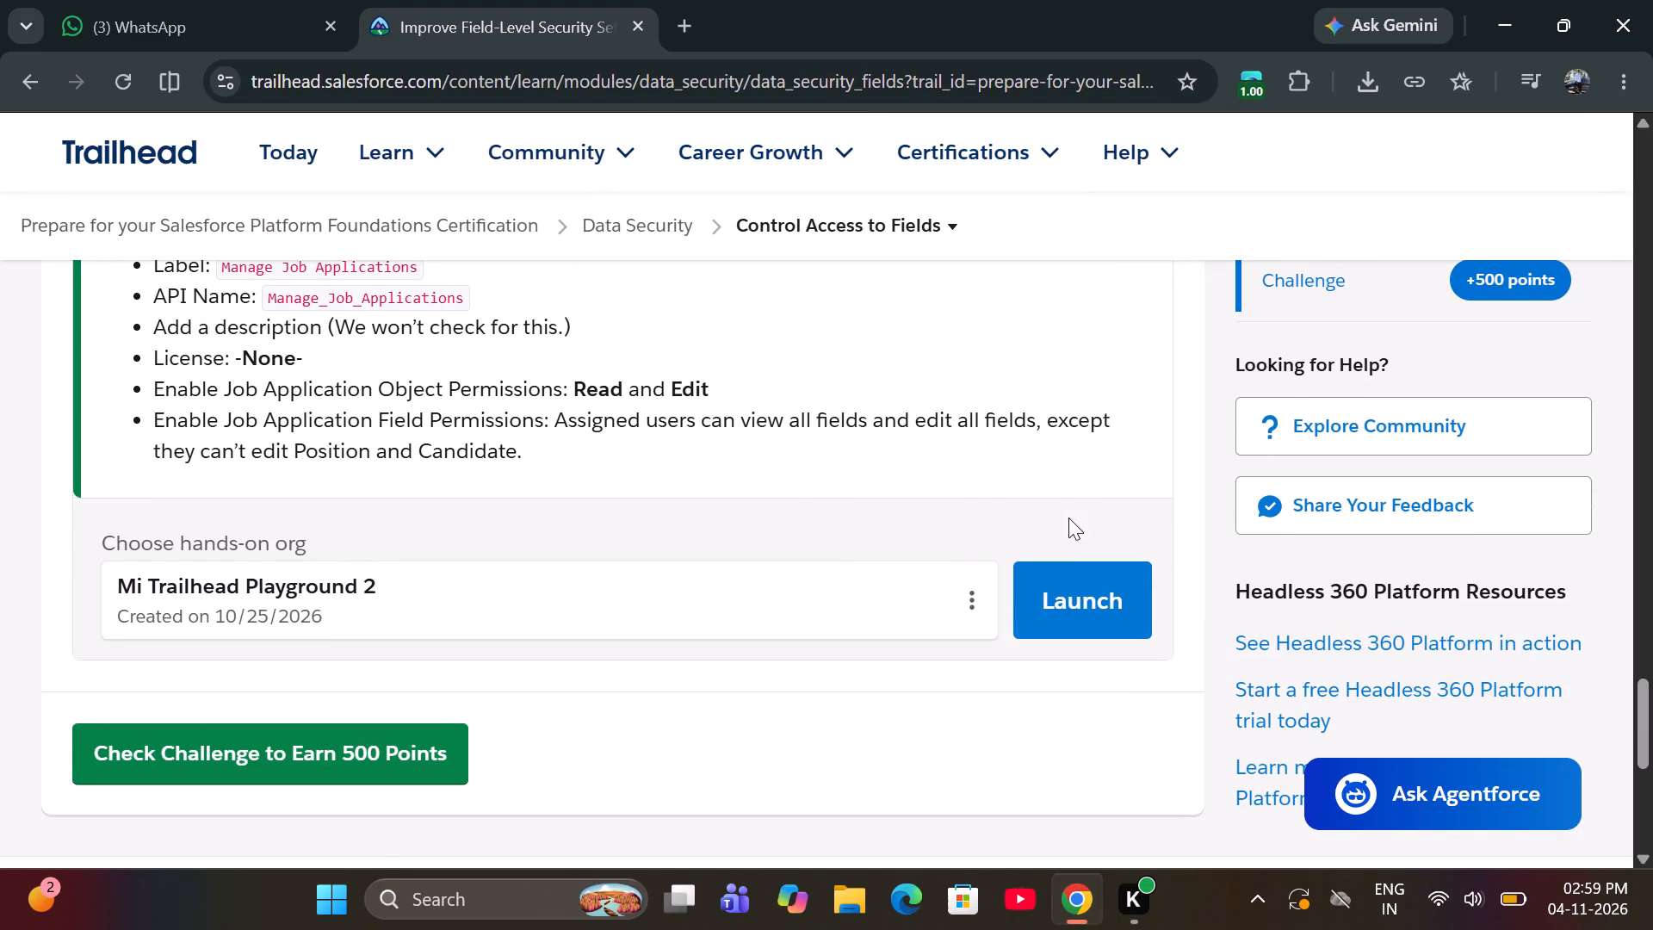
{"action": "left_click", "coordinate": [1068, 575]}
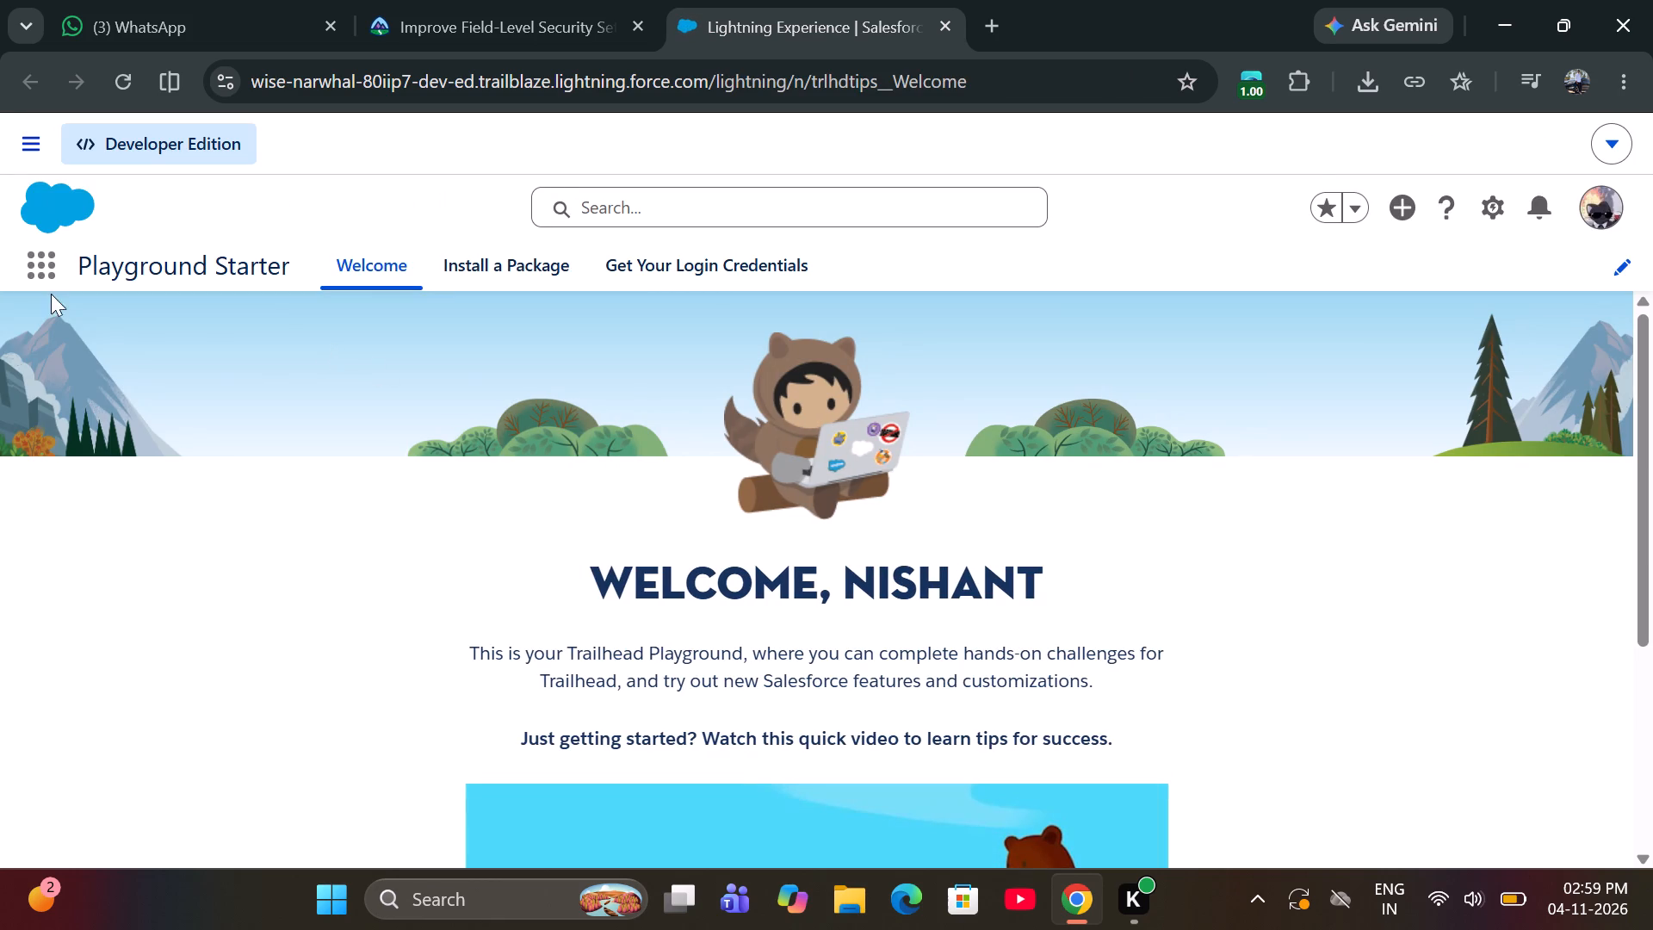
{"action": "left_click", "coordinate": [20, 250]}
{"action": "left_click", "coordinate": [28, 254]}
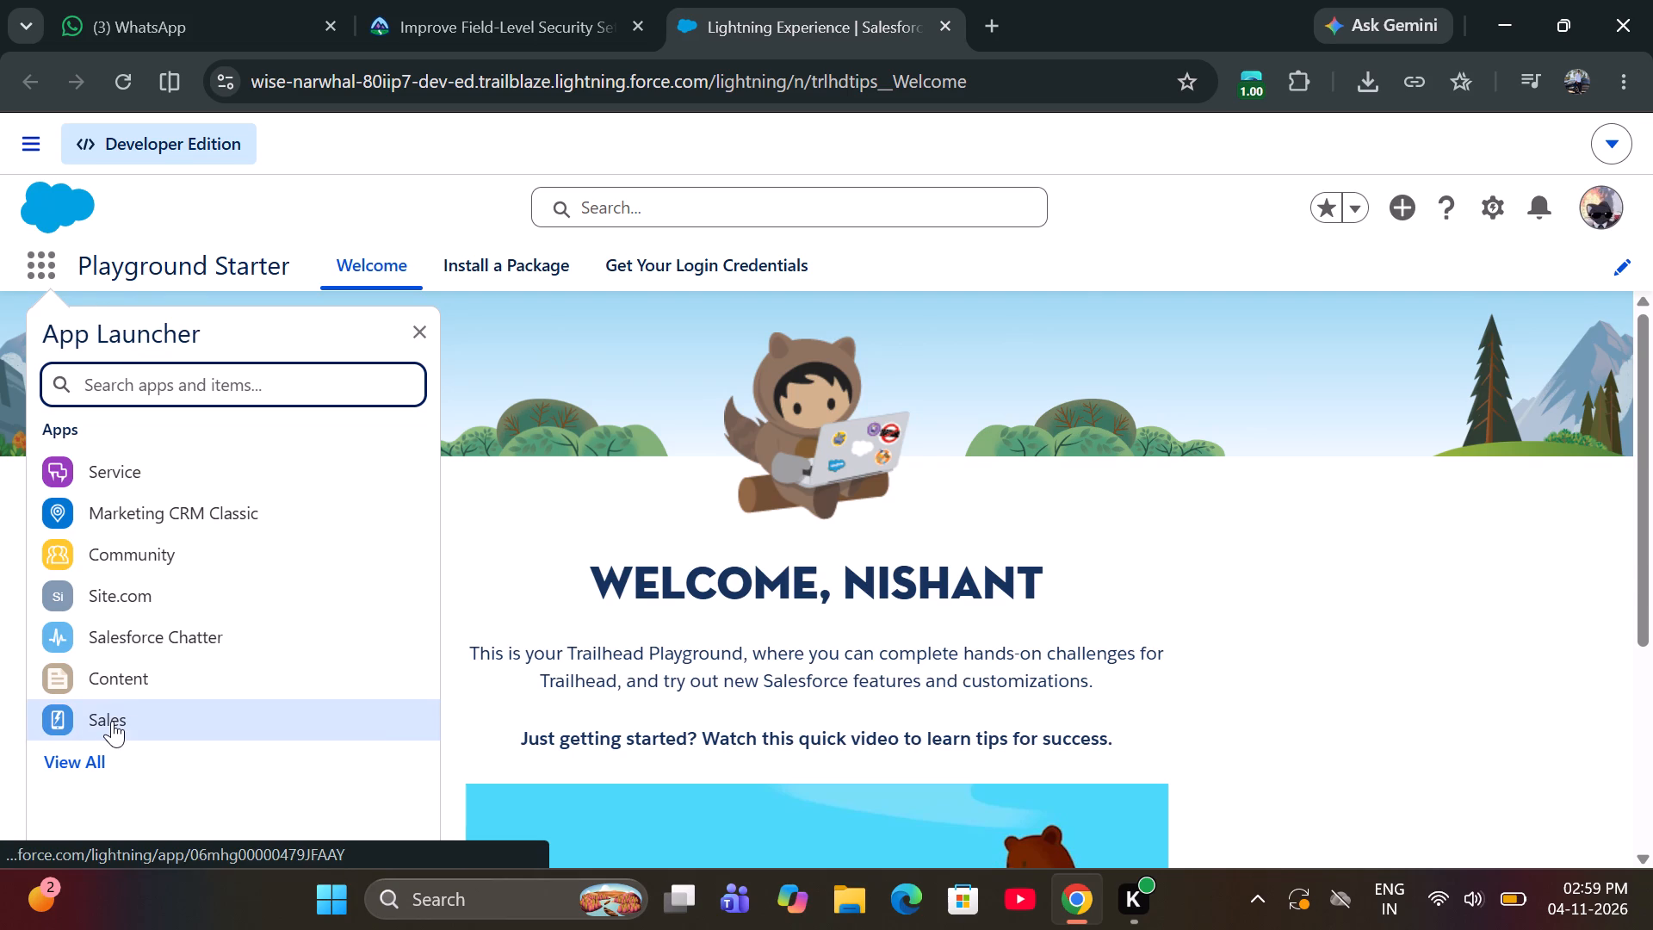
{"action": "left_click", "coordinate": [143, 456]}
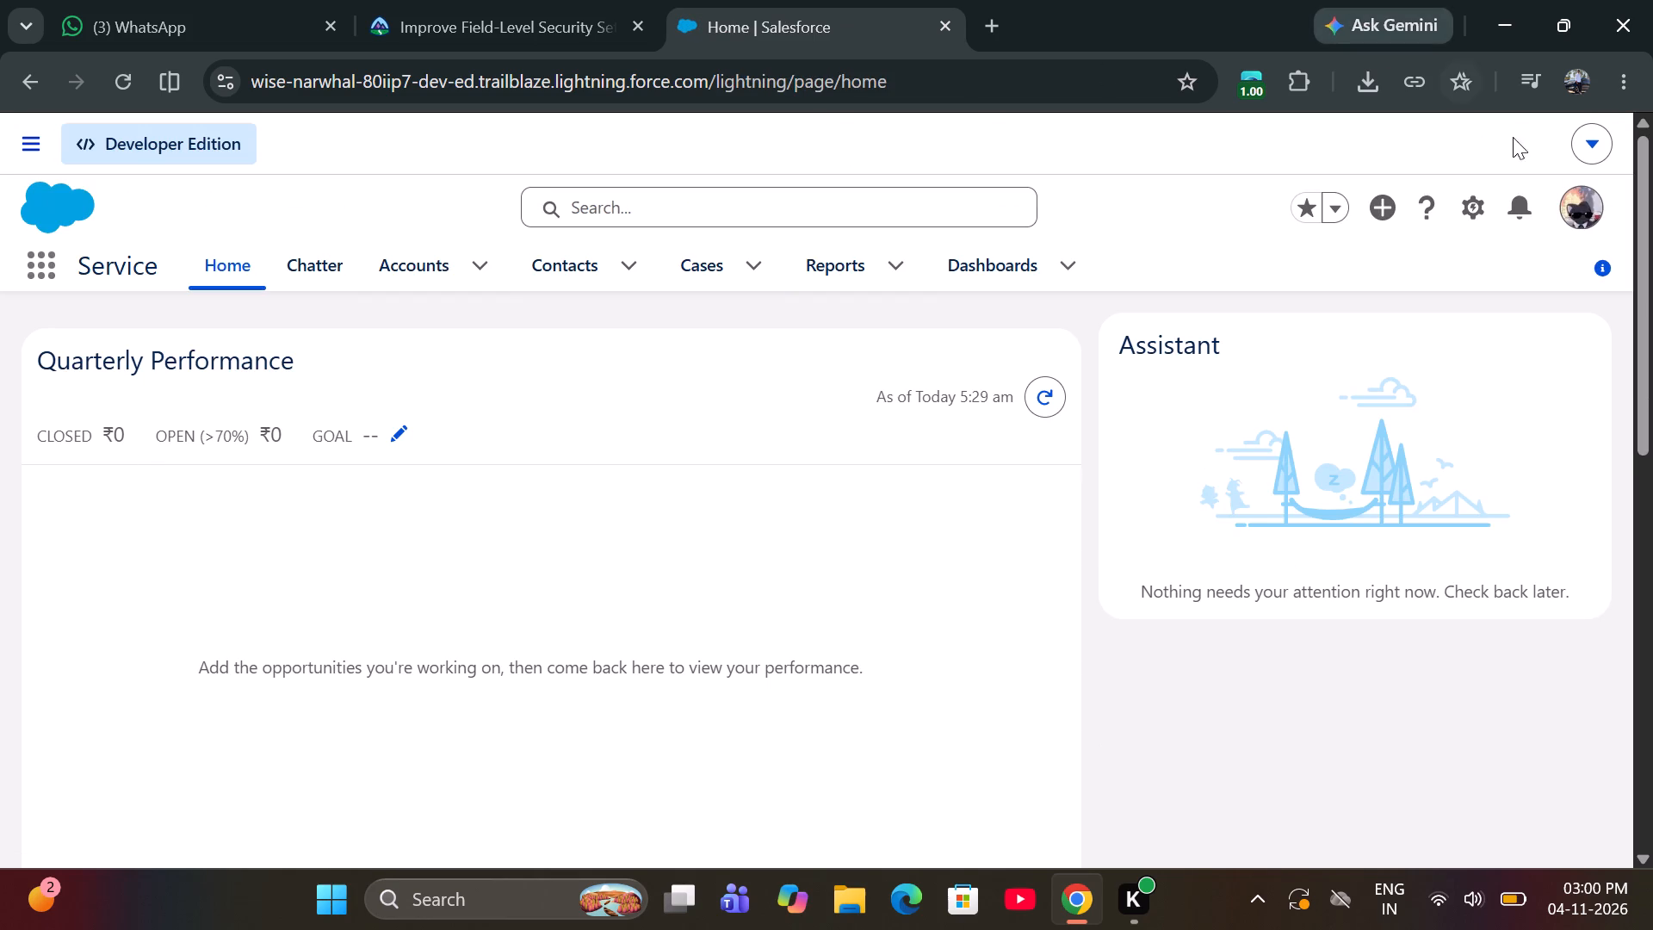
Open Setup for the playground org and find the Permission Sets page by searching for permission.
{"action": "left_click", "coordinate": [1477, 211]}
{"action": "left_click", "coordinate": [1477, 211]}
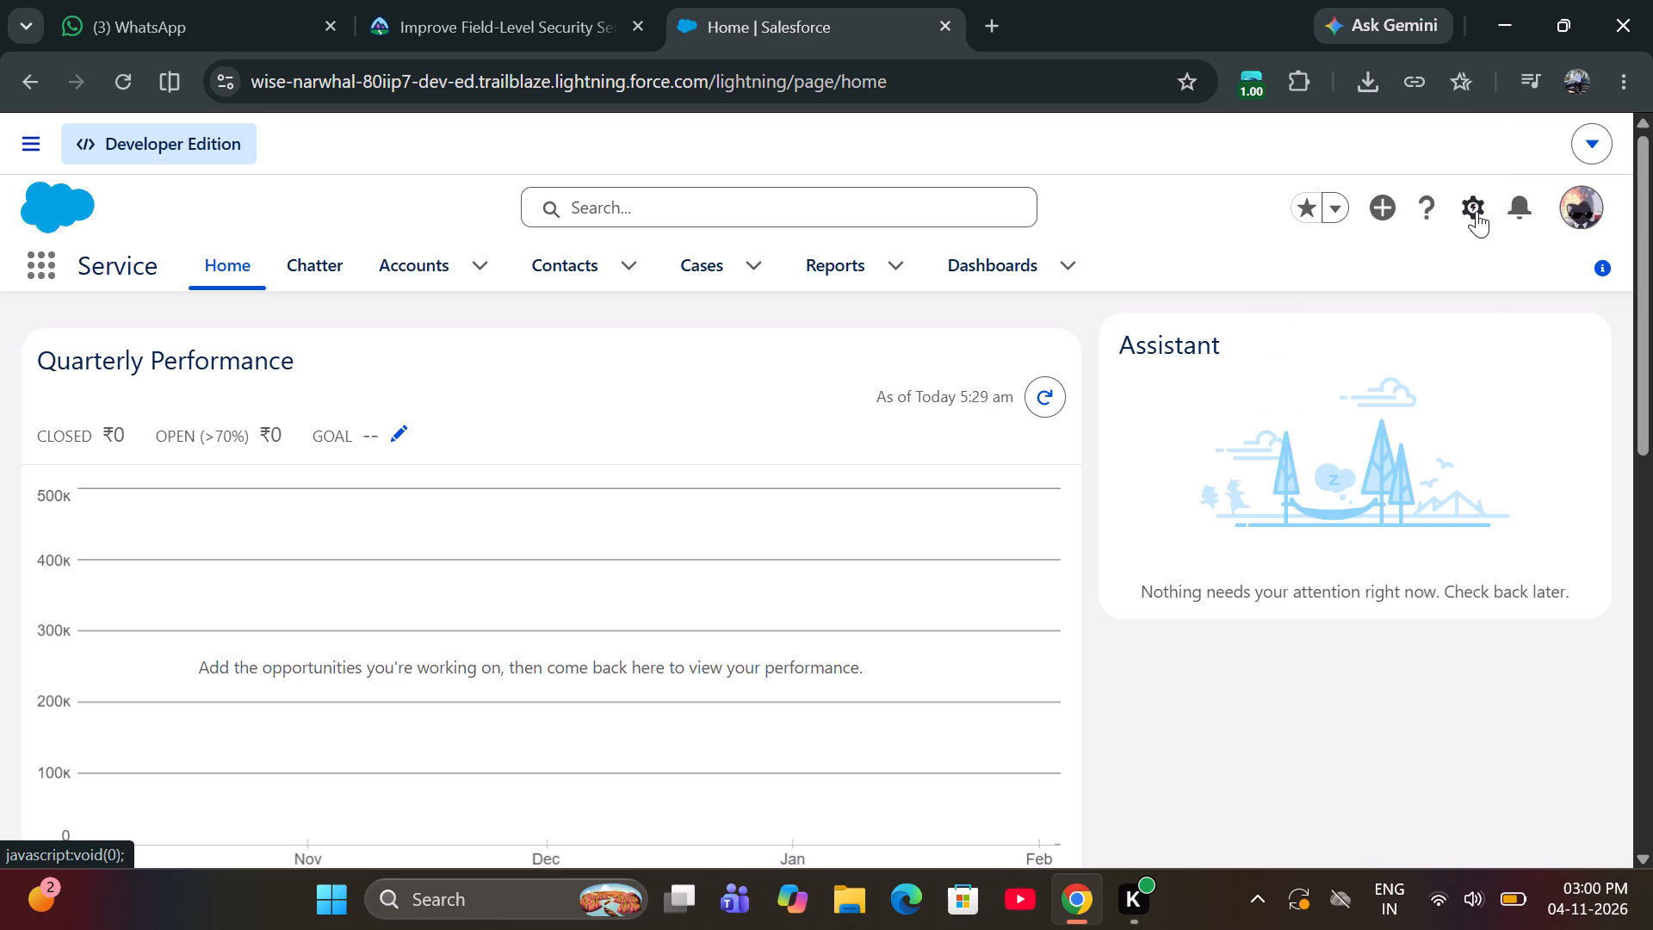
{"action": "left_click", "coordinate": [1477, 211]}
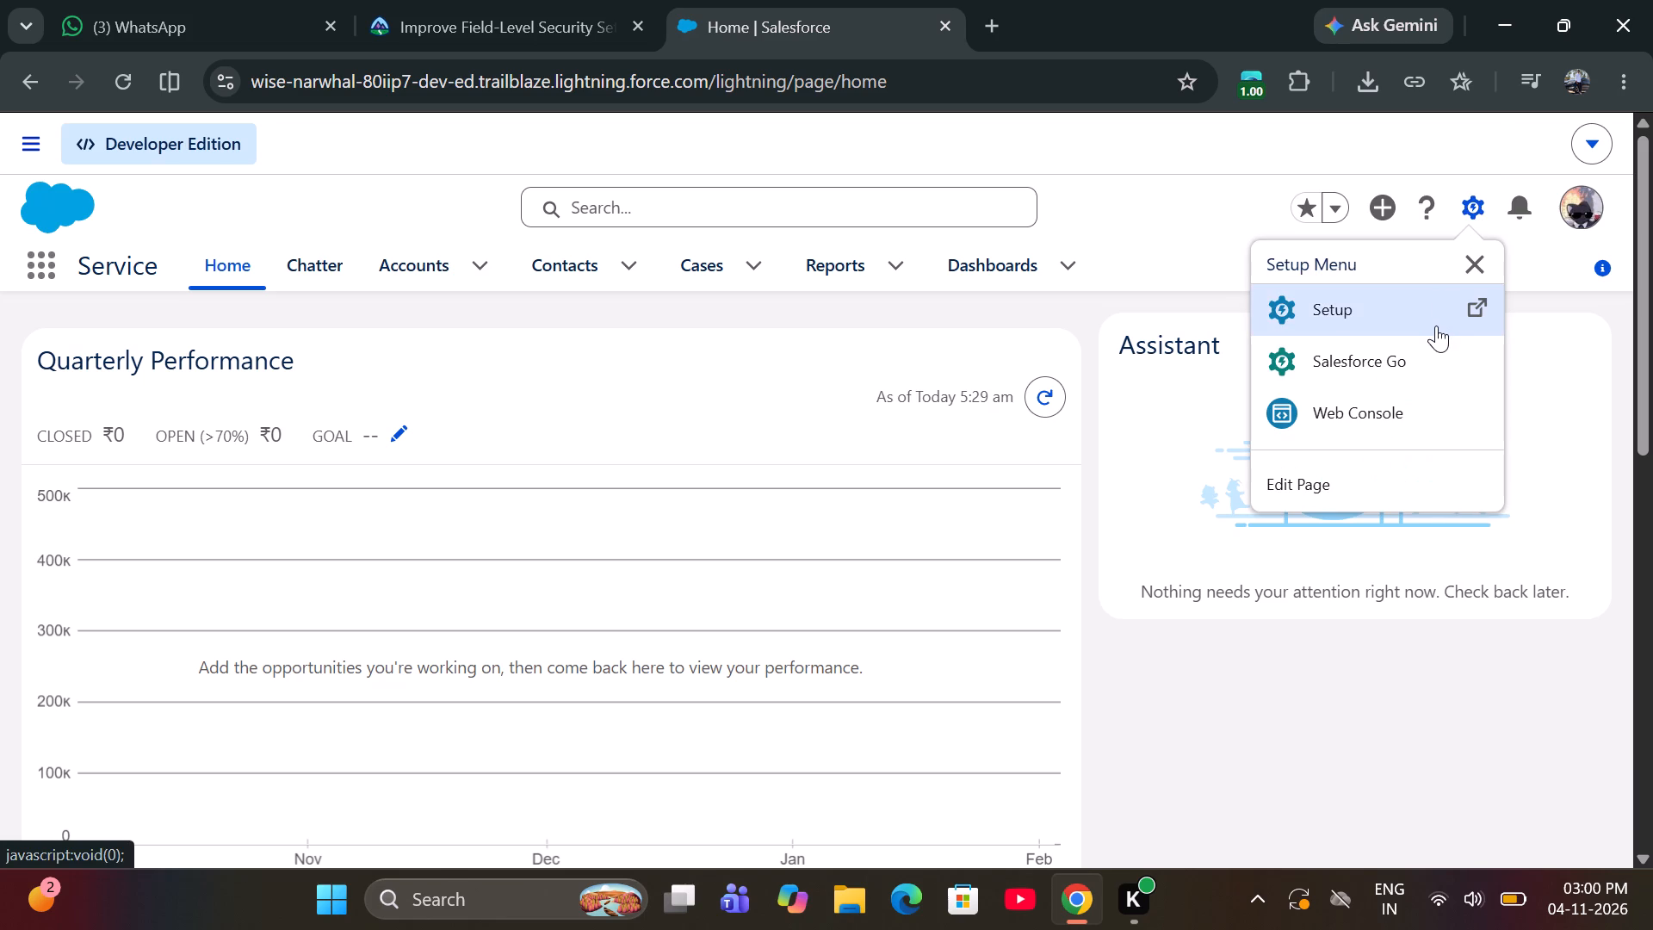
{"action": "left_click", "coordinate": [1436, 325]}
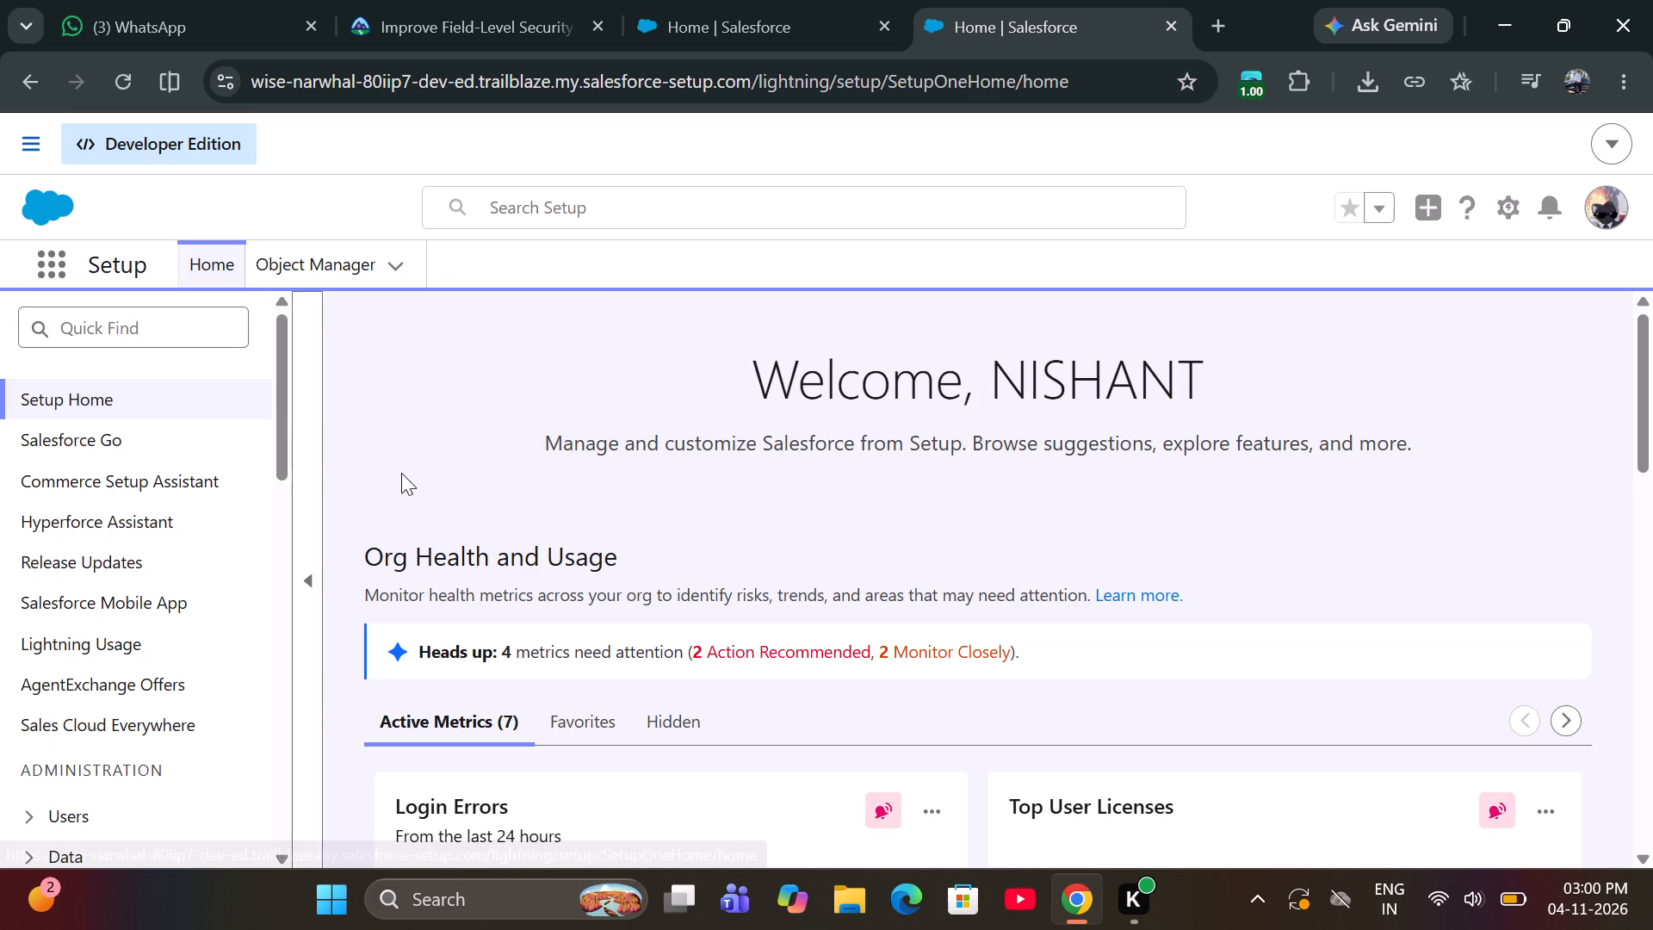
{"action": "left_click", "coordinate": [169, 332]}
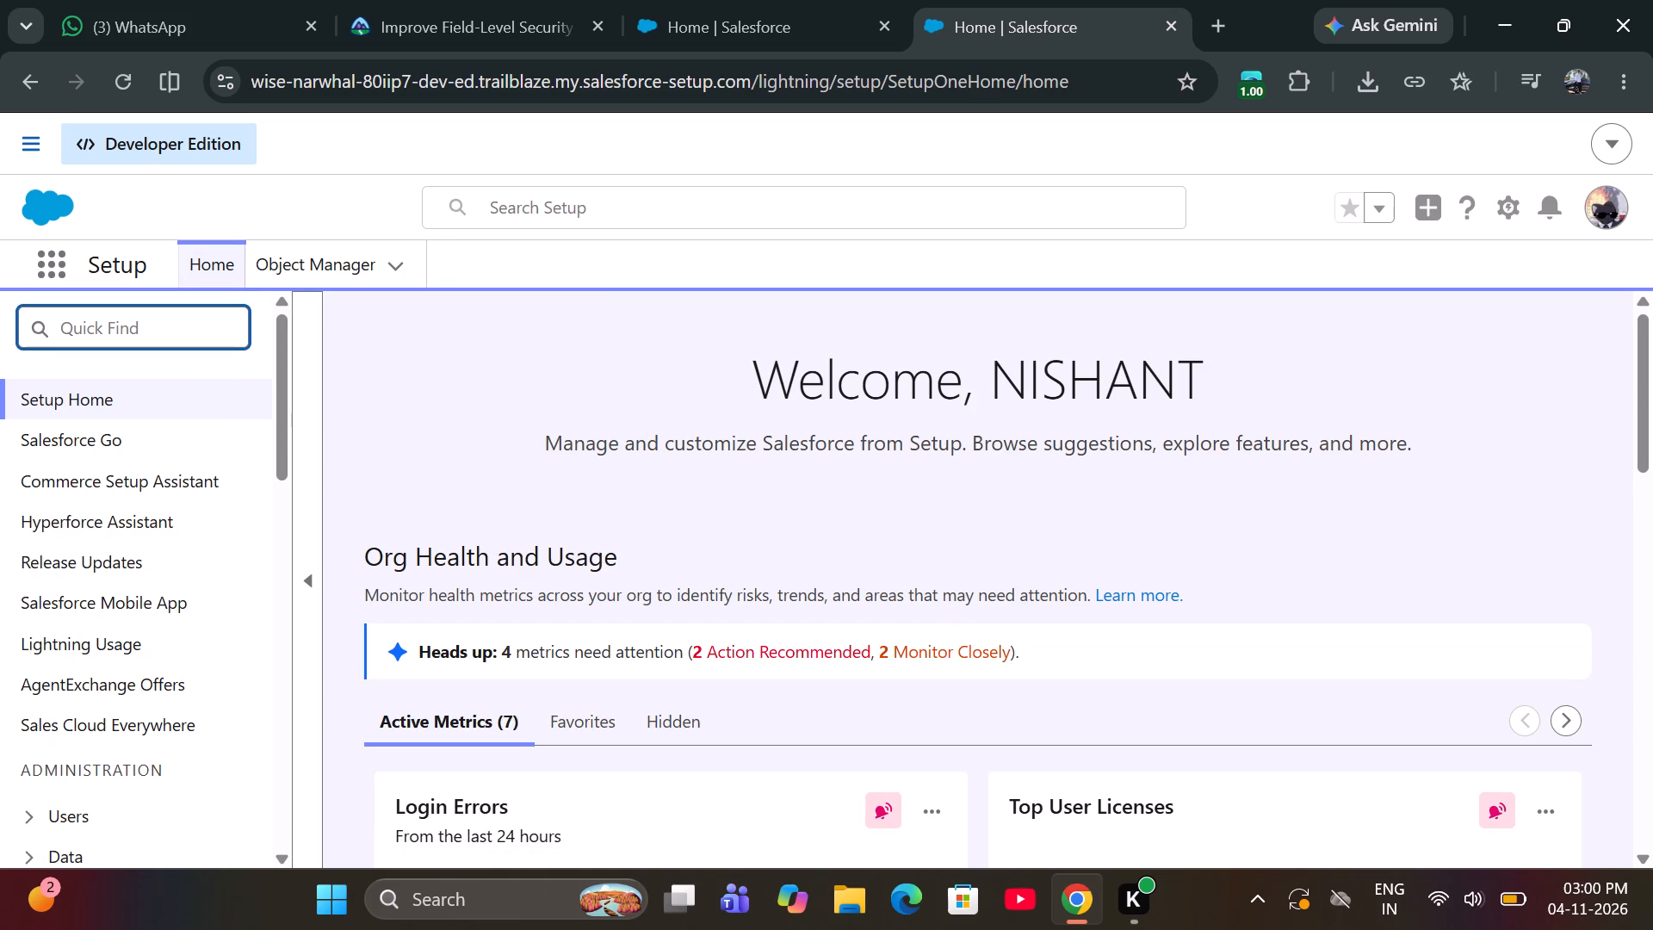
{"action": "type", "text": "permission"}
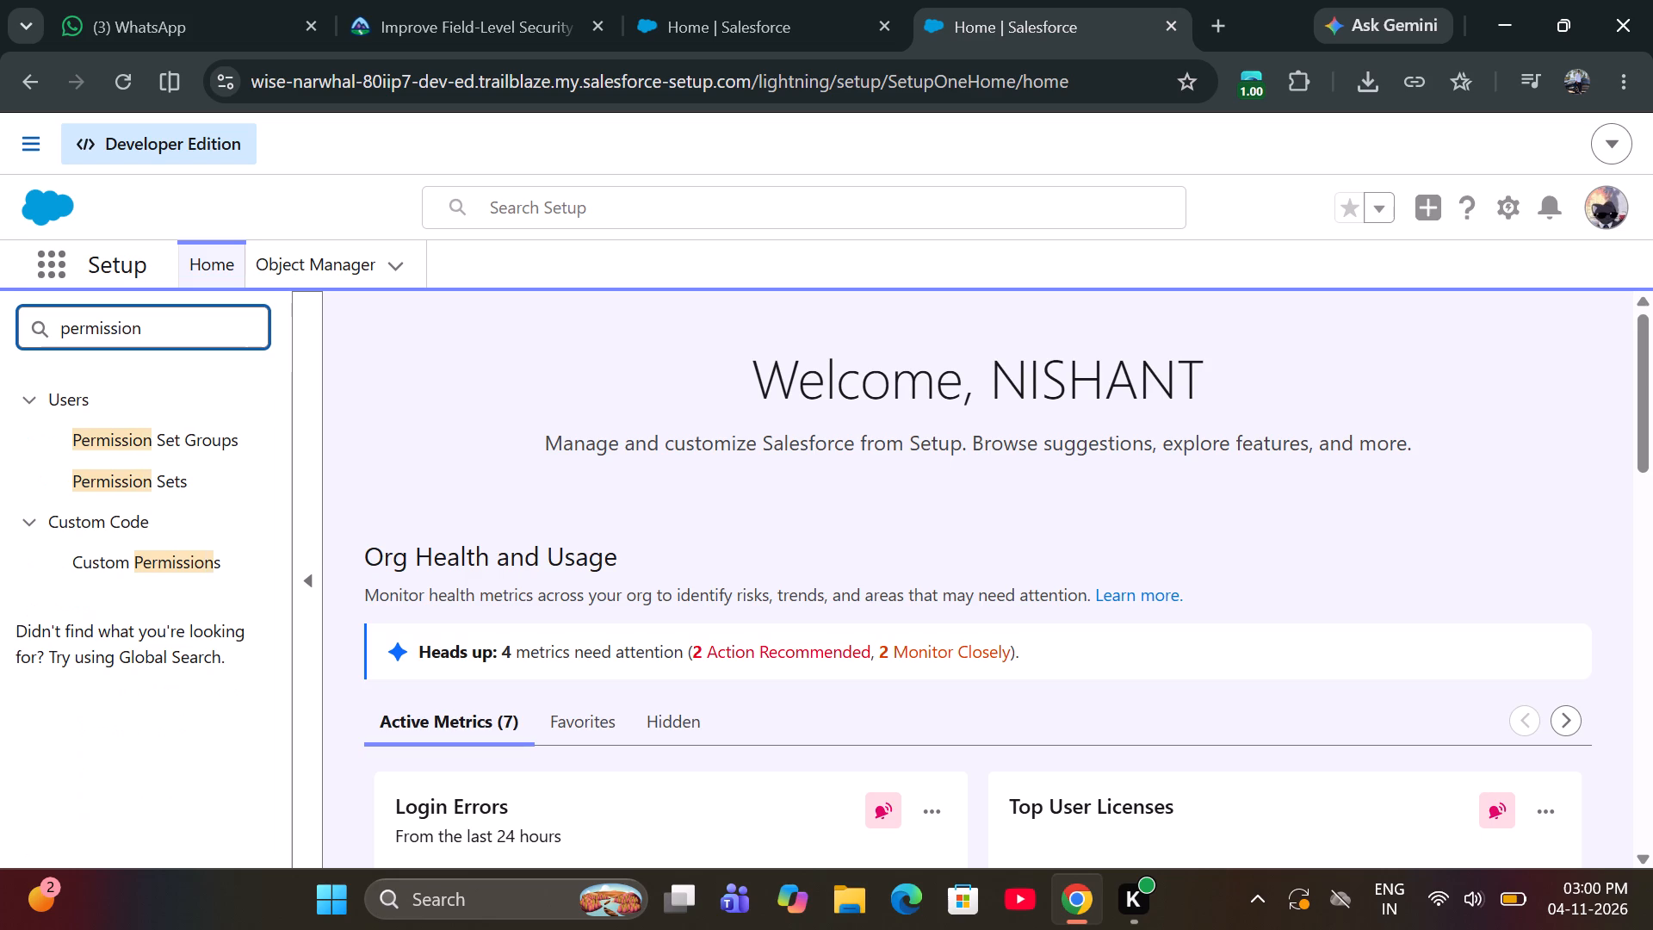
{"action": "left_click", "coordinate": [169, 476]}
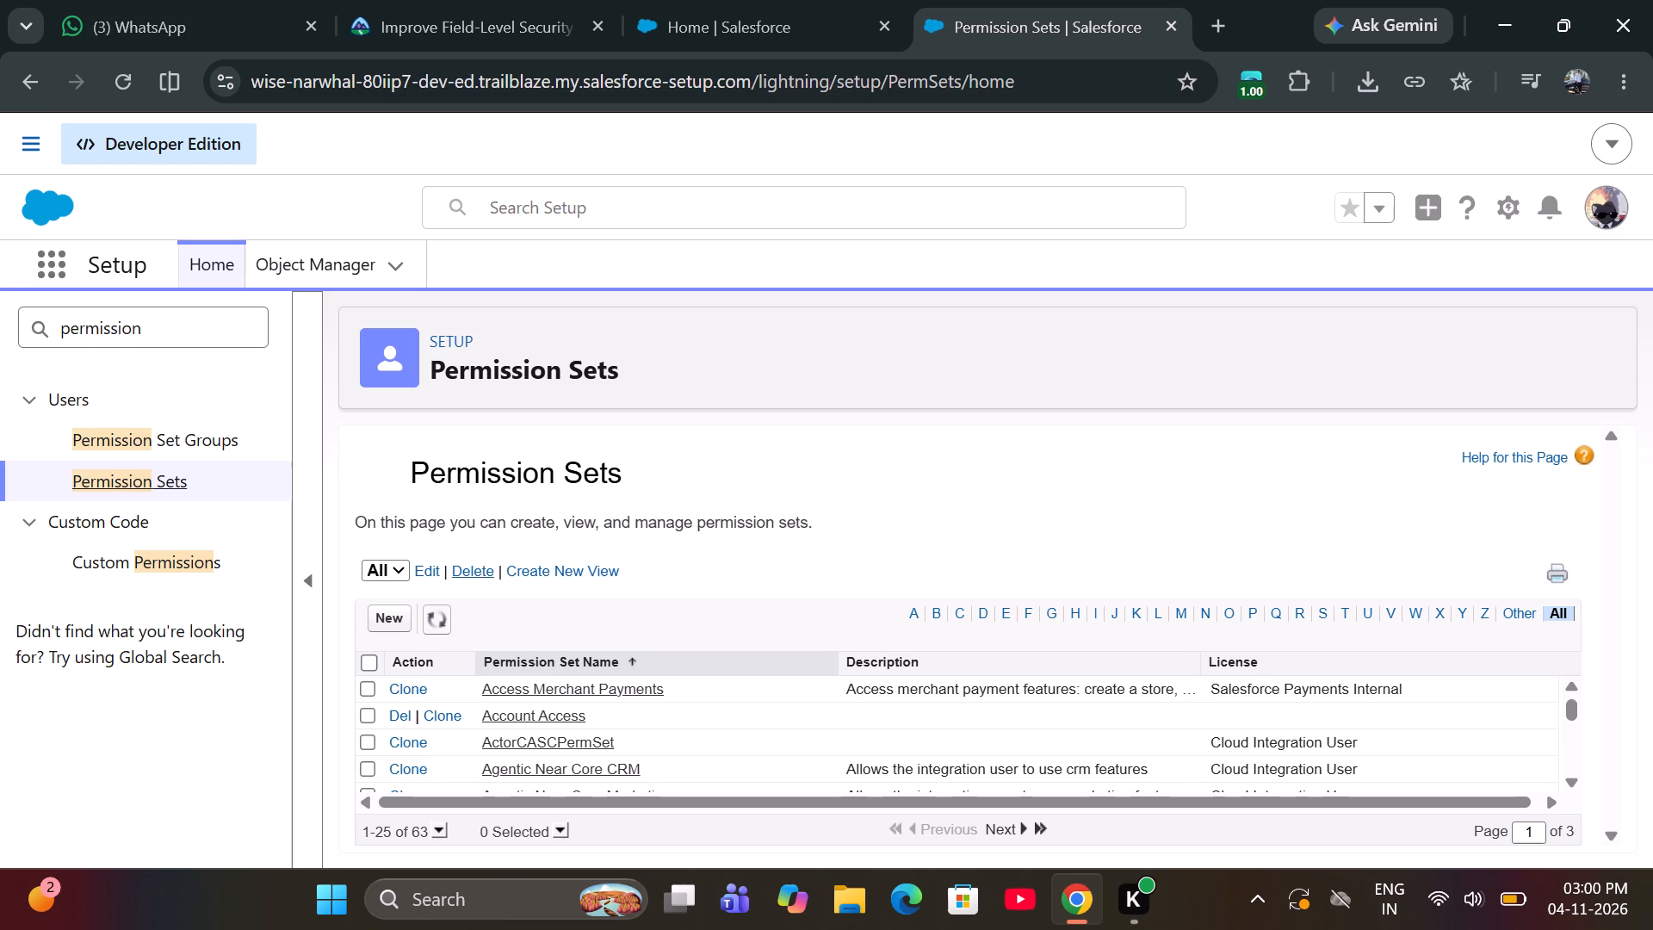
Start a new permission set with both the label and API name Manage_Job_Applications.
{"action": "left_click", "coordinate": [389, 628]}
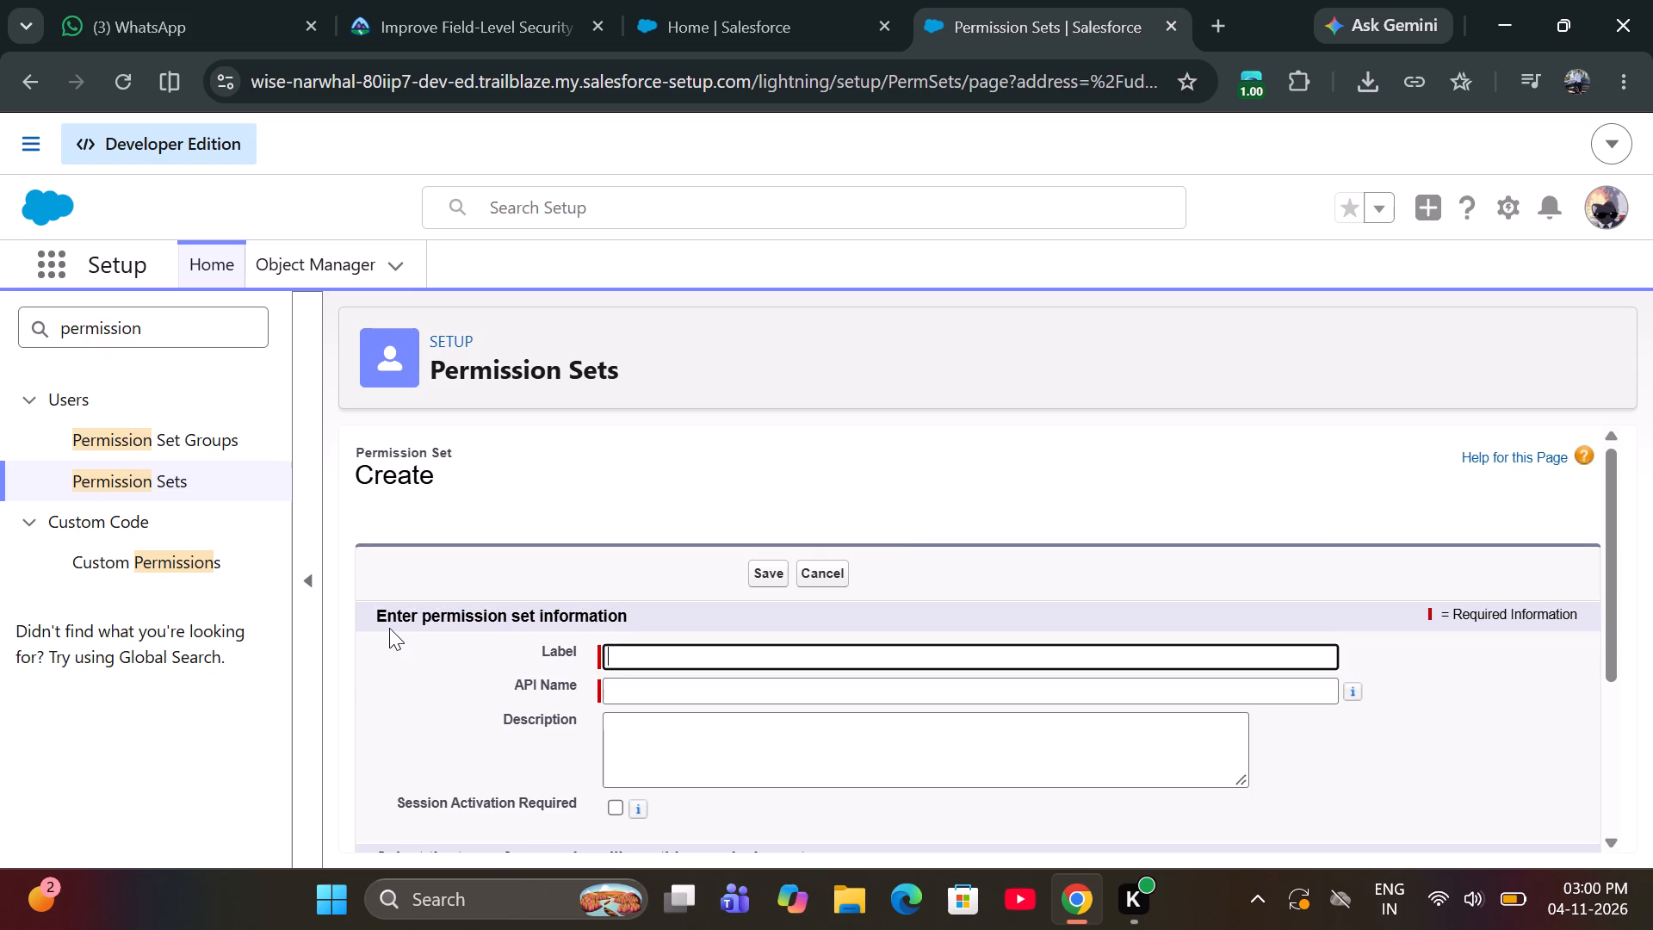
{"action": "left_click", "coordinate": [614, 654]}
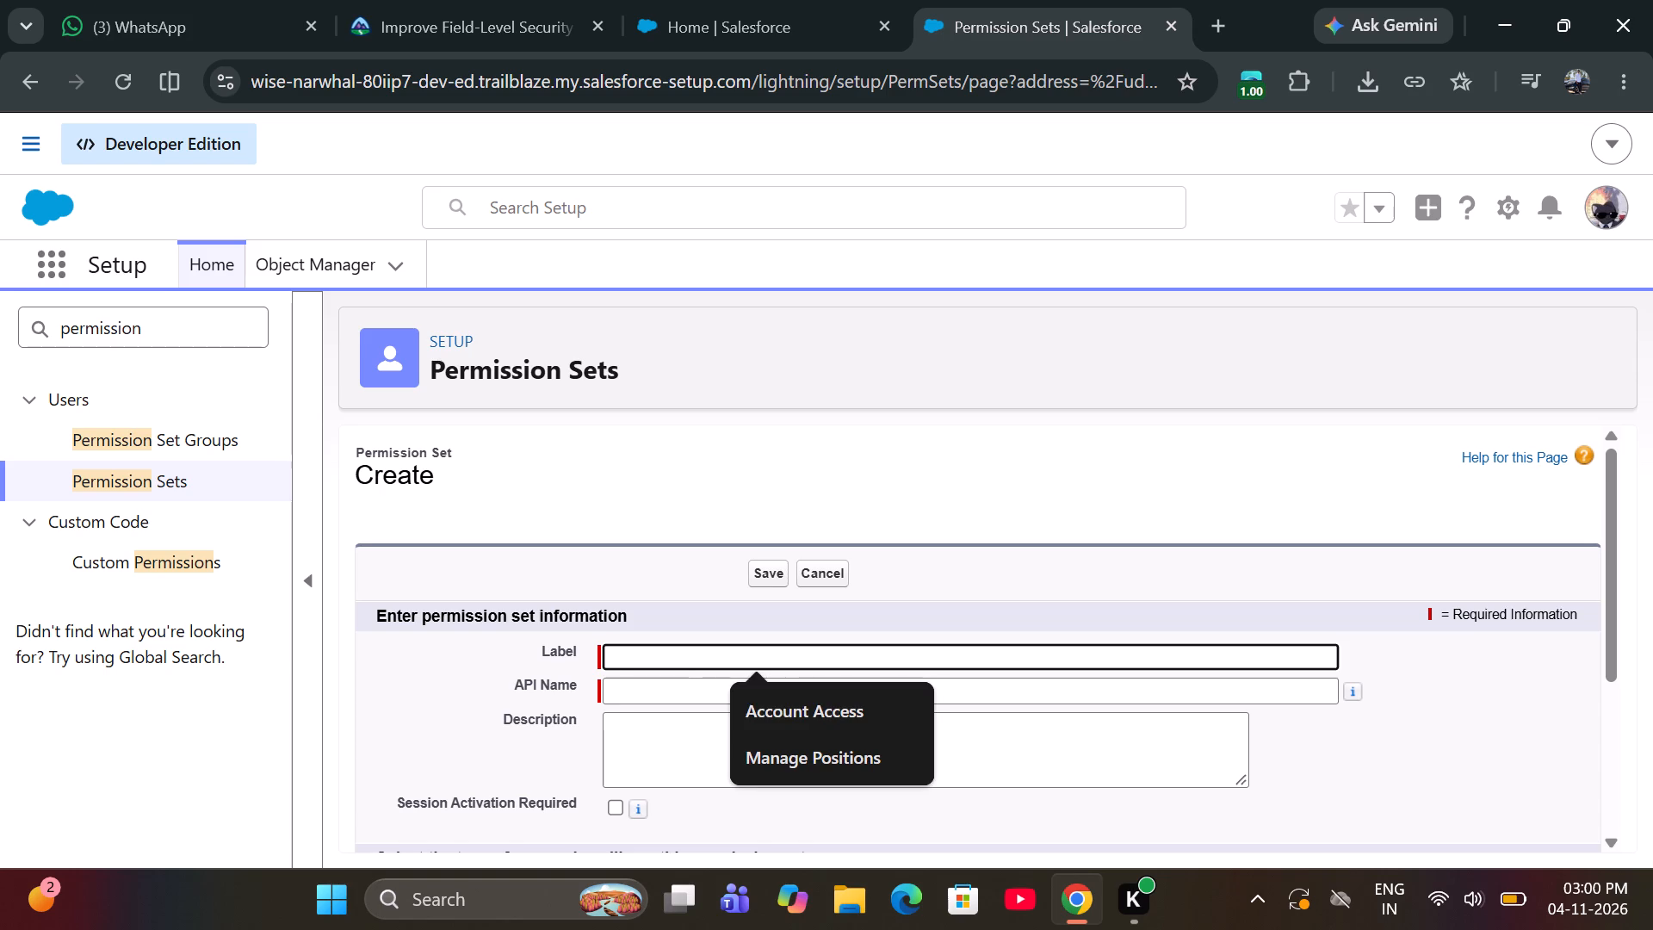
{"action": "type", "text": "Manage"}
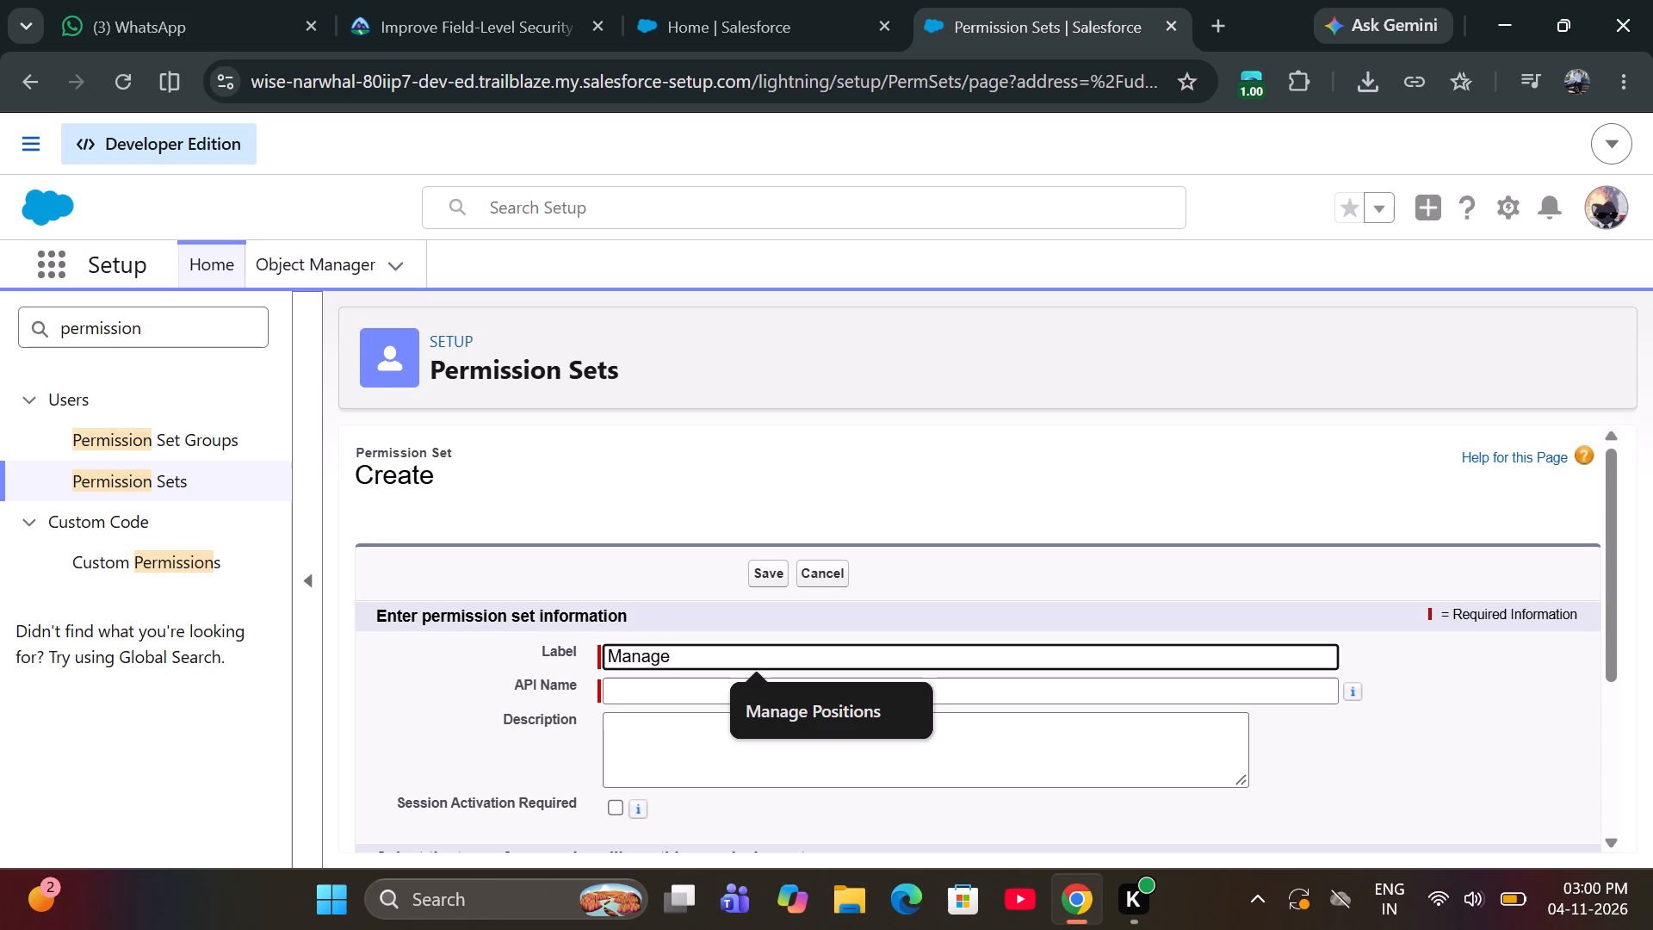
{"action": "key", "text": "shift+underscore"}
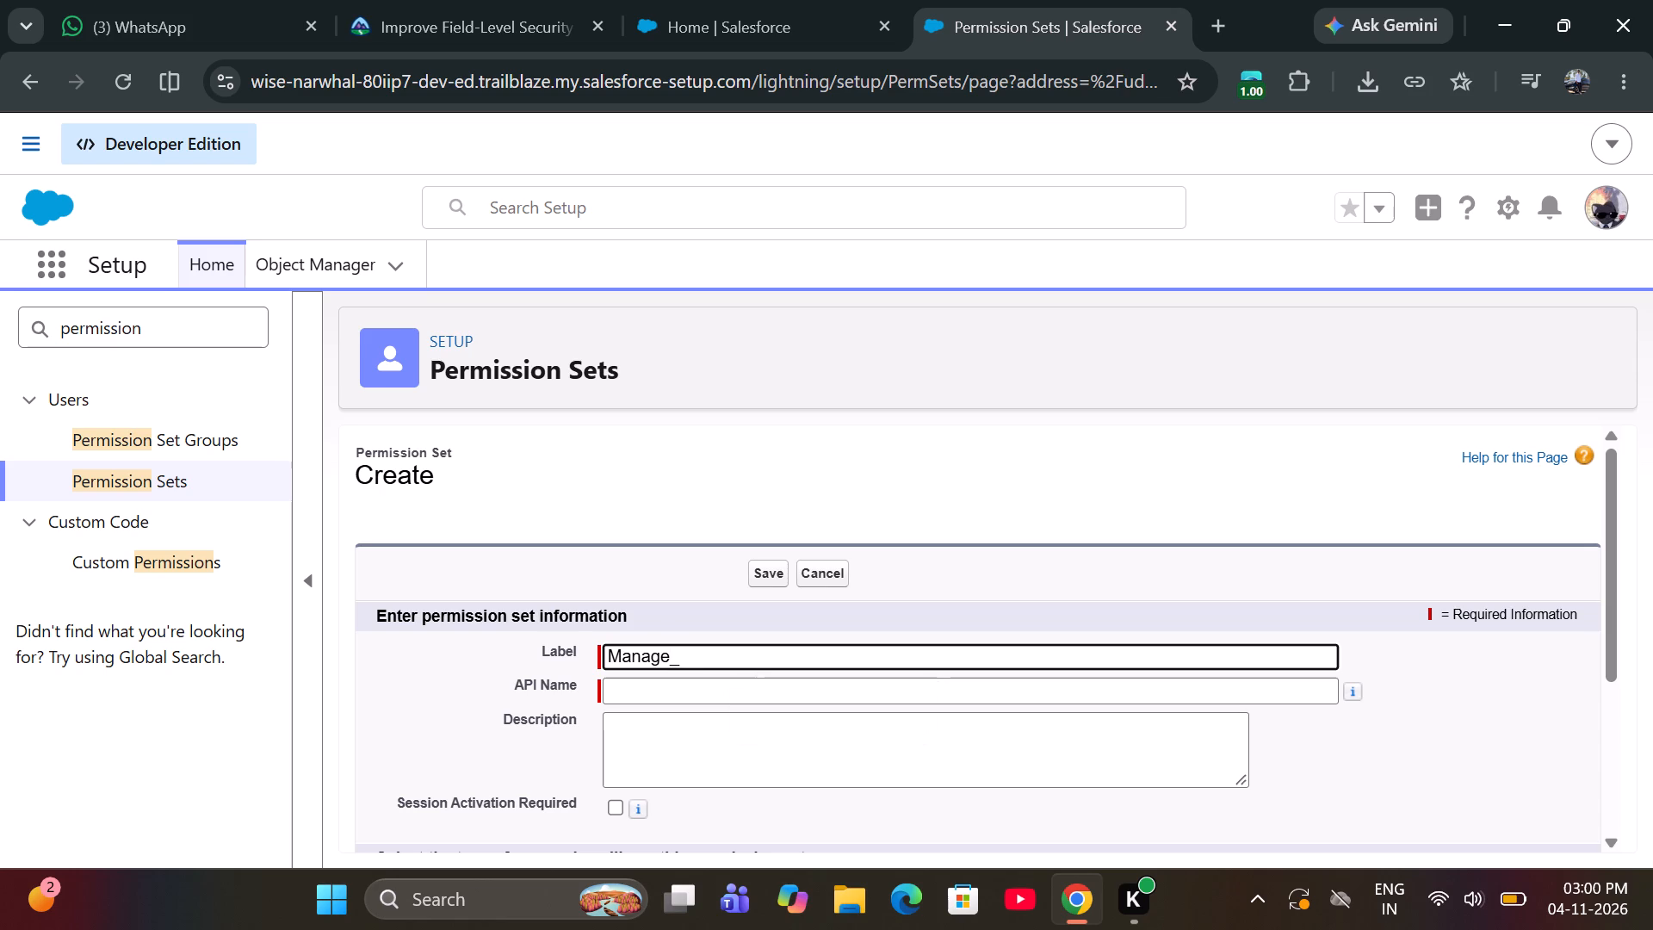
{"action": "type", "text": "Job"}
{"action": "key", "text": "space"}
{"action": "key", "text": "BackSpace"}
{"action": "key", "text": "shift+underscore"}
{"action": "key", "text": "shift+a"}
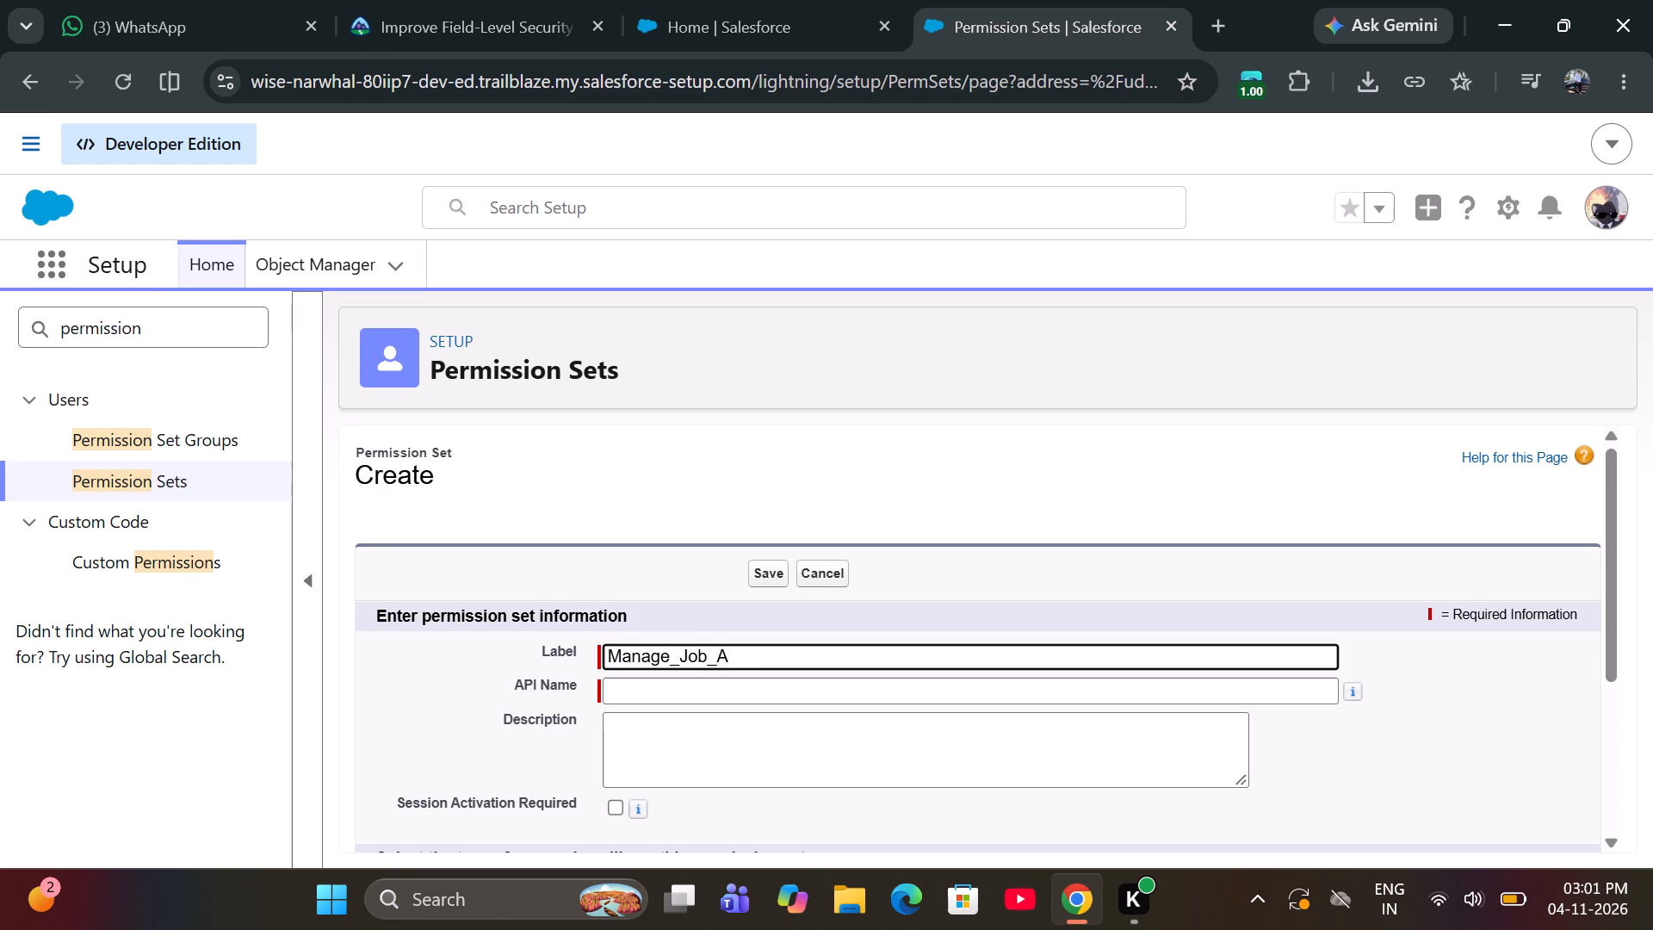
{"action": "type", "text": "pplication"}
{"action": "key", "text": "s"}
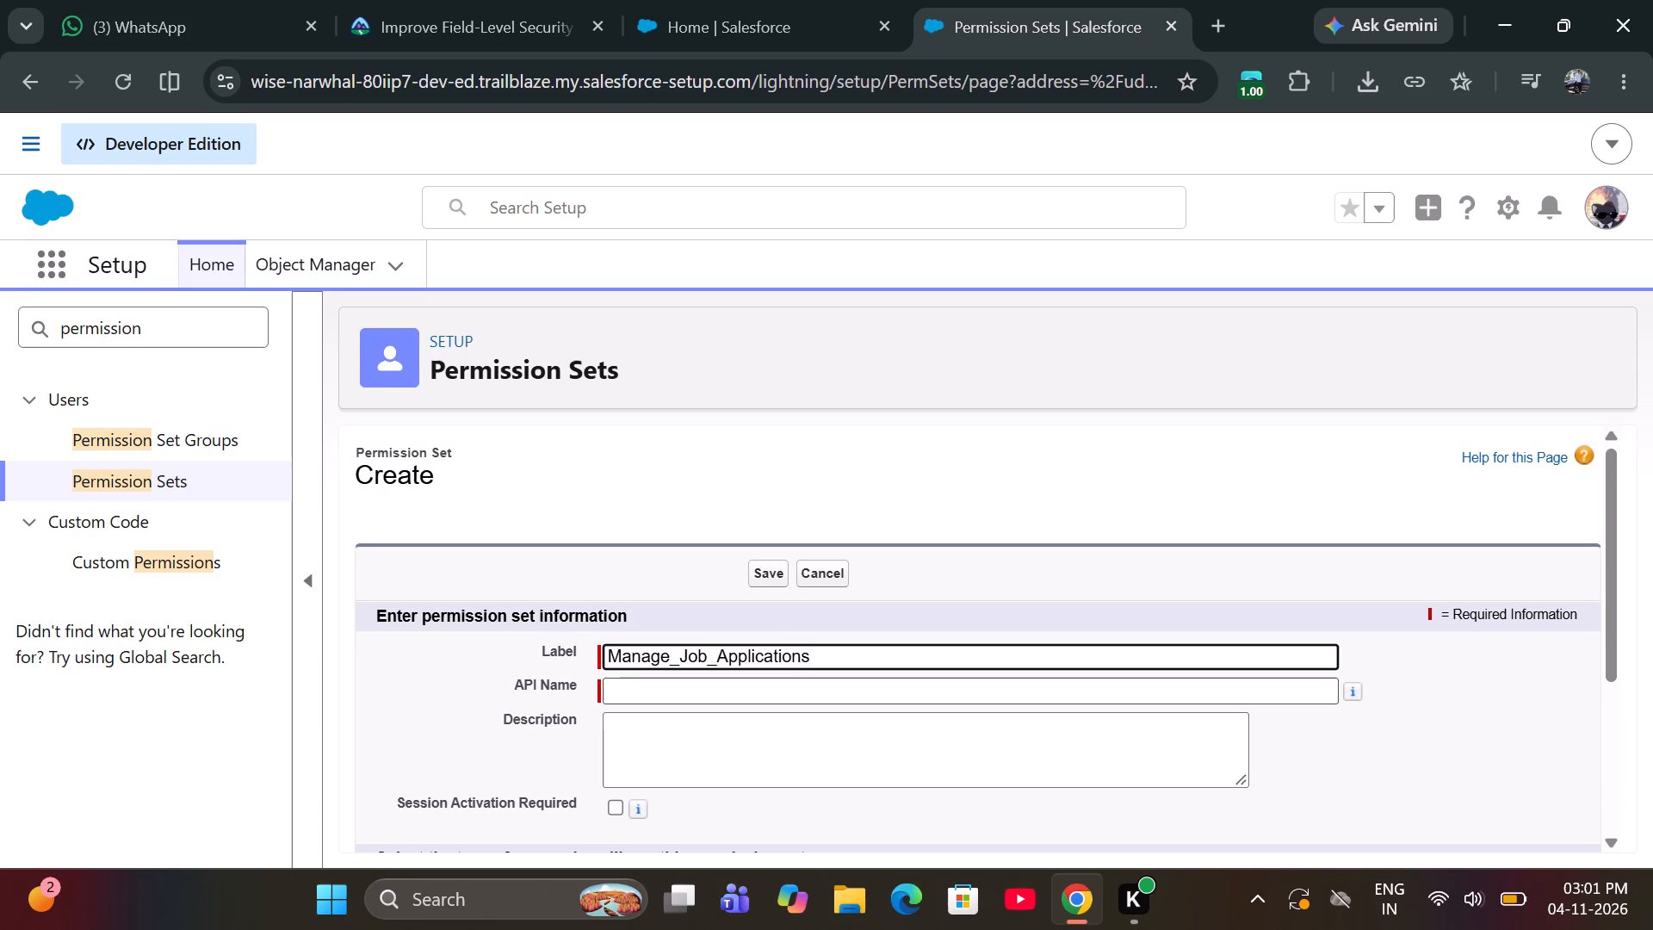
{"action": "left_click", "coordinate": [627, 686]}
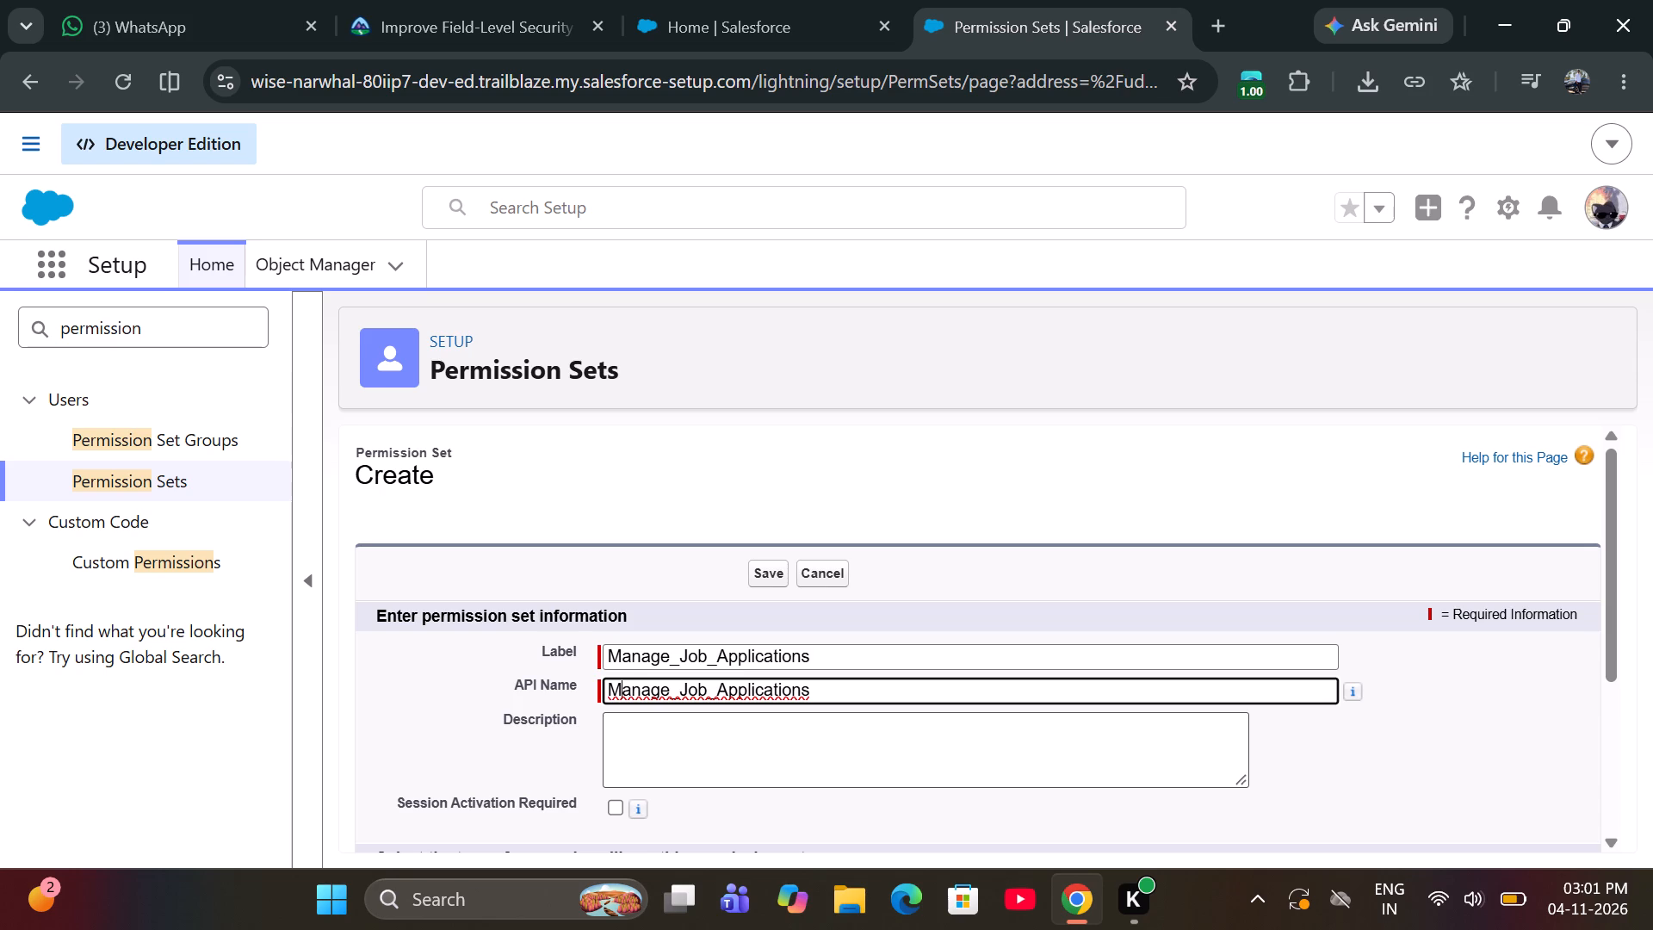
Enter the permission set description as Manage Job Application access.
{"action": "left_click", "coordinate": [670, 761]}
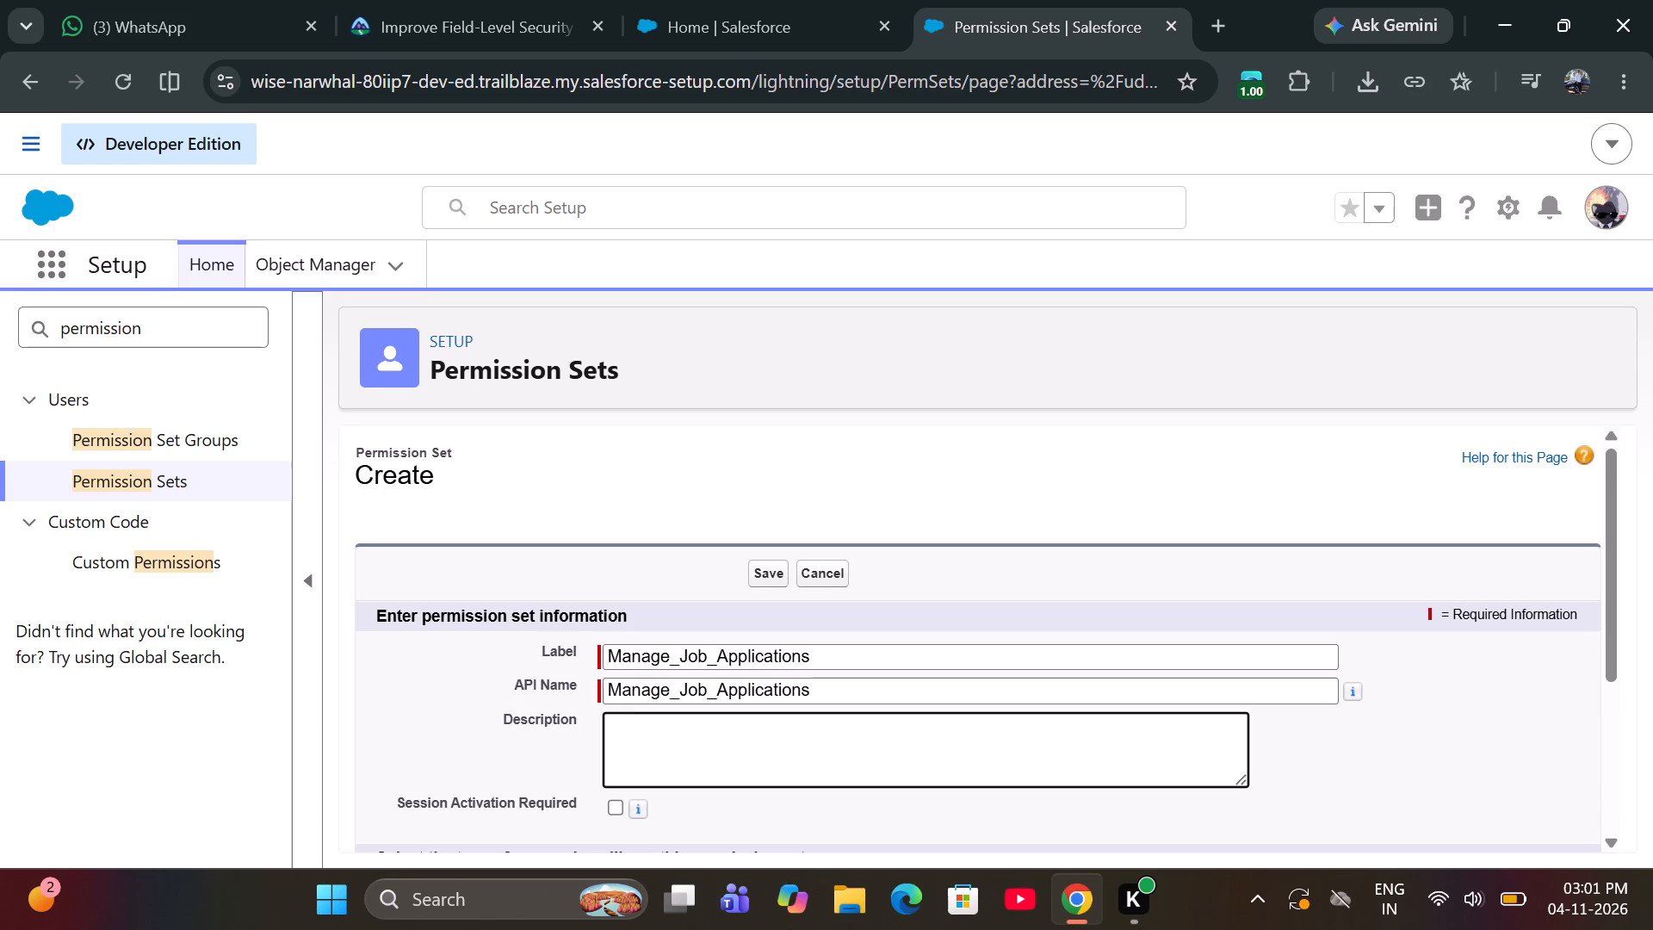
{"action": "type", "text": "manage"}
{"action": "key", "text": "Left"}
{"action": "key", "text": "Left"}
{"action": "key", "text": "Left"}
{"action": "key", "text": "Left"}
{"action": "key", "text": "Left"}
{"action": "key", "text": "BackSpace"}
{"action": "key", "text": "shift+m"}
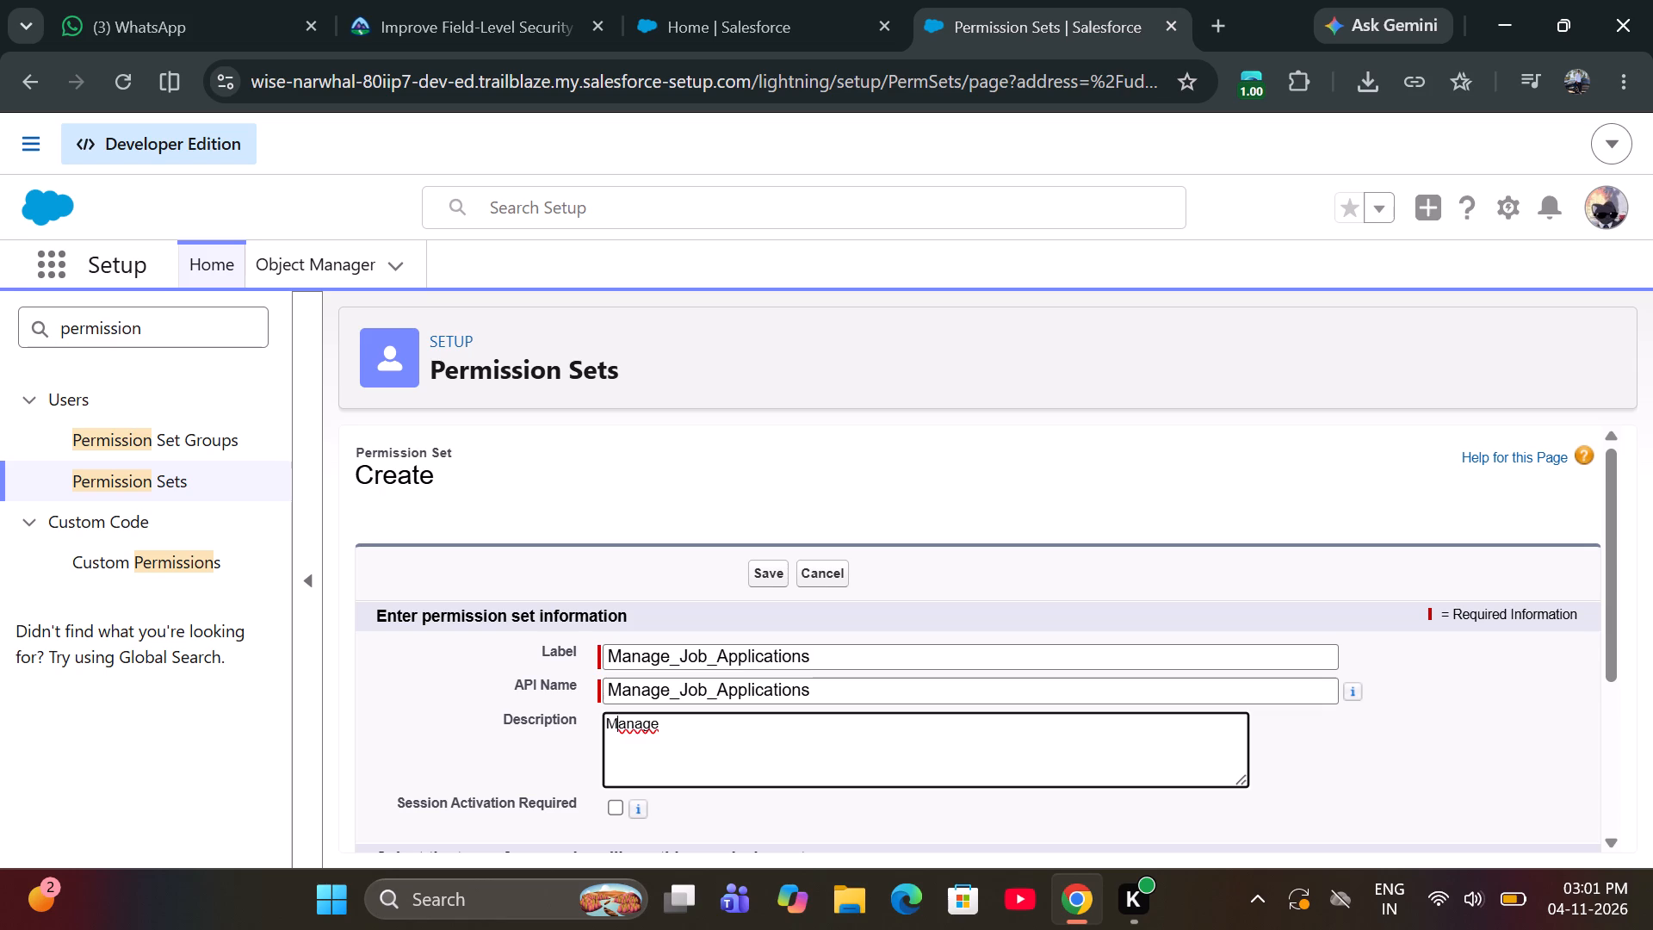
{"action": "left_click", "coordinate": [723, 731]}
{"action": "key", "text": "space"}
{"action": "type", "text": "Jo"}
{"action": "type", "text": "b"}
{"action": "key", "text": "space"}
{"action": "type", "text": "App"}
{"action": "type", "text": "lica"}
{"action": "type", "text": "tion"}
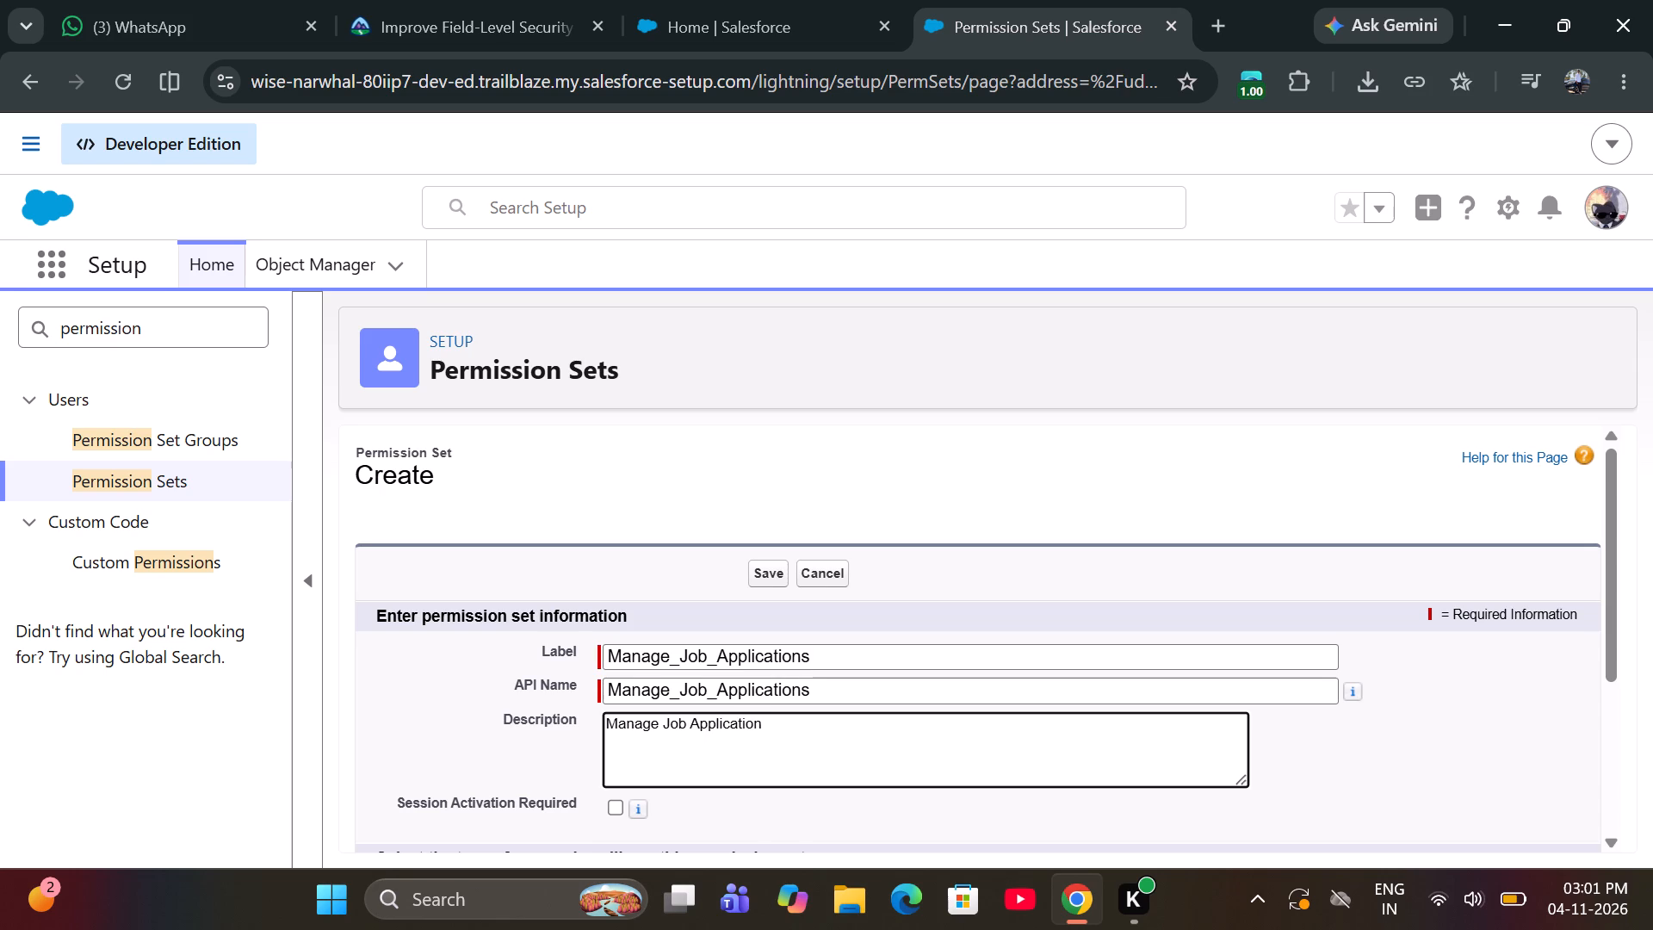
{"action": "key", "text": "space"}
{"action": "type", "text": "acc"}
{"action": "type", "text": "ess"}
Save the new Manage_Job_Applications permission set with the license left as --None--.
{"action": "scroll", "coordinate": [777, 728], "scroll_direction": "down", "scroll_amount": 3}
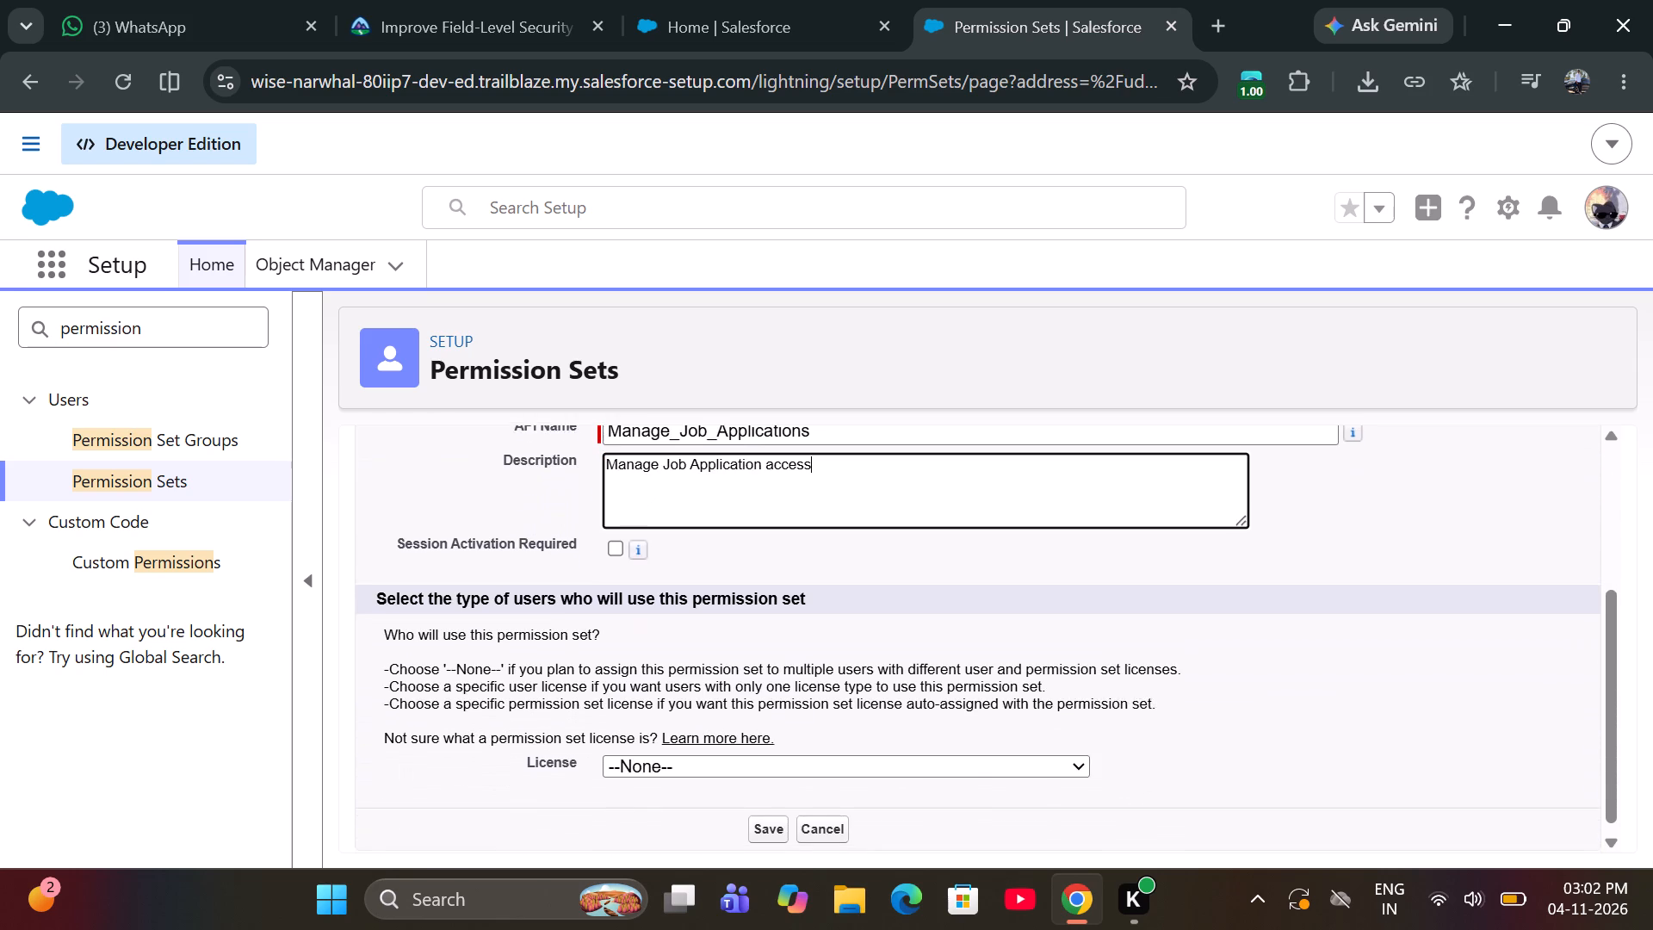
{"action": "scroll", "coordinate": [777, 728], "scroll_direction": "down", "scroll_amount": 1}
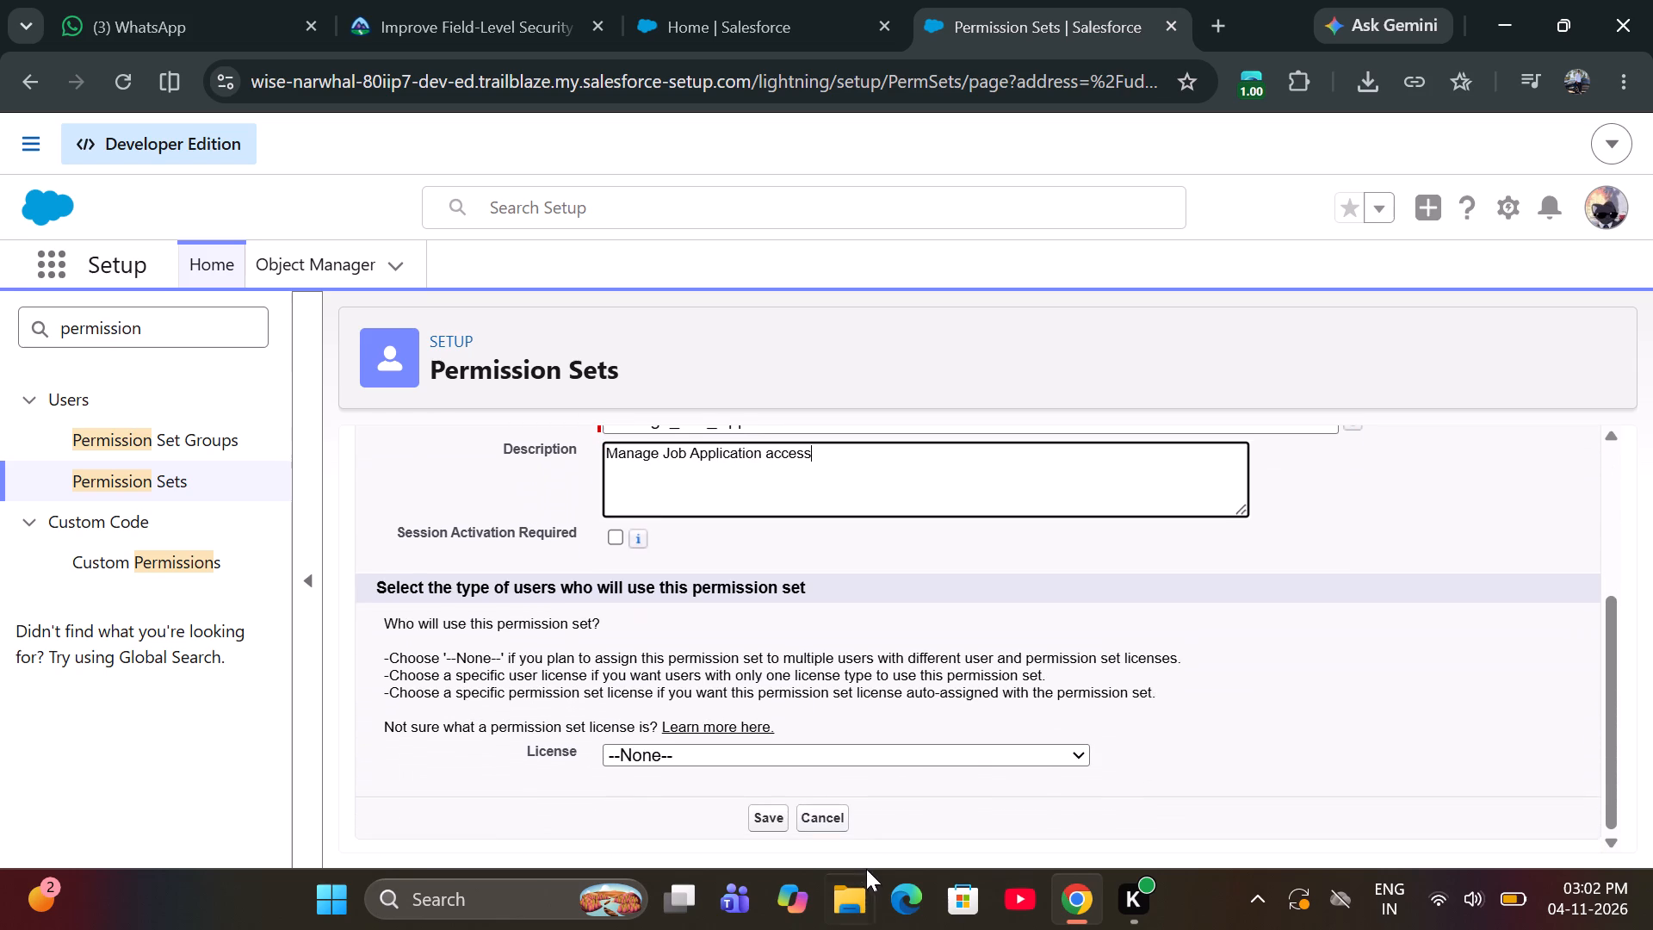
{"action": "left_click", "coordinate": [765, 811]}
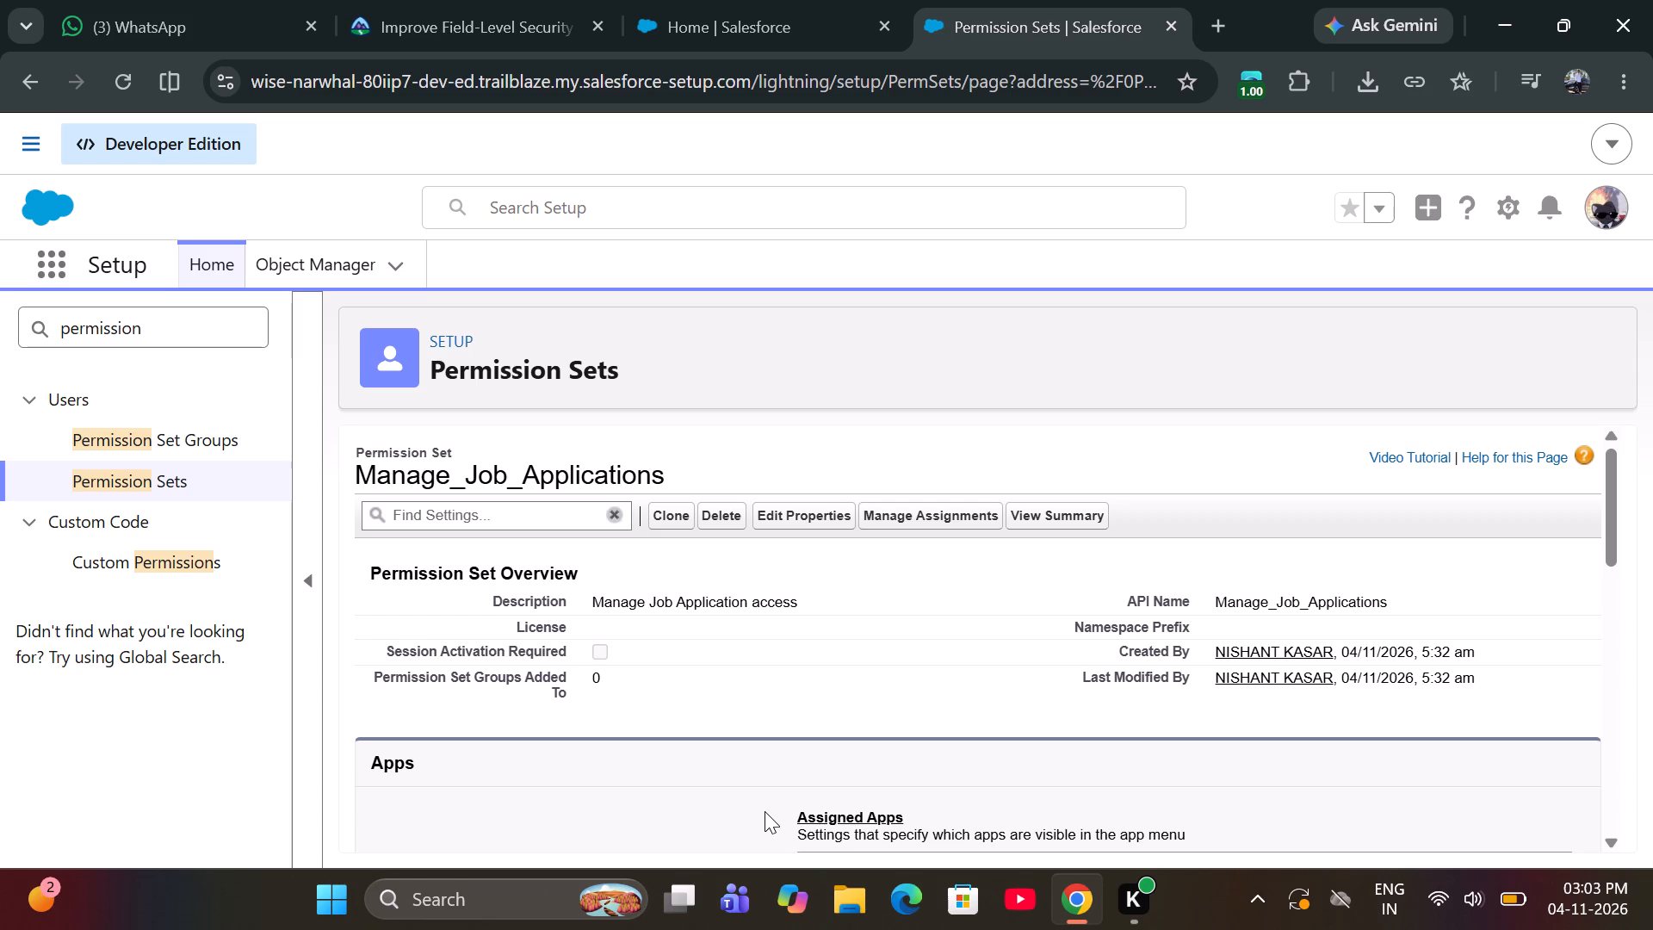
Look through the Apps and System settings on the Manage_Job_Applications permission set overview for where to grant object and field access.
{"action": "scroll", "coordinate": [765, 811], "scroll_direction": "down", "scroll_amount": 3}
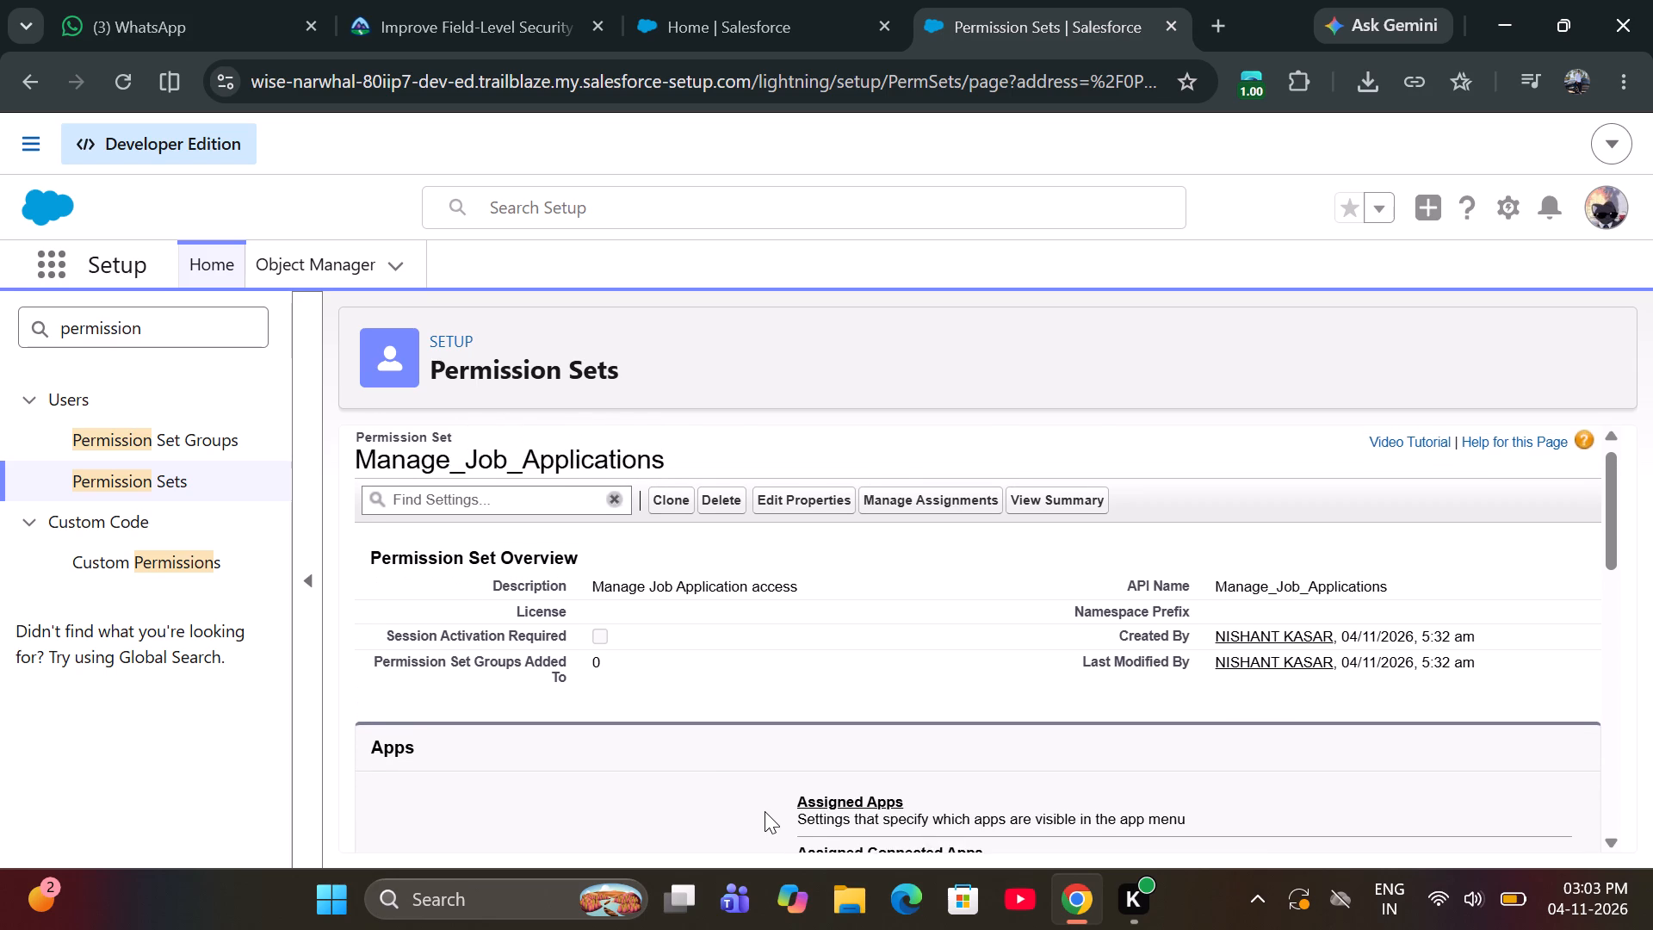
{"action": "scroll", "coordinate": [765, 811], "scroll_direction": "down", "scroll_amount": 4}
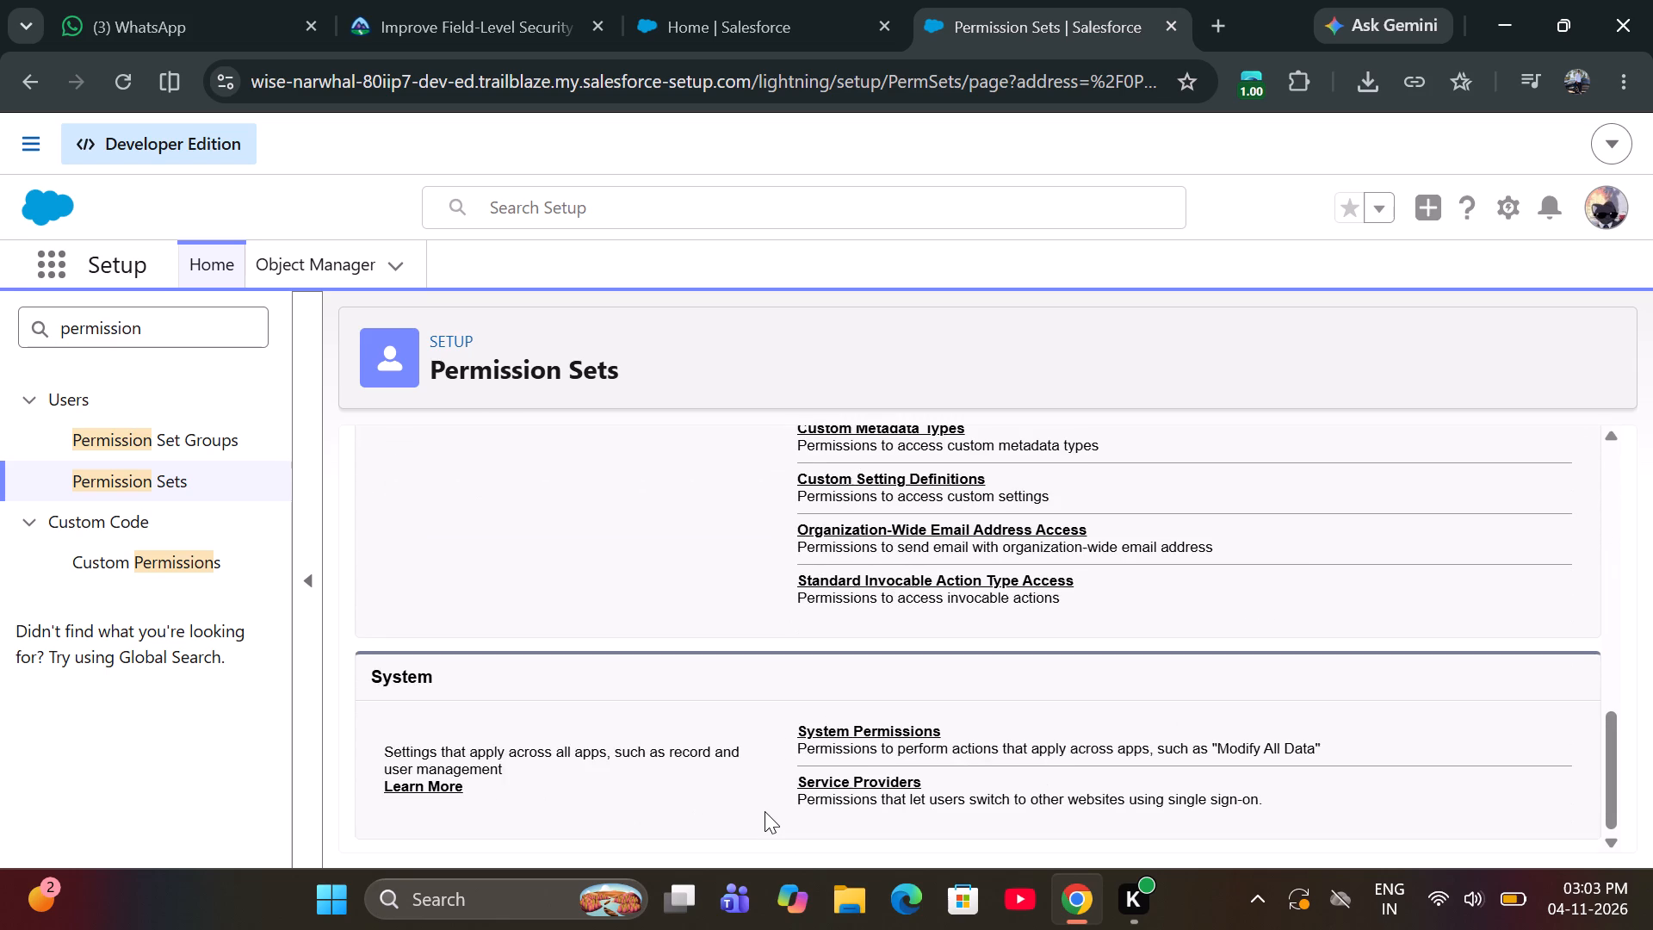
{"action": "scroll", "coordinate": [765, 811], "scroll_direction": "up", "scroll_amount": 4}
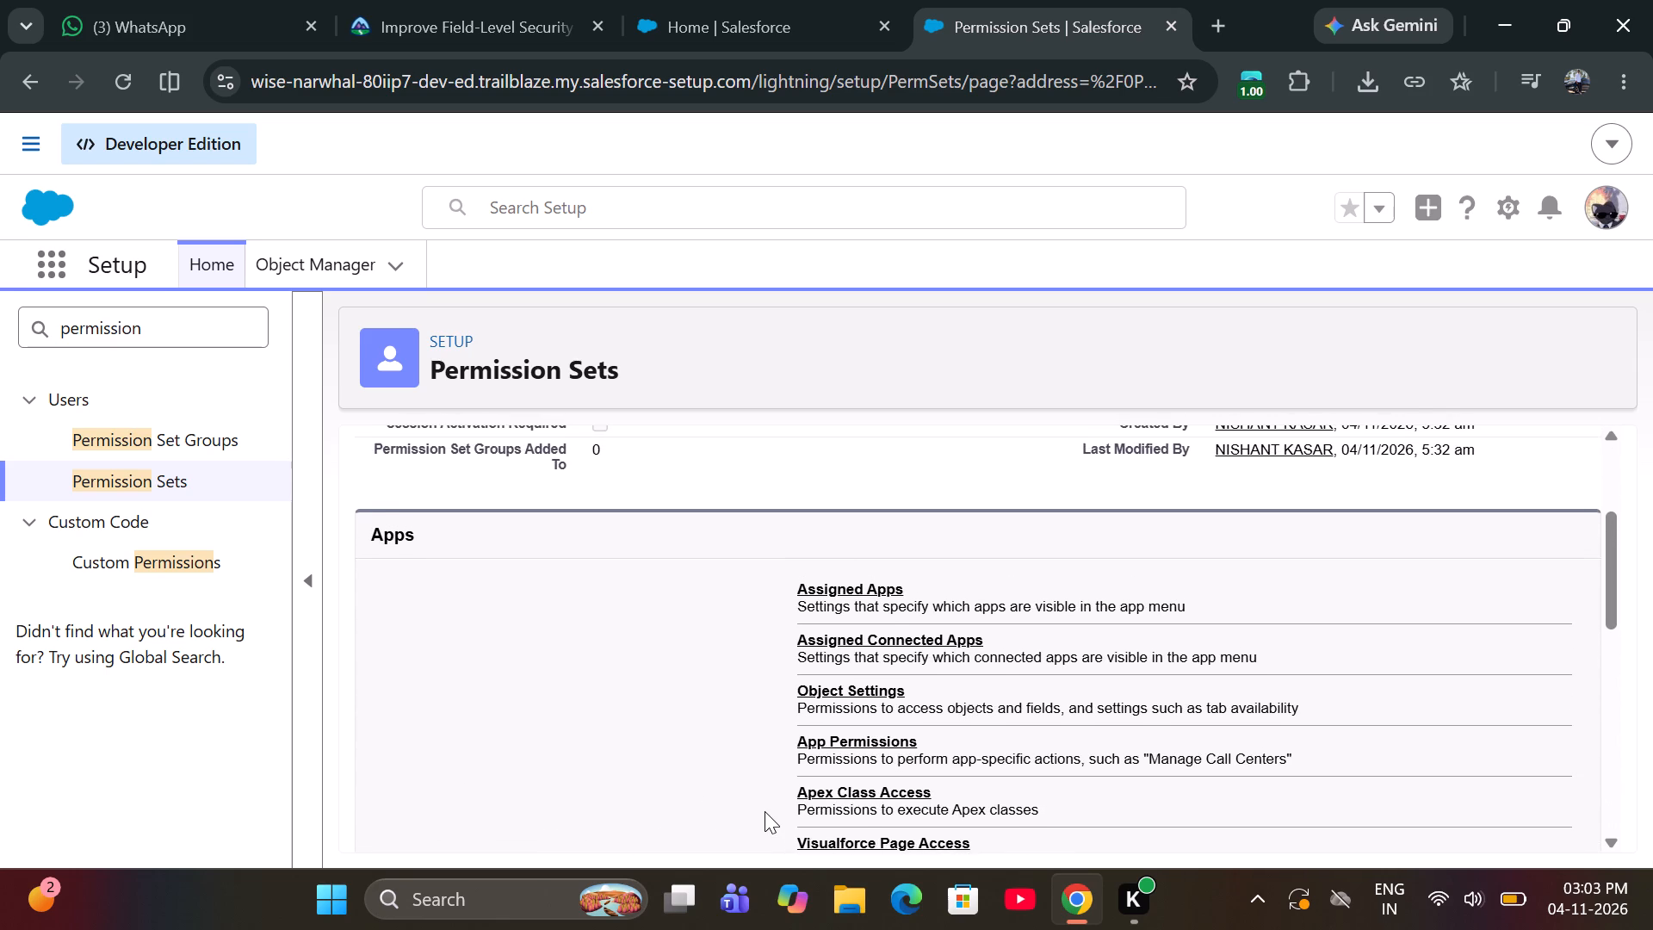
{"action": "scroll", "coordinate": [765, 811], "scroll_direction": "up", "scroll_amount": 3}
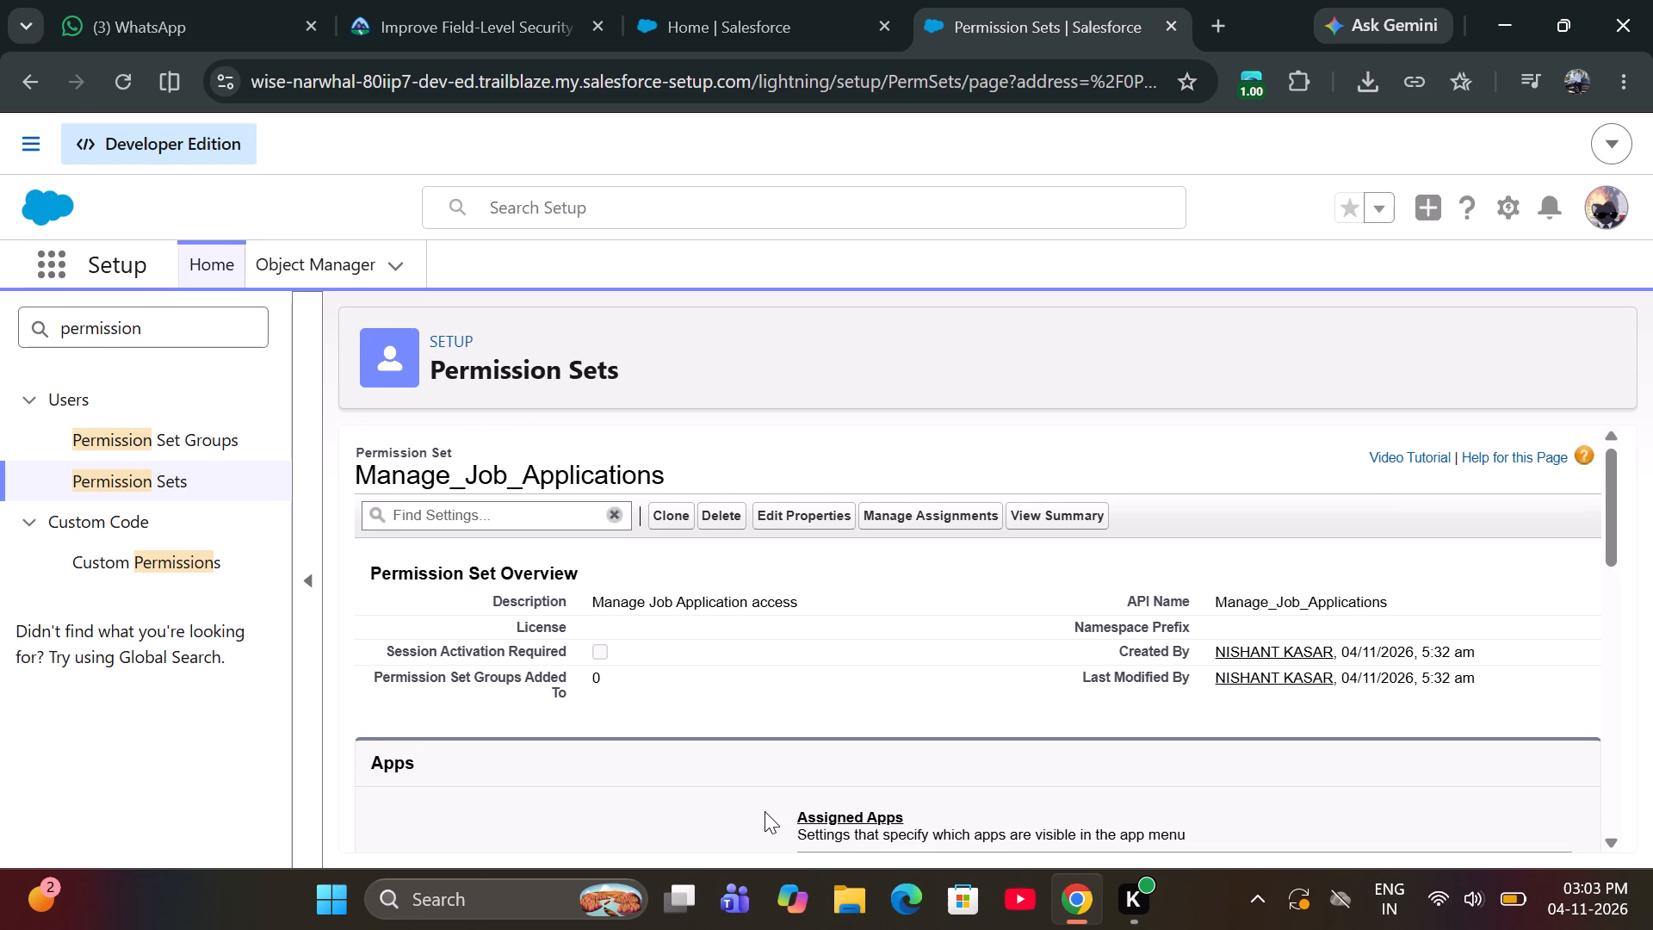
{"action": "scroll", "coordinate": [765, 811], "scroll_direction": "down", "scroll_amount": 3}
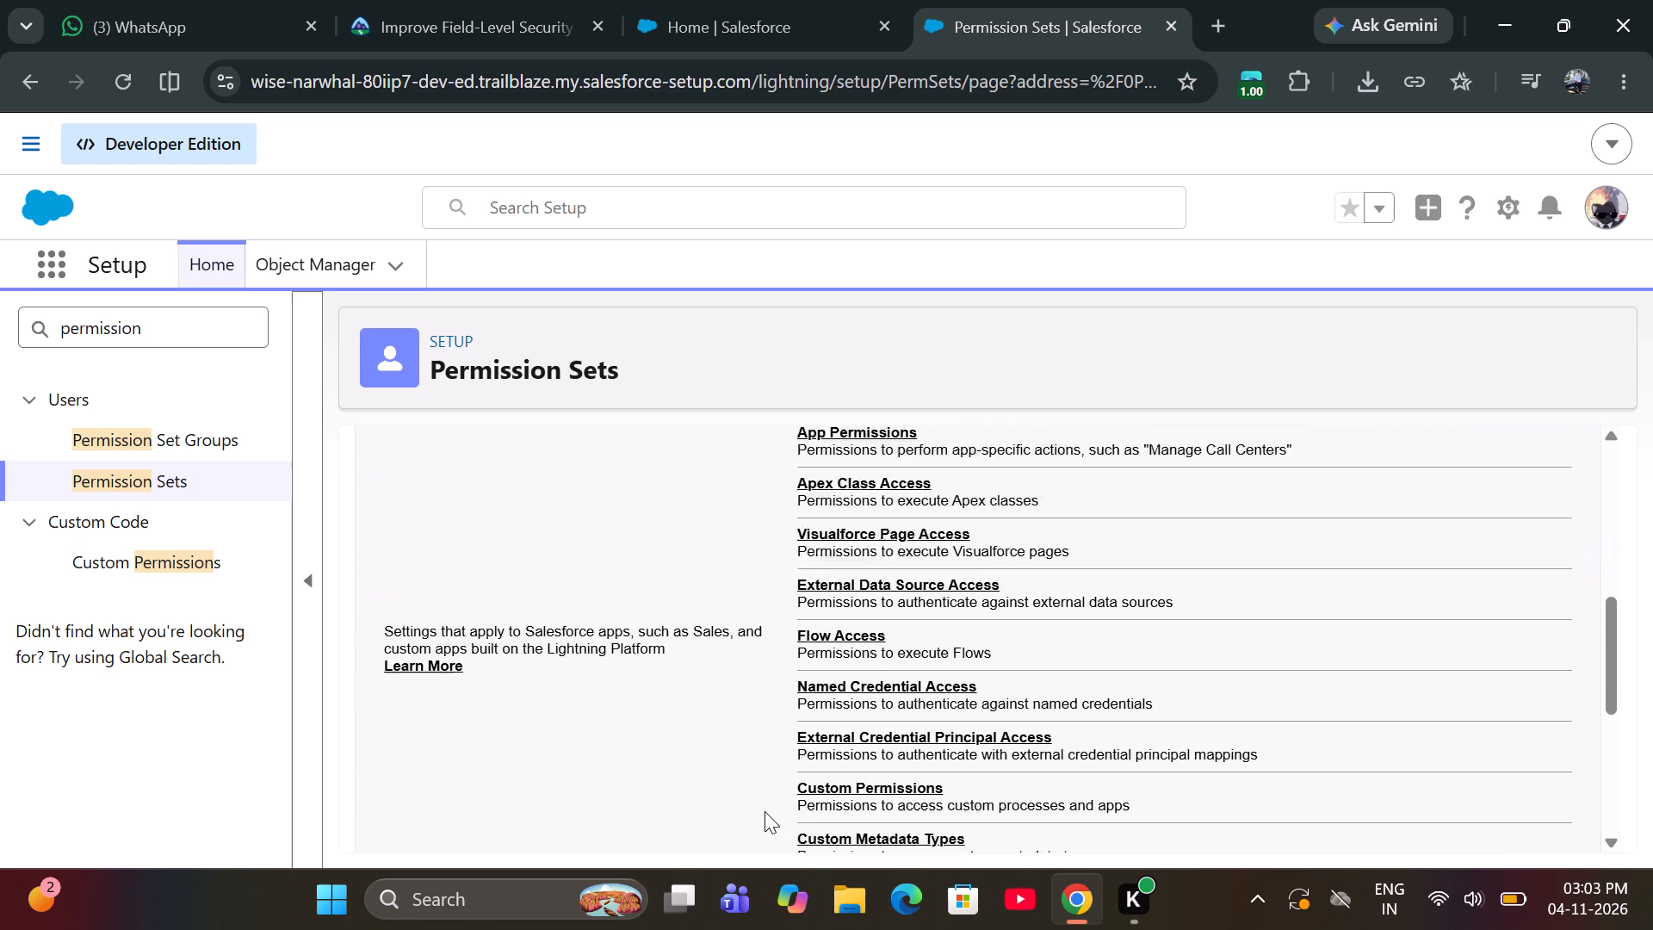
{"action": "scroll", "coordinate": [765, 811], "scroll_direction": "down", "scroll_amount": 3}
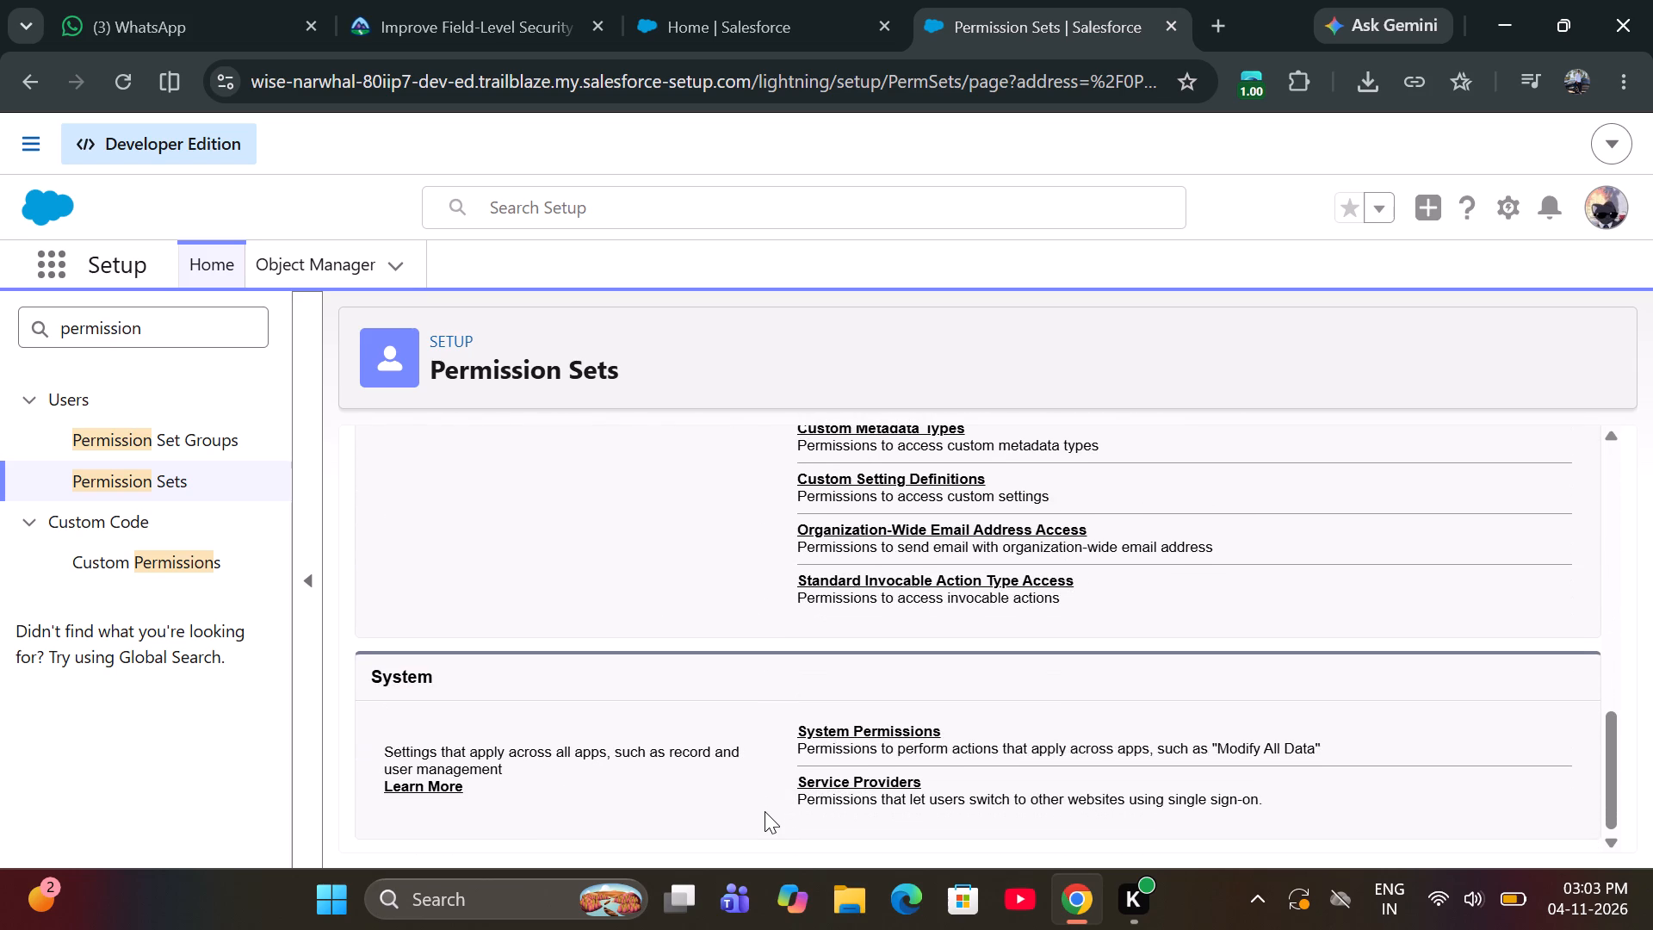
{"action": "scroll", "coordinate": [765, 811], "scroll_direction": "down", "scroll_amount": 1}
{"action": "scroll", "coordinate": [765, 811], "scroll_direction": "up", "scroll_amount": 1}
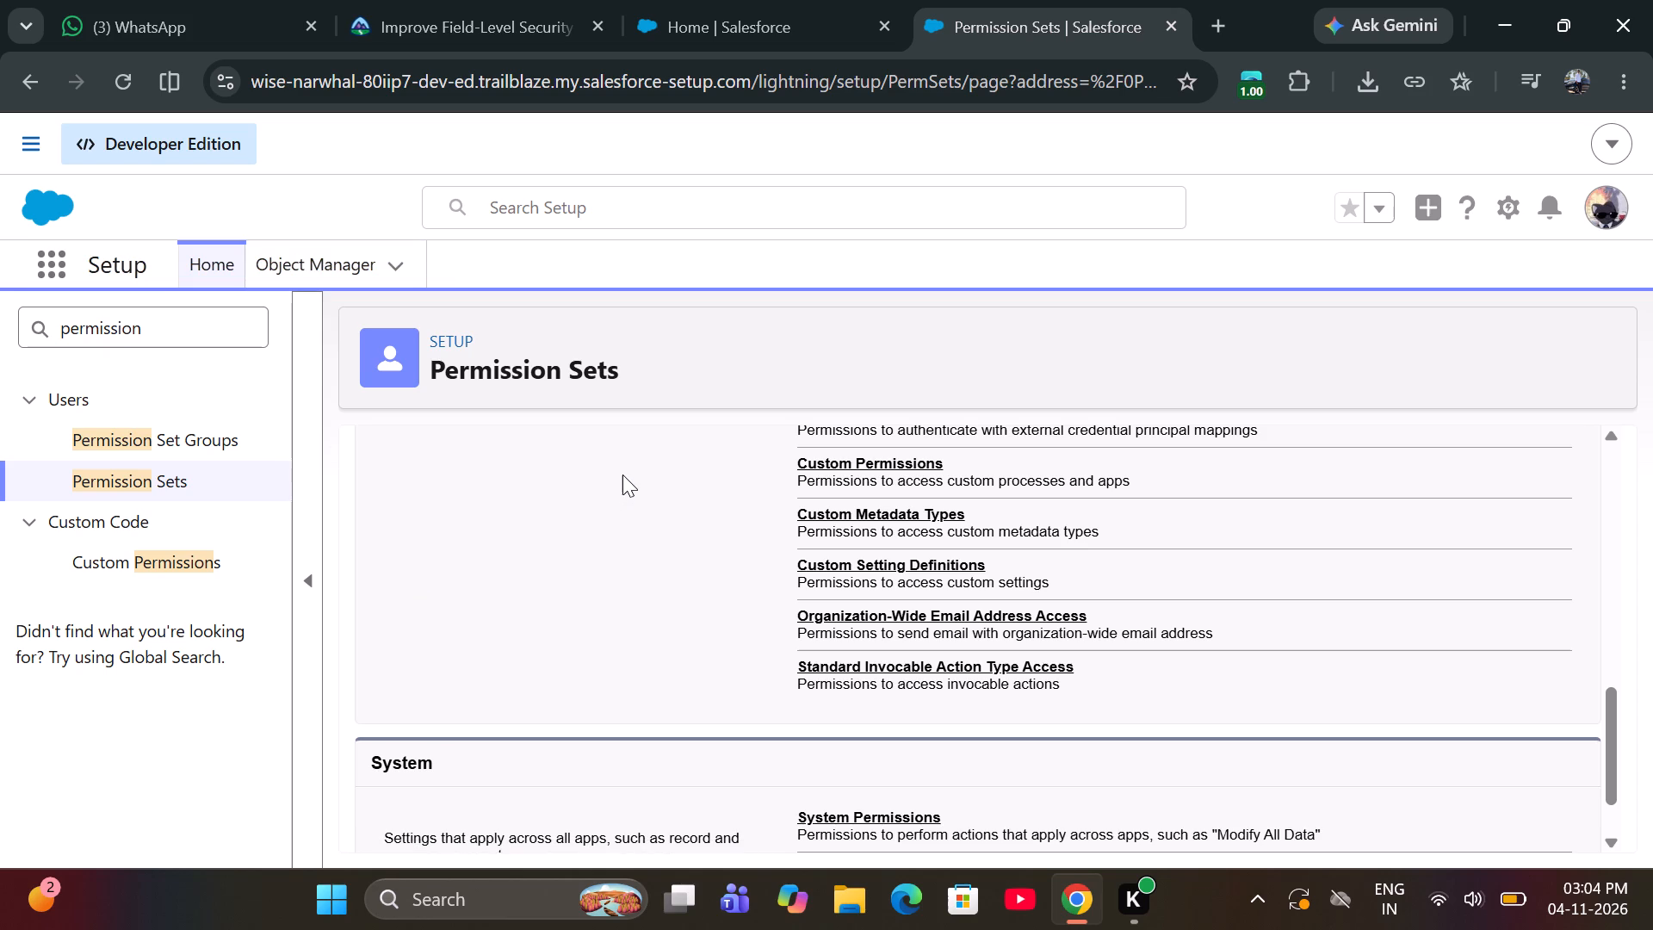
{"action": "scroll", "coordinate": [622, 474], "scroll_direction": "up", "scroll_amount": 4}
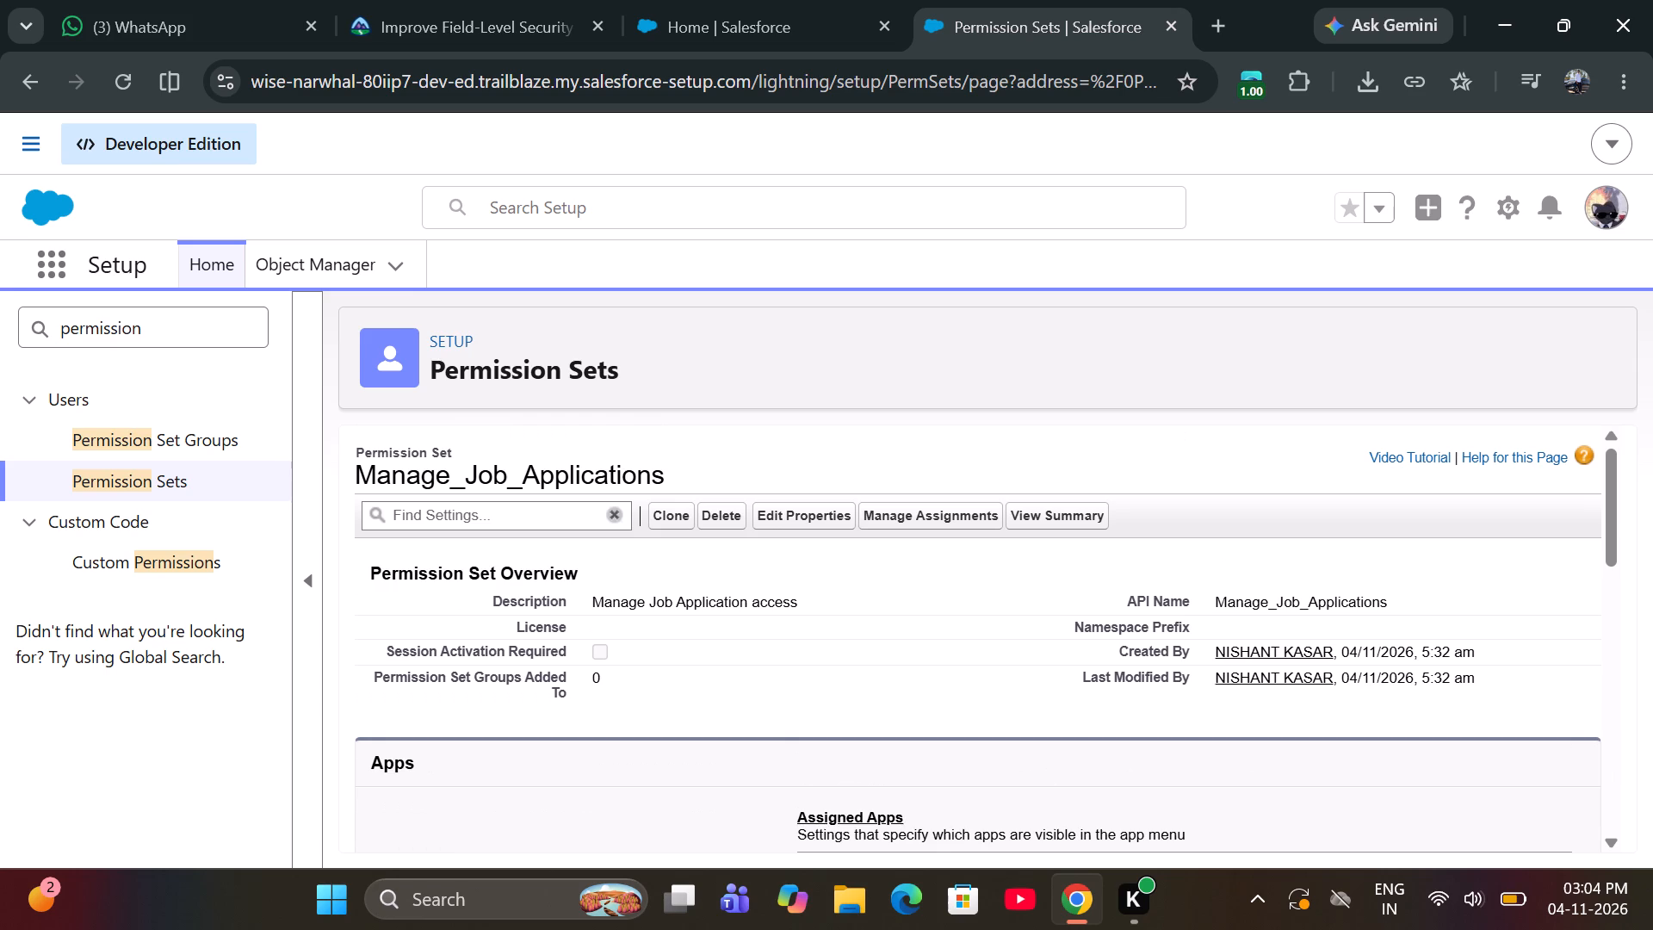
{"action": "scroll", "coordinate": [622, 474], "scroll_direction": "right", "scroll_amount": 6}
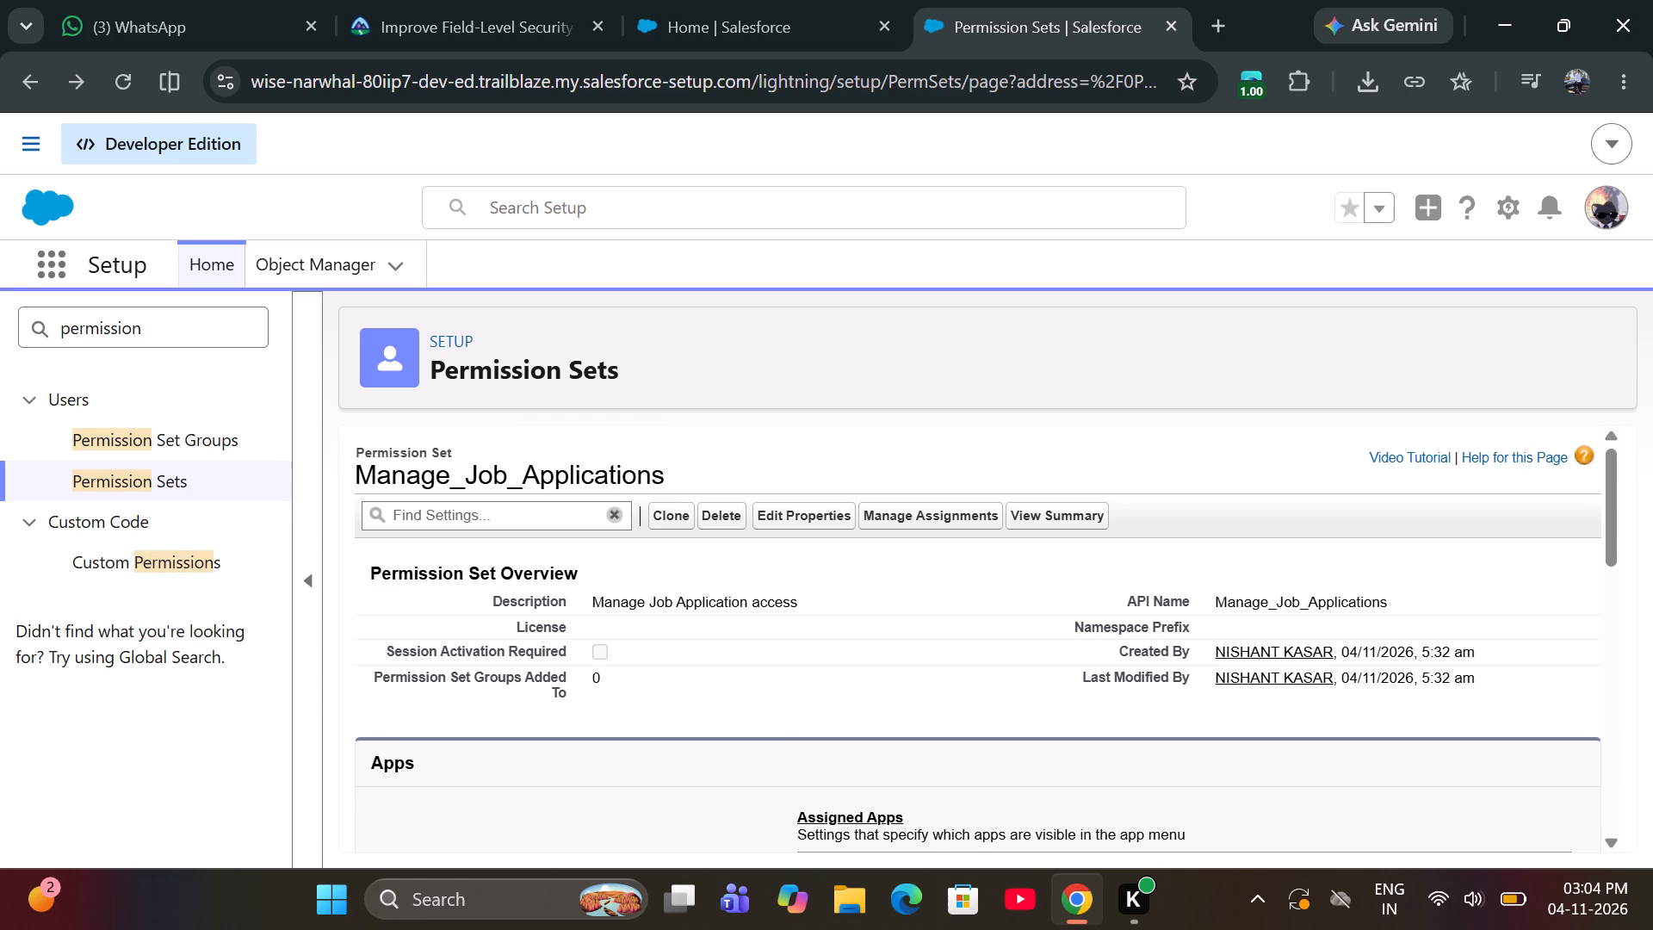
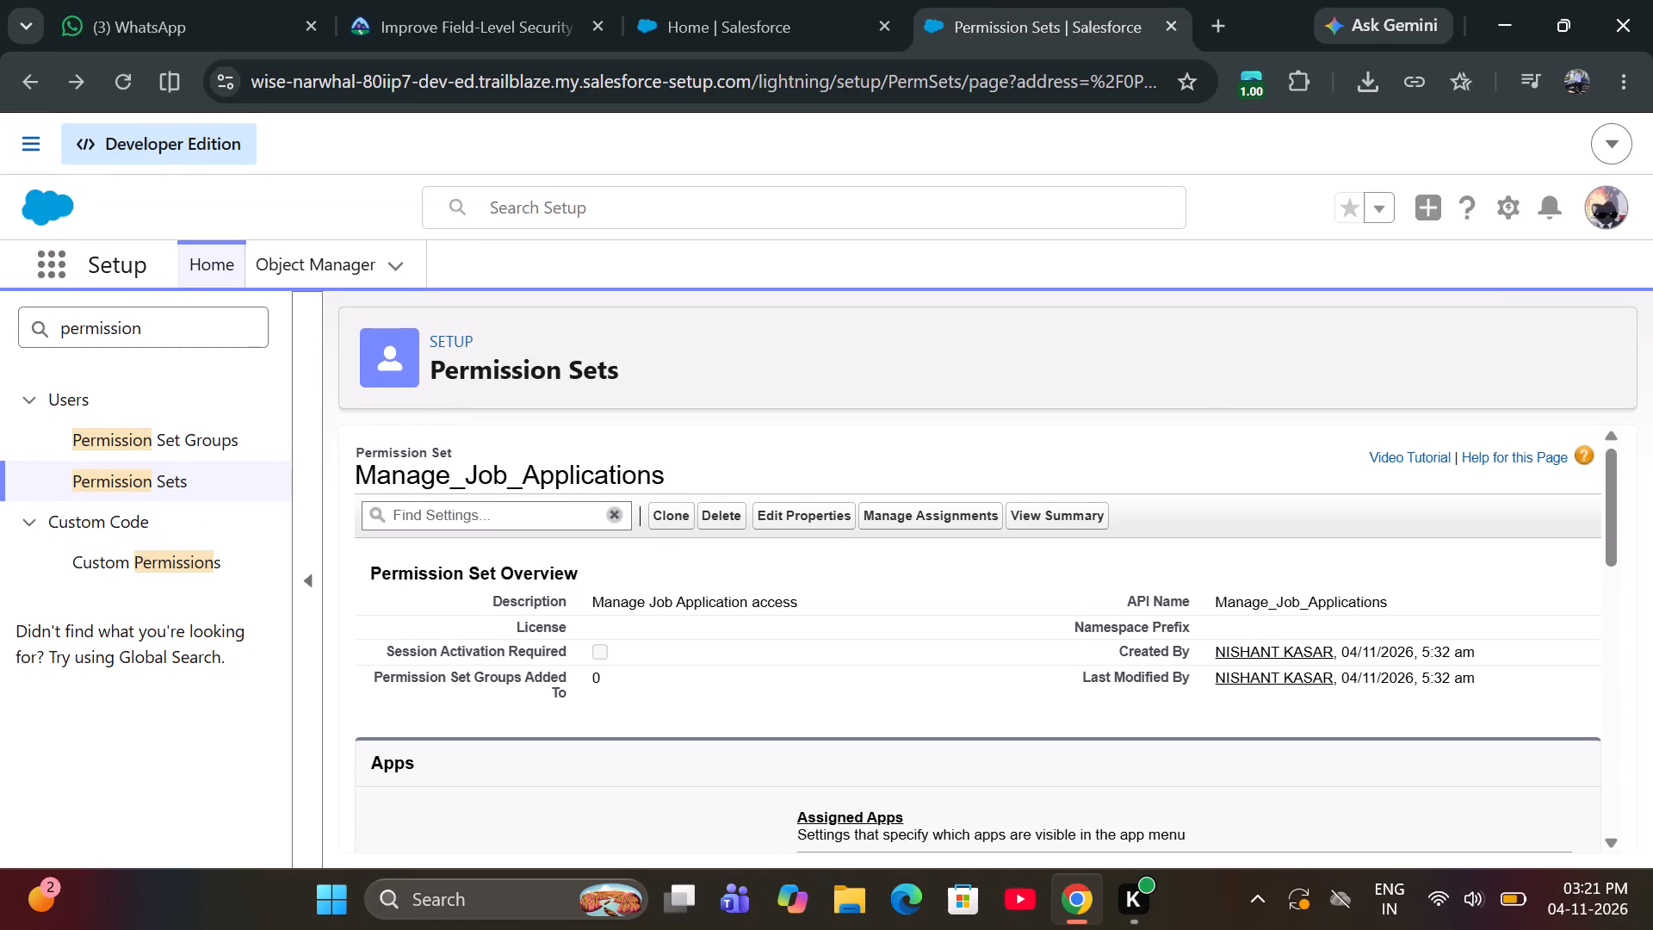
Open the Object Settings of the Manage_Job_Applications permission set.
{"action": "scroll", "coordinate": [699, 626], "scroll_direction": "down", "scroll_amount": 2}
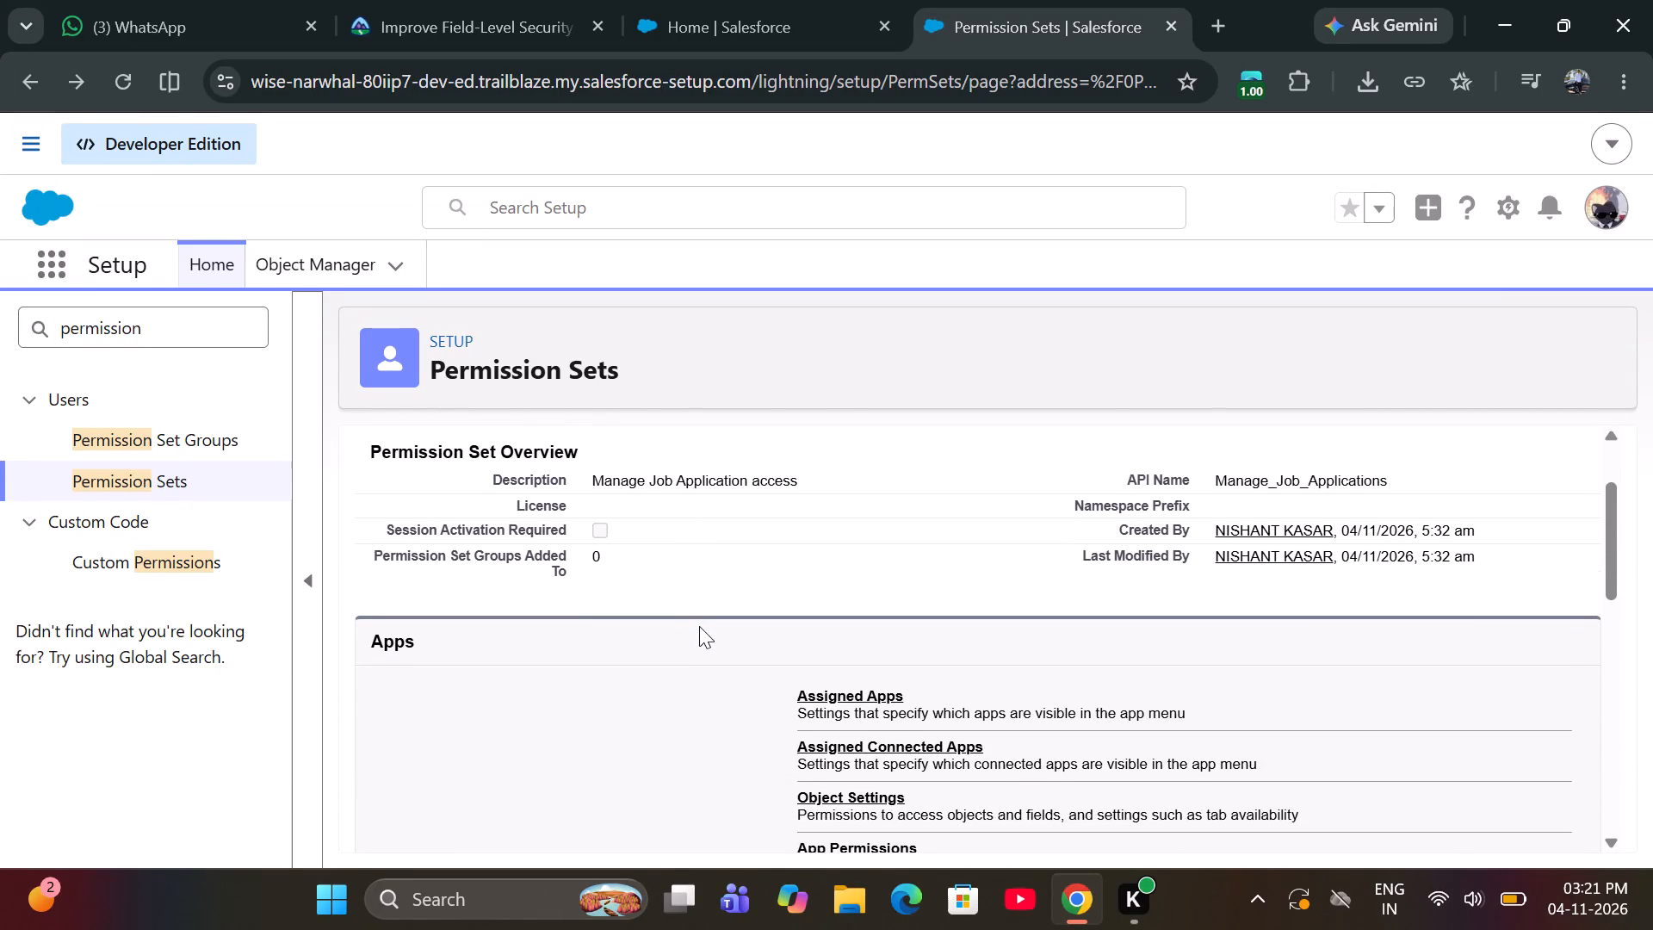
{"action": "scroll", "coordinate": [699, 626], "scroll_direction": "down", "scroll_amount": 1}
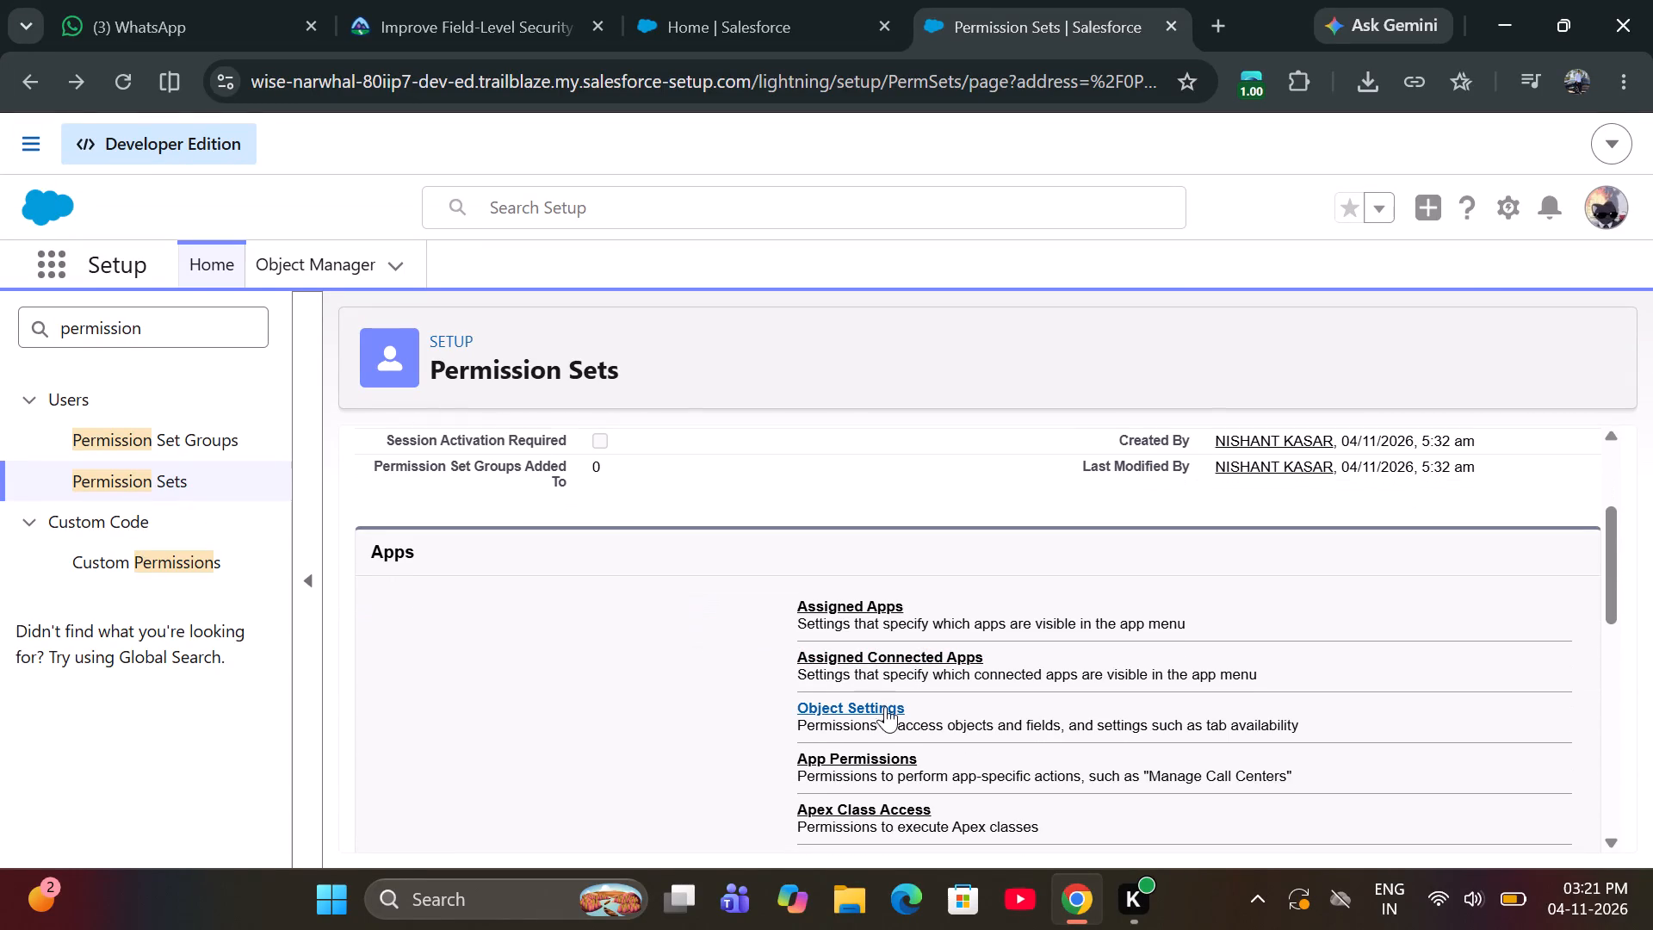
{"action": "left_click", "coordinate": [884, 707]}
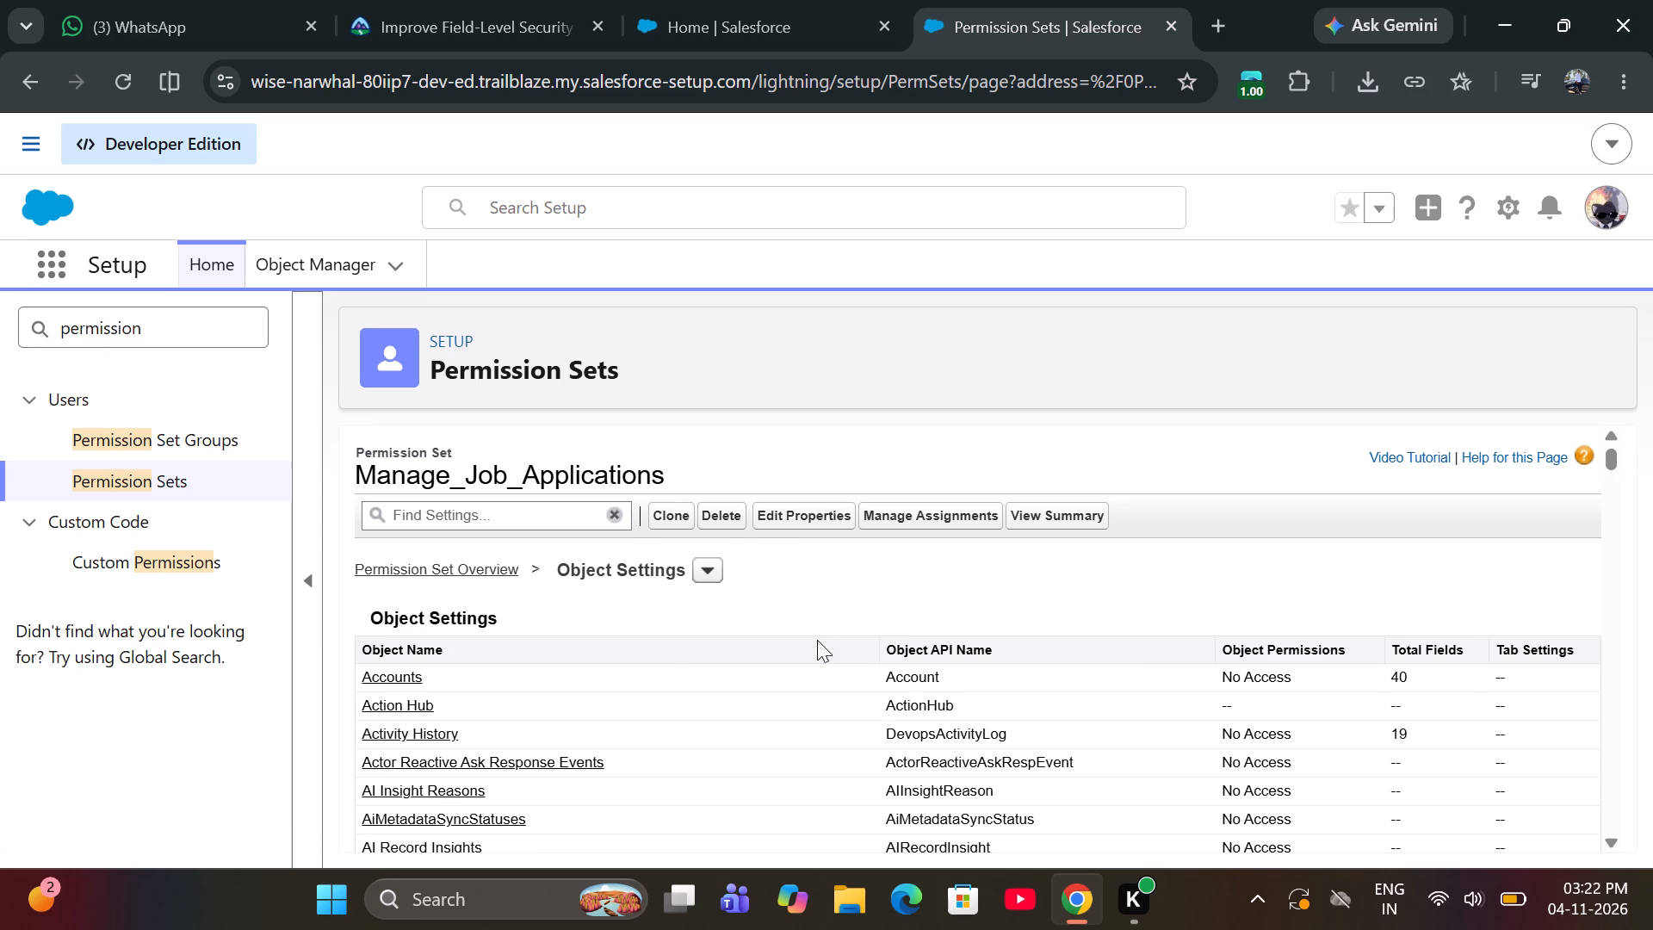
Find the Job Applications object (Job_Application__c) in the object settings list and open its permissions.
{"action": "scroll", "coordinate": [817, 640], "scroll_direction": "down", "scroll_amount": 2}
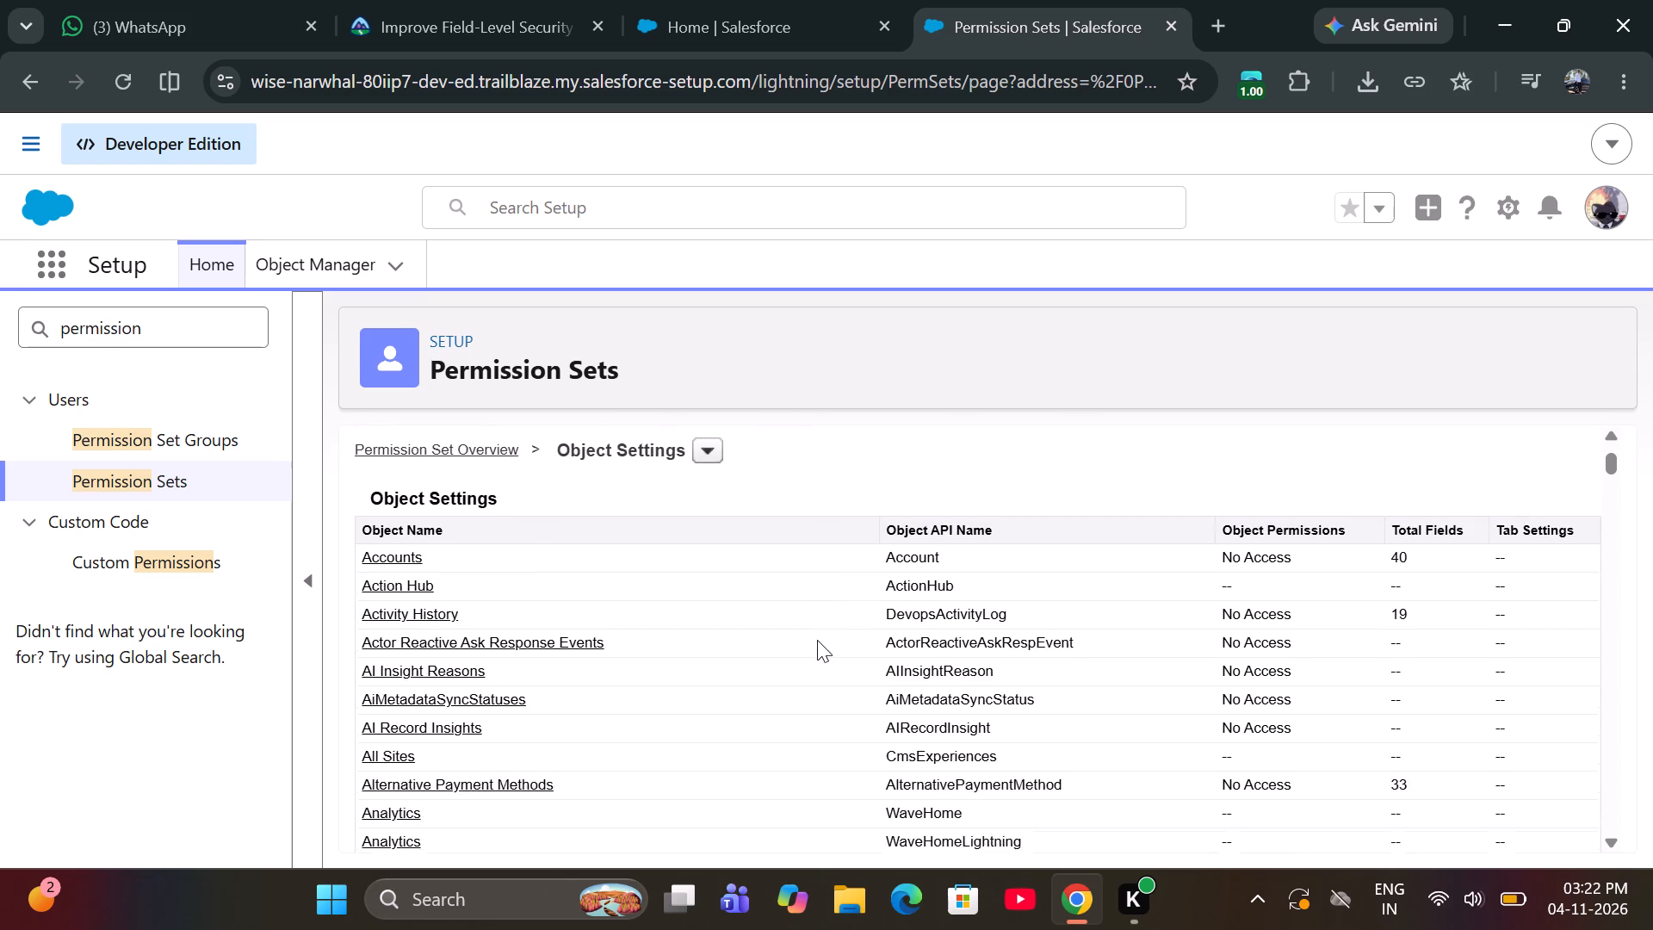
{"action": "scroll", "coordinate": [817, 640], "scroll_direction": "down", "scroll_amount": 5}
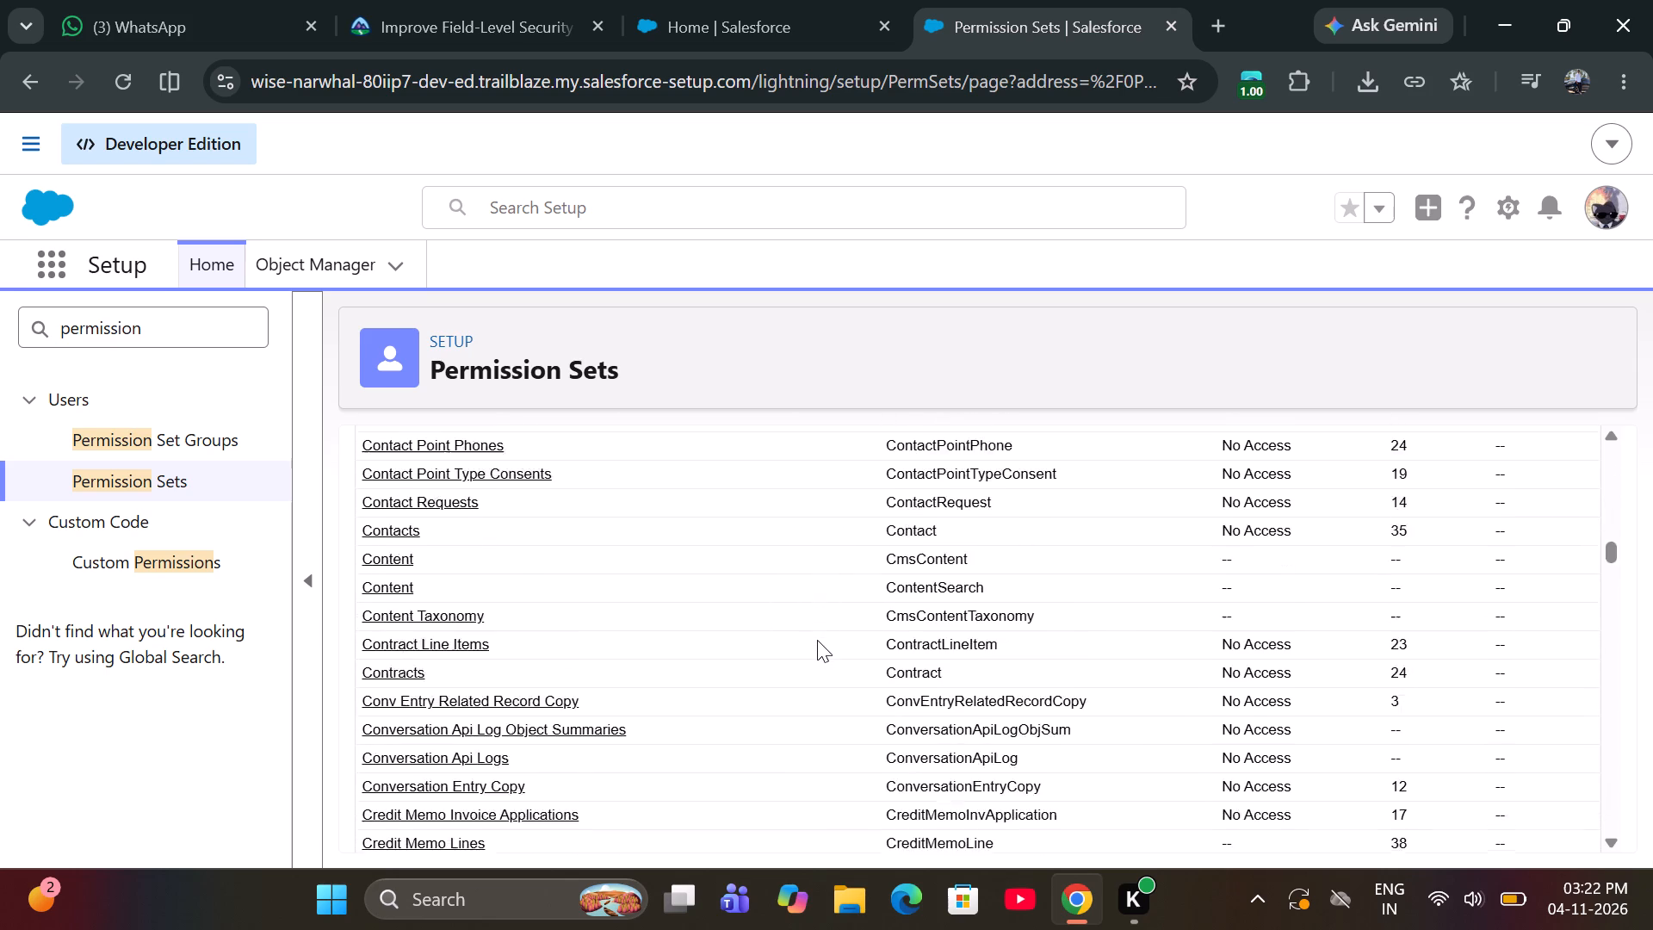
{"action": "scroll", "coordinate": [817, 640], "scroll_direction": "down", "scroll_amount": 5}
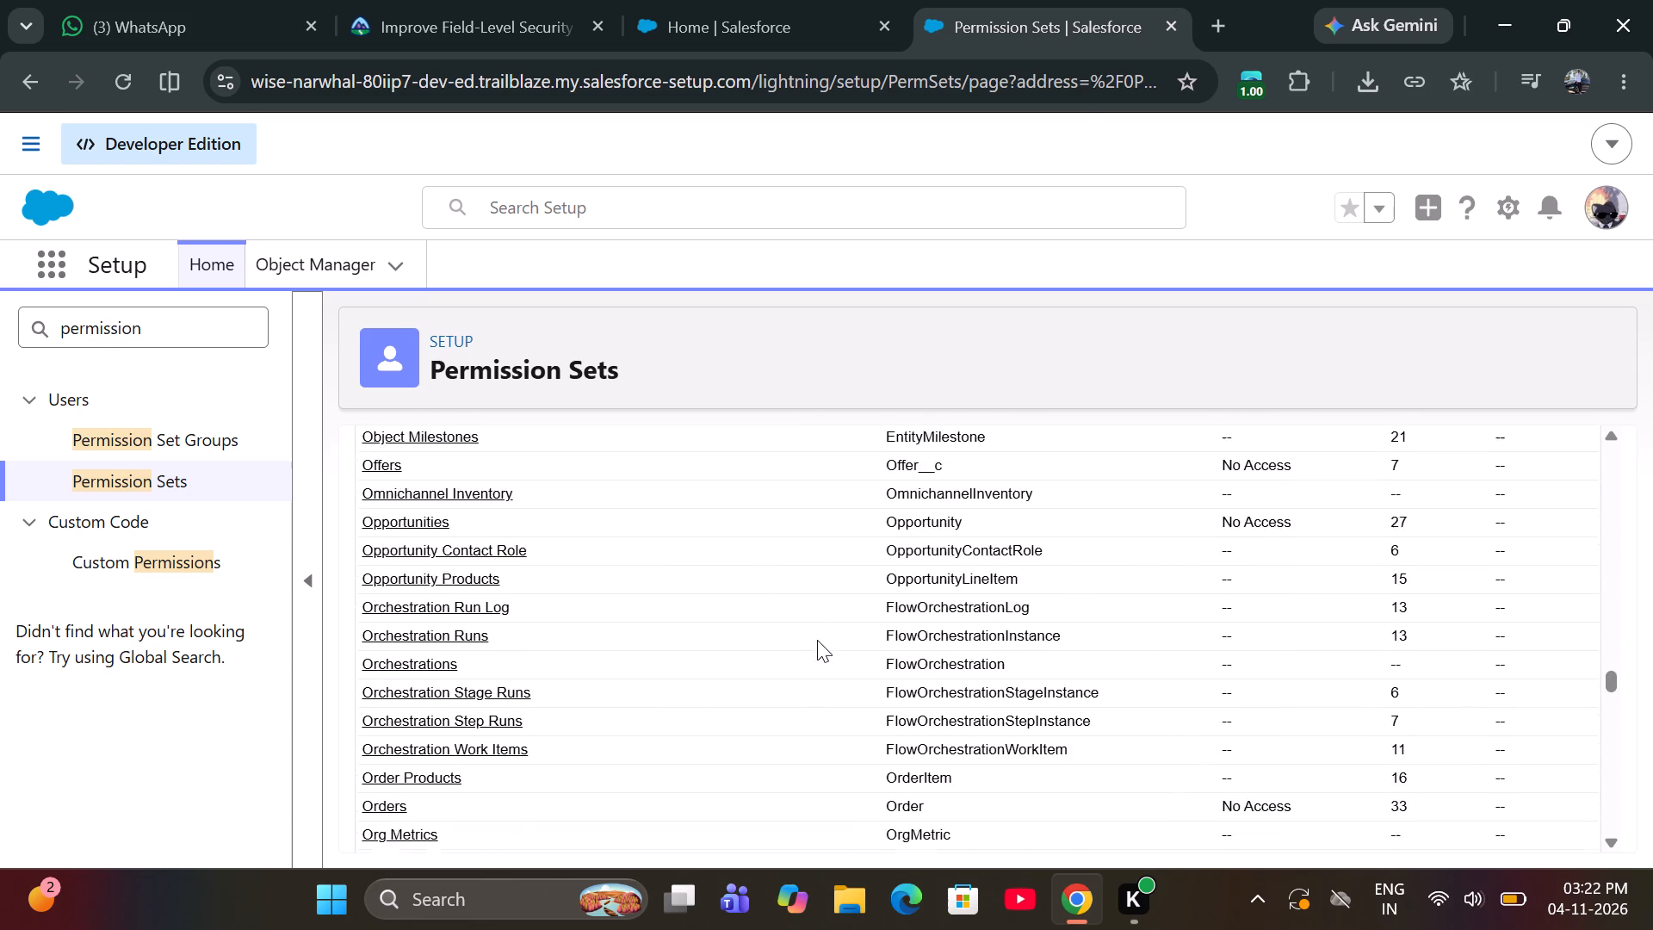
{"action": "scroll", "coordinate": [817, 640], "scroll_direction": "down", "scroll_amount": 3}
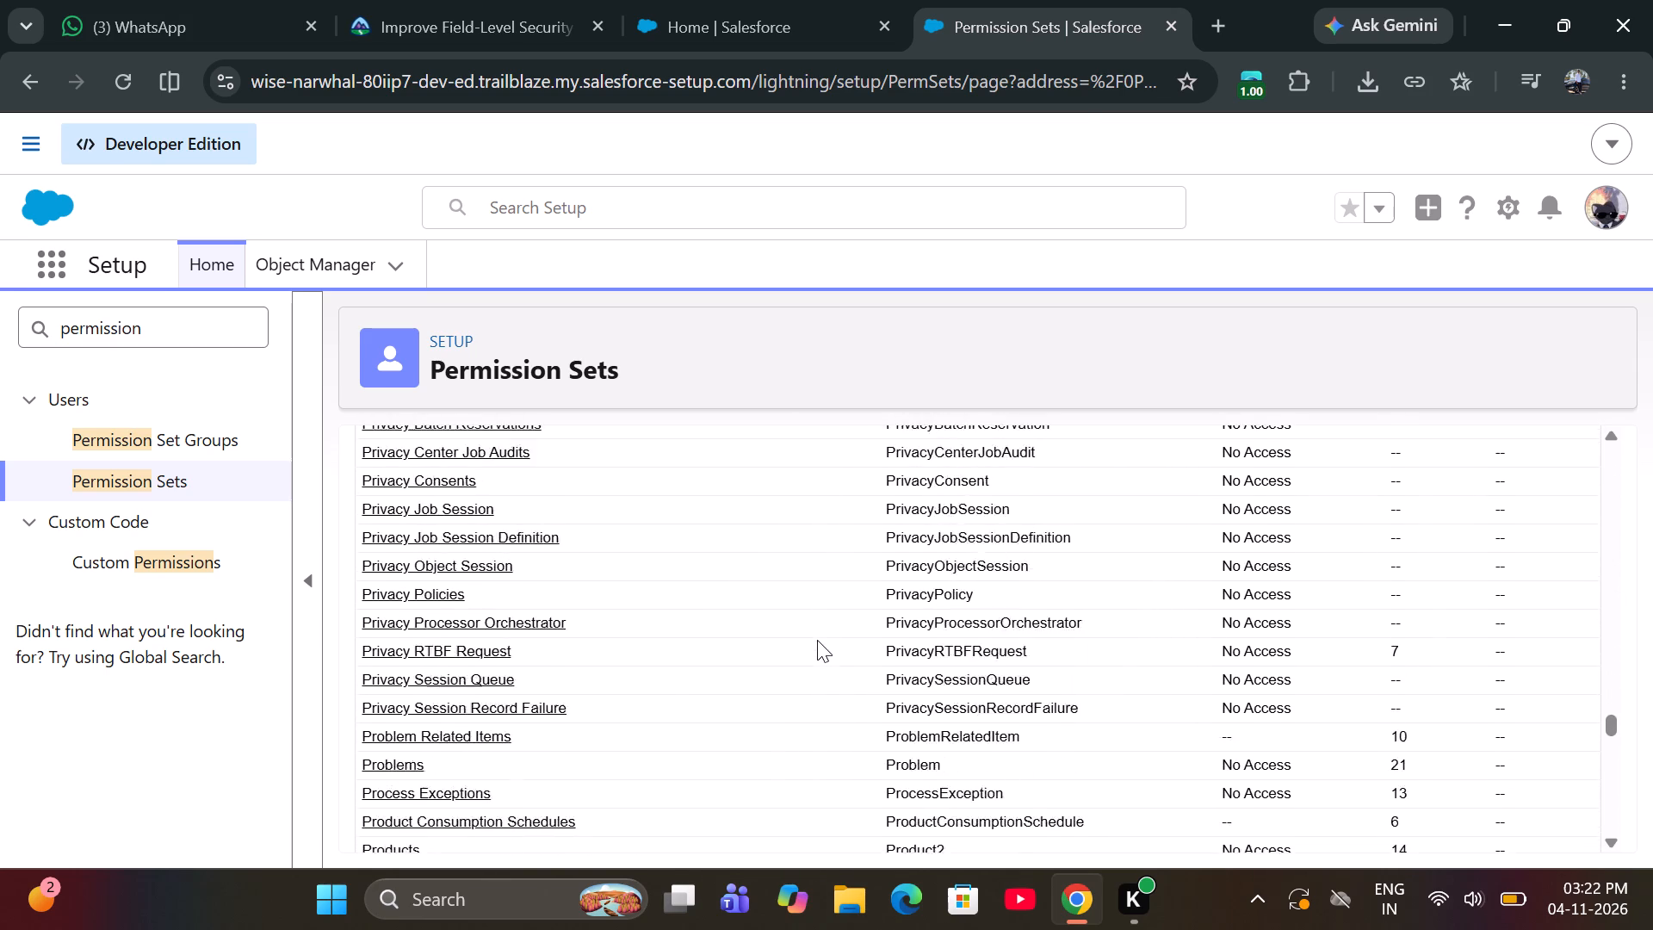
{"action": "scroll", "coordinate": [817, 640], "scroll_direction": "down", "scroll_amount": 1}
{"action": "scroll", "coordinate": [817, 640], "scroll_direction": "up", "scroll_amount": 8}
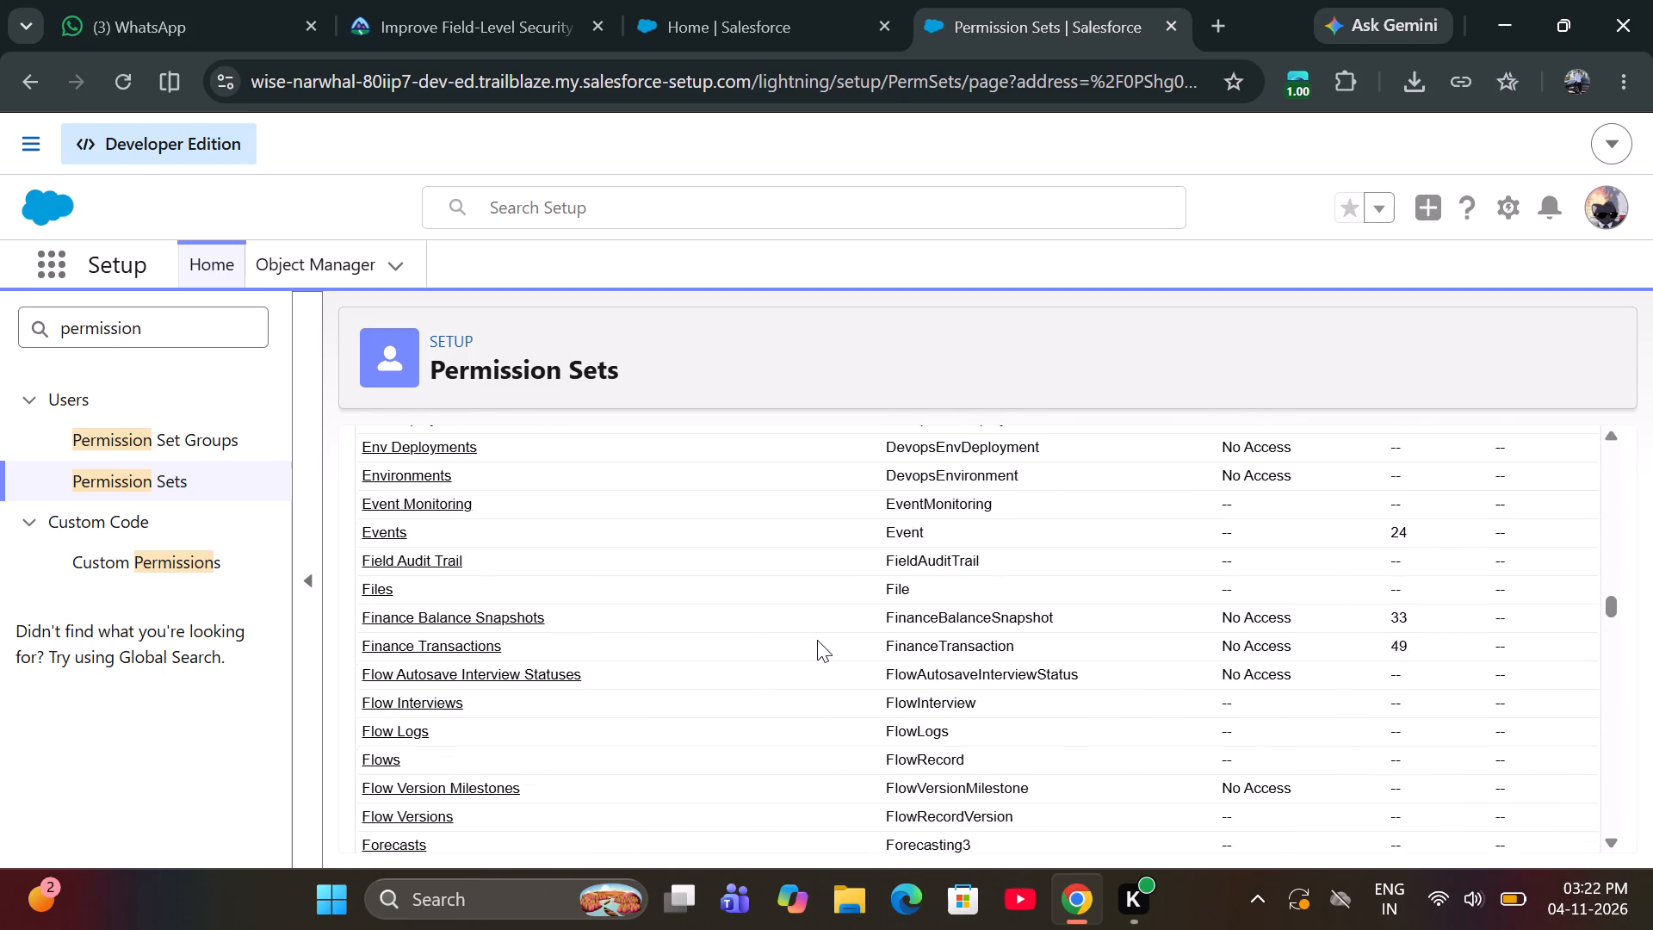
{"action": "scroll", "coordinate": [817, 640], "scroll_direction": "down", "scroll_amount": 1}
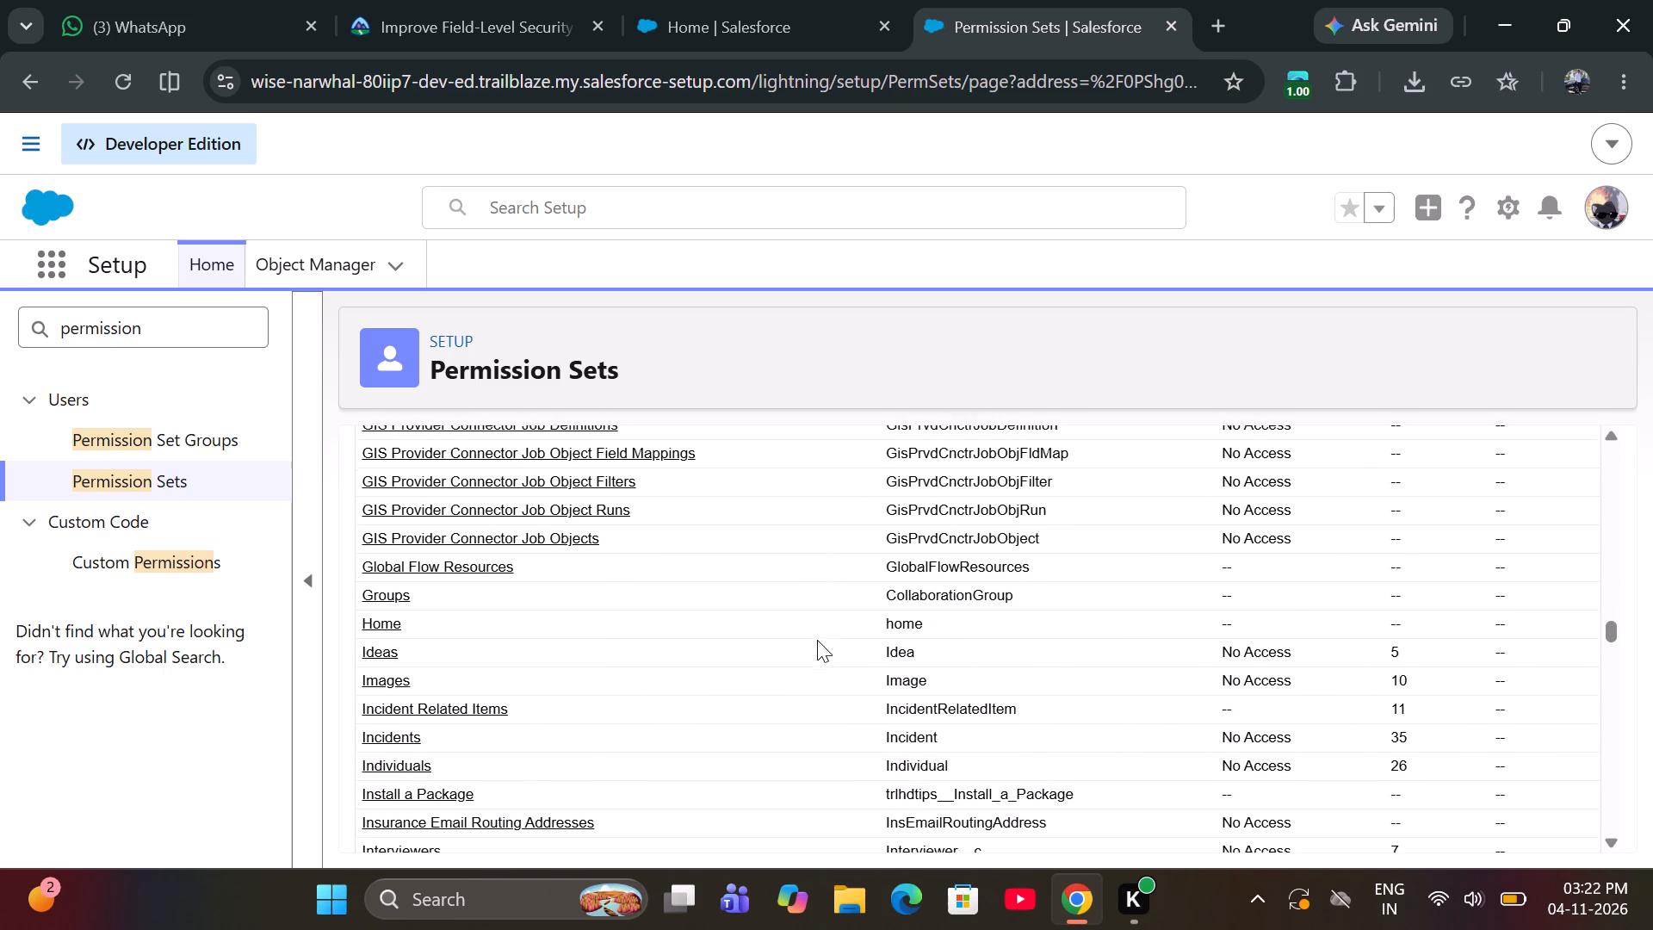
{"action": "scroll", "coordinate": [817, 640], "scroll_direction": "down", "scroll_amount": 1}
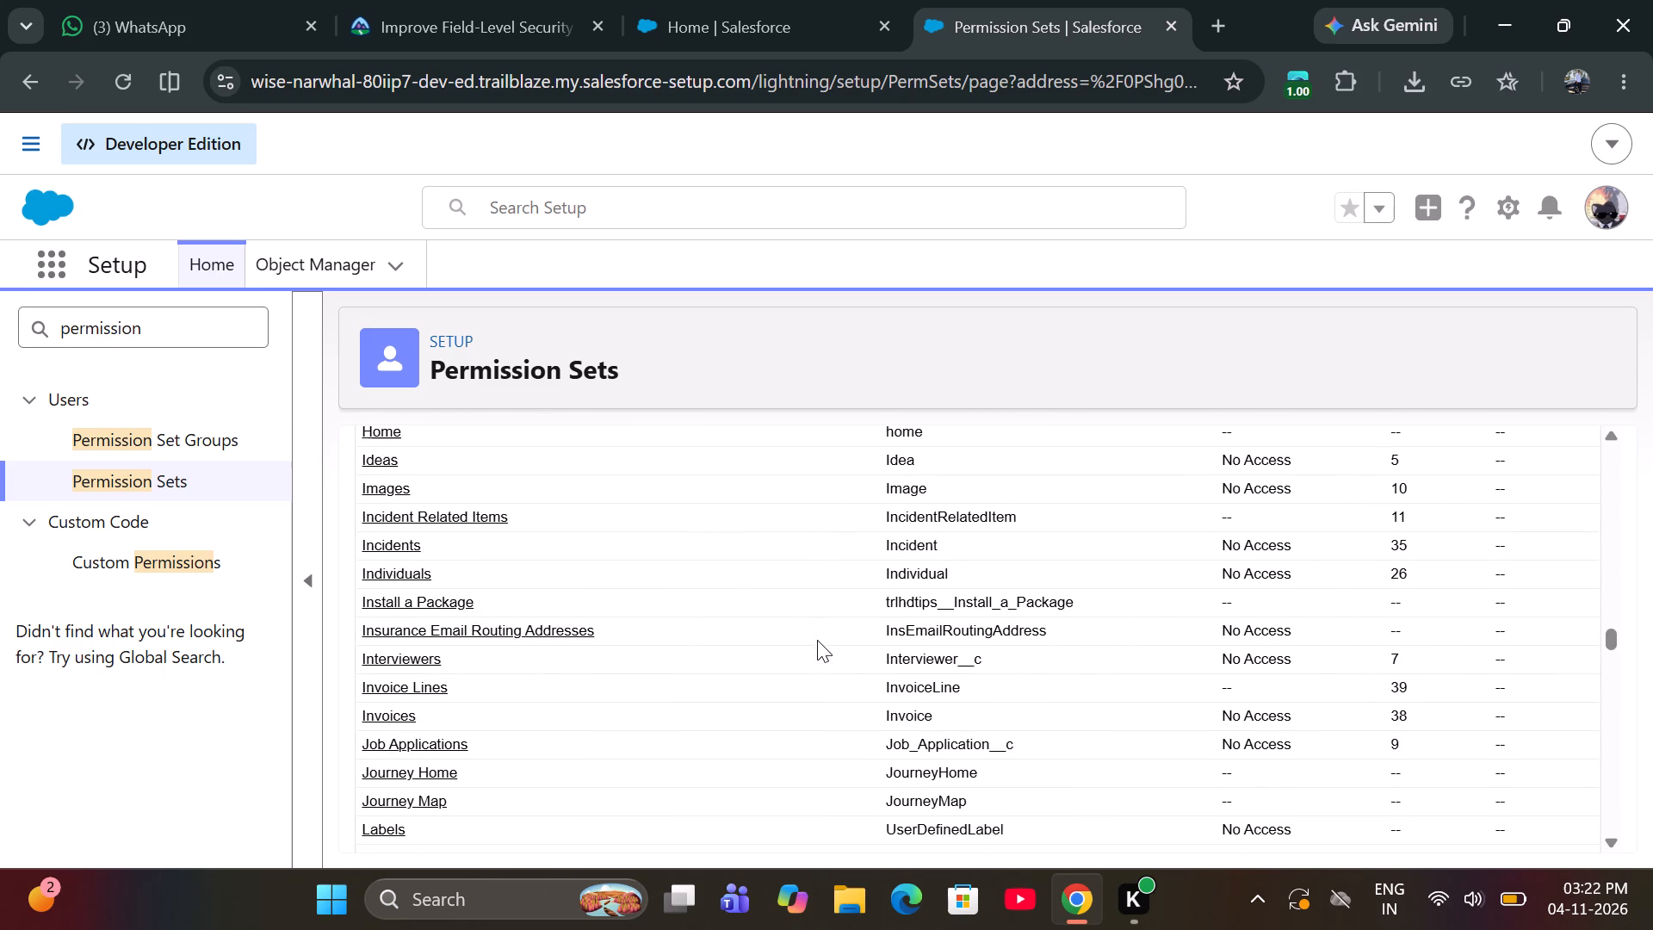
{"action": "scroll", "coordinate": [817, 640], "scroll_direction": "down", "scroll_amount": 1}
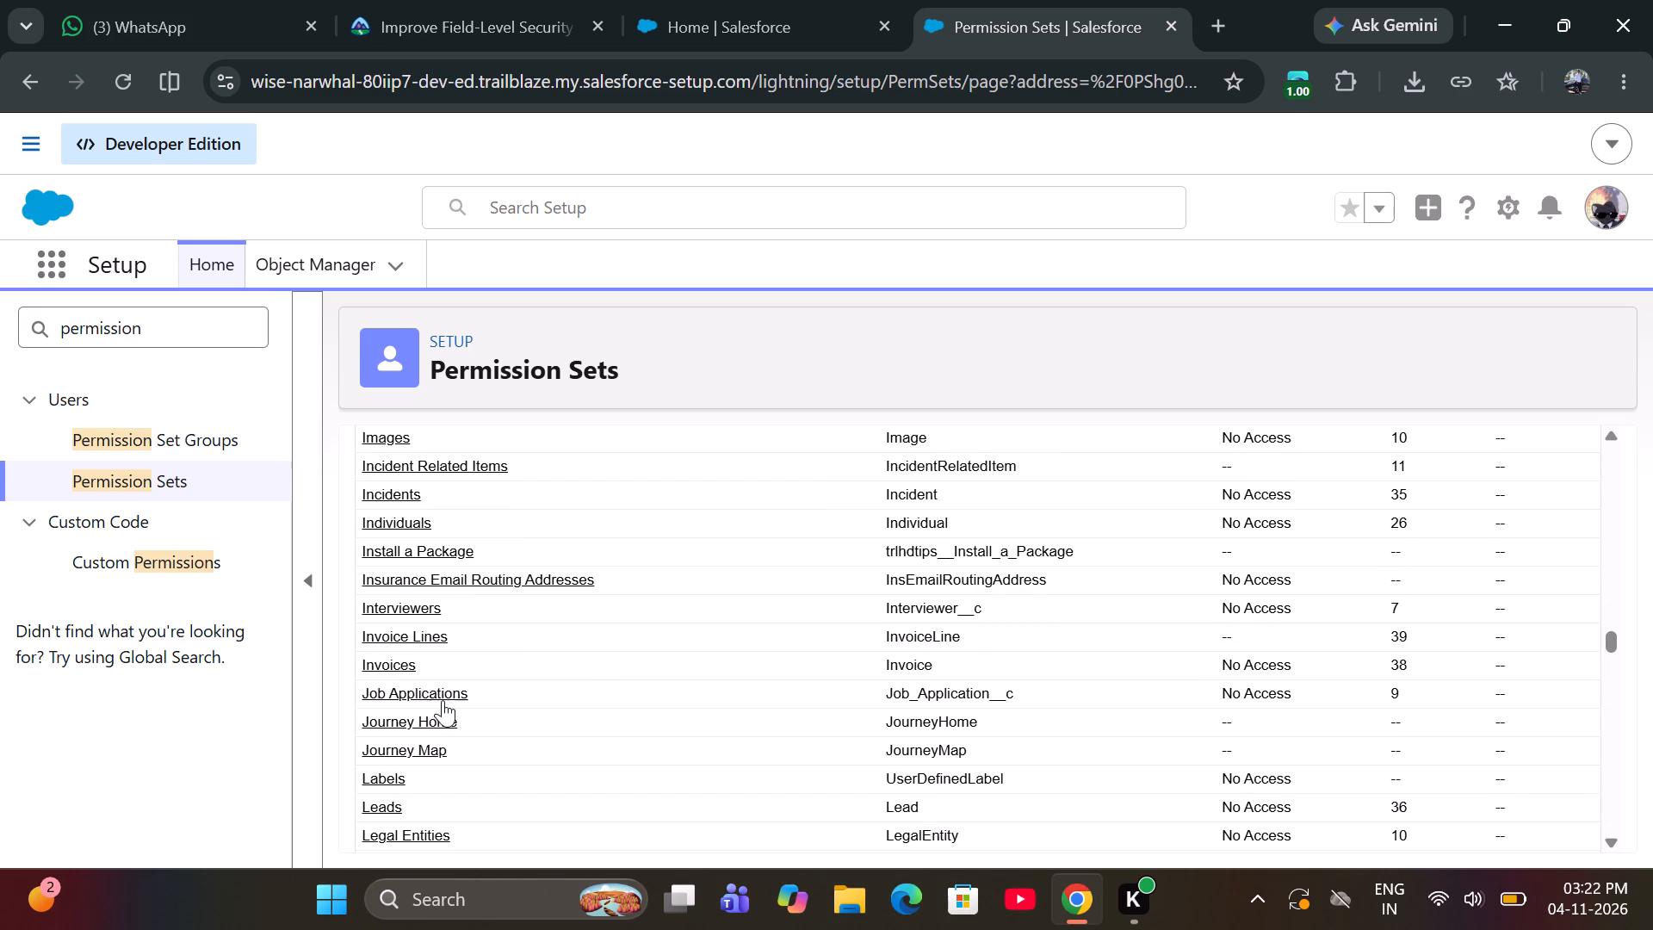
{"action": "left_click", "coordinate": [437, 694]}
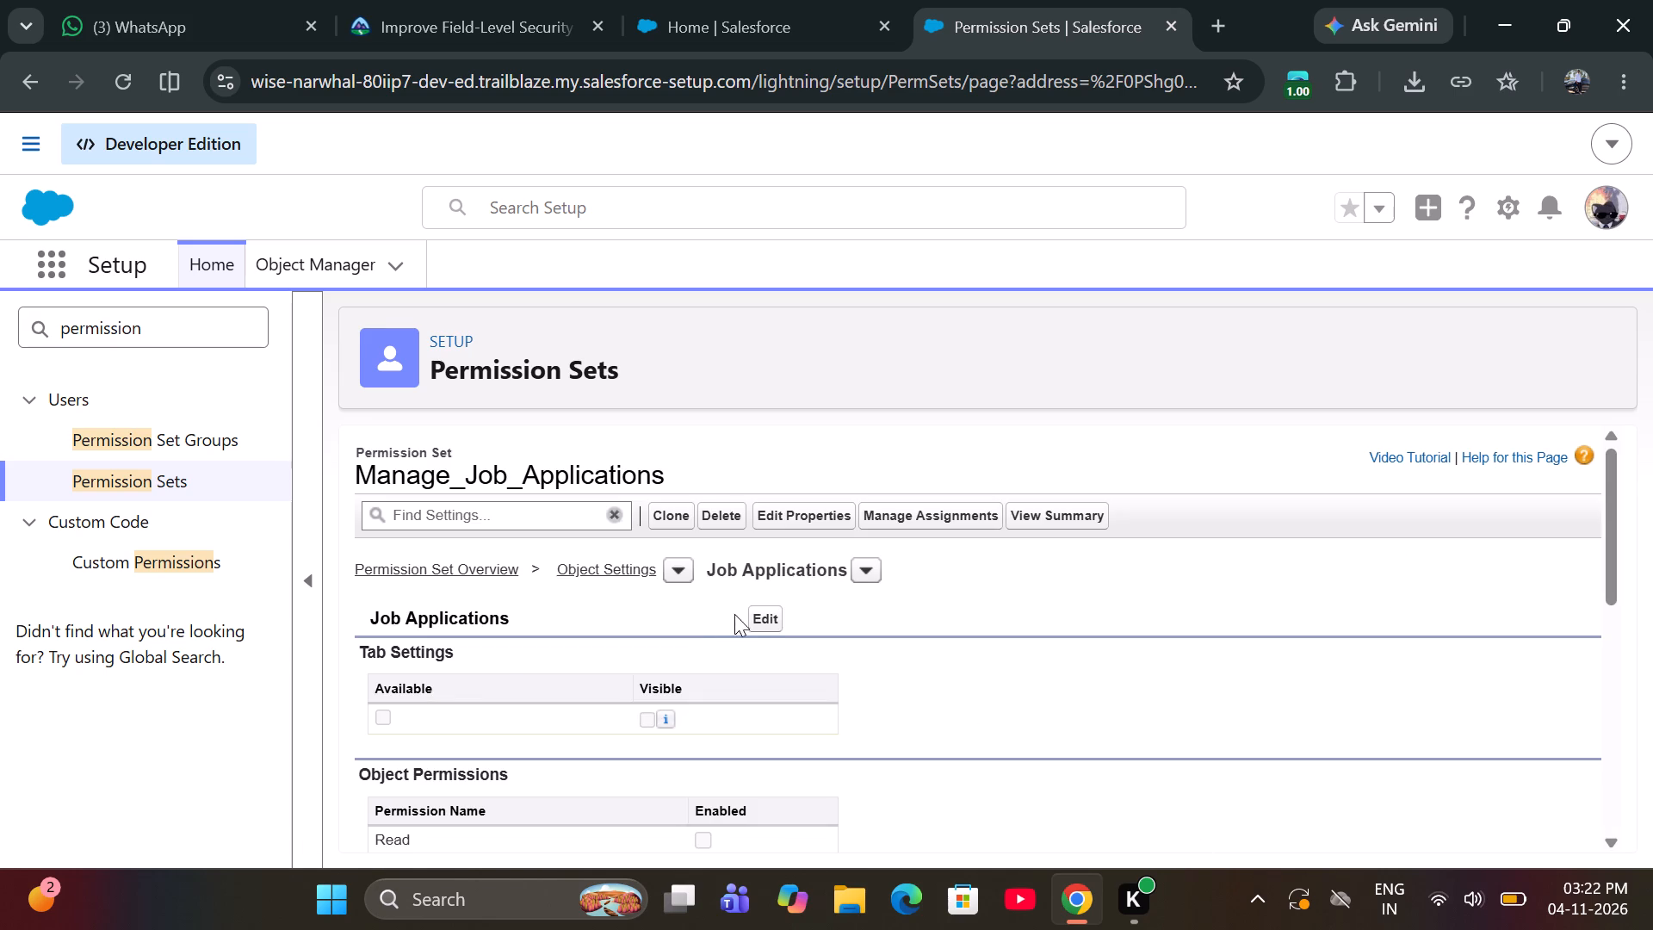
Enable the Read and Edit object permissions for Job Applications and save them.
{"action": "left_click", "coordinate": [758, 619]}
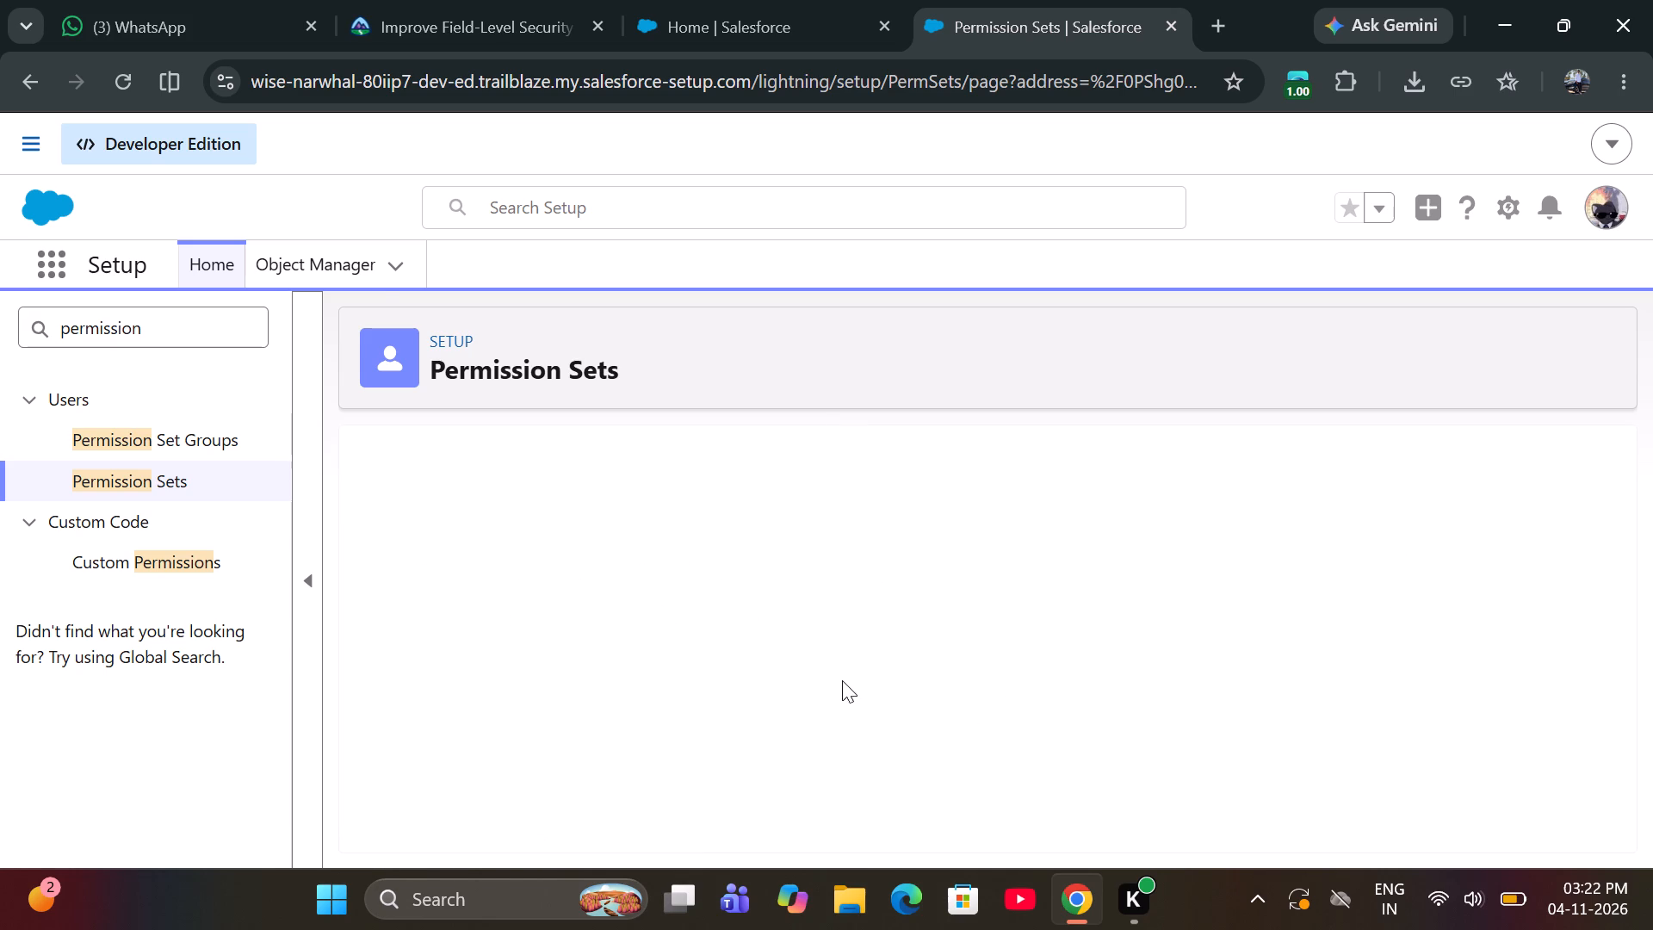
{"action": "scroll", "coordinate": [710, 716], "scroll_direction": "down", "scroll_amount": 1}
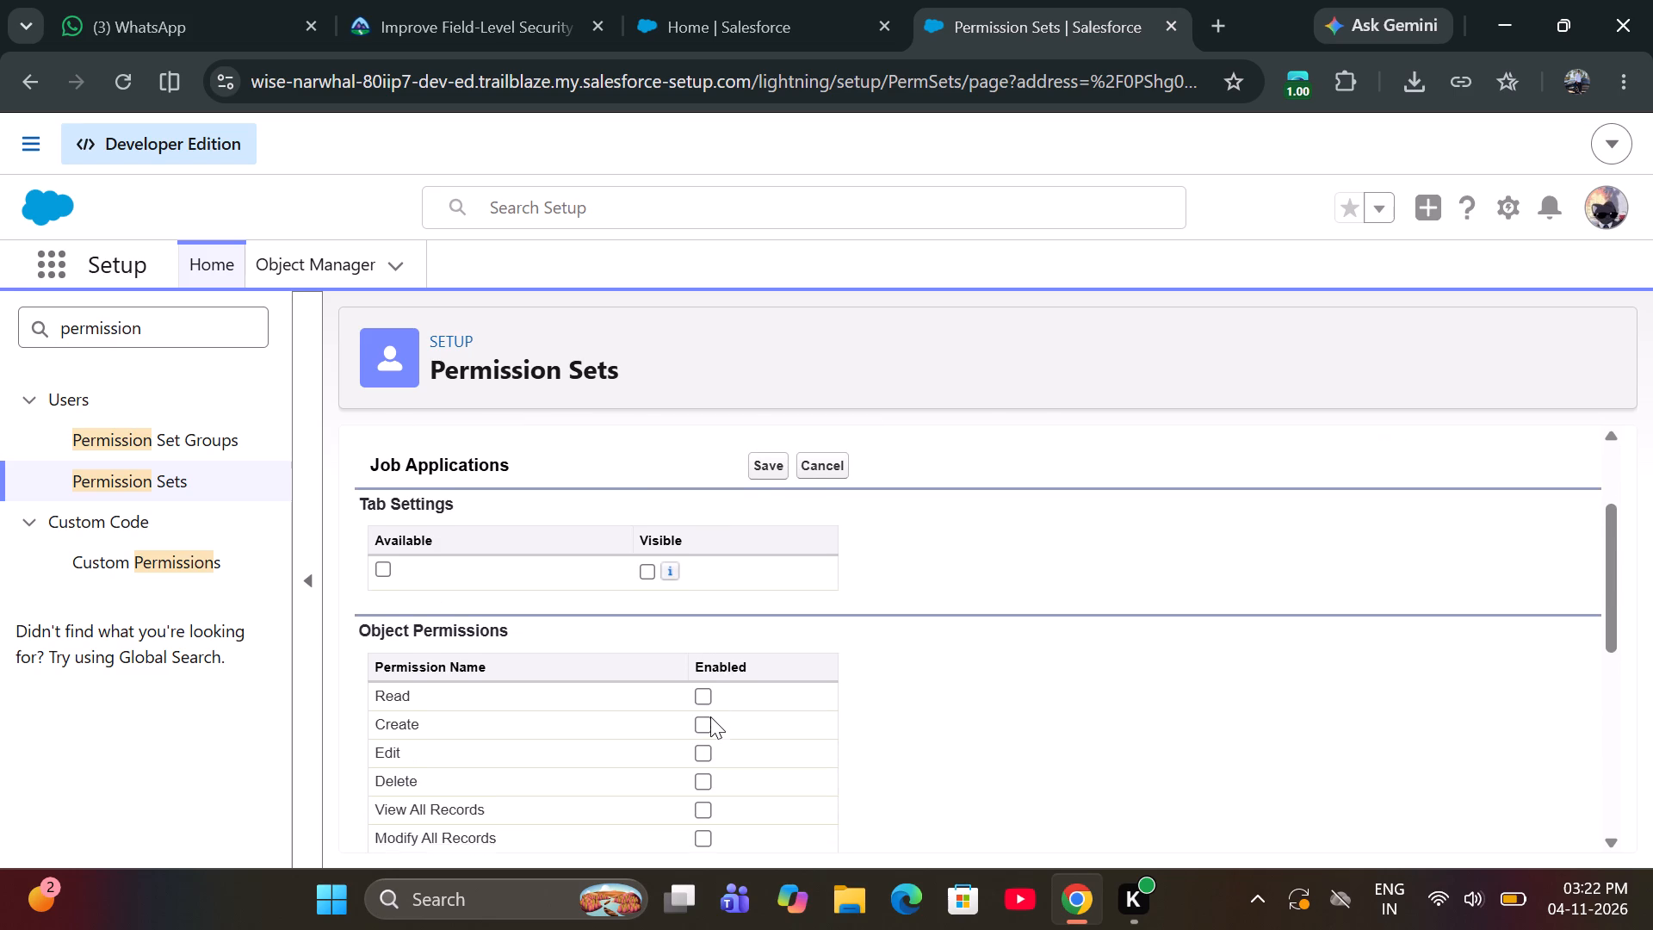
{"action": "scroll", "coordinate": [710, 716], "scroll_direction": "down", "scroll_amount": 1}
{"action": "left_click", "coordinate": [701, 691]}
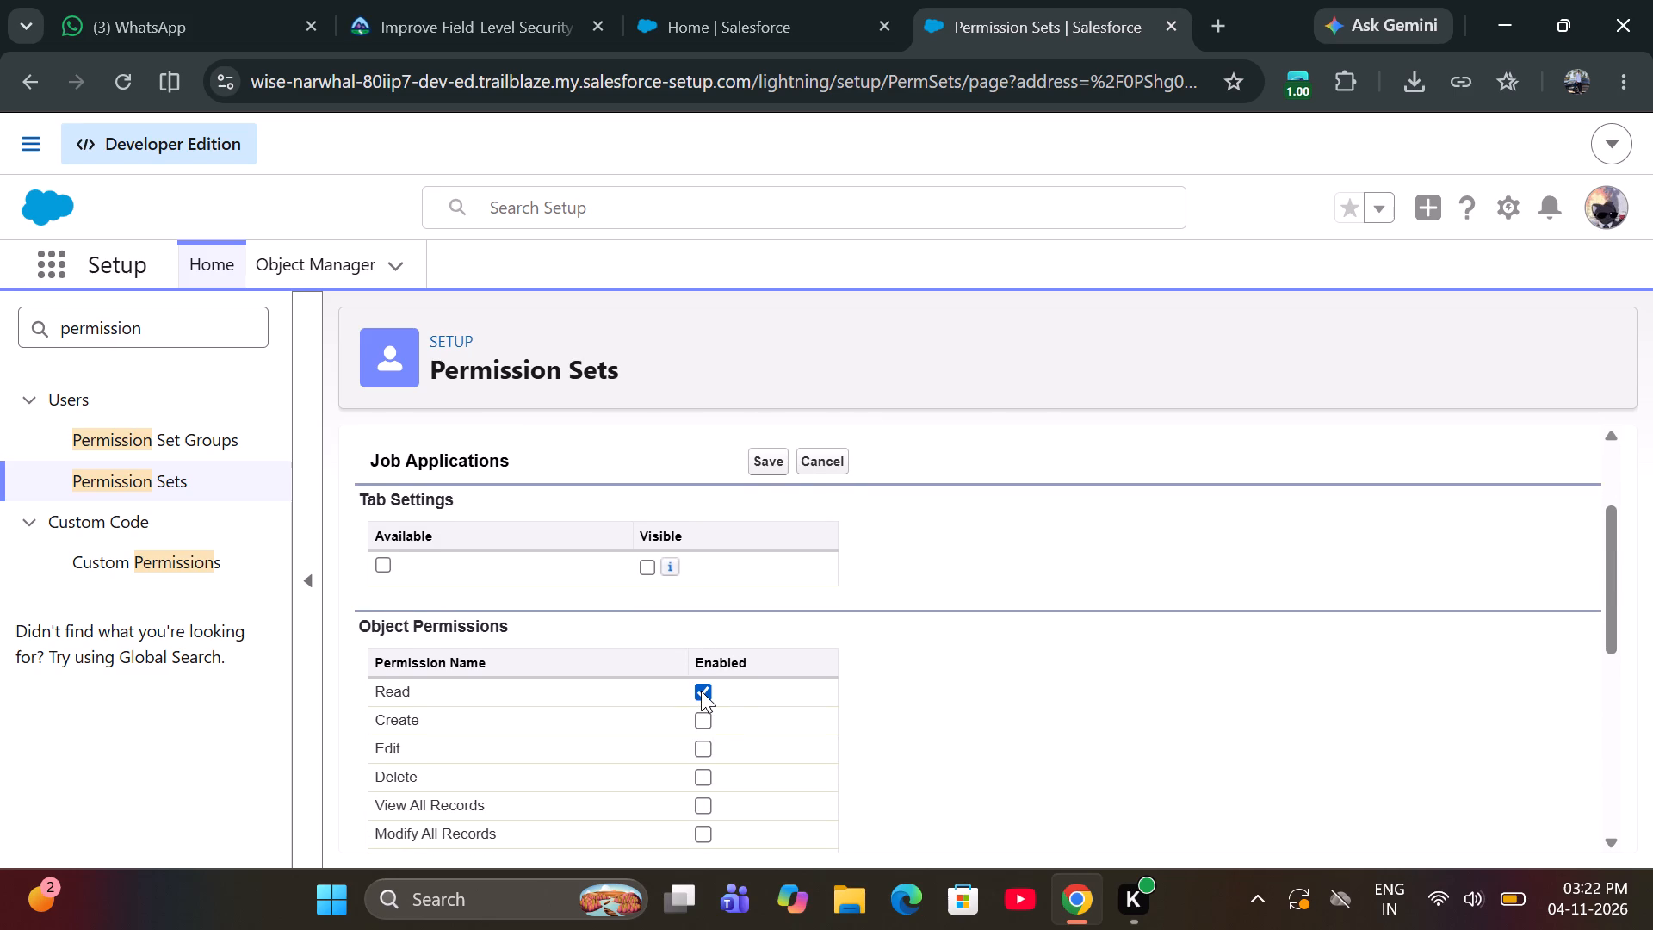
{"action": "left_click", "coordinate": [704, 745]}
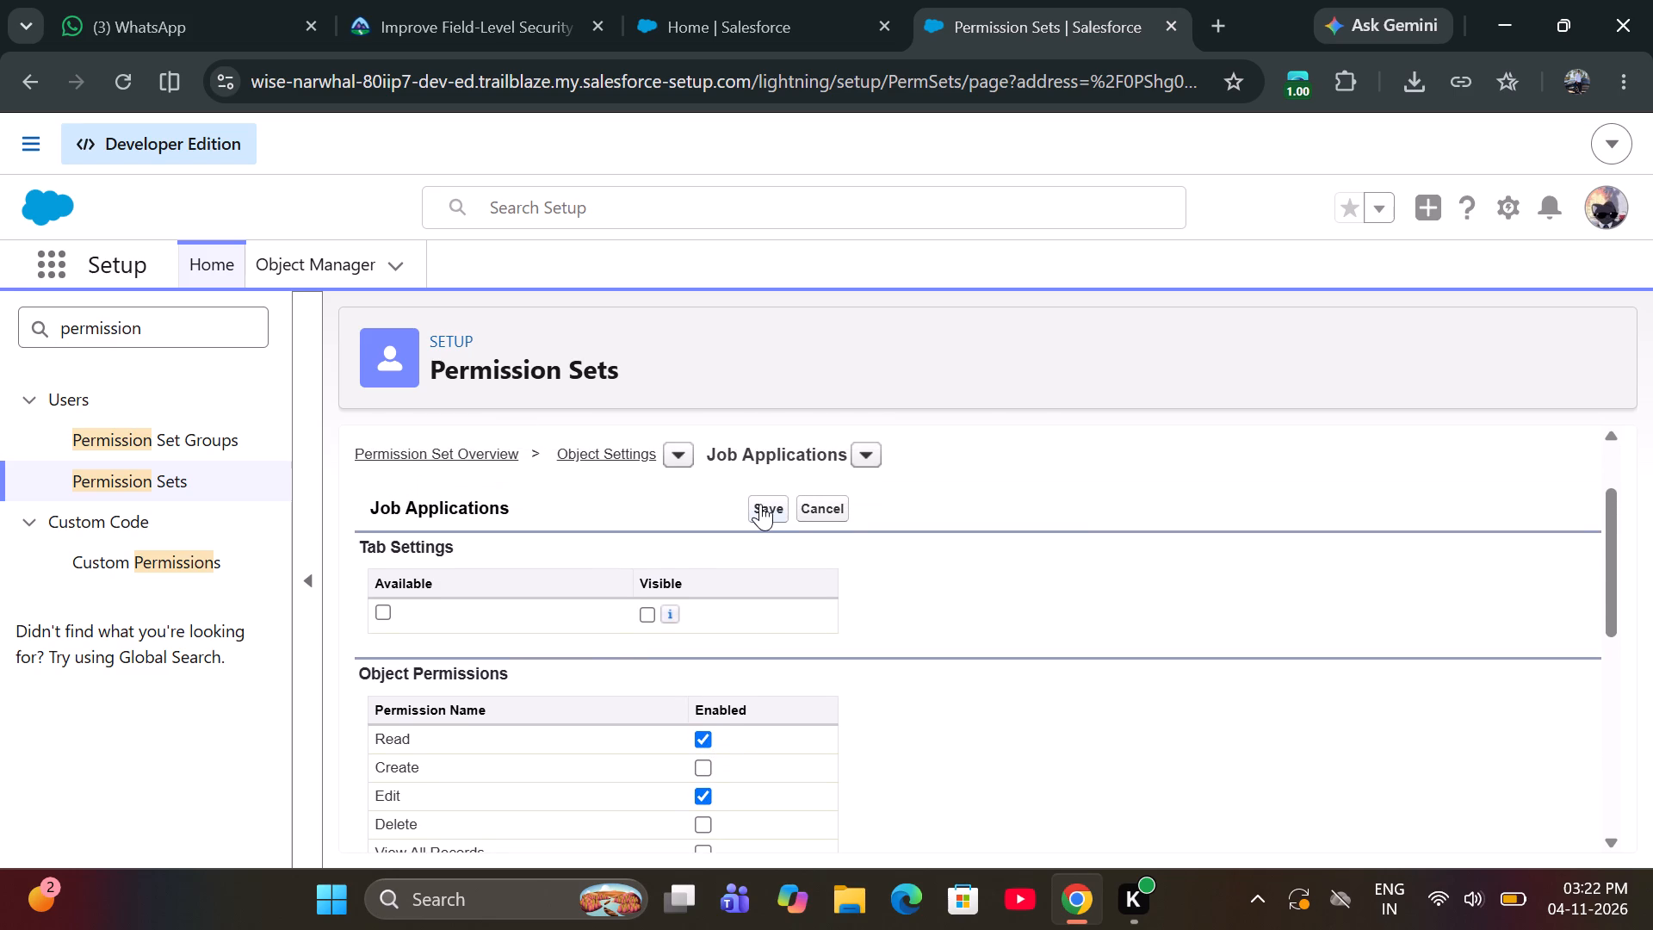
{"action": "left_click", "coordinate": [760, 504]}
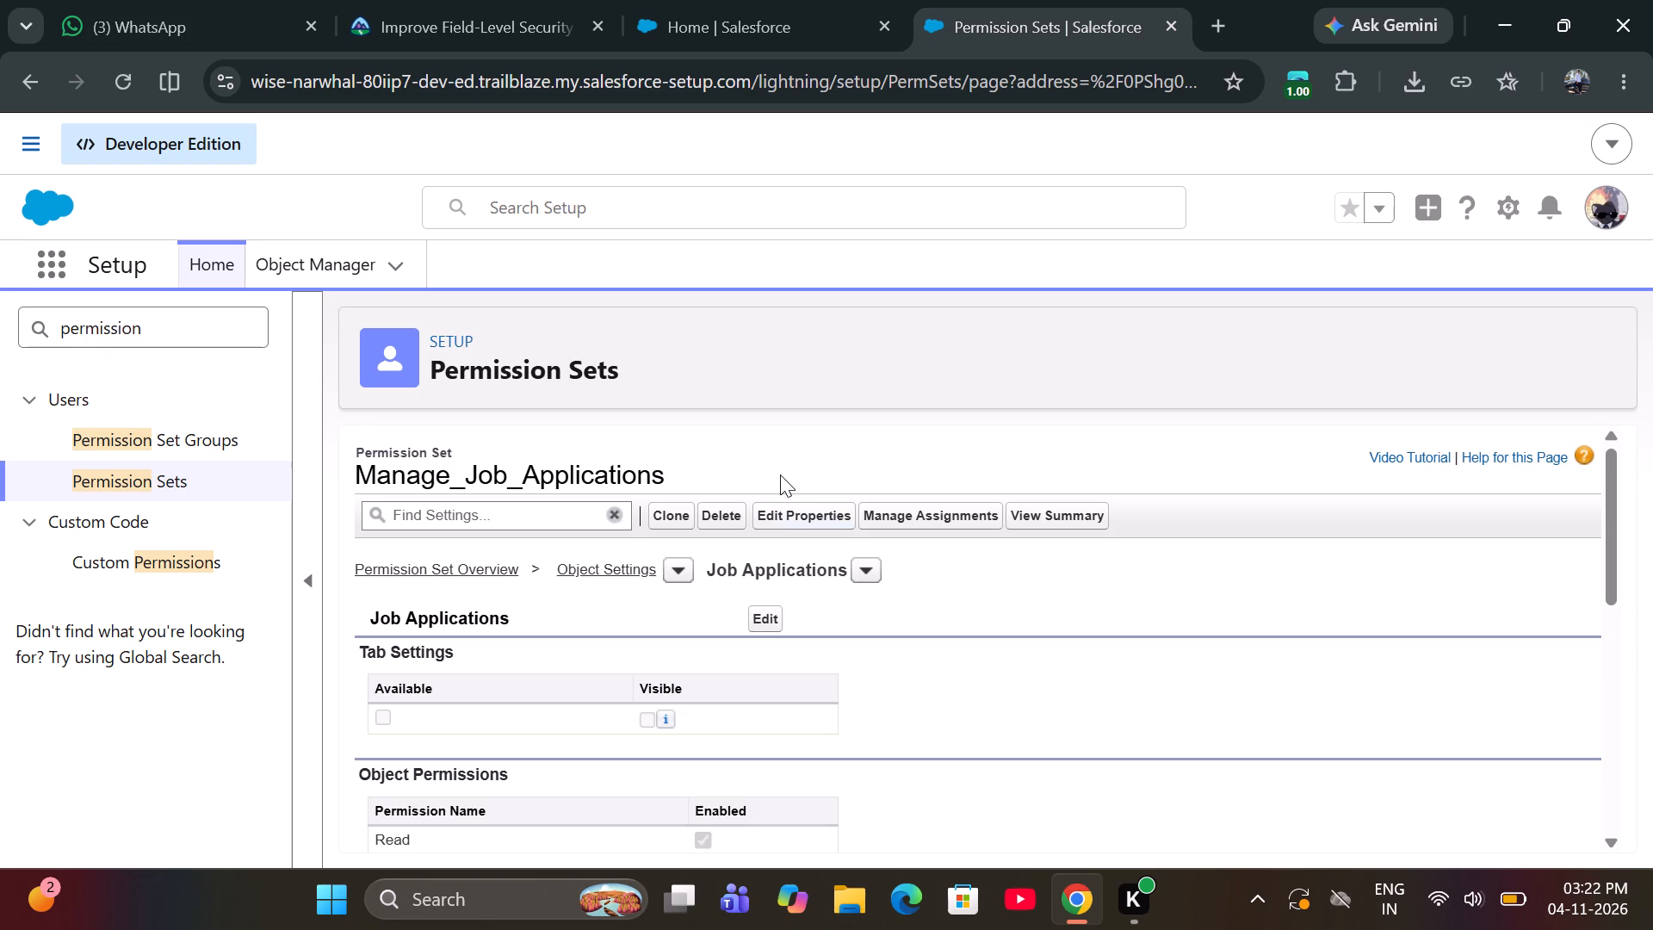
Reopen the Job Applications settings for editing and examine the tab settings, object permissions and each field's read and edit access options.
{"action": "left_click", "coordinate": [754, 614]}
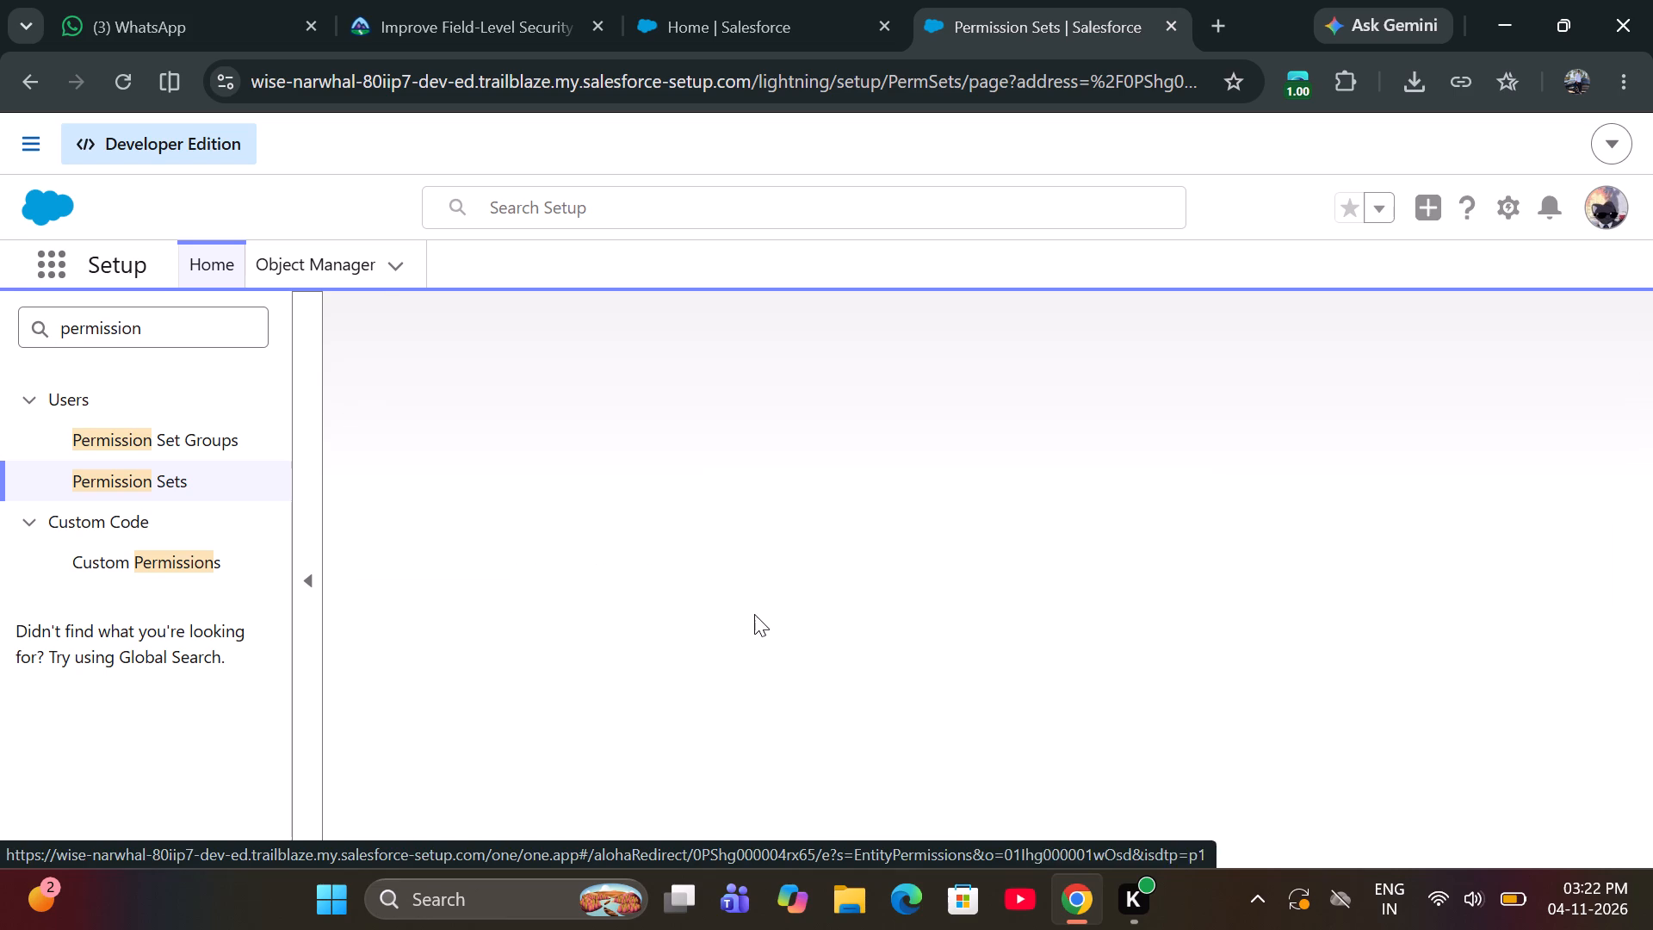
{"action": "scroll", "coordinate": [754, 614], "scroll_direction": "down", "scroll_amount": 1}
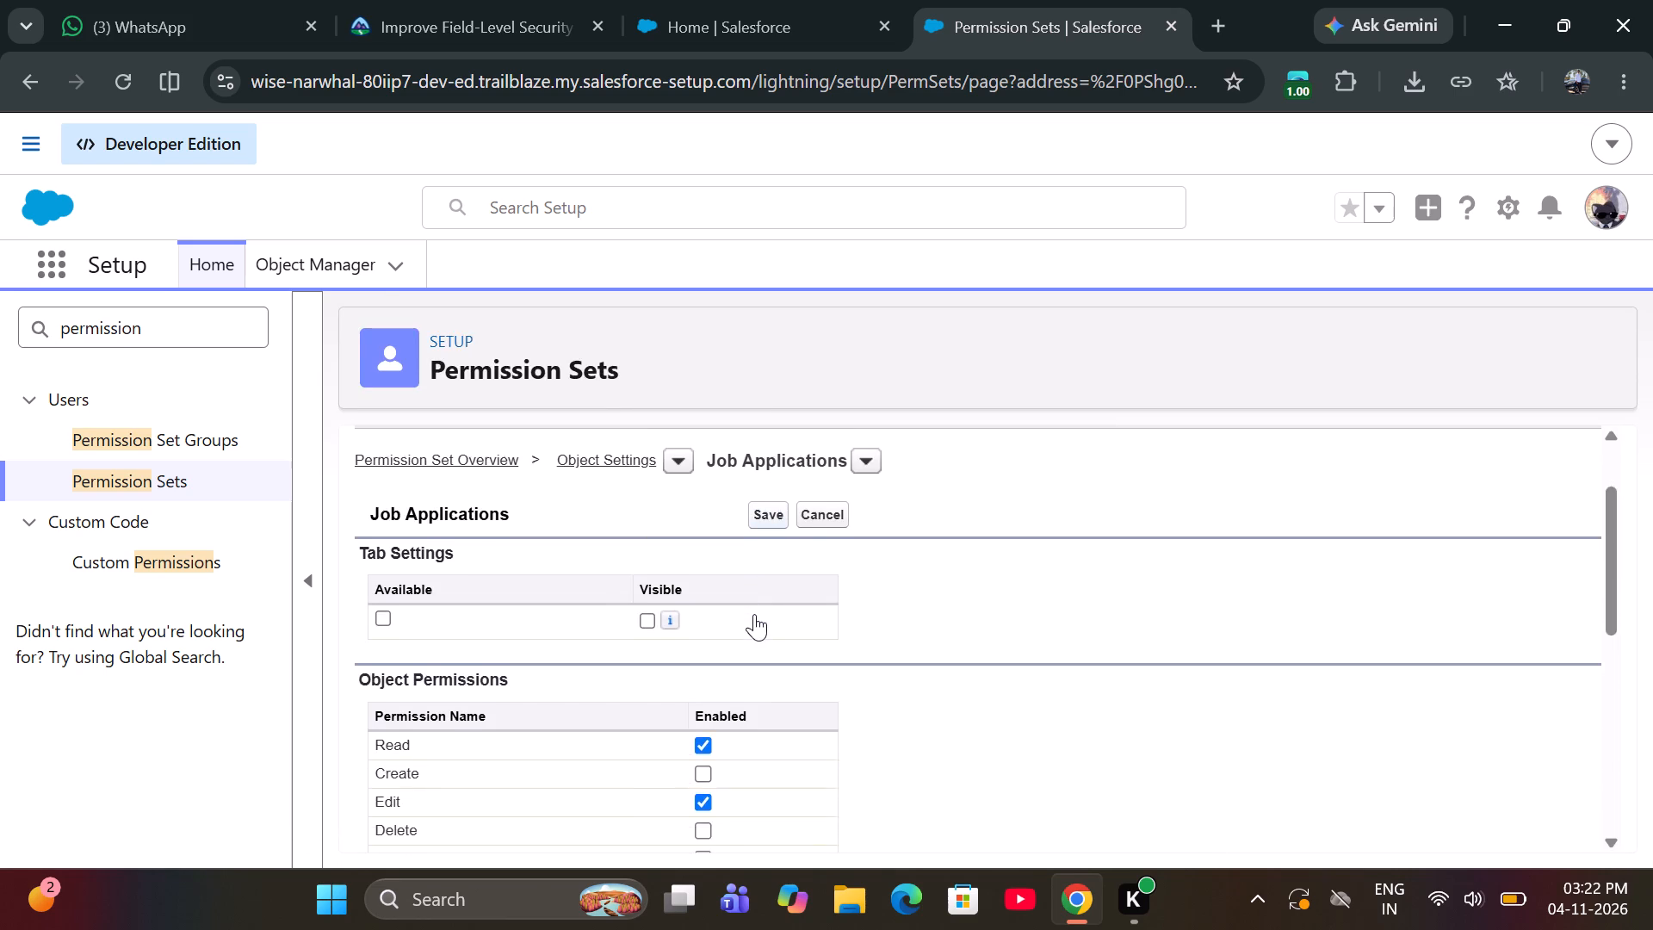
{"action": "scroll", "coordinate": [754, 614], "scroll_direction": "down", "scroll_amount": 2}
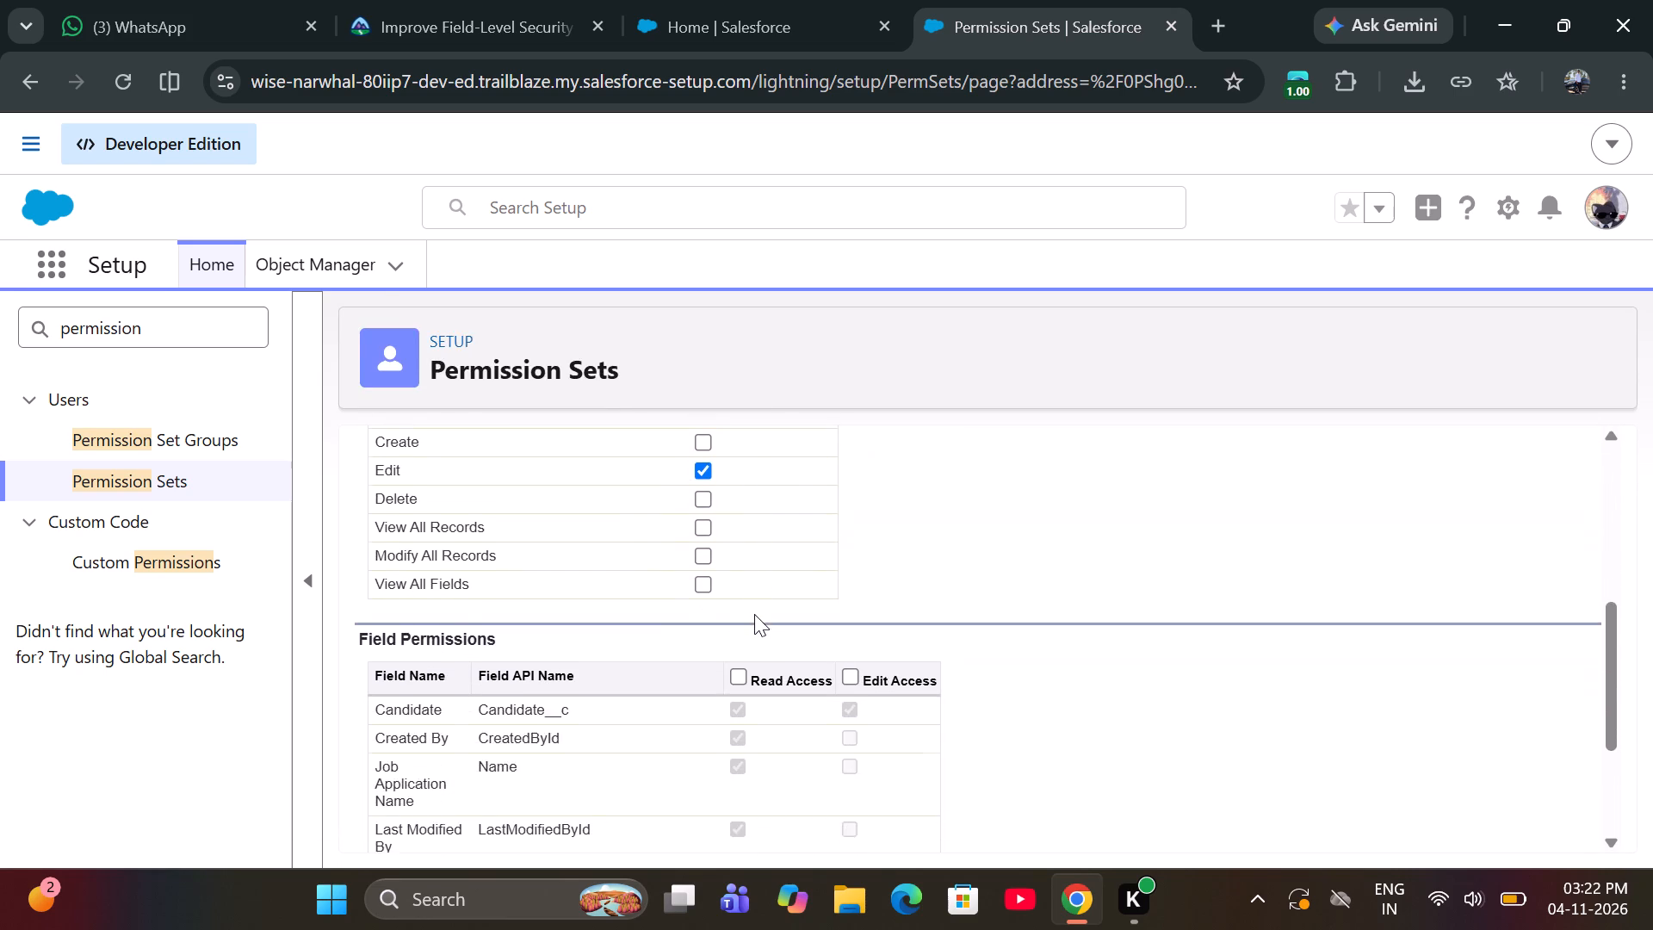
{"action": "scroll", "coordinate": [754, 614], "scroll_direction": "down", "scroll_amount": 3}
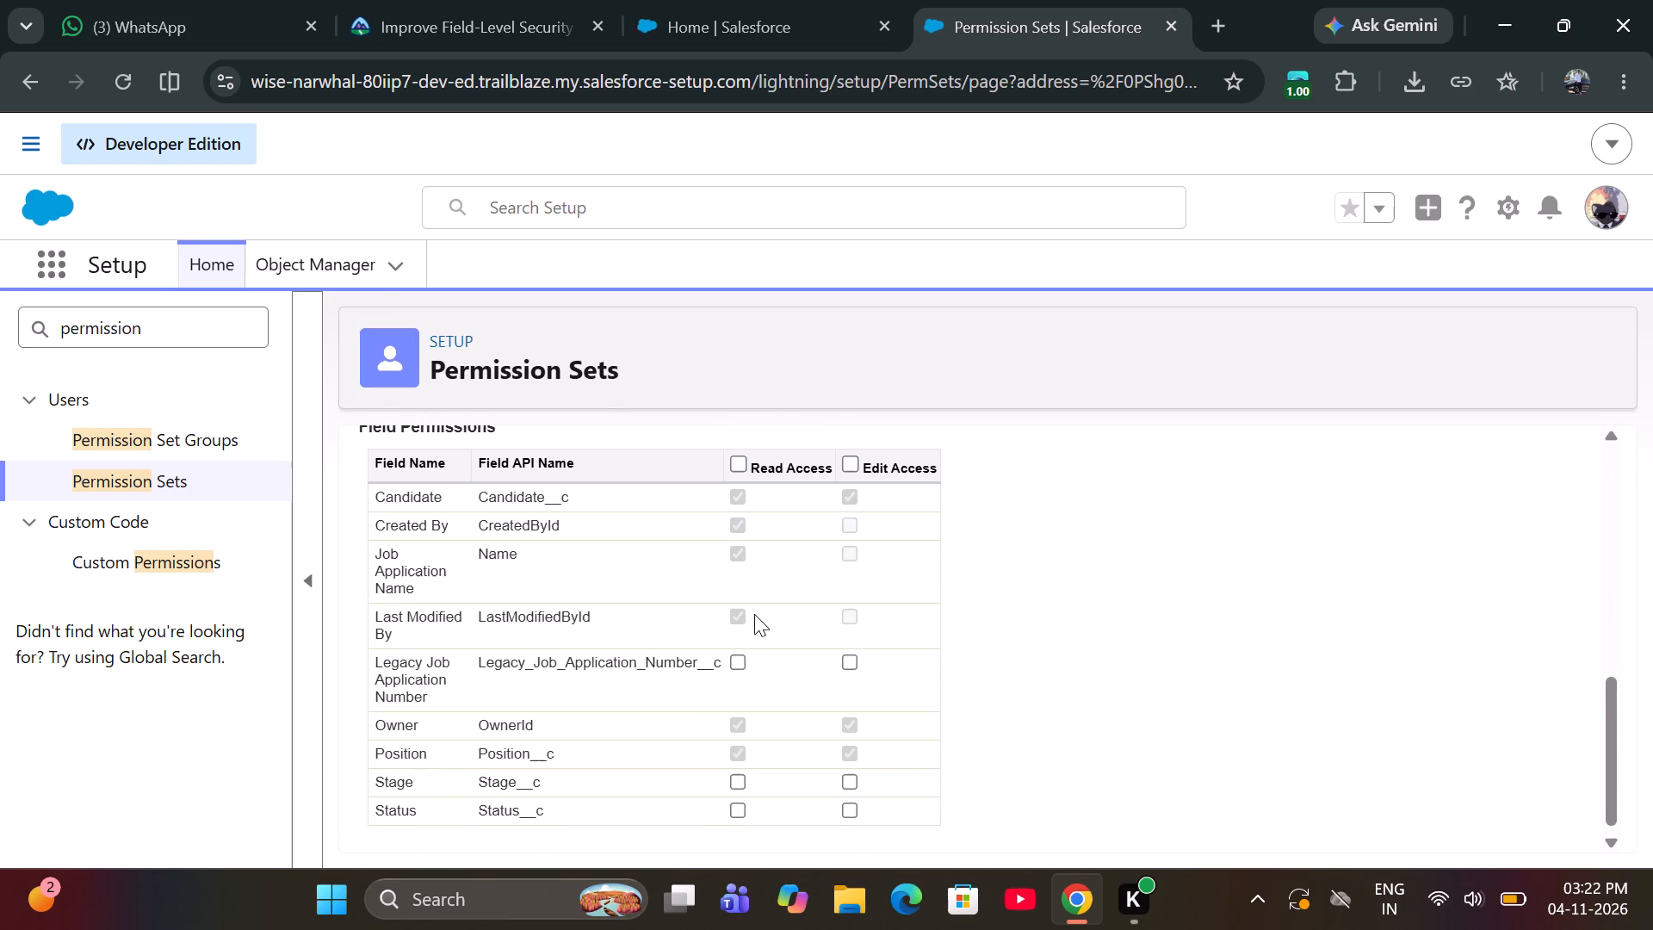
{"action": "scroll", "coordinate": [754, 614], "scroll_direction": "down", "scroll_amount": 1}
{"action": "scroll", "coordinate": [754, 614], "scroll_direction": "up", "scroll_amount": 2}
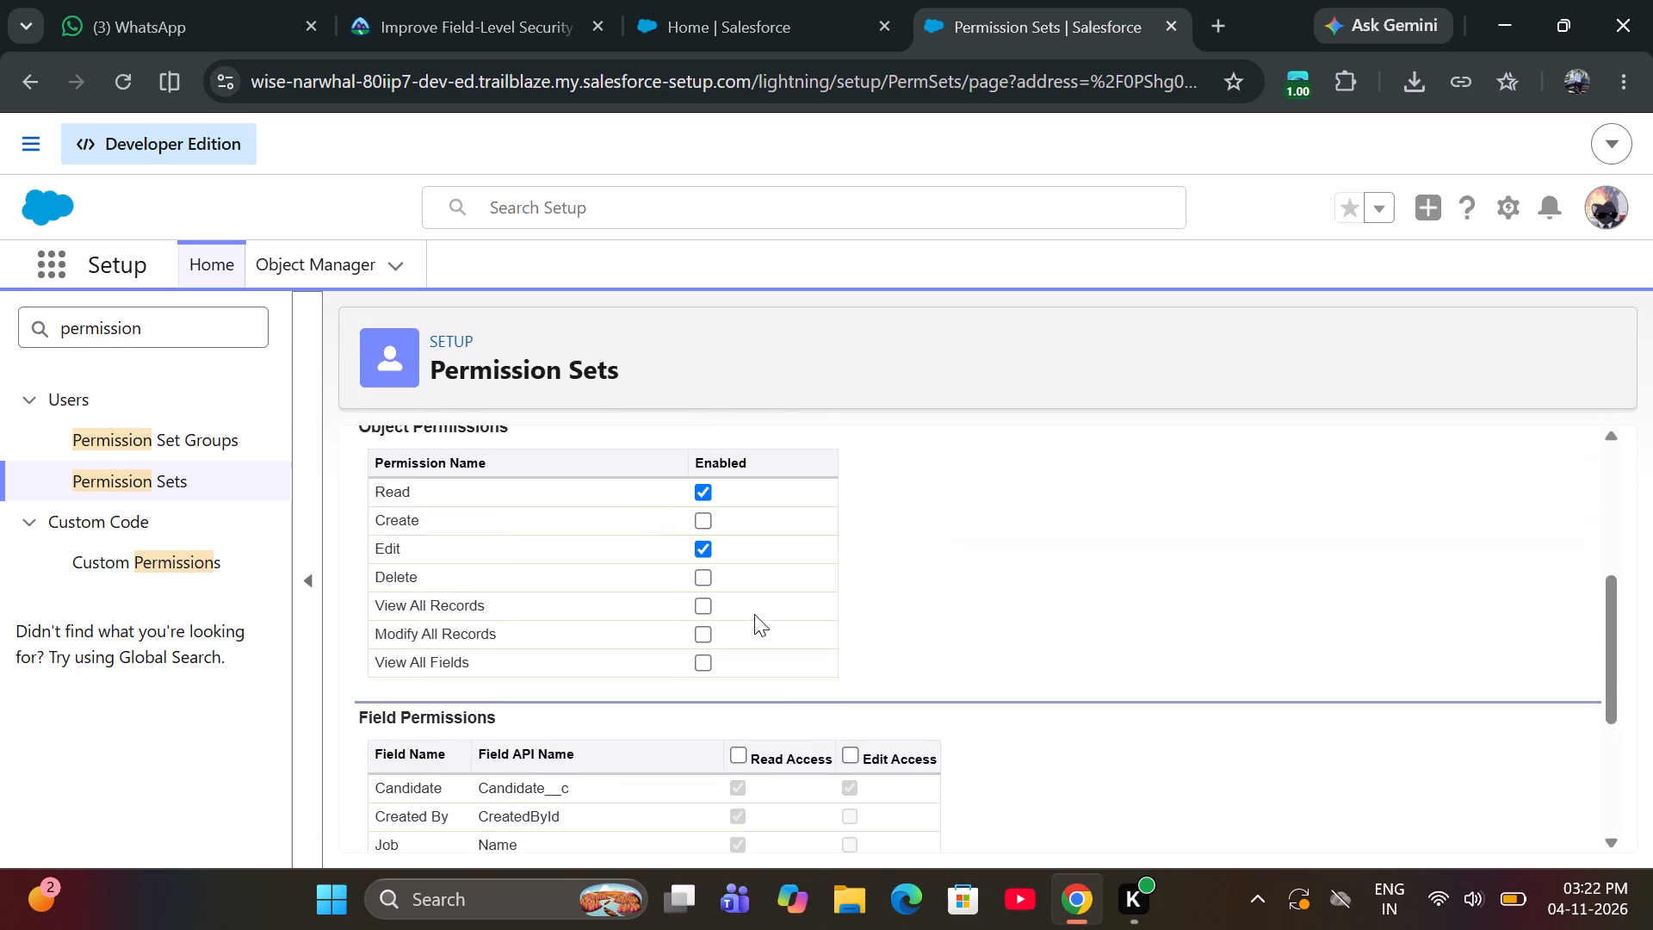
{"action": "scroll", "coordinate": [754, 614], "scroll_direction": "up", "scroll_amount": 2}
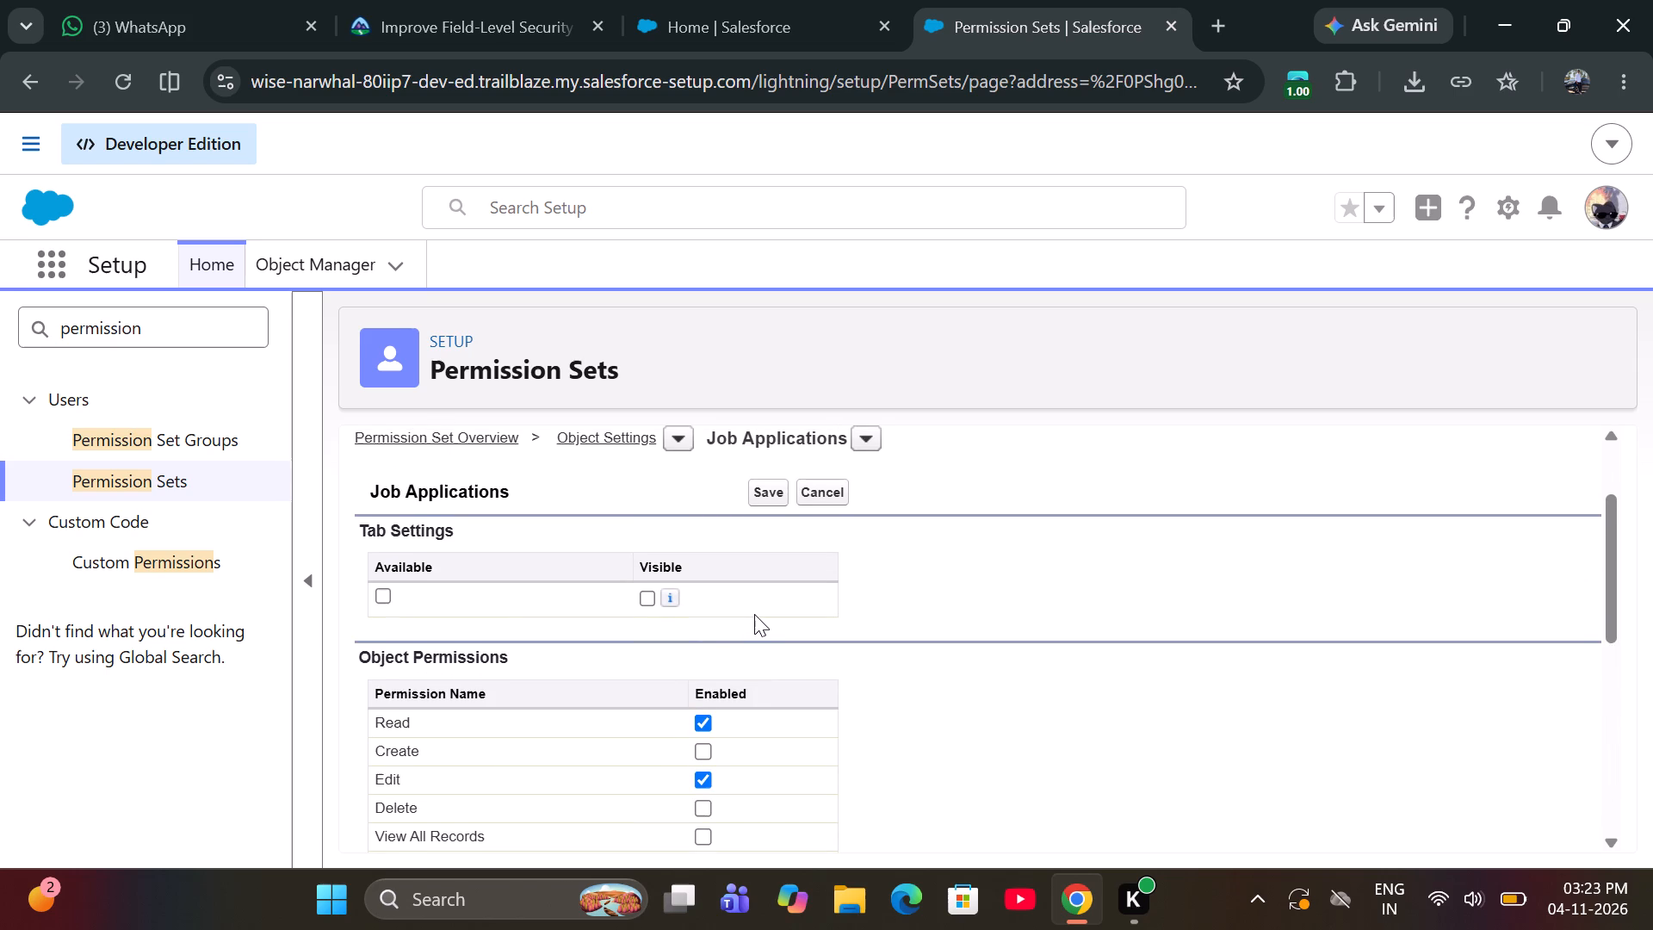
{"action": "scroll", "coordinate": [754, 614], "scroll_direction": "down", "scroll_amount": 1}
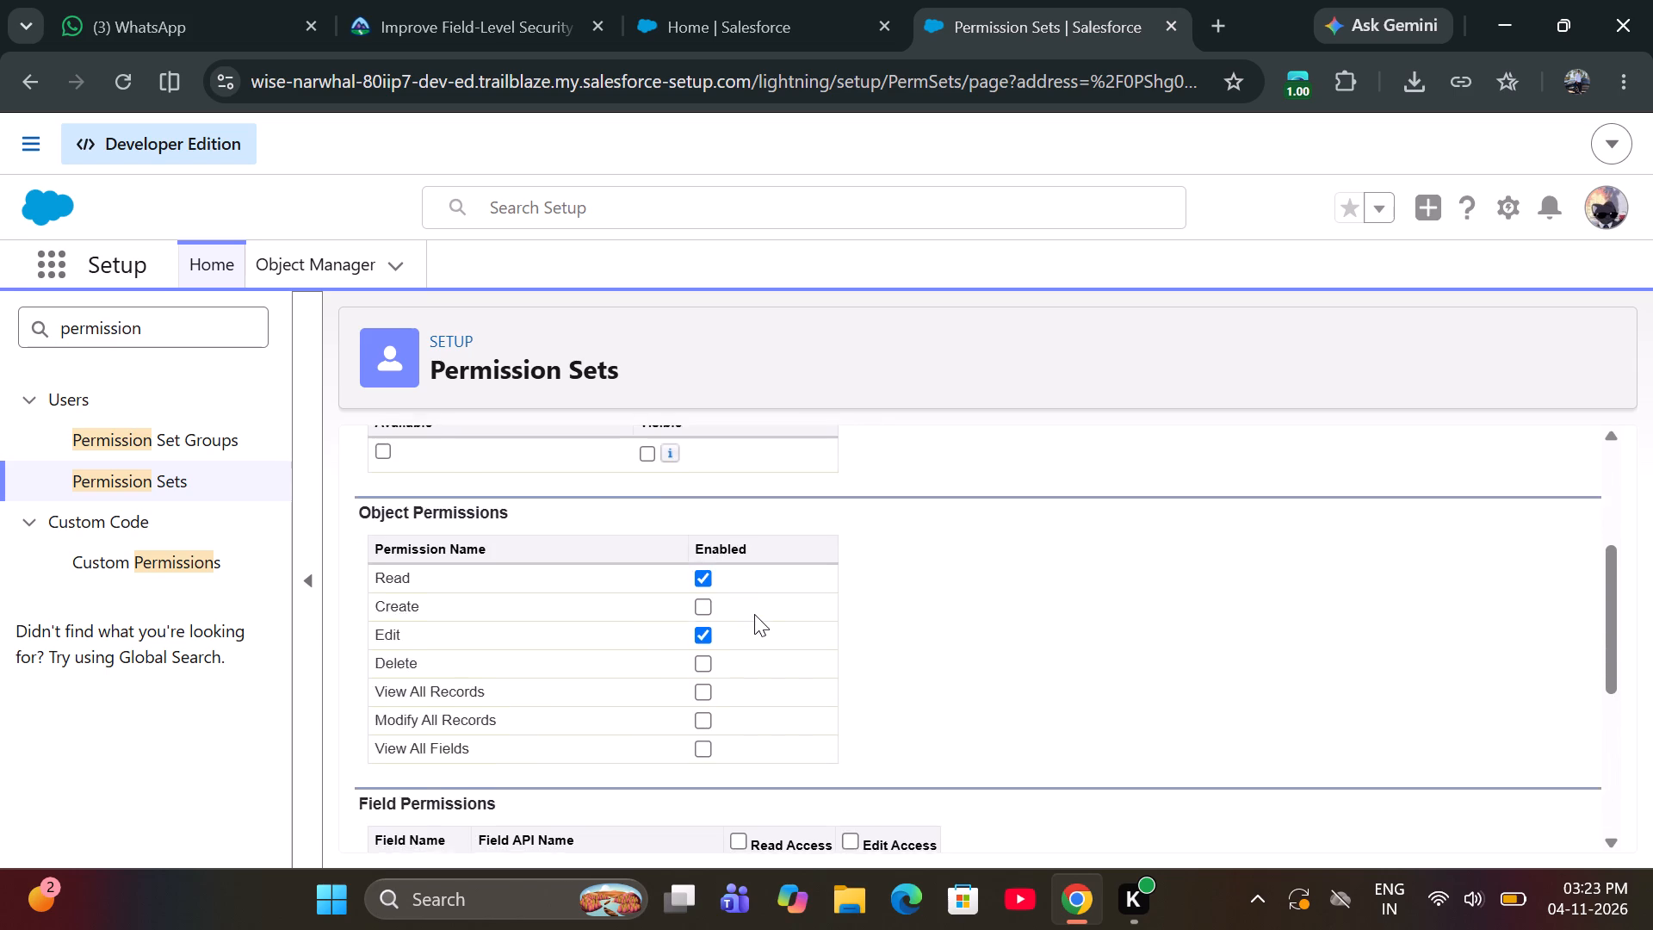
{"action": "scroll", "coordinate": [754, 614], "scroll_direction": "down", "scroll_amount": 4}
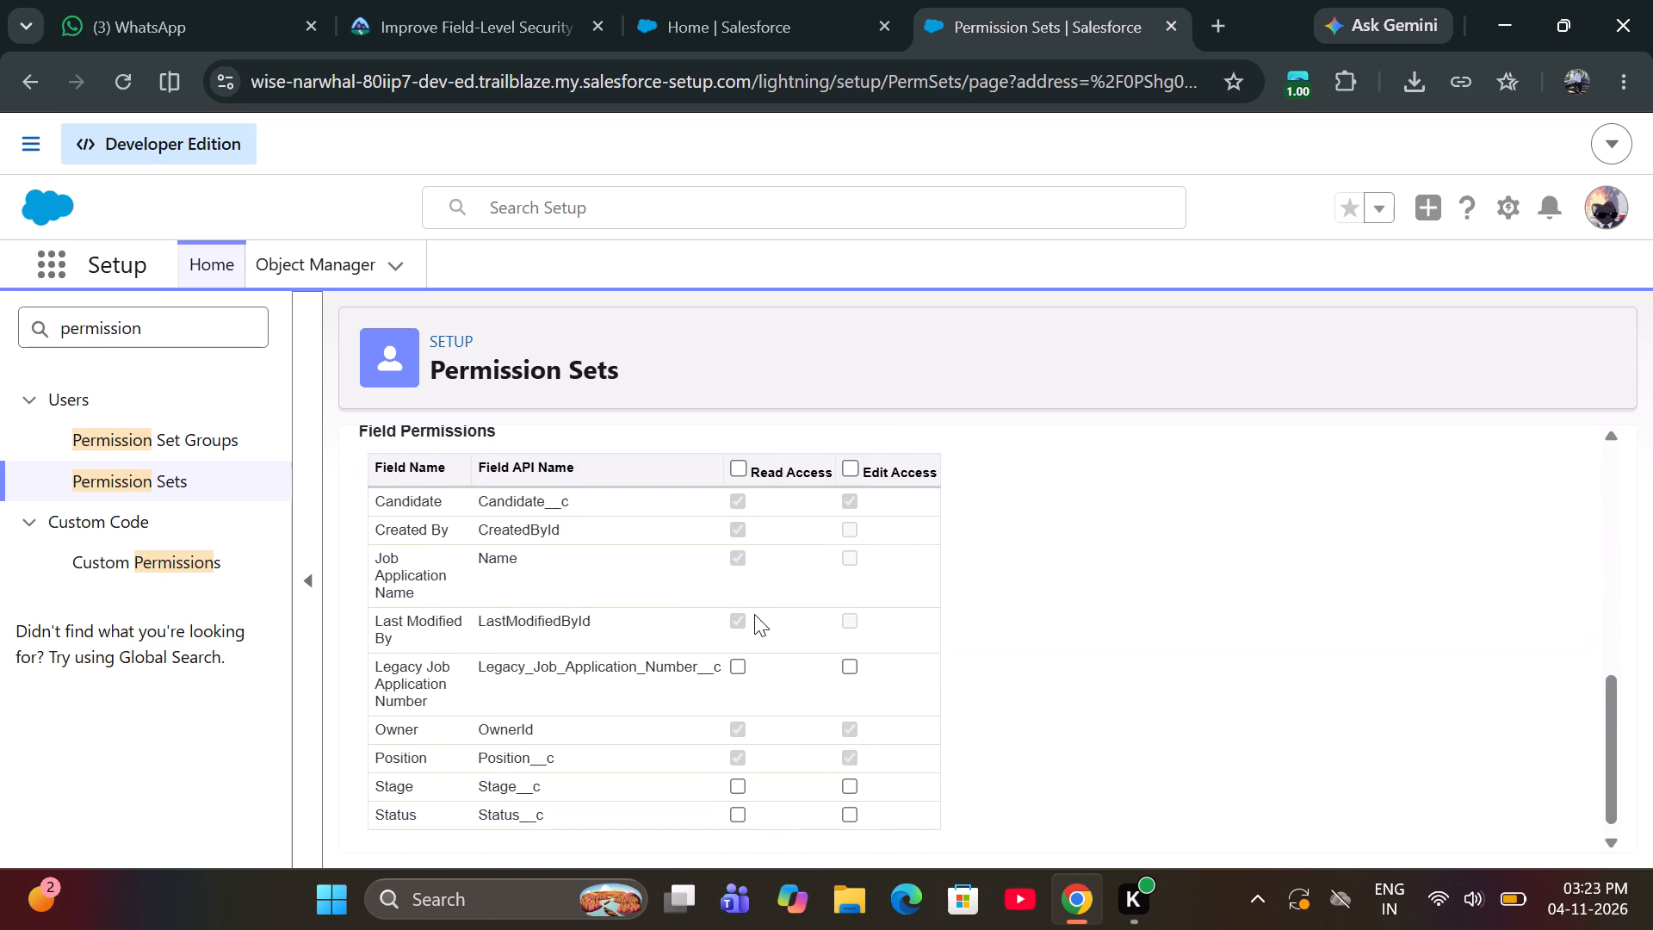
{"action": "scroll", "coordinate": [754, 614], "scroll_direction": "down", "scroll_amount": 1}
{"action": "scroll", "coordinate": [754, 614], "scroll_direction": "up", "scroll_amount": 2}
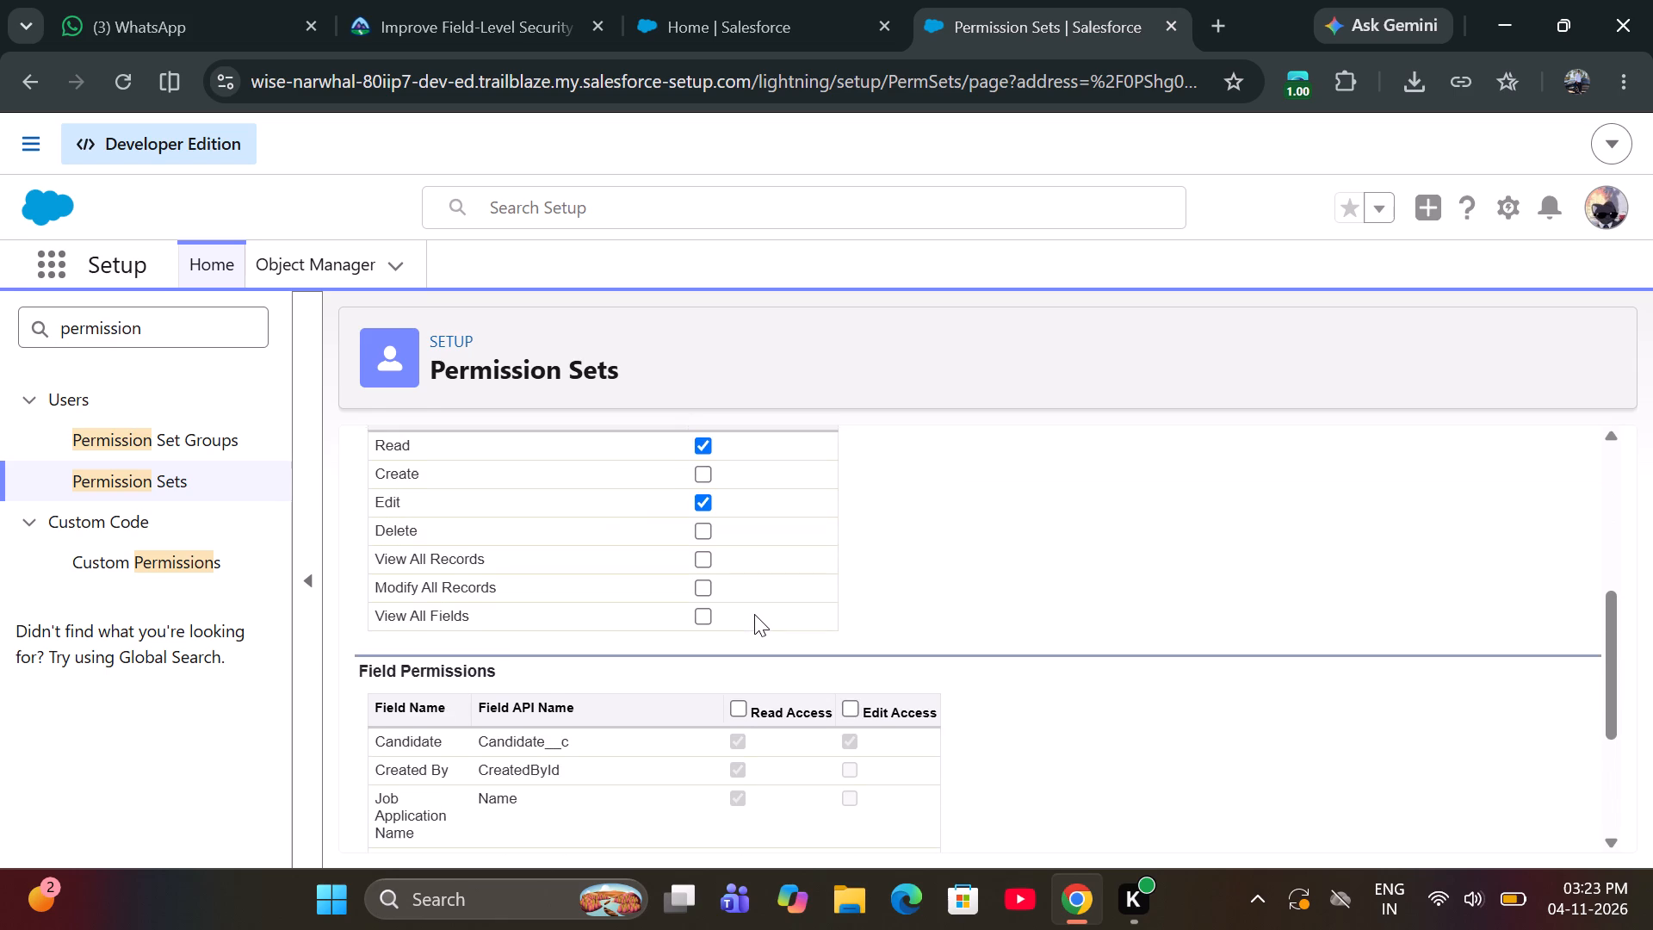
{"action": "scroll", "coordinate": [754, 614], "scroll_direction": "up", "scroll_amount": 3}
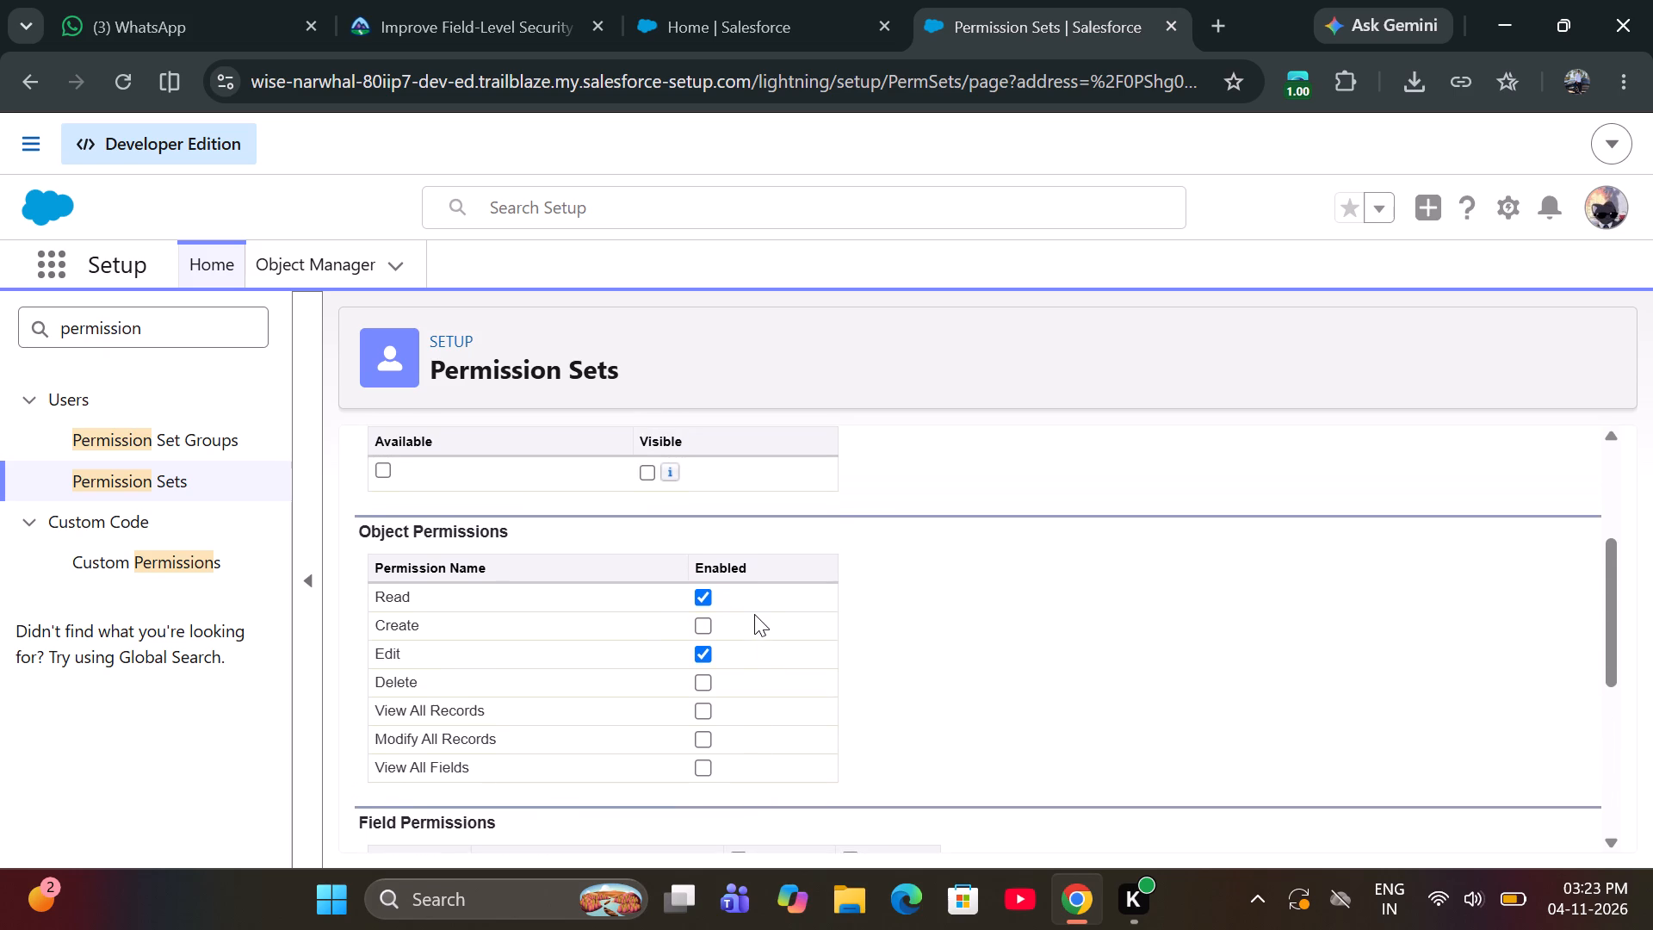
{"action": "scroll", "coordinate": [754, 614], "scroll_direction": "up", "scroll_amount": 2}
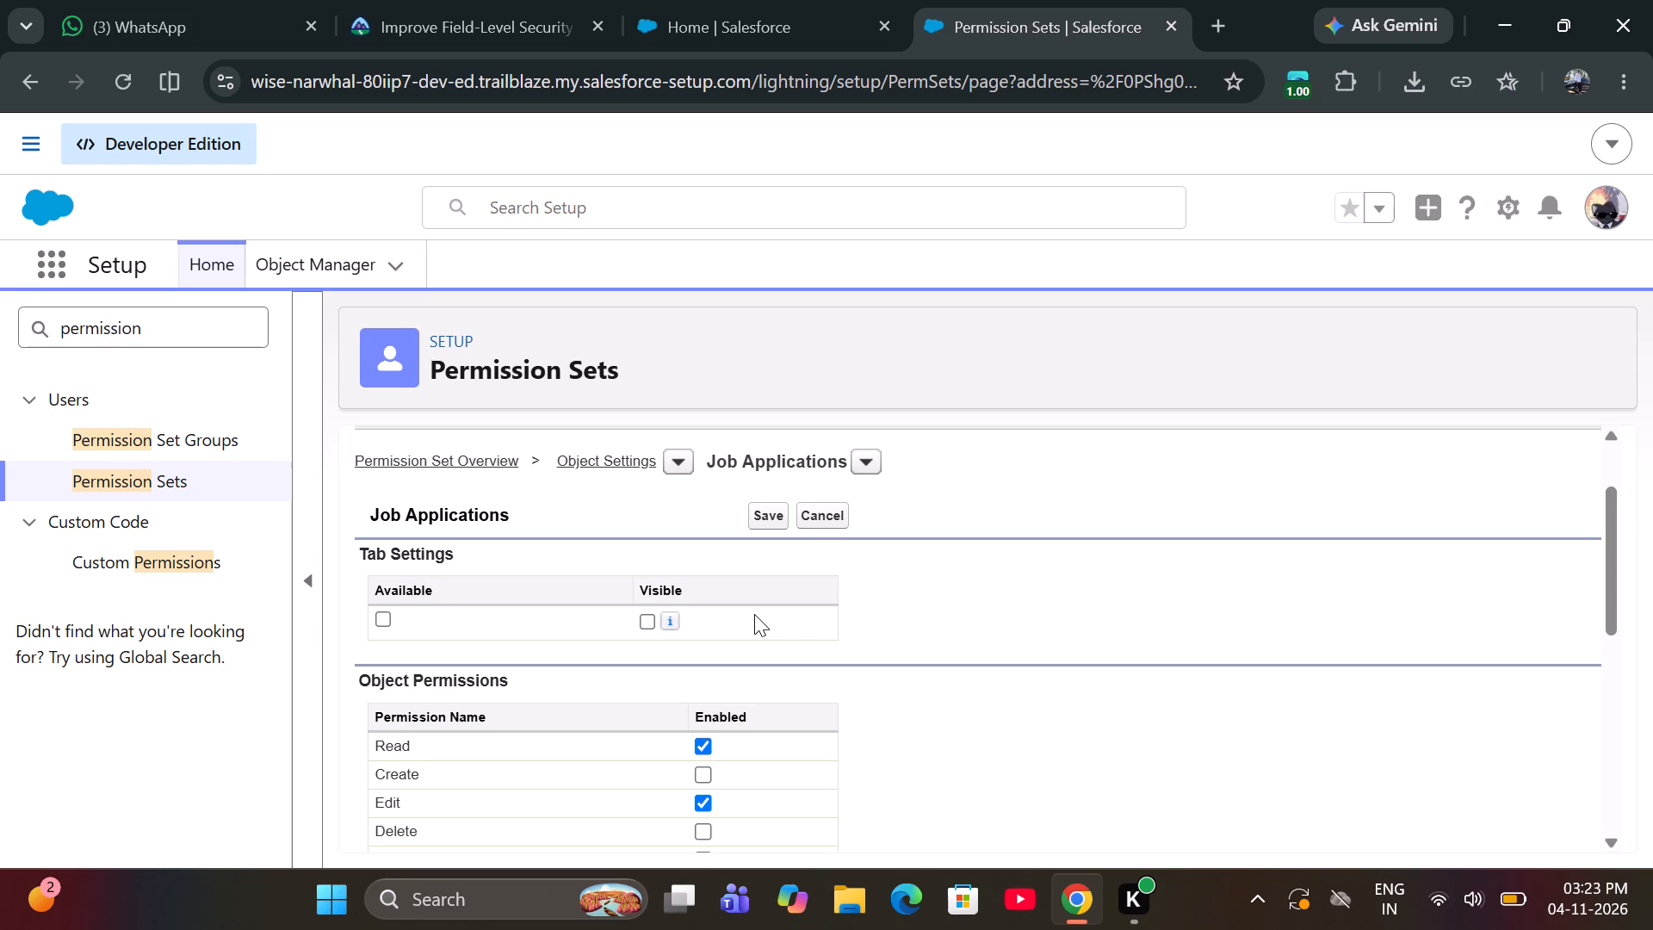
{"action": "scroll", "coordinate": [754, 614], "scroll_direction": "down", "scroll_amount": 2}
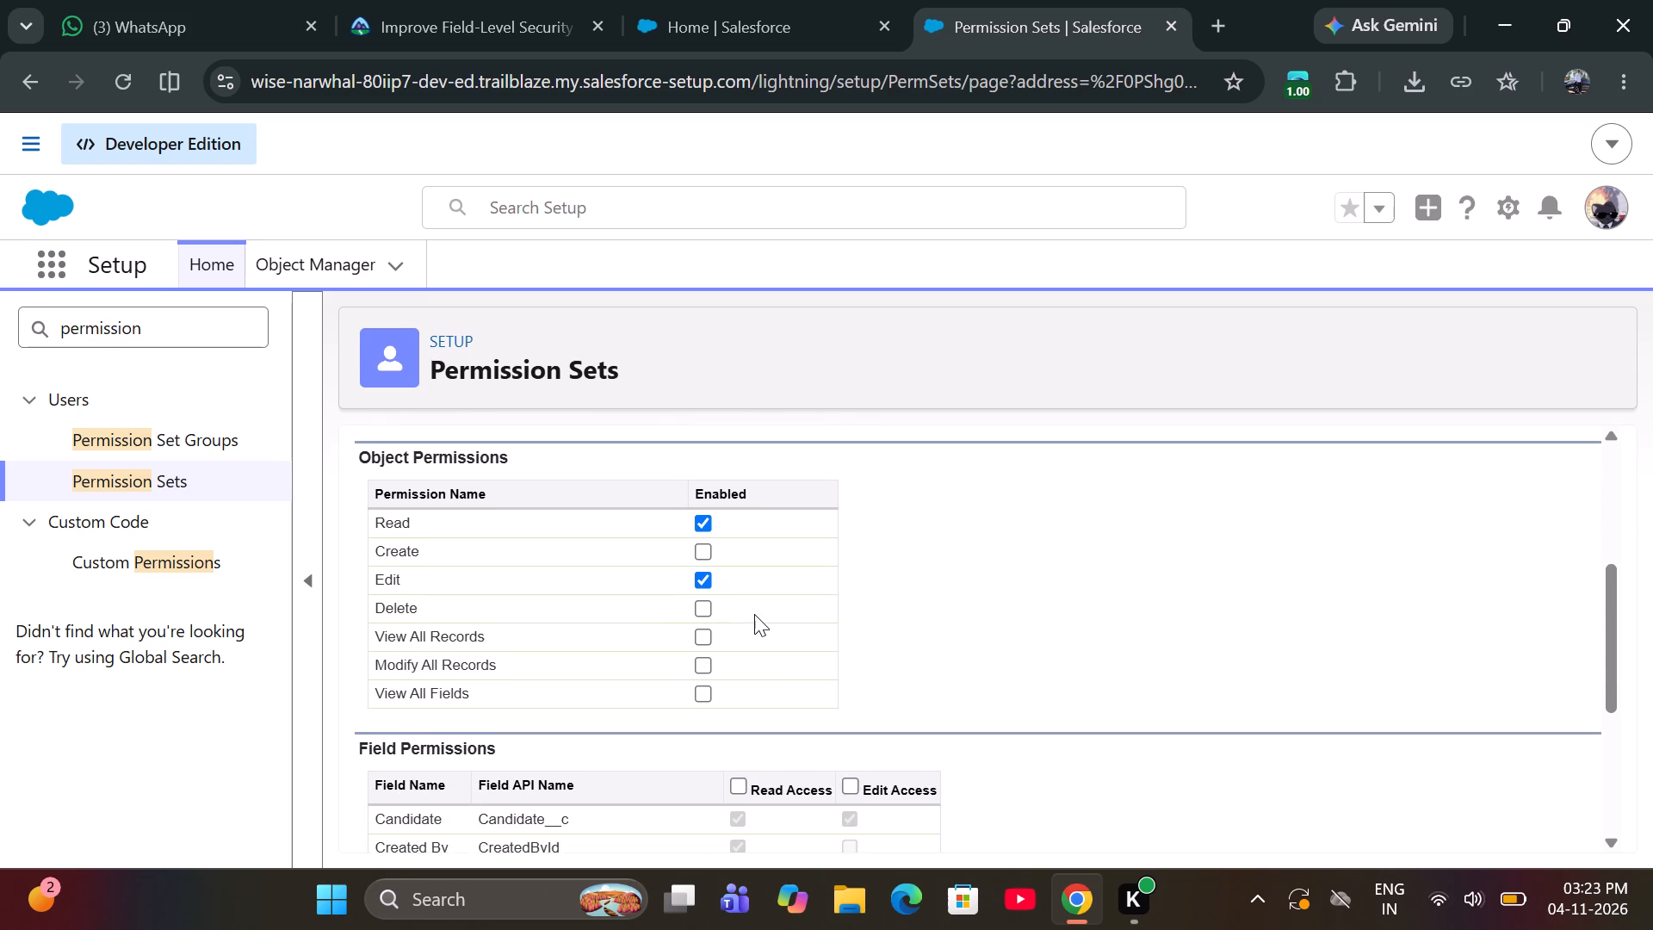
{"action": "scroll", "coordinate": [754, 614], "scroll_direction": "down", "scroll_amount": 4}
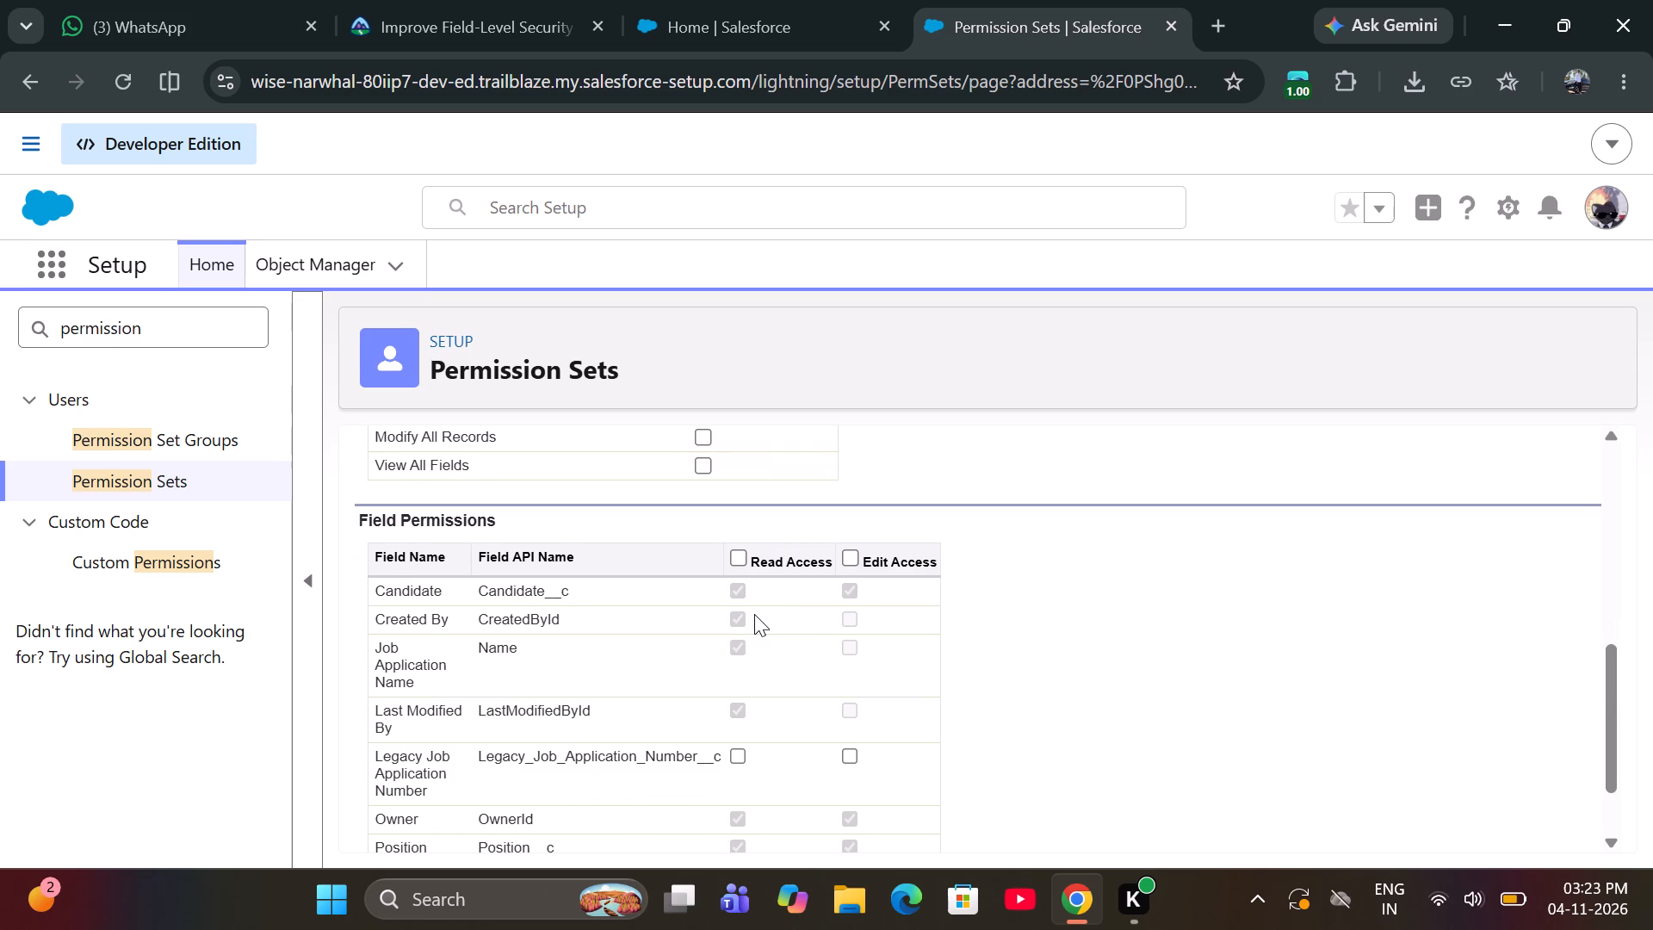
{"action": "scroll", "coordinate": [754, 614], "scroll_direction": "down", "scroll_amount": 2}
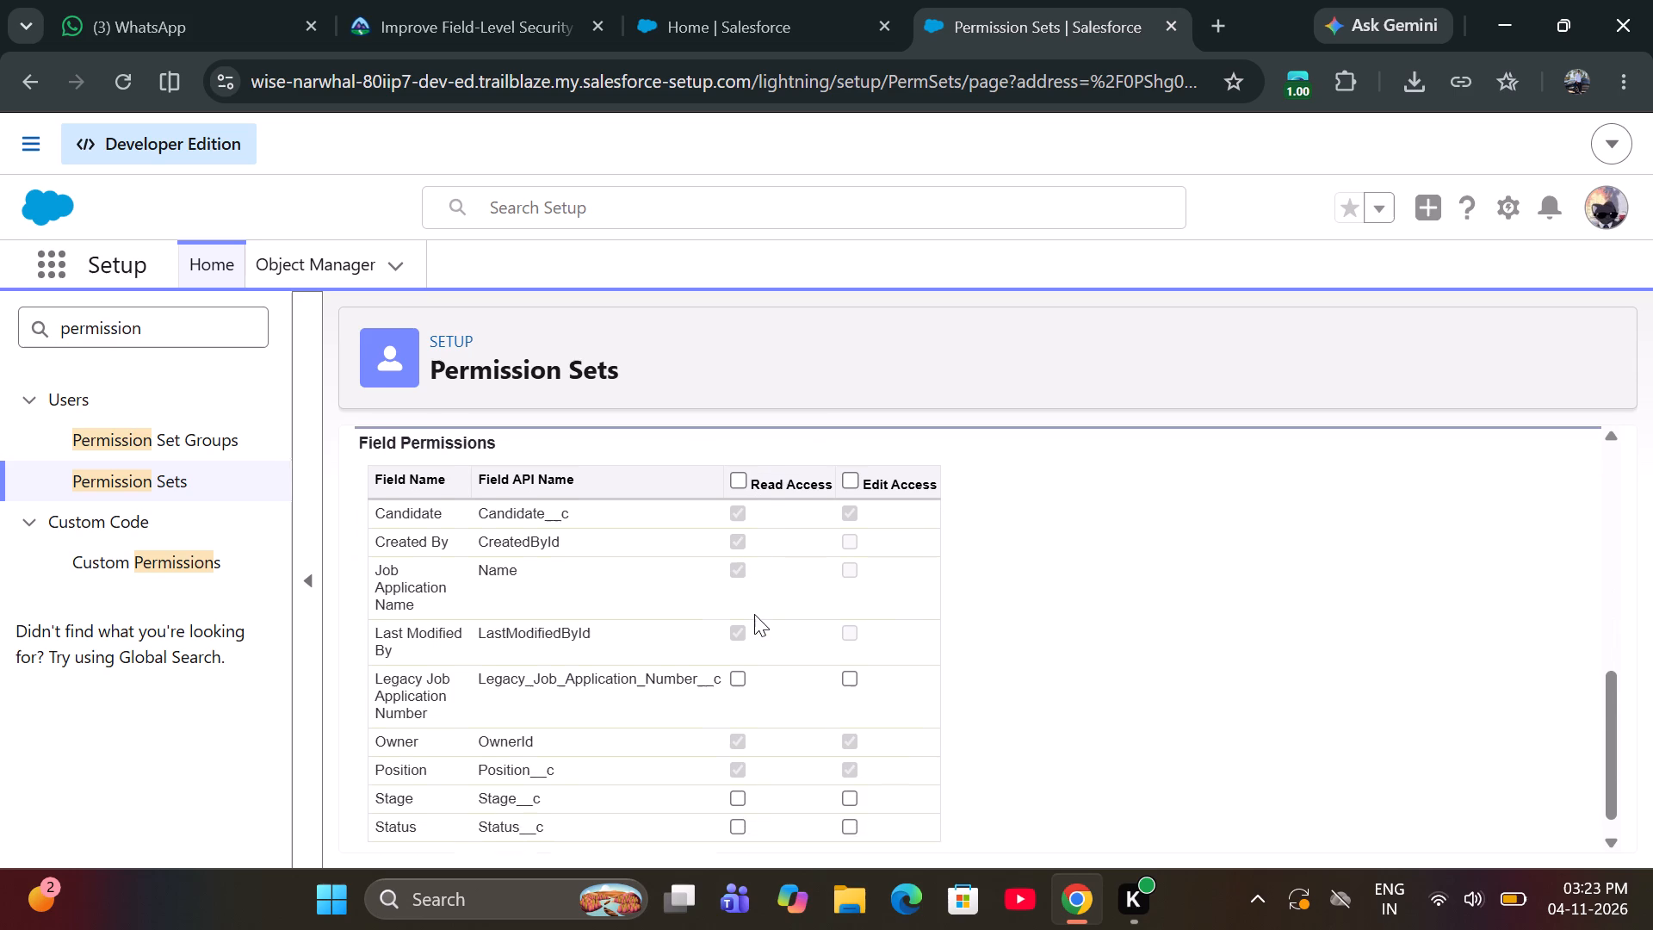
{"action": "scroll", "coordinate": [754, 614], "scroll_direction": "down", "scroll_amount": 1}
{"action": "scroll", "coordinate": [754, 614], "scroll_direction": "up", "scroll_amount": 2}
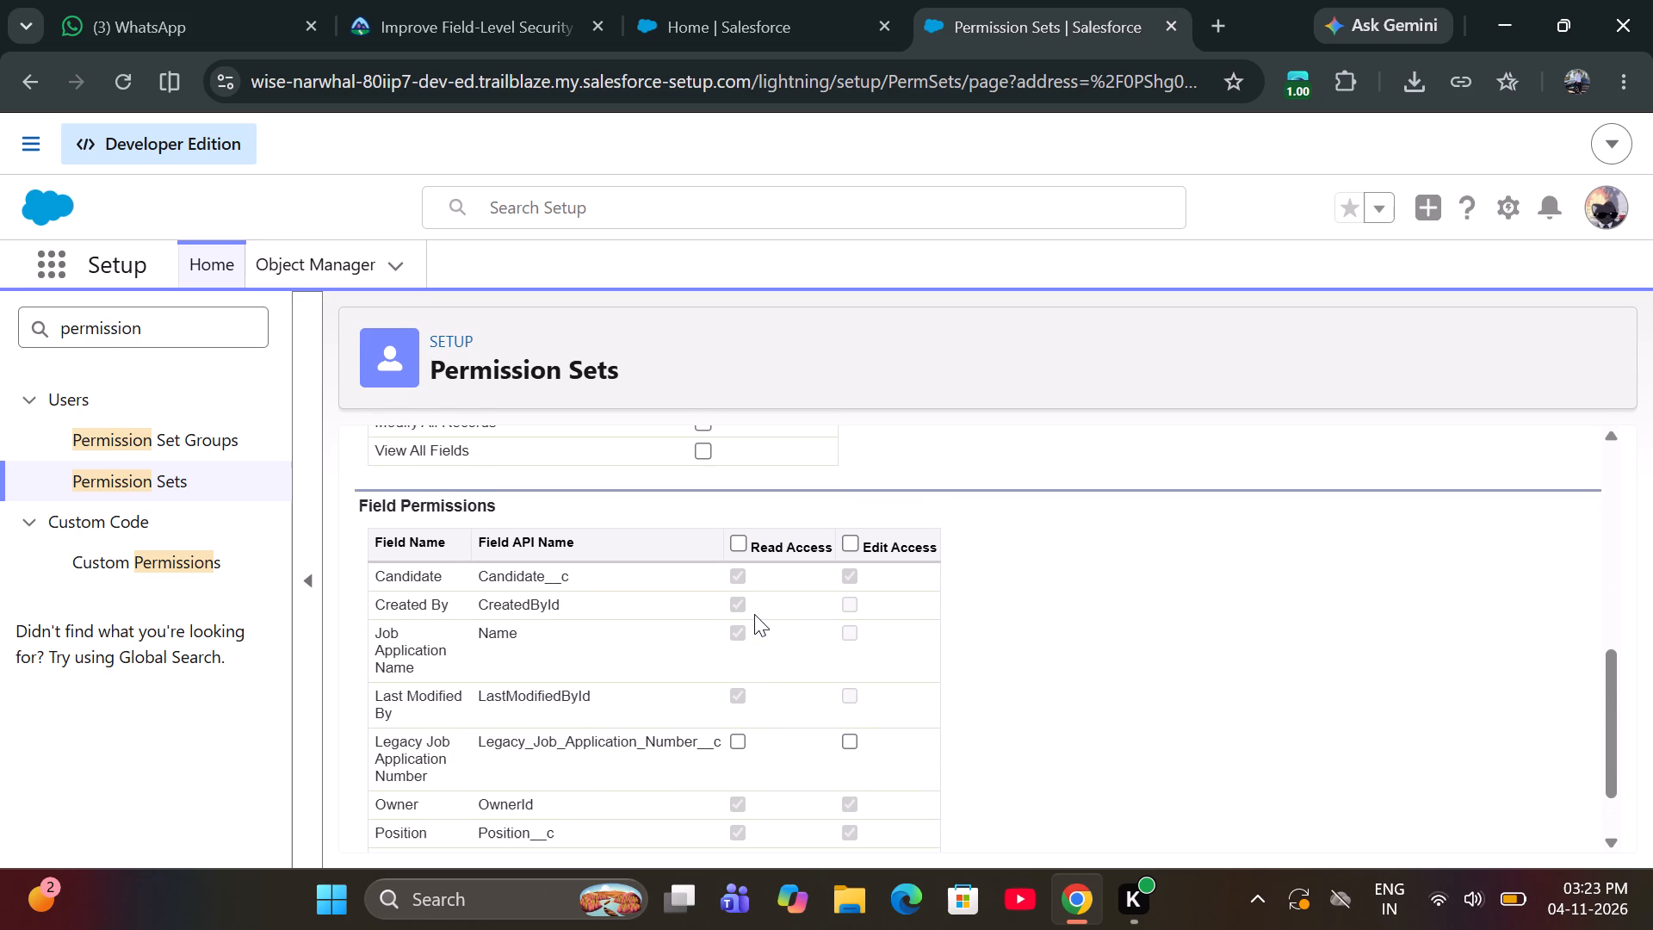
{"action": "scroll", "coordinate": [754, 614], "scroll_direction": "down", "scroll_amount": 2}
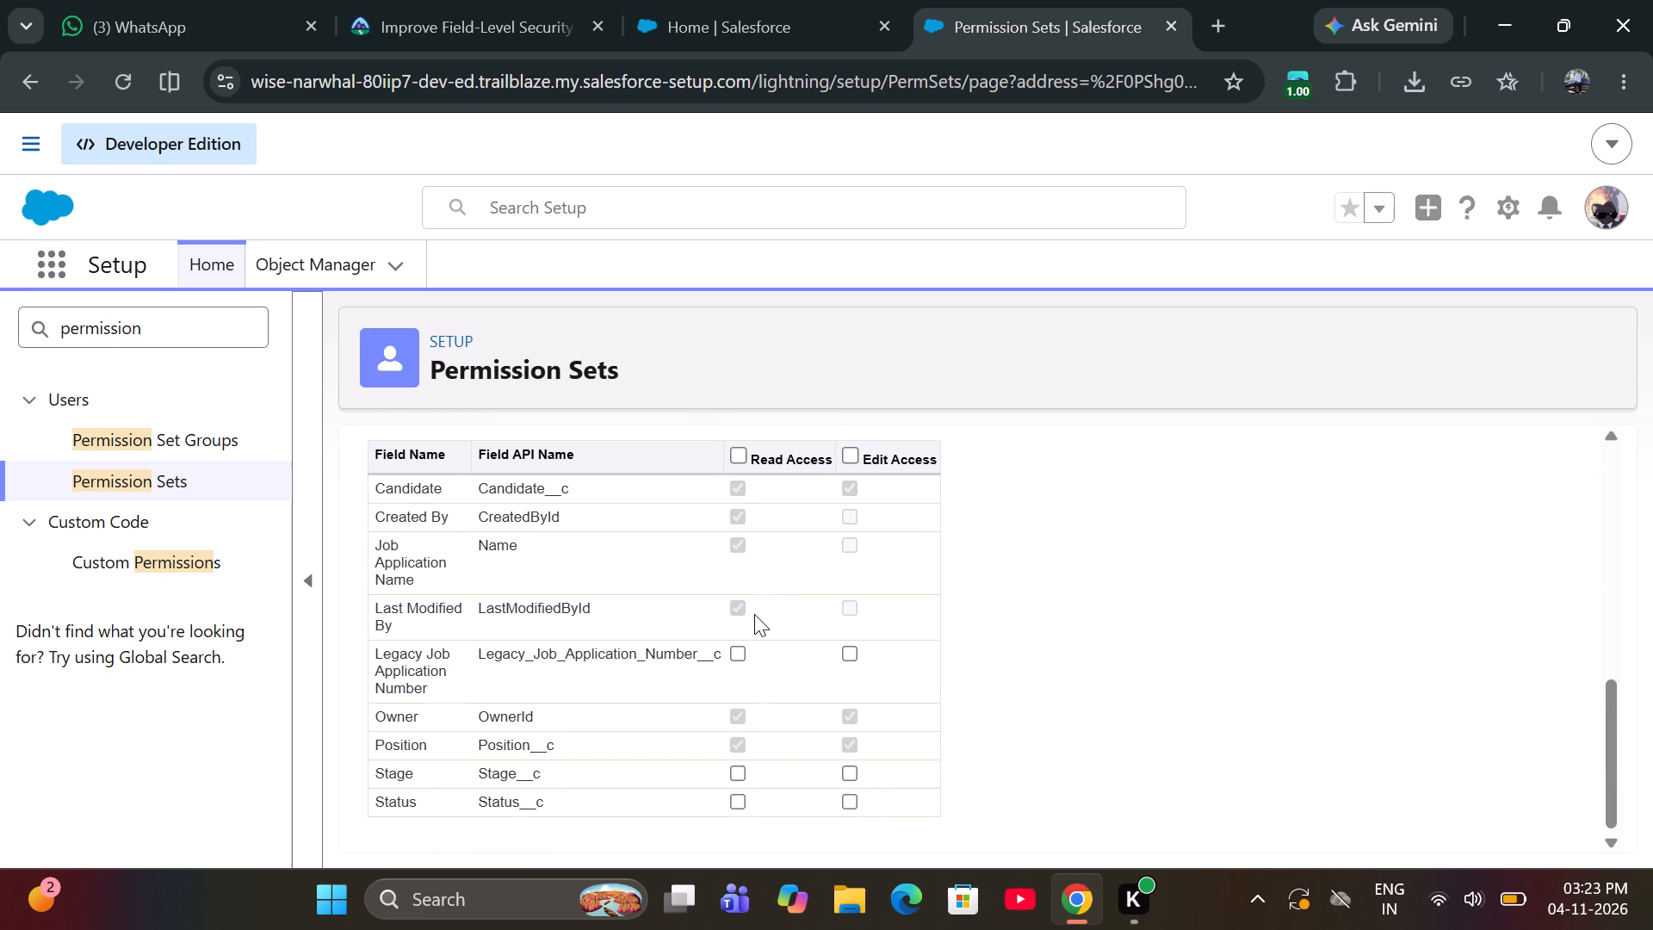
{"action": "scroll", "coordinate": [754, 614], "scroll_direction": "down", "scroll_amount": 1}
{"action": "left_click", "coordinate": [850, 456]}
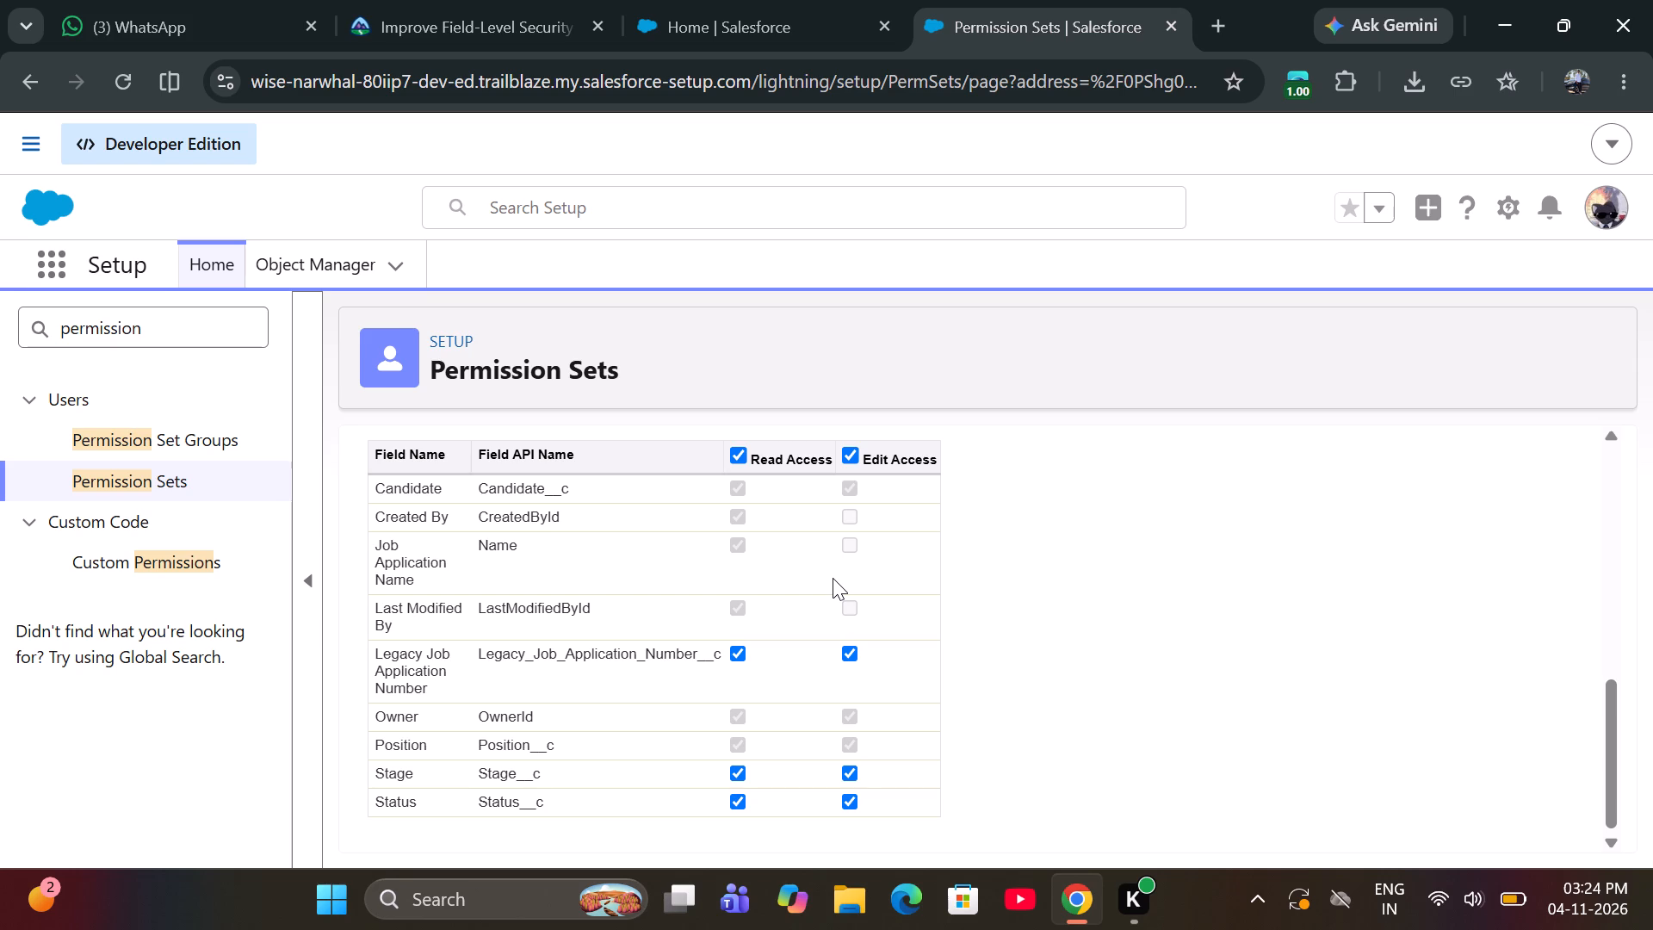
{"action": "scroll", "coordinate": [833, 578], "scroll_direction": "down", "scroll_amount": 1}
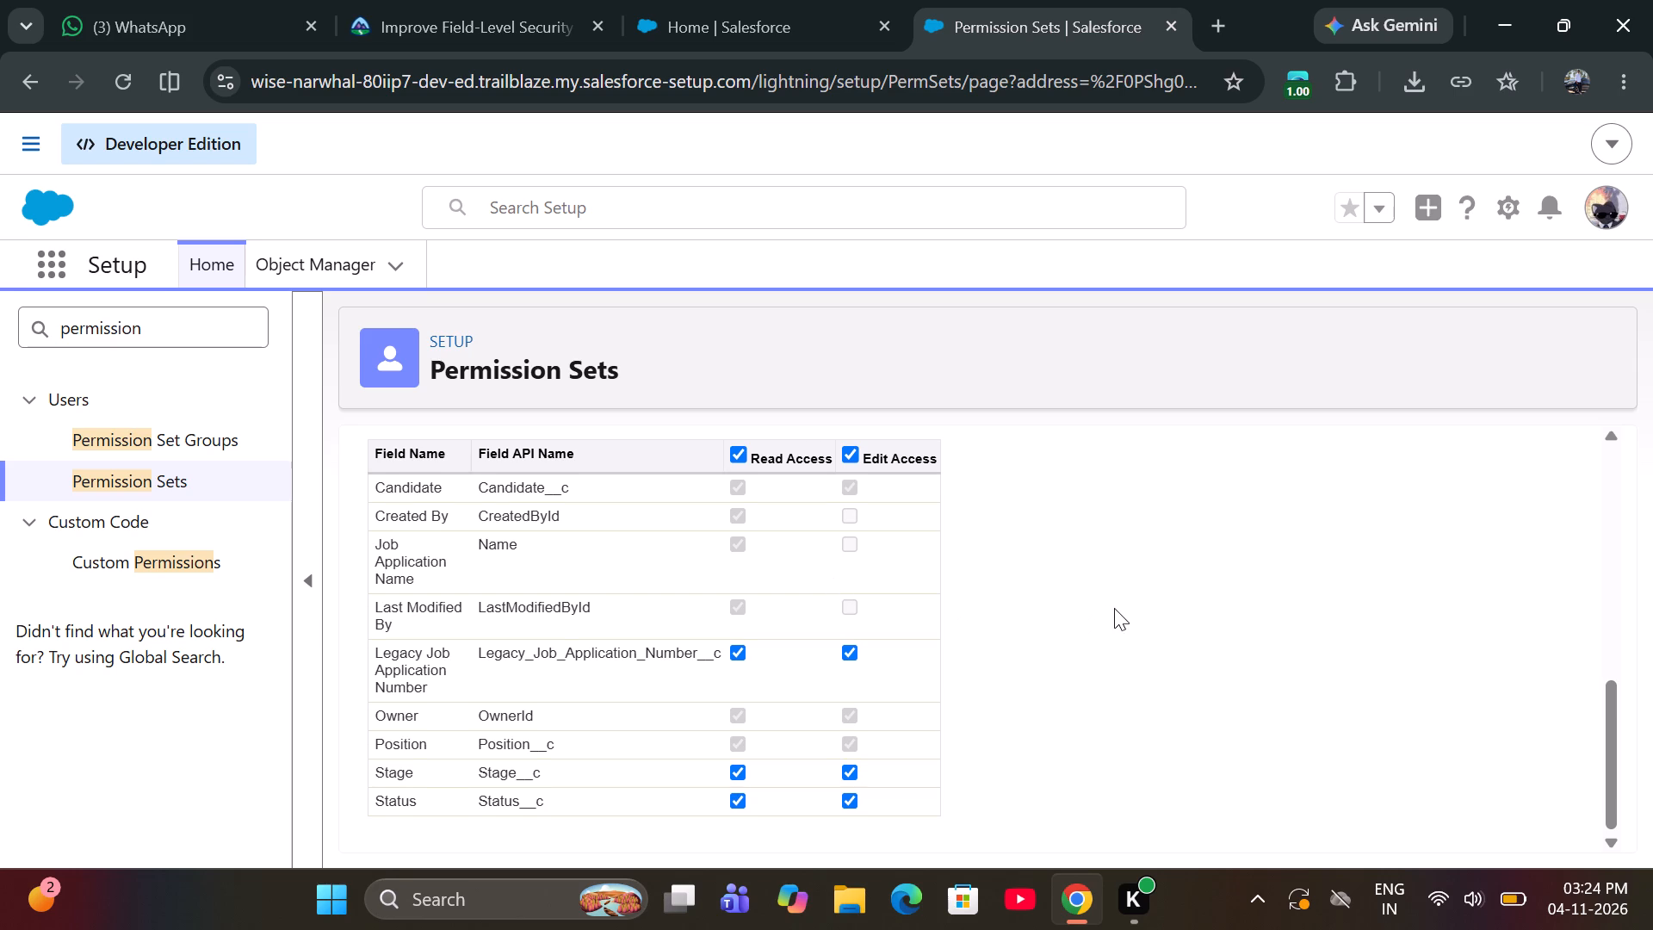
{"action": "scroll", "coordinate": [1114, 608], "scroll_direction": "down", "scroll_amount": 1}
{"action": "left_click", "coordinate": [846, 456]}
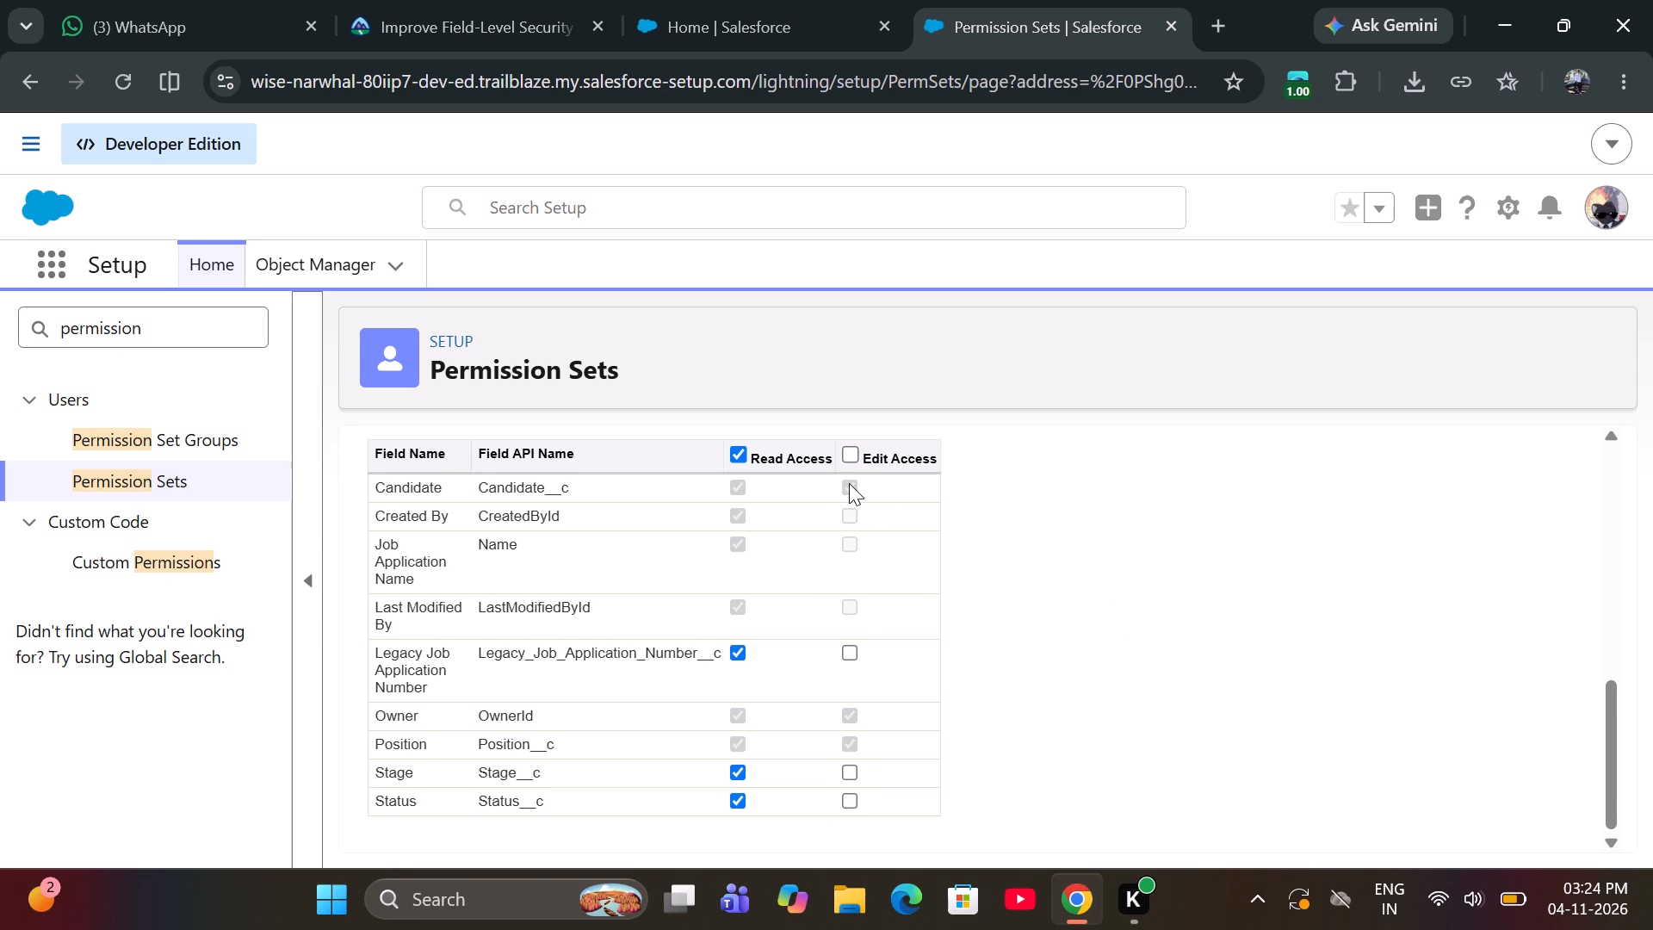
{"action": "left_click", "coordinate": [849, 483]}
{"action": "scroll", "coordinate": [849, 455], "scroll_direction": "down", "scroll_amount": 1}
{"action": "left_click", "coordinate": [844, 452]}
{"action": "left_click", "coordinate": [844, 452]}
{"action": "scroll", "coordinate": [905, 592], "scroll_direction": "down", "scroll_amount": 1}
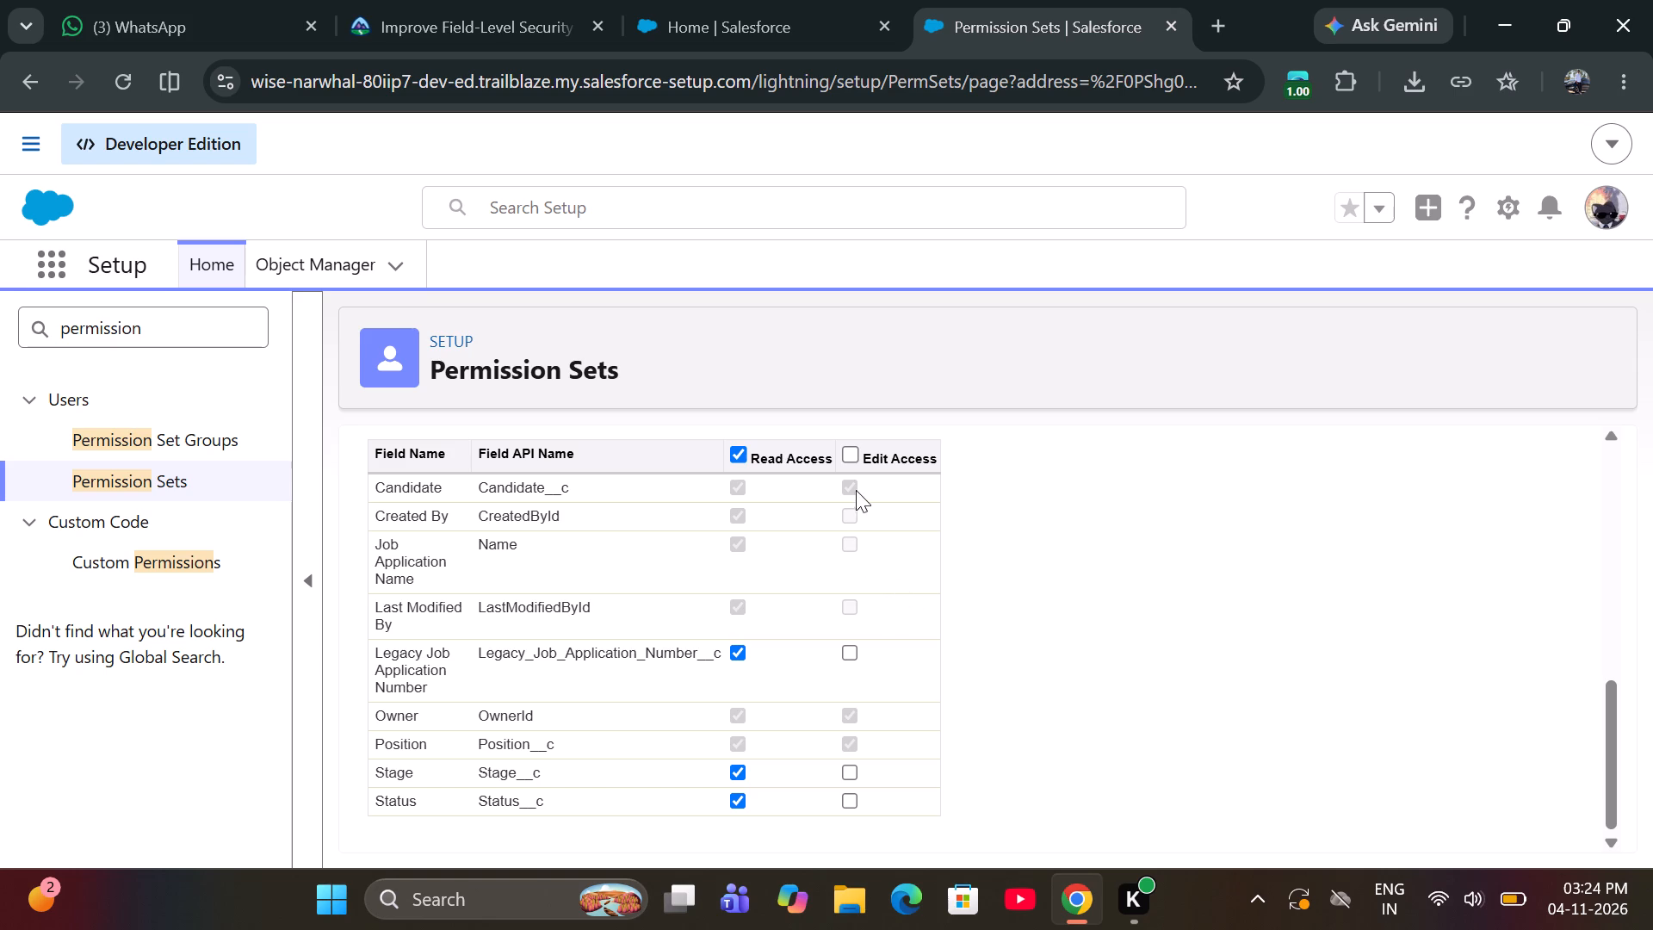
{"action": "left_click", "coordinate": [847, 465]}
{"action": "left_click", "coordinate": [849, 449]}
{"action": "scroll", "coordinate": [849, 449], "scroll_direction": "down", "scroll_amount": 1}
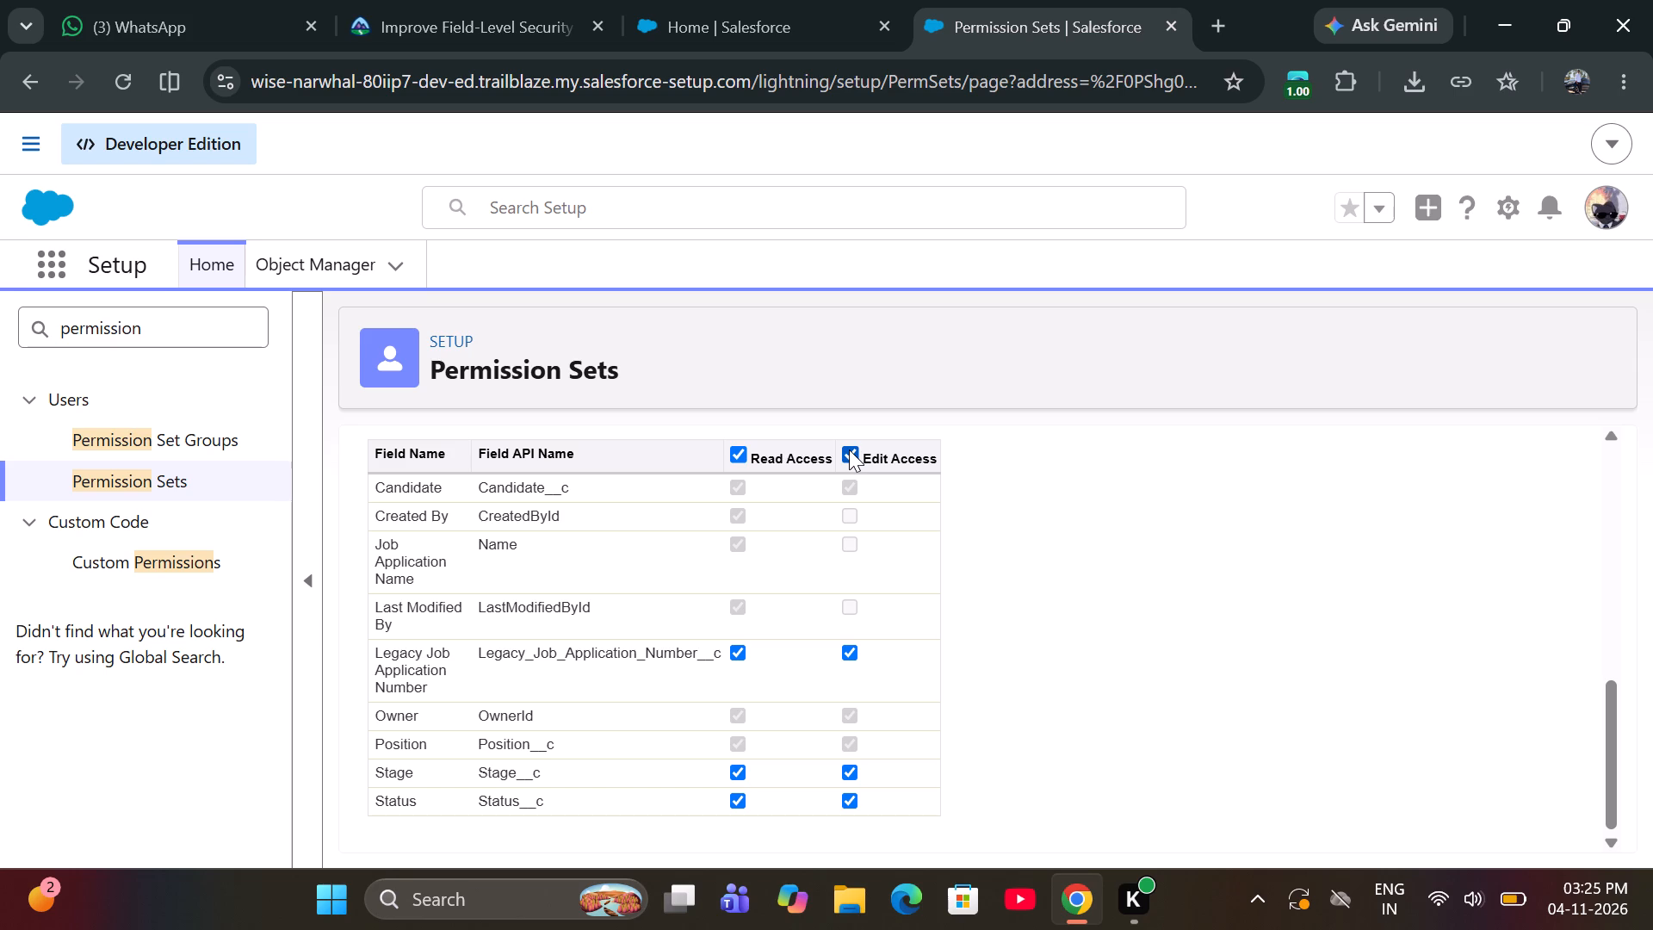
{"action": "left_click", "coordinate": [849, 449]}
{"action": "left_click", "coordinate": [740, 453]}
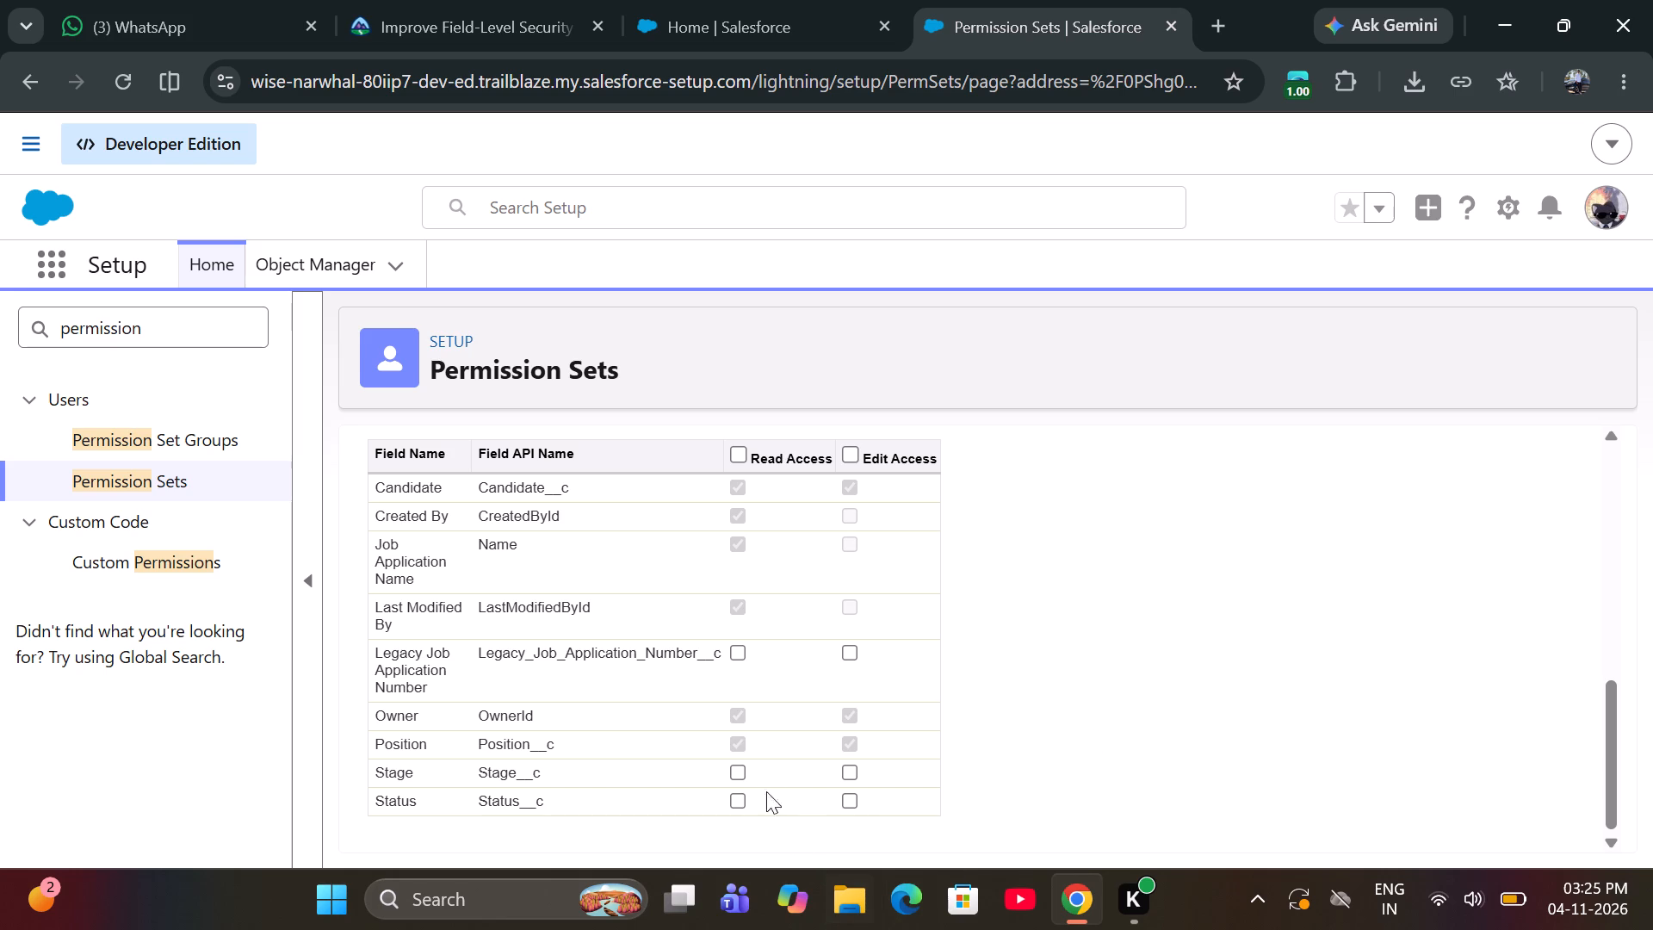
Grant read and edit access to the Stage and Status fields of Job Applications and save the permissions.
{"action": "left_click", "coordinate": [732, 771]}
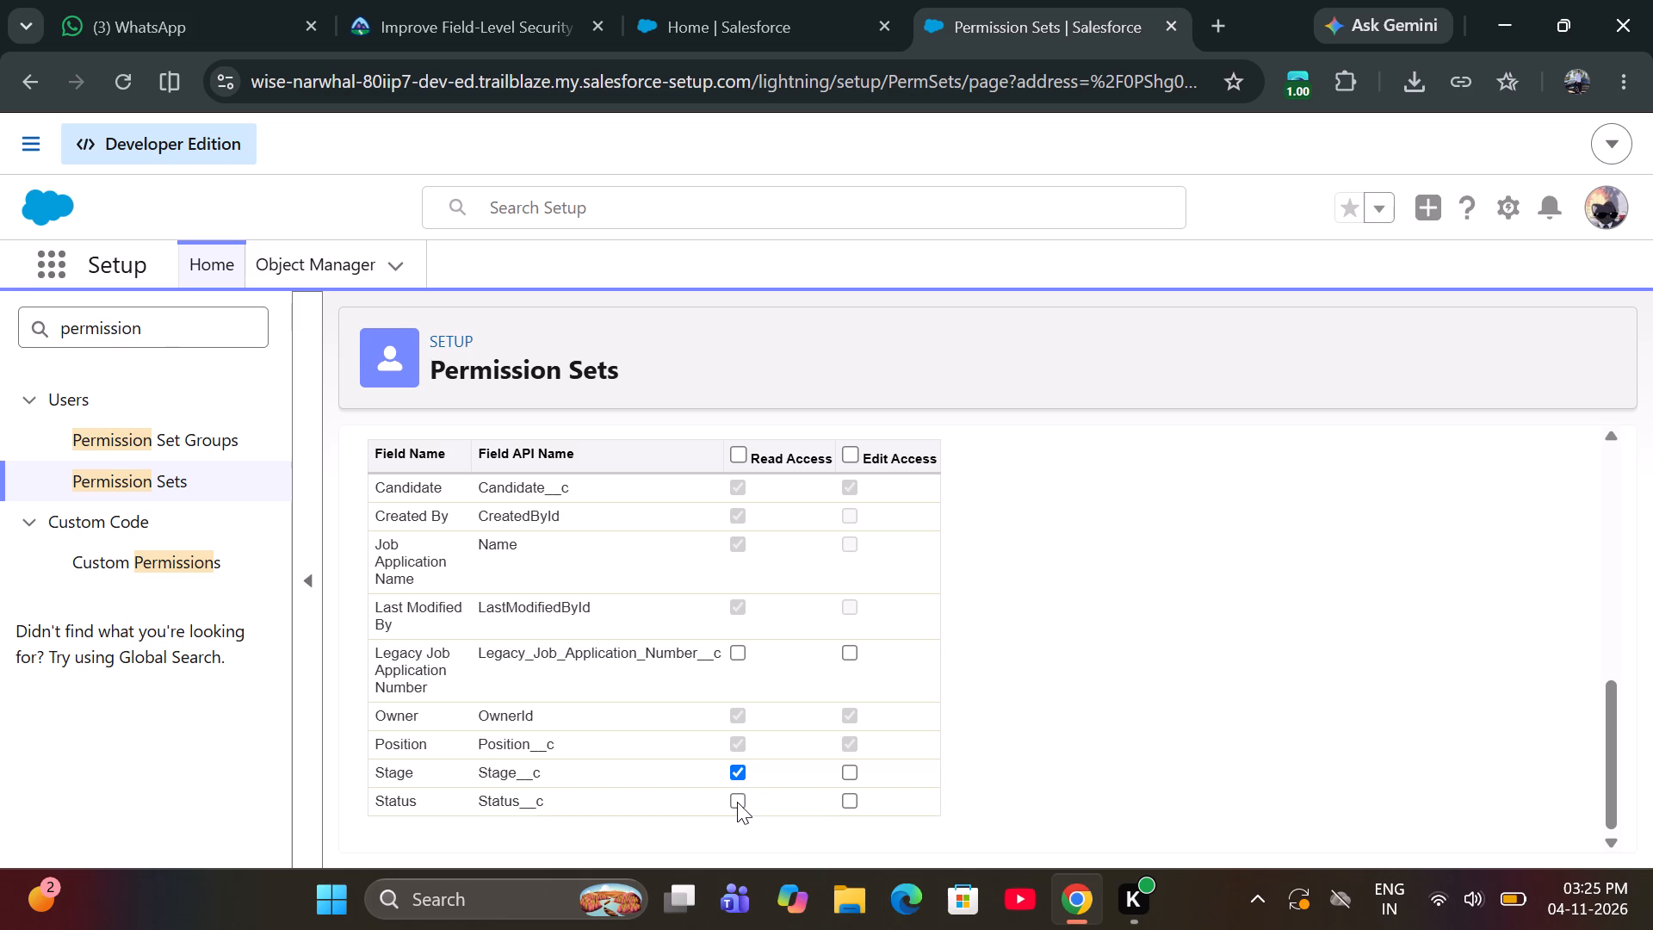
{"action": "left_click", "coordinate": [735, 798]}
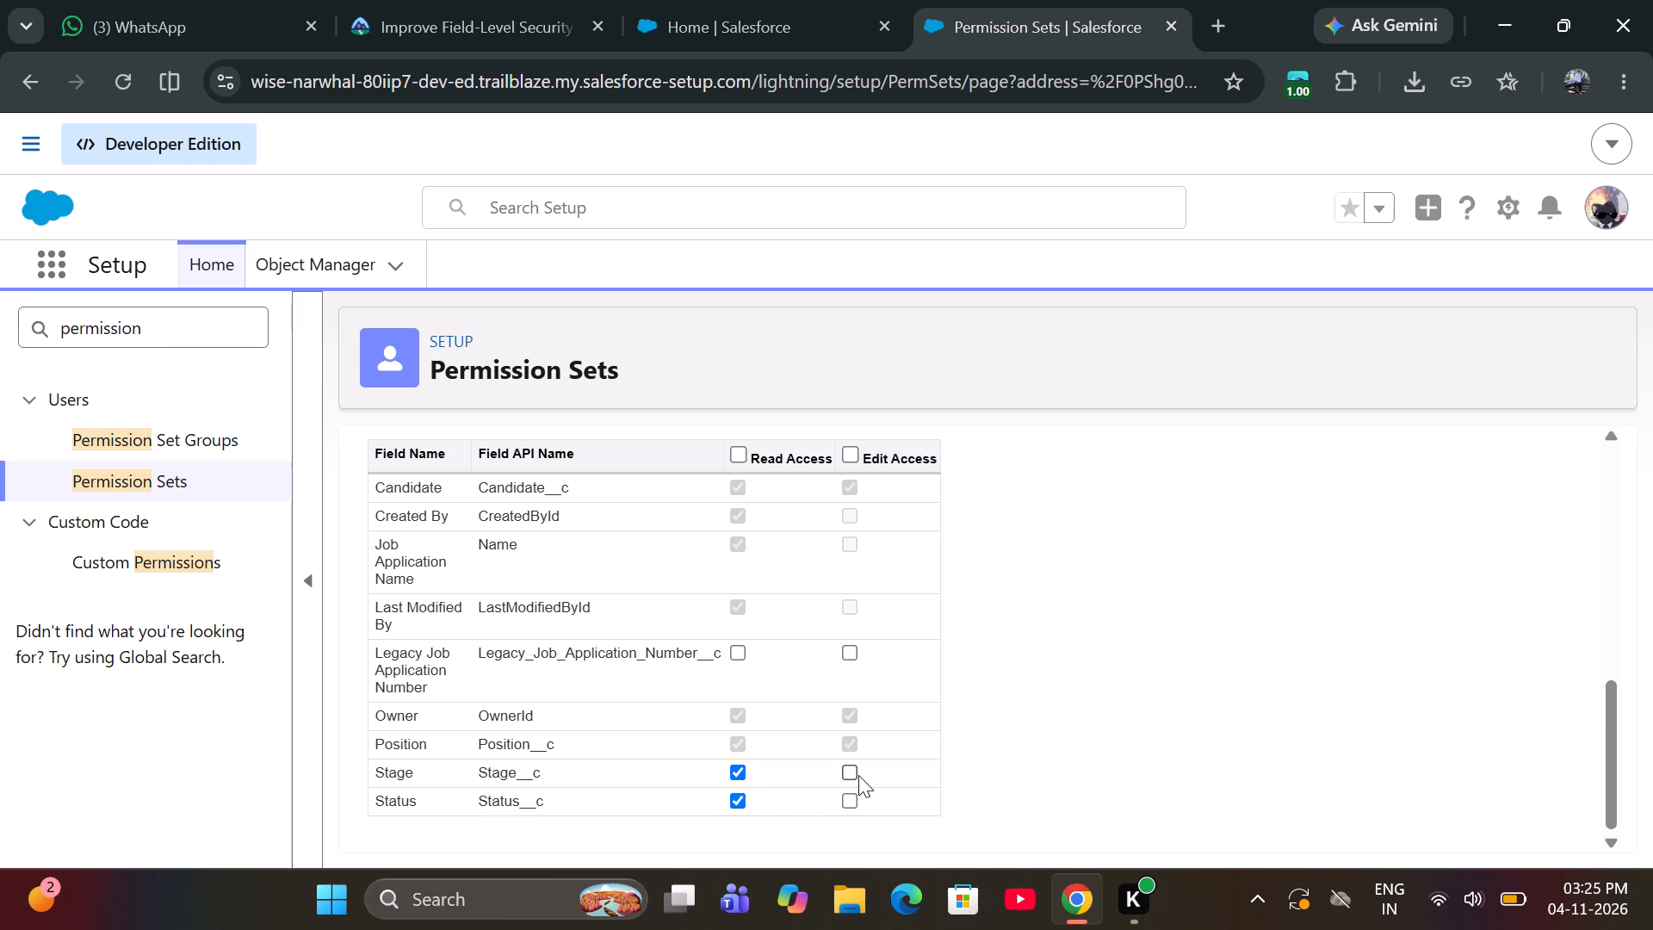
{"action": "left_click", "coordinate": [858, 775]}
{"action": "left_click", "coordinate": [855, 802]}
{"action": "left_click", "coordinate": [853, 542]}
{"action": "left_click", "coordinate": [853, 543]}
{"action": "scroll", "coordinate": [1018, 624], "scroll_direction": "down", "scroll_amount": 2}
{"action": "scroll", "coordinate": [879, 669], "scroll_direction": "down", "scroll_amount": 1}
{"action": "scroll", "coordinate": [1012, 613], "scroll_direction": "up", "scroll_amount": 4}
{"action": "left_click", "coordinate": [770, 618]}
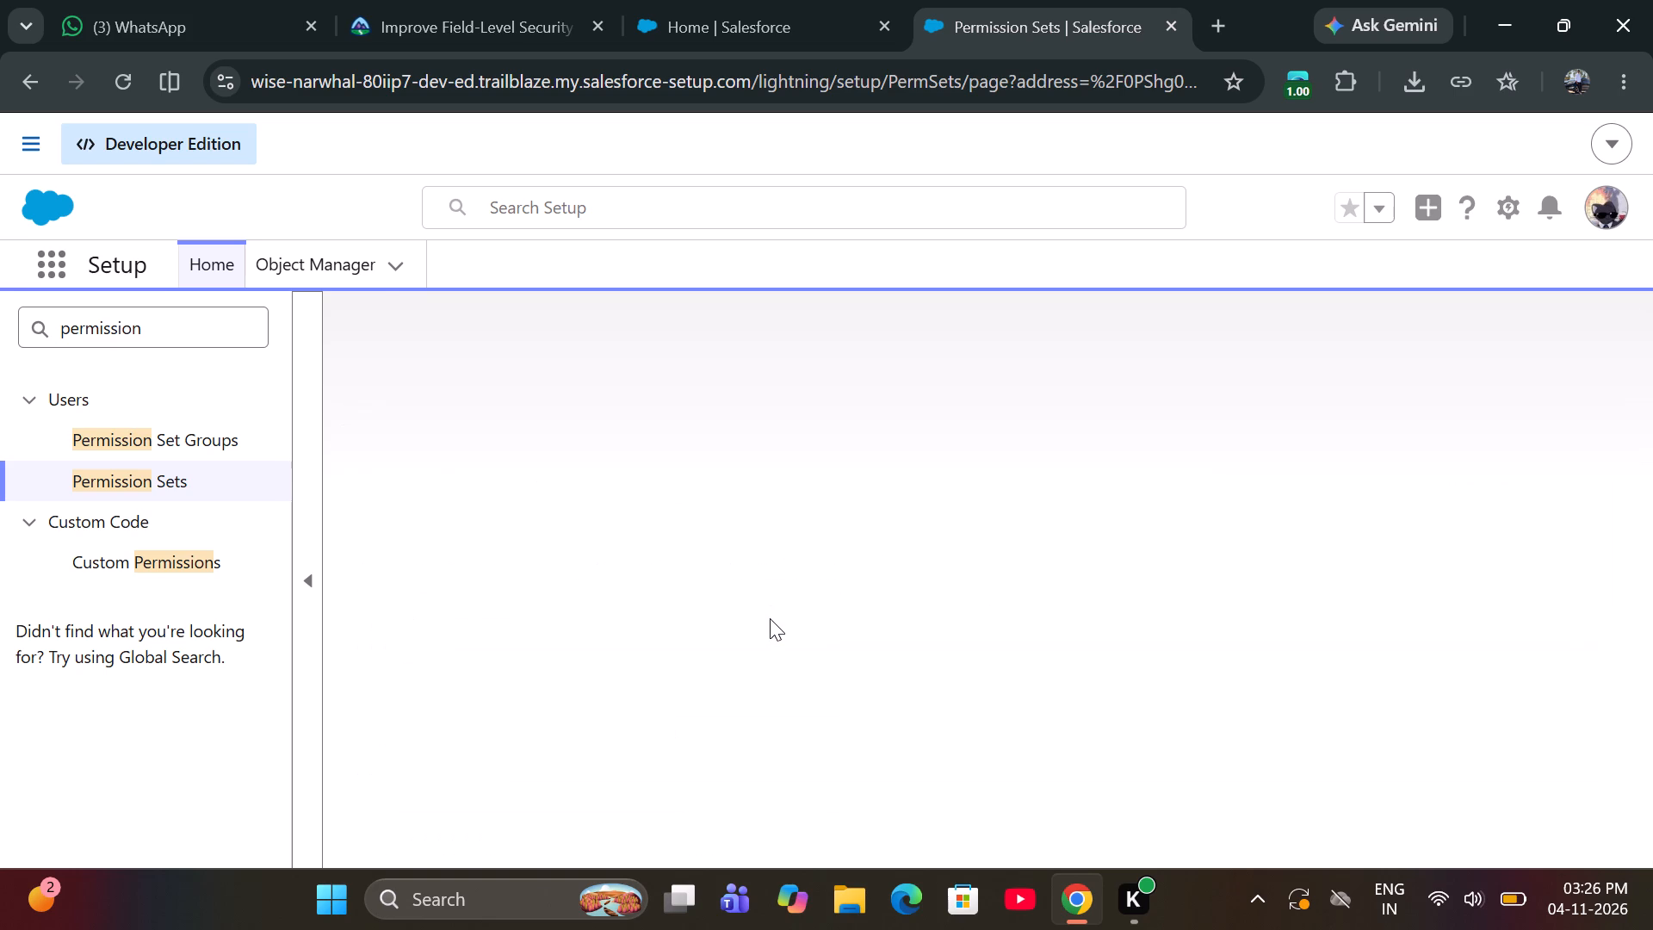
Switch to the Trailhead Control Access to Fields page and run the challenge check for Mi Trailhead Playground 2.
{"action": "left_click", "coordinate": [481, 8]}
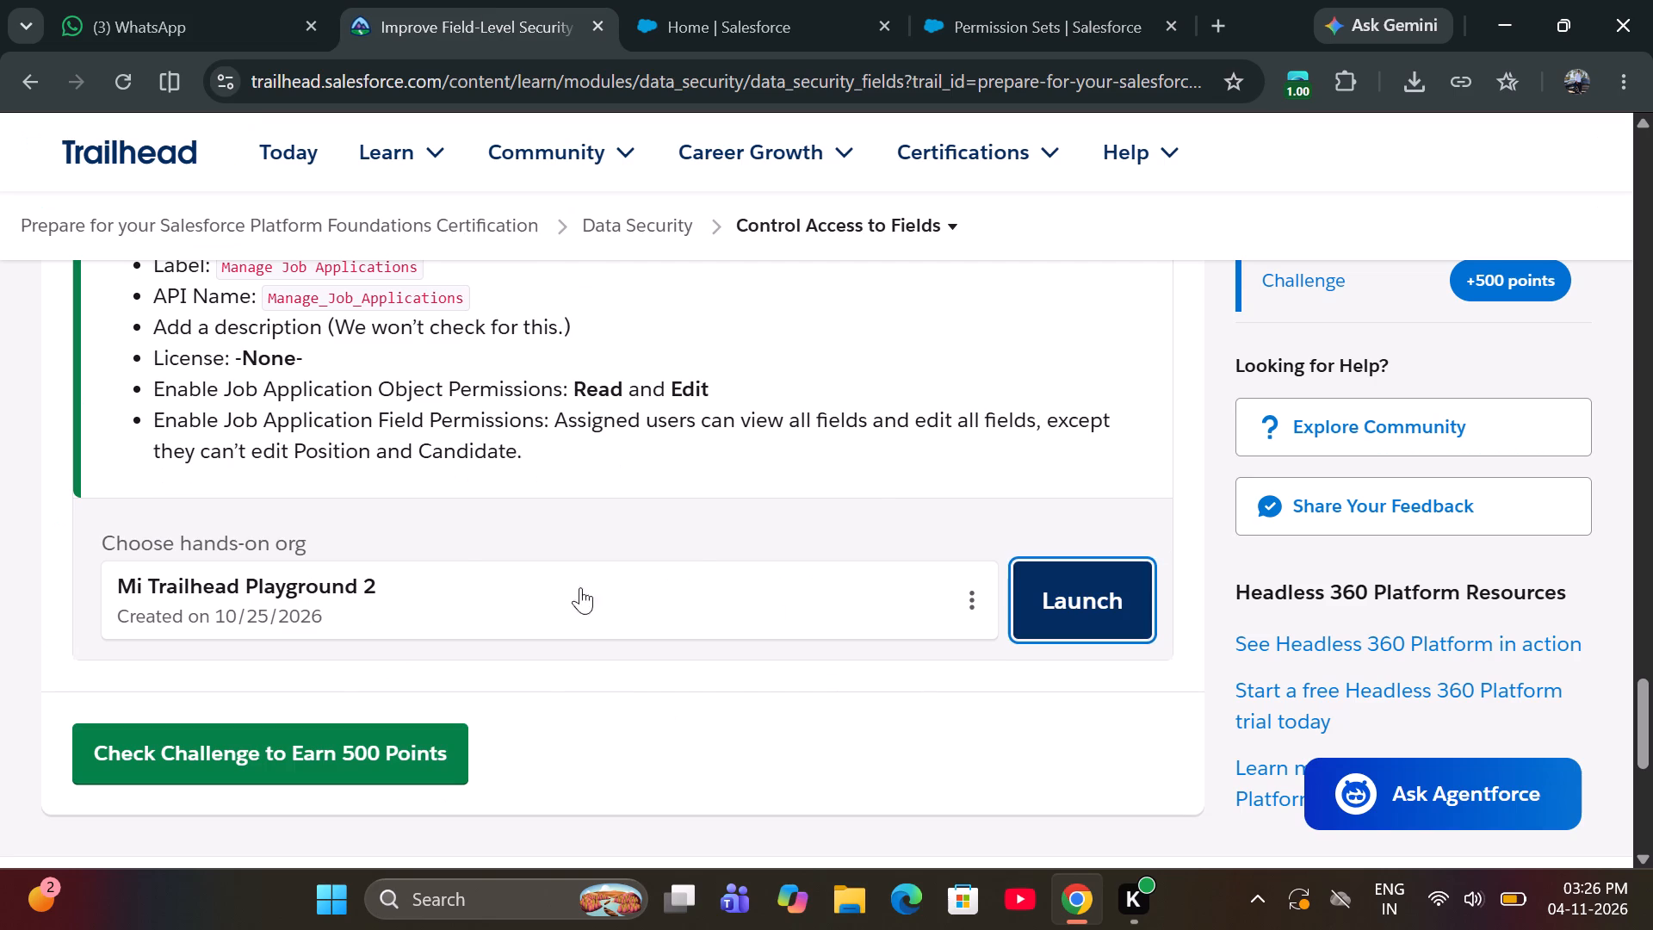
{"action": "left_click", "coordinate": [257, 732]}
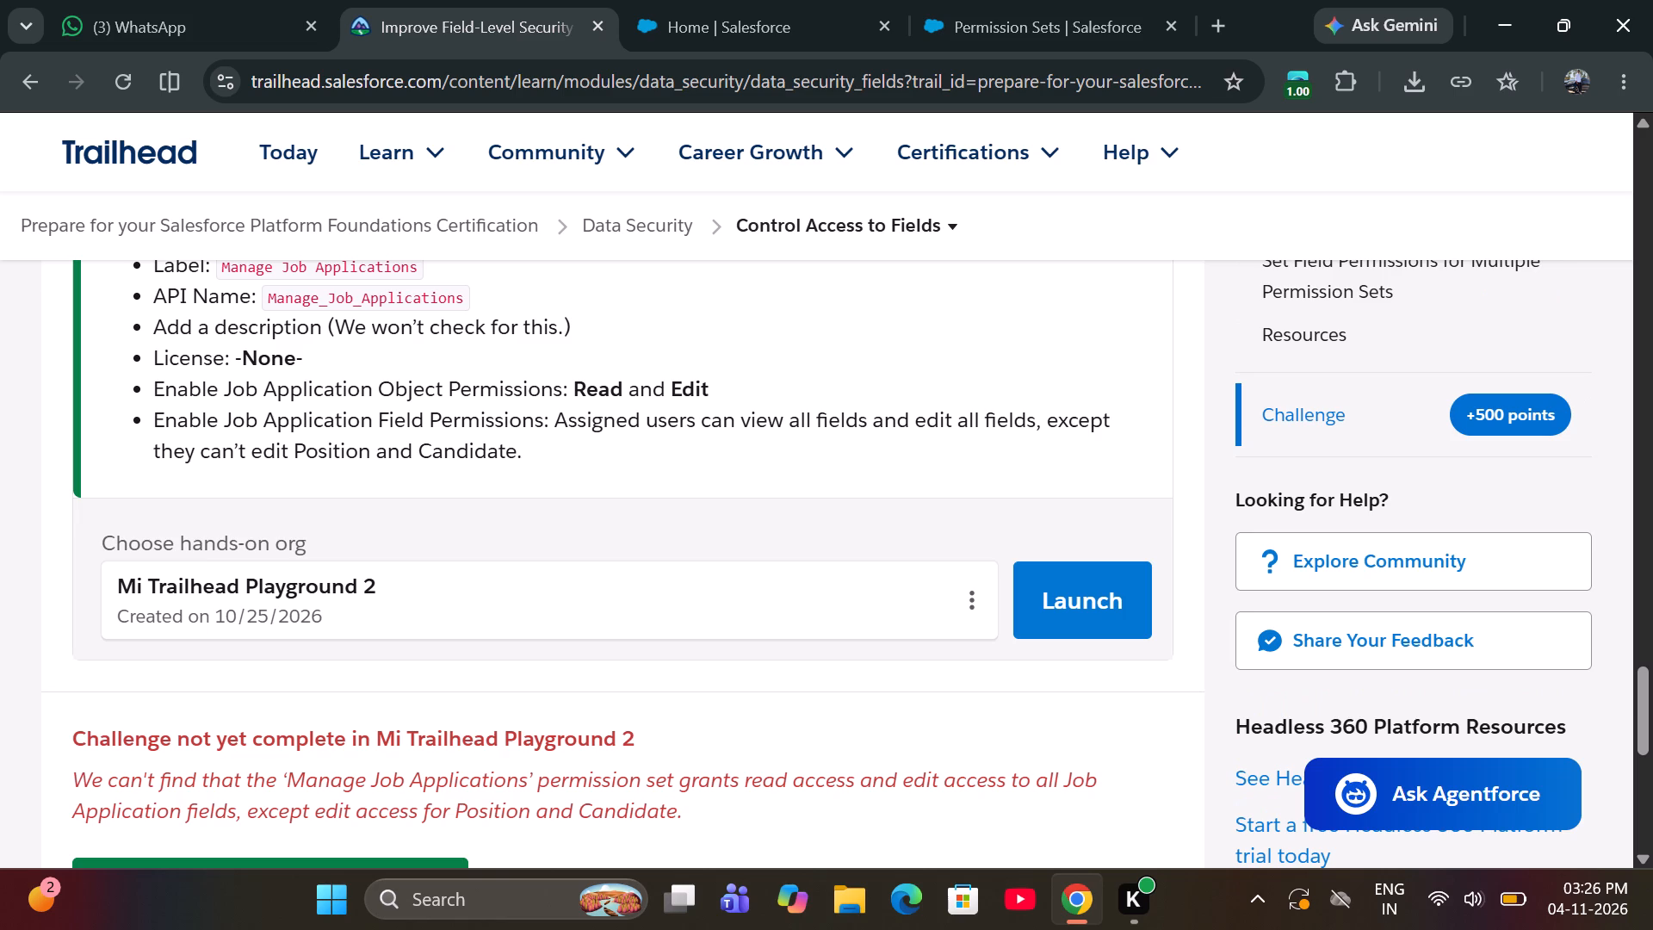
Reopen the Manage_Job_Applications settings for Job Applications, grant read and edit access to all available fields, including Legacy Job Application Number, and save.
{"action": "left_click", "coordinate": [1002, 13]}
{"action": "scroll", "coordinate": [673, 360], "scroll_direction": "down", "scroll_amount": 2}
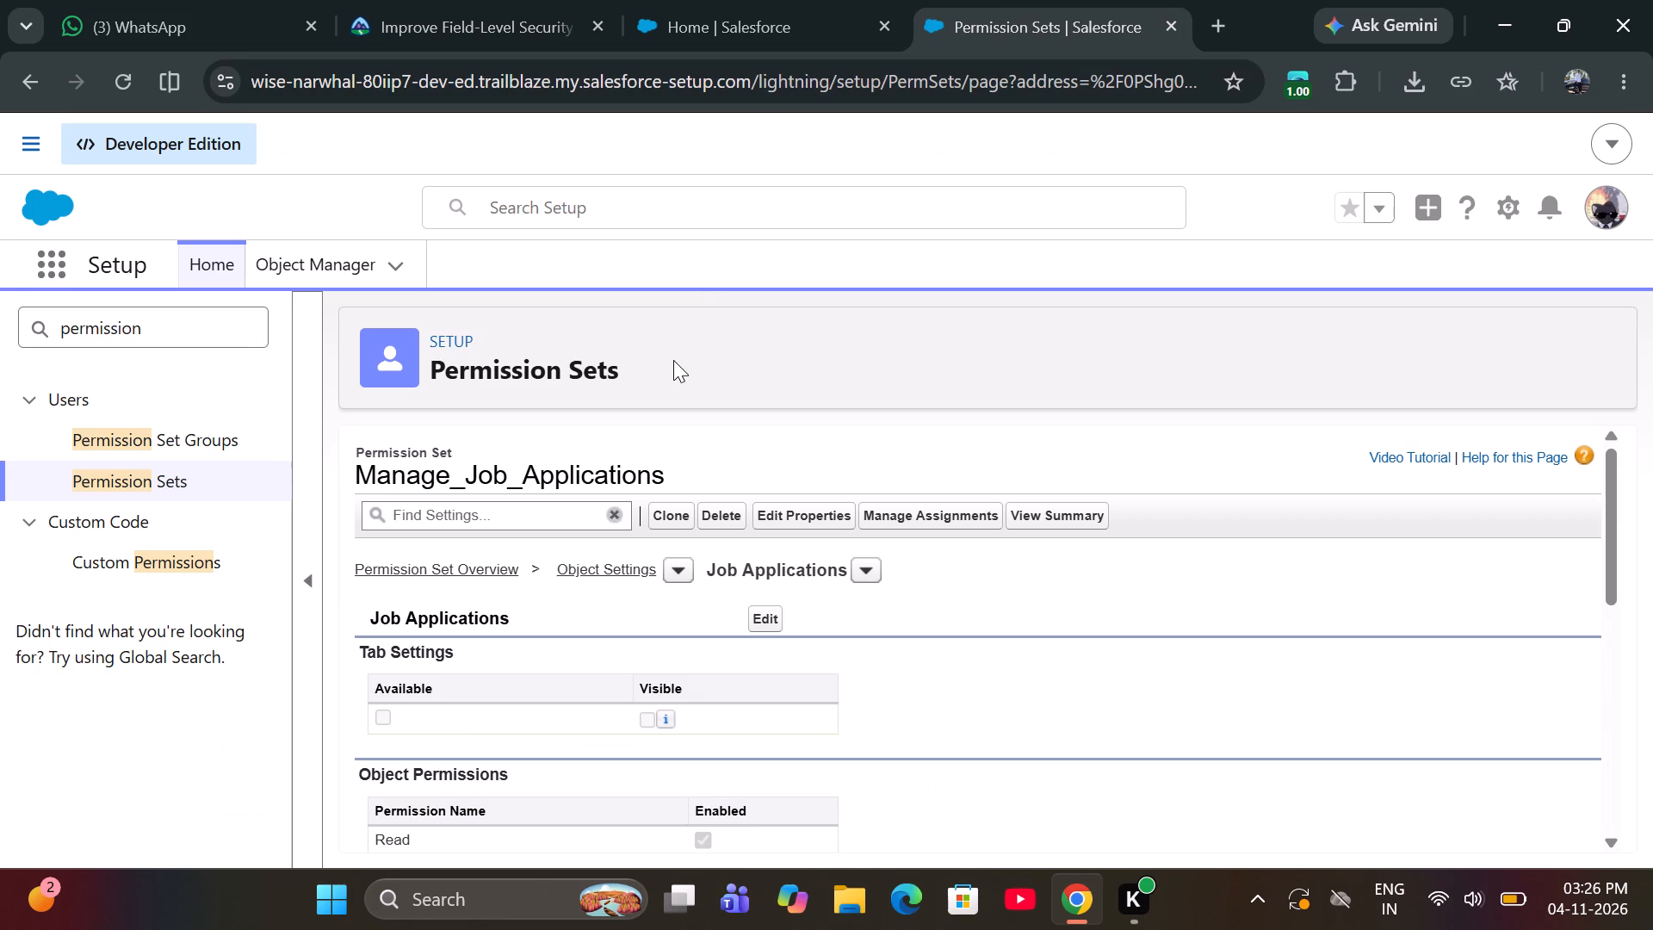
{"action": "scroll", "coordinate": [673, 360], "scroll_direction": "down", "scroll_amount": 1}
{"action": "left_click", "coordinate": [765, 617]}
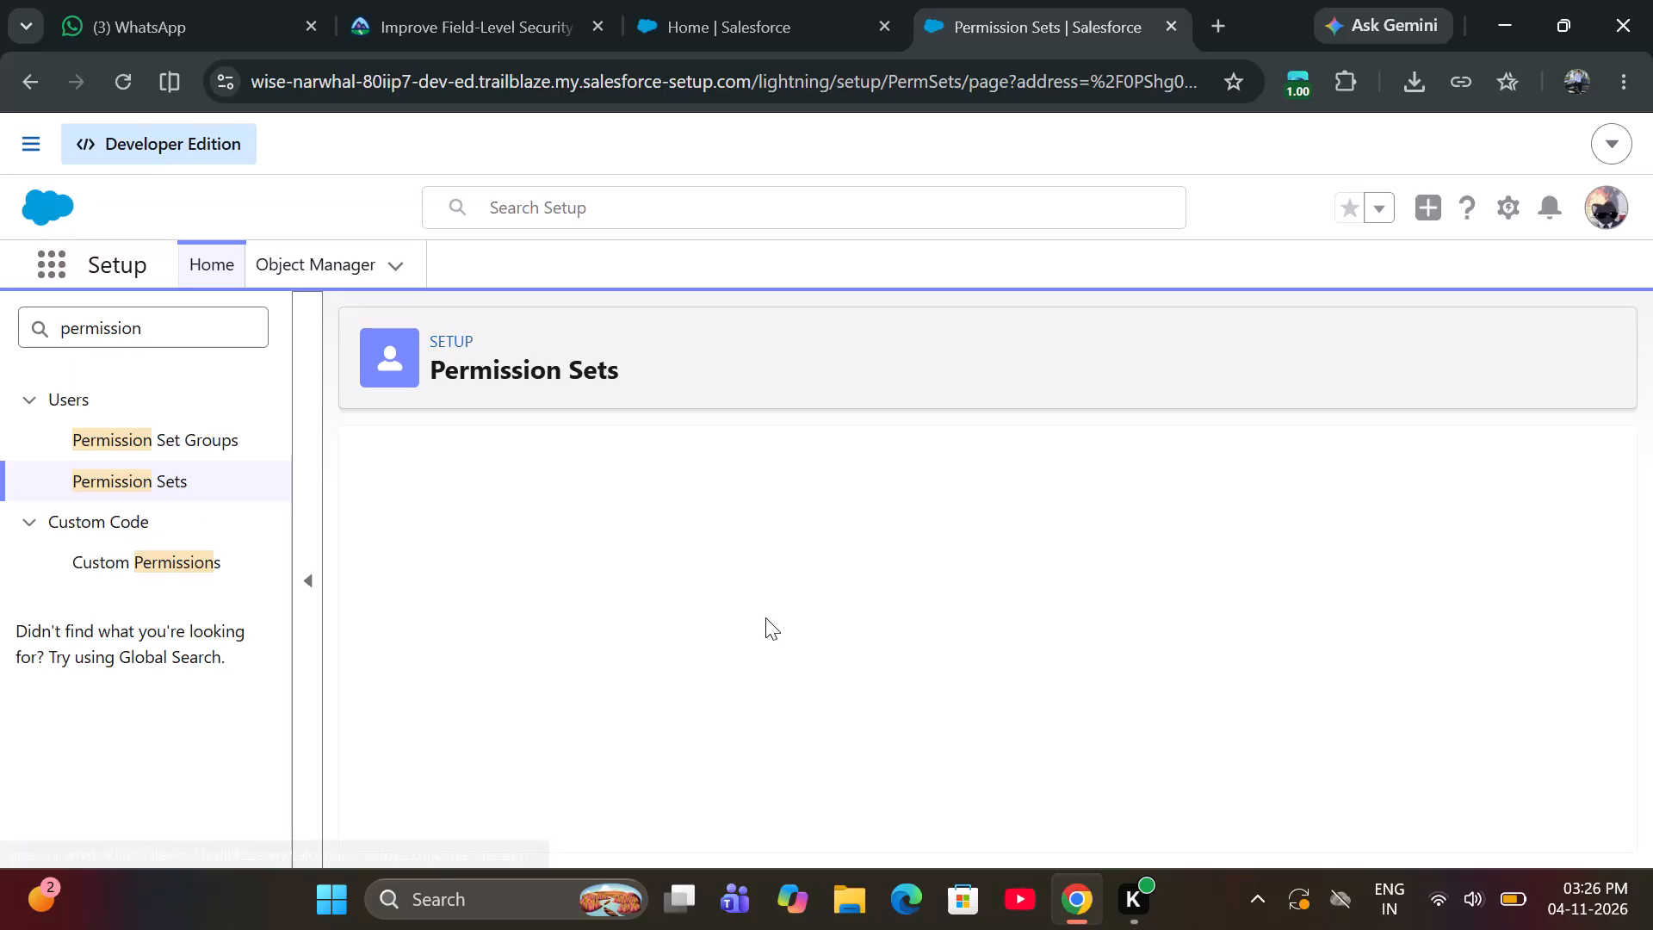
{"action": "scroll", "coordinate": [964, 724], "scroll_direction": "down", "scroll_amount": 2}
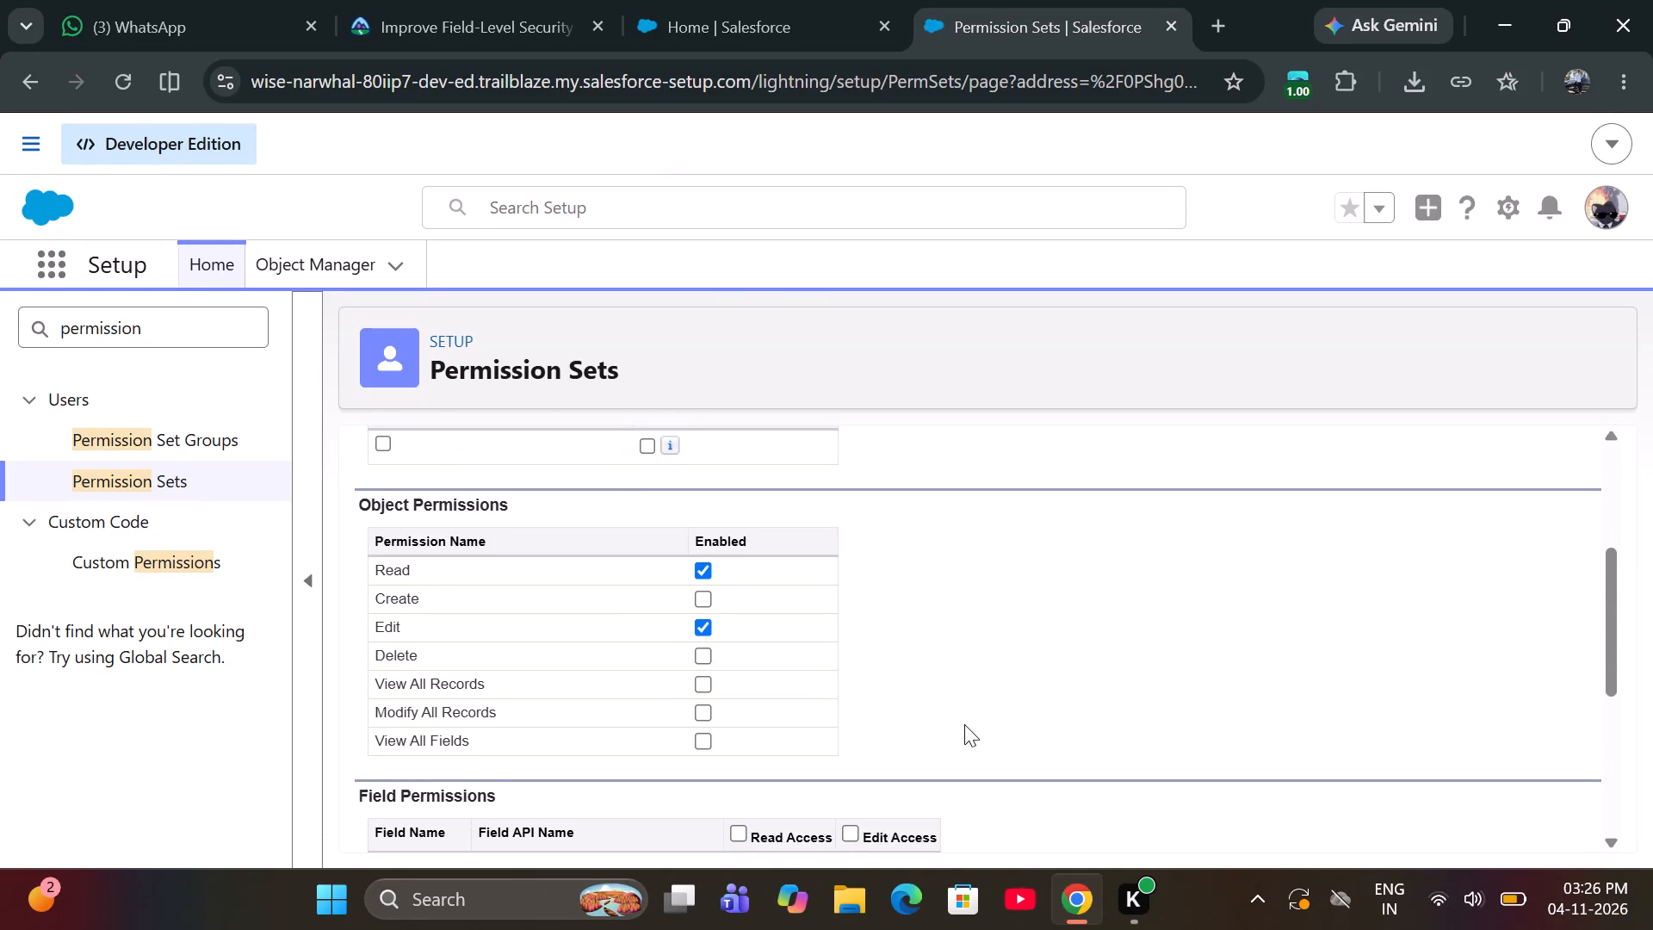
{"action": "scroll", "coordinate": [964, 724], "scroll_direction": "down", "scroll_amount": 2}
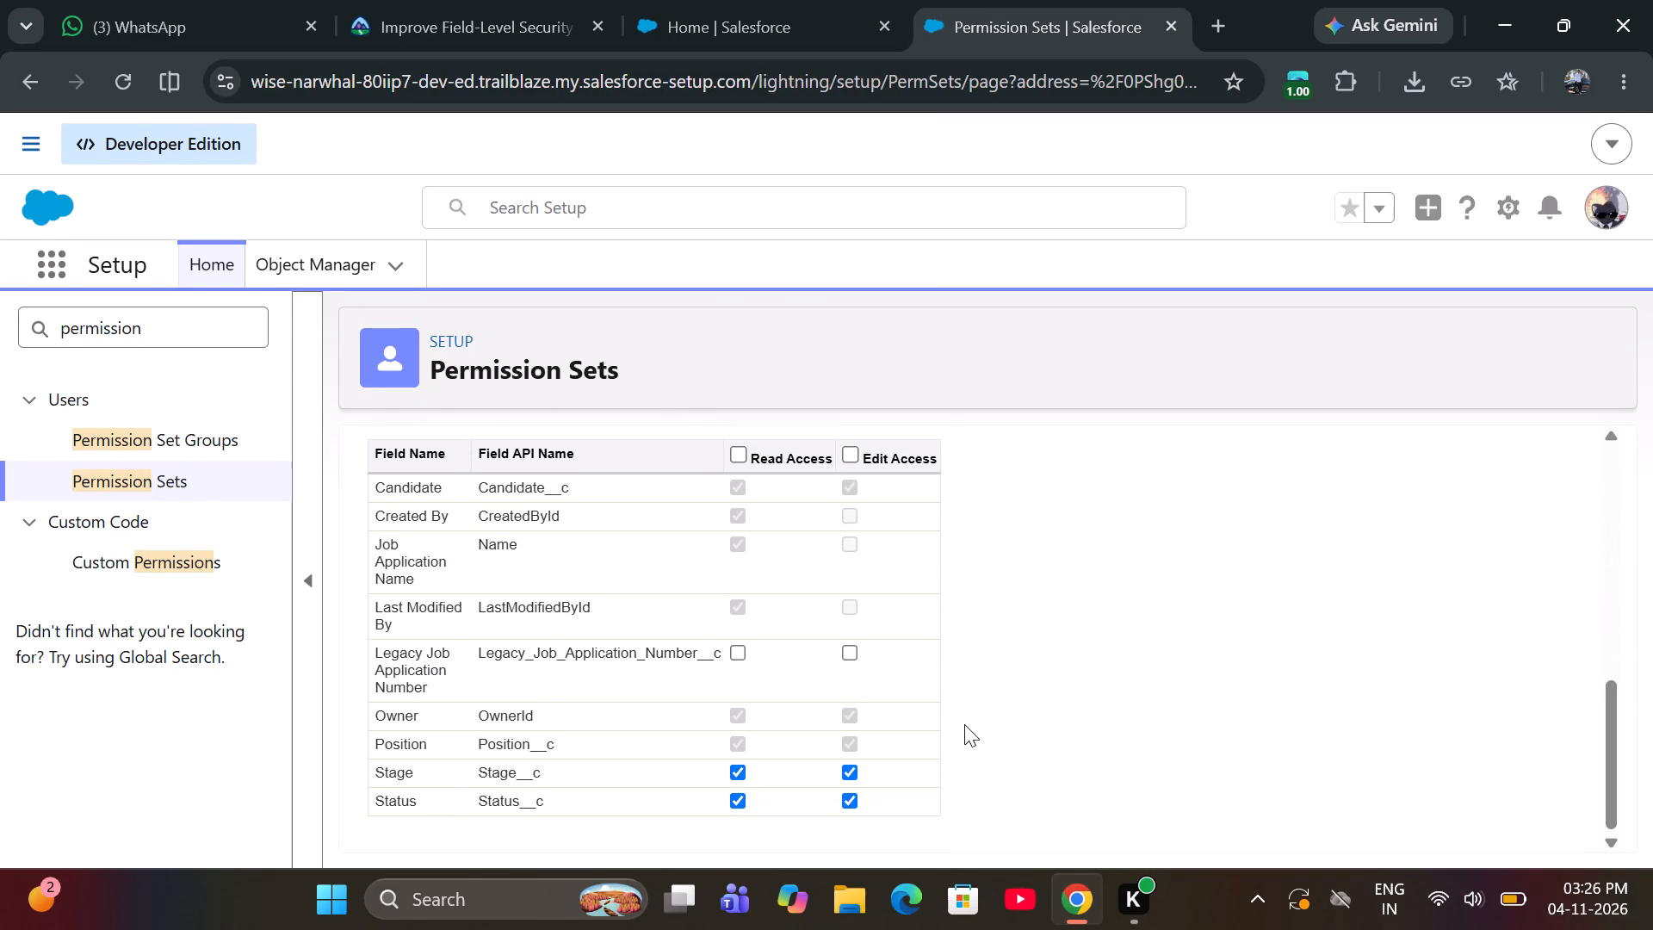
{"action": "left_click", "coordinate": [846, 448]}
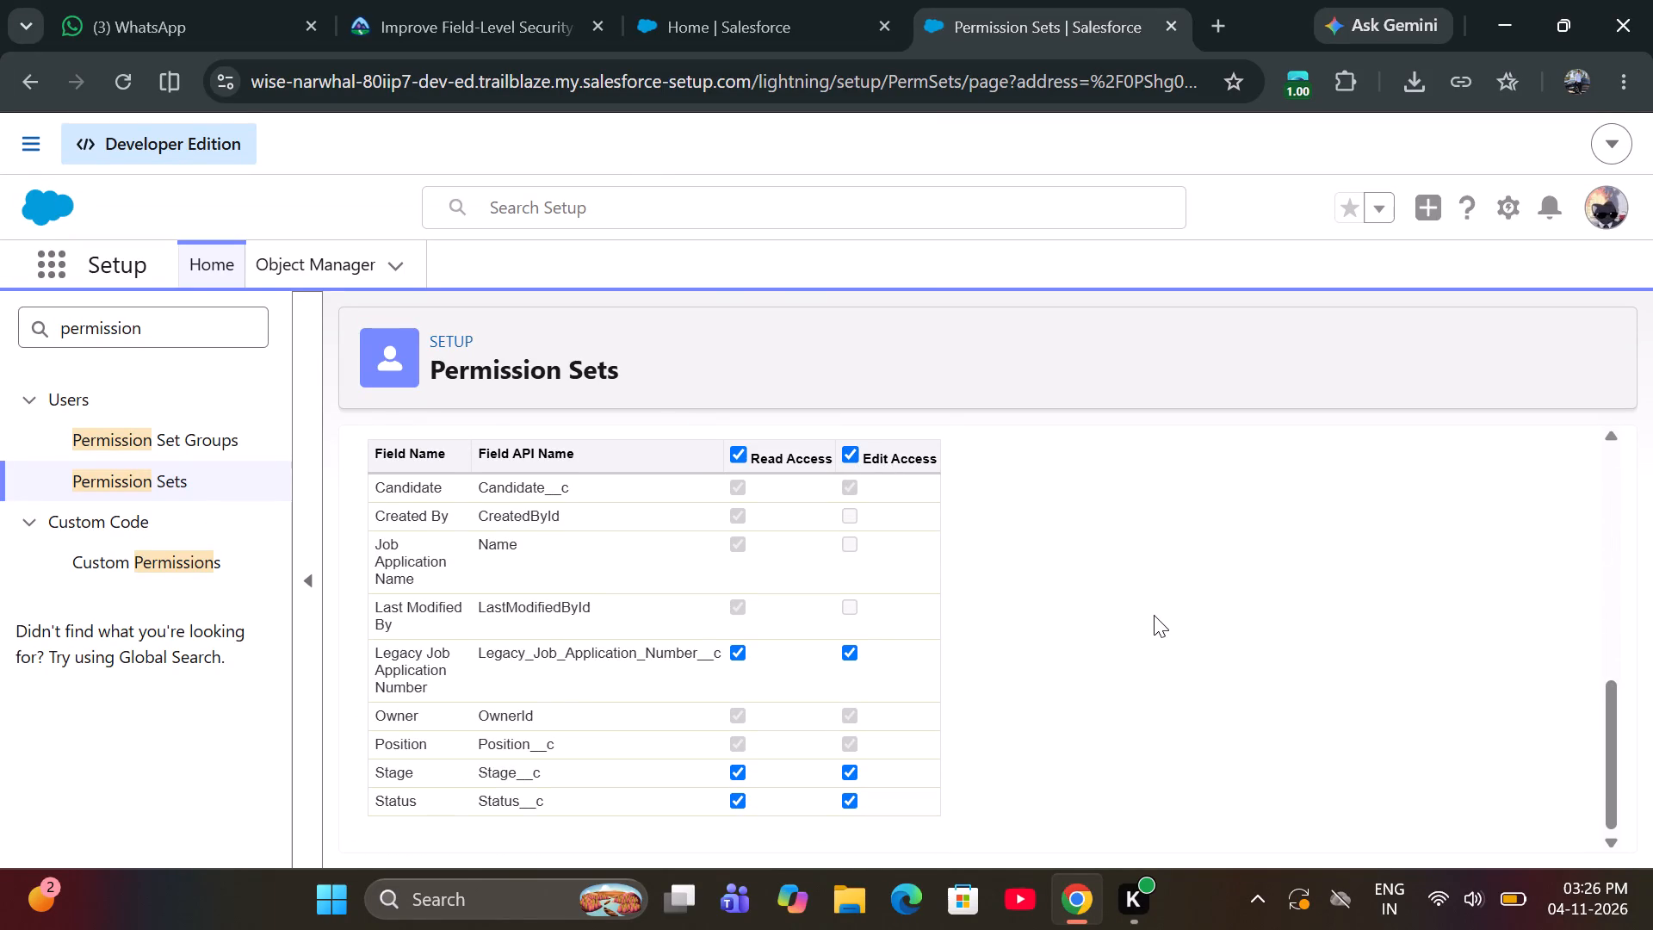
{"action": "scroll", "coordinate": [1152, 642], "scroll_direction": "up", "scroll_amount": 3}
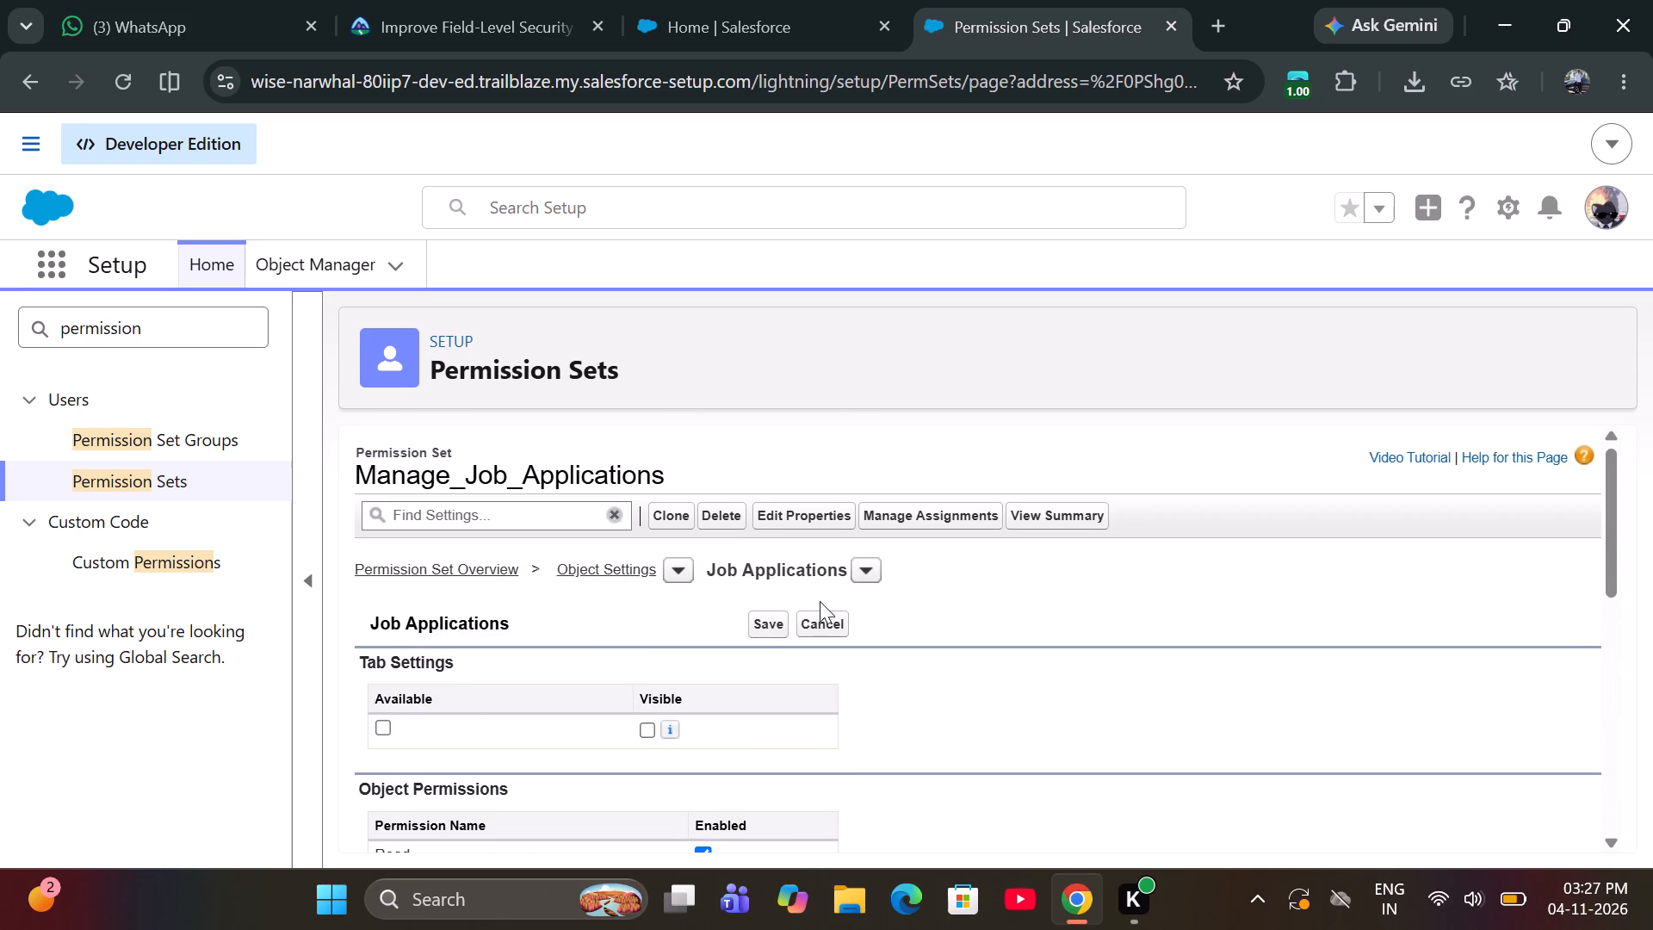
{"action": "left_click", "coordinate": [776, 614]}
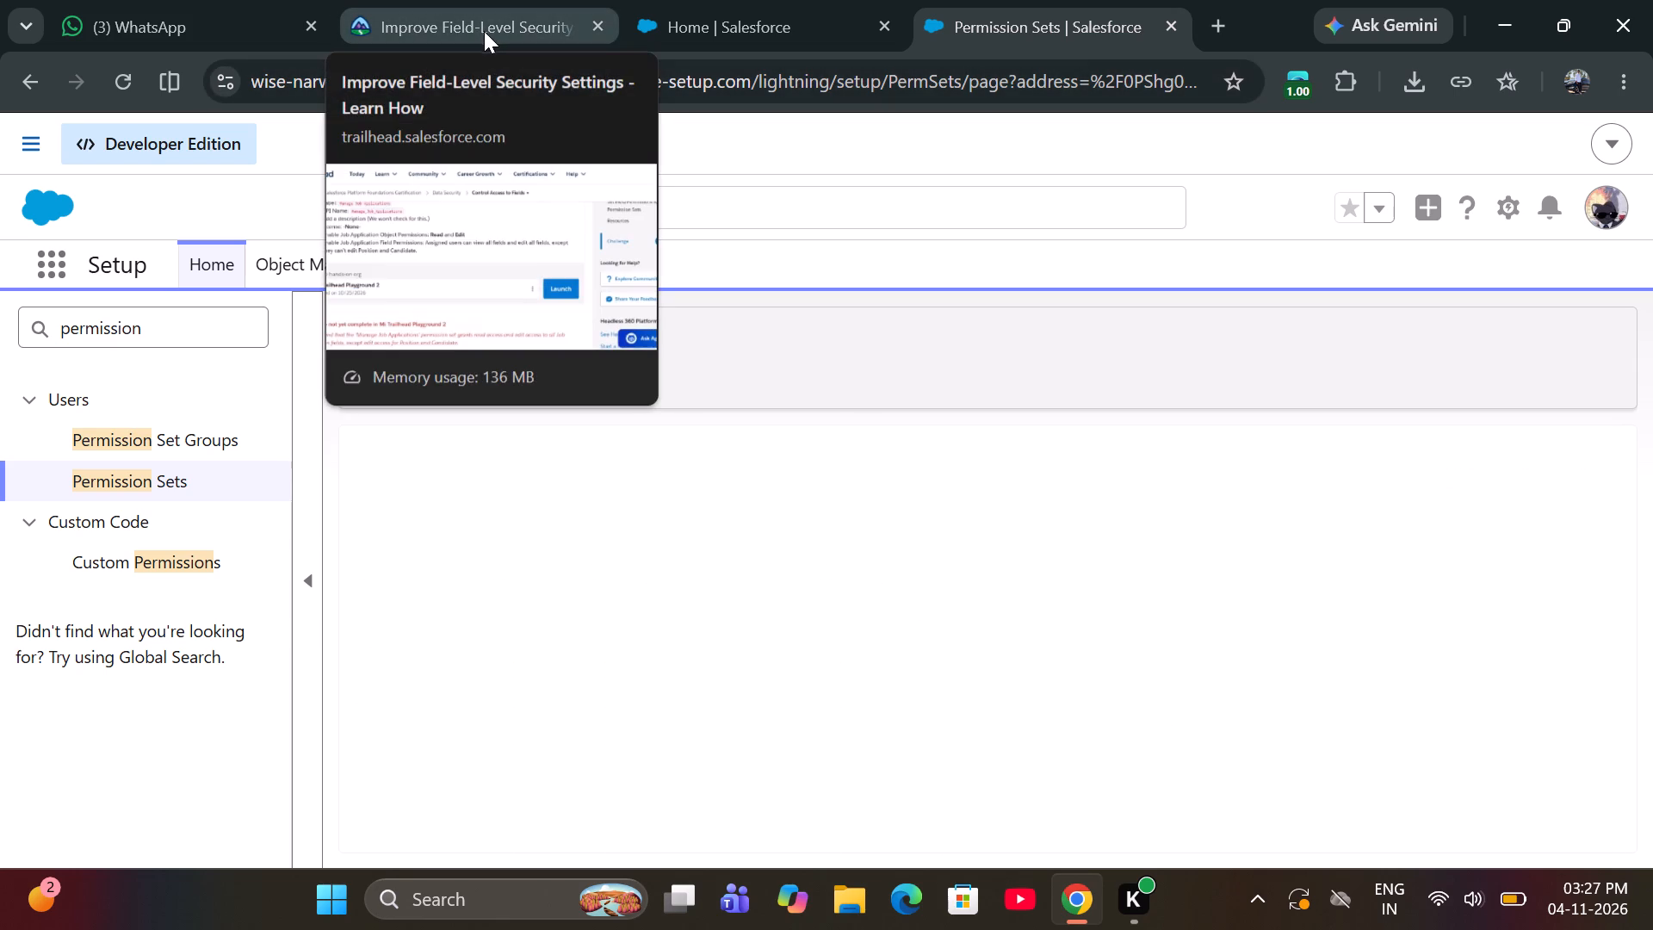
Return to the Trailhead challenge page and run the challenge check again to earn the 500 points.
{"action": "left_click", "coordinate": [484, 30]}
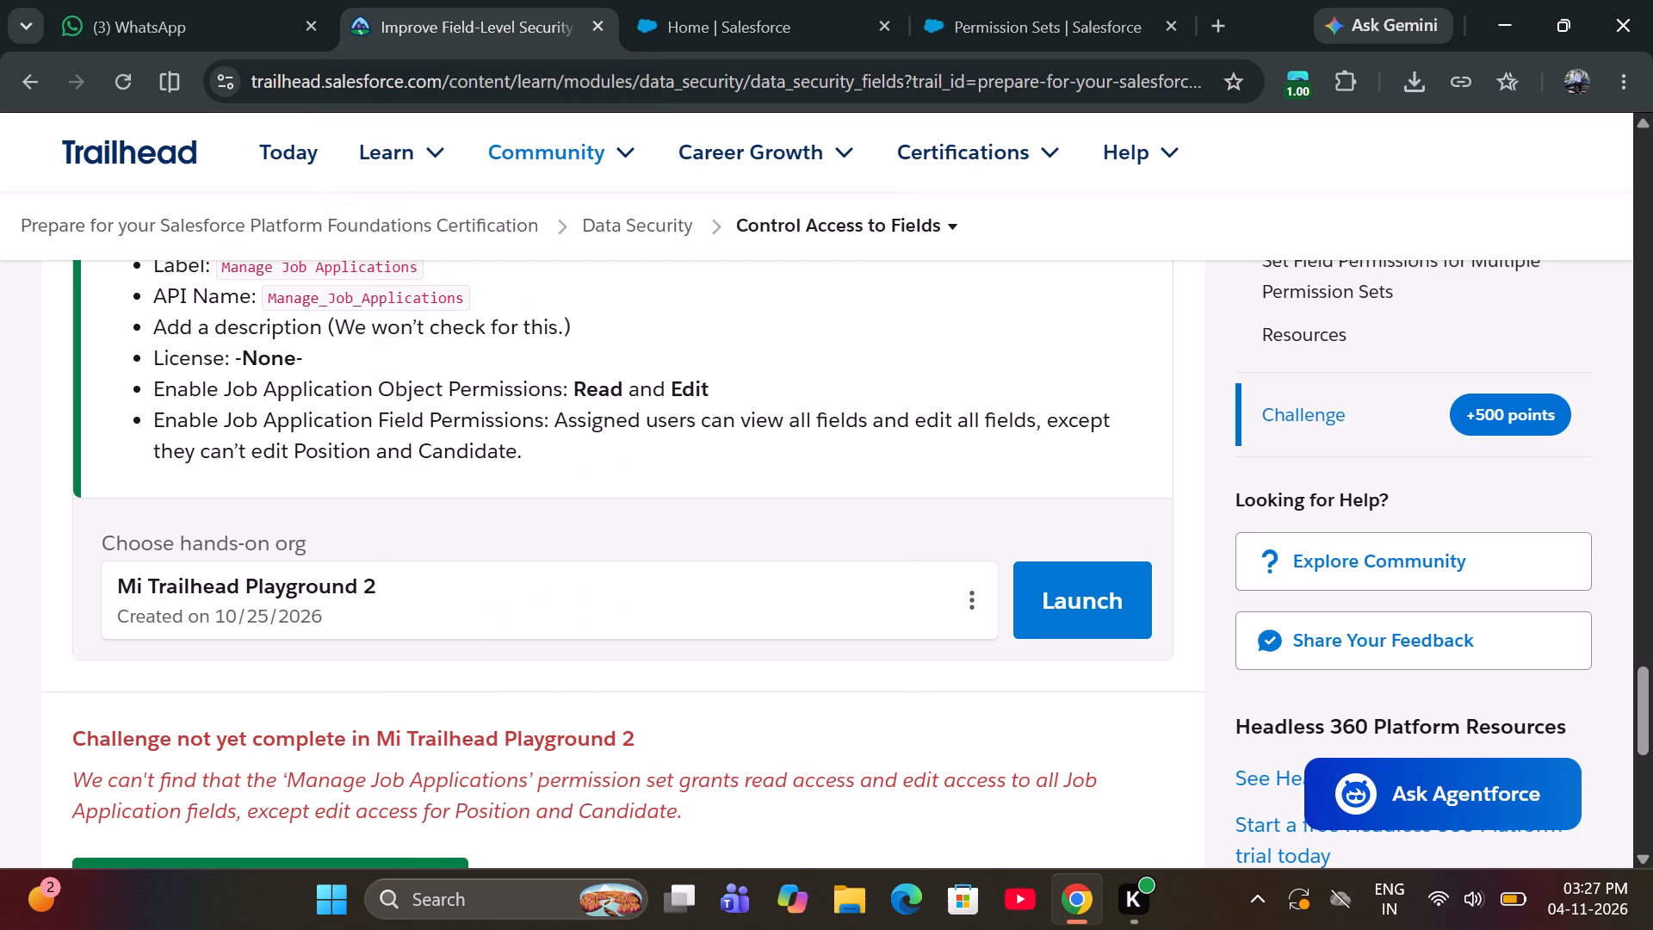
{"action": "left_click", "coordinate": [406, 862]}
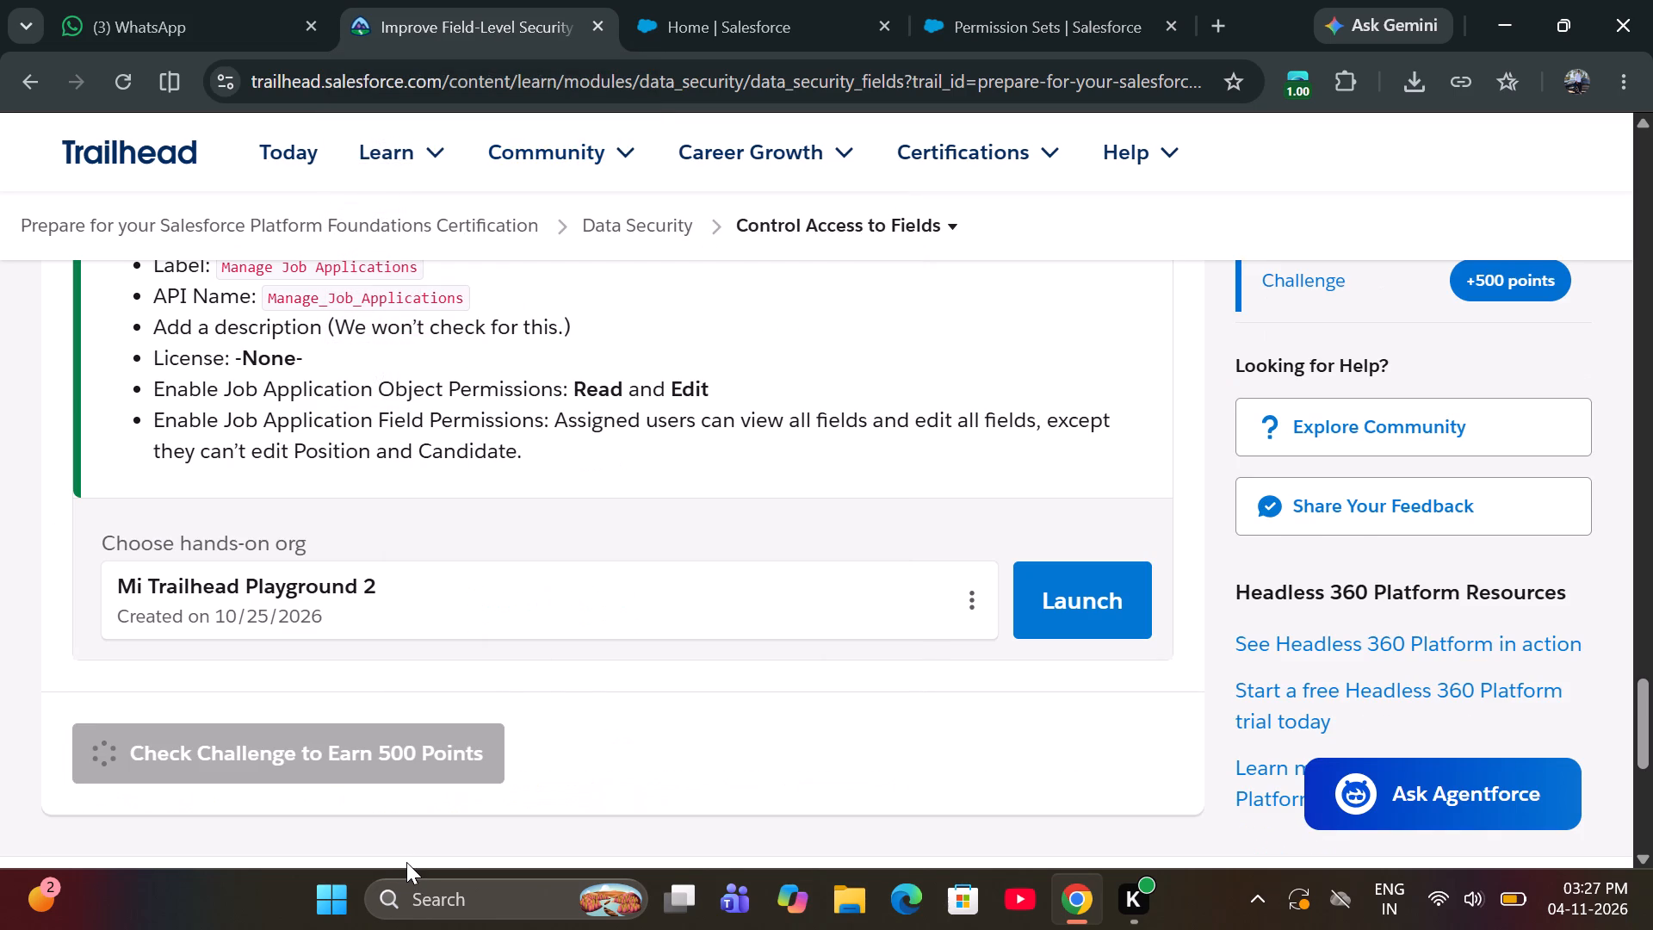
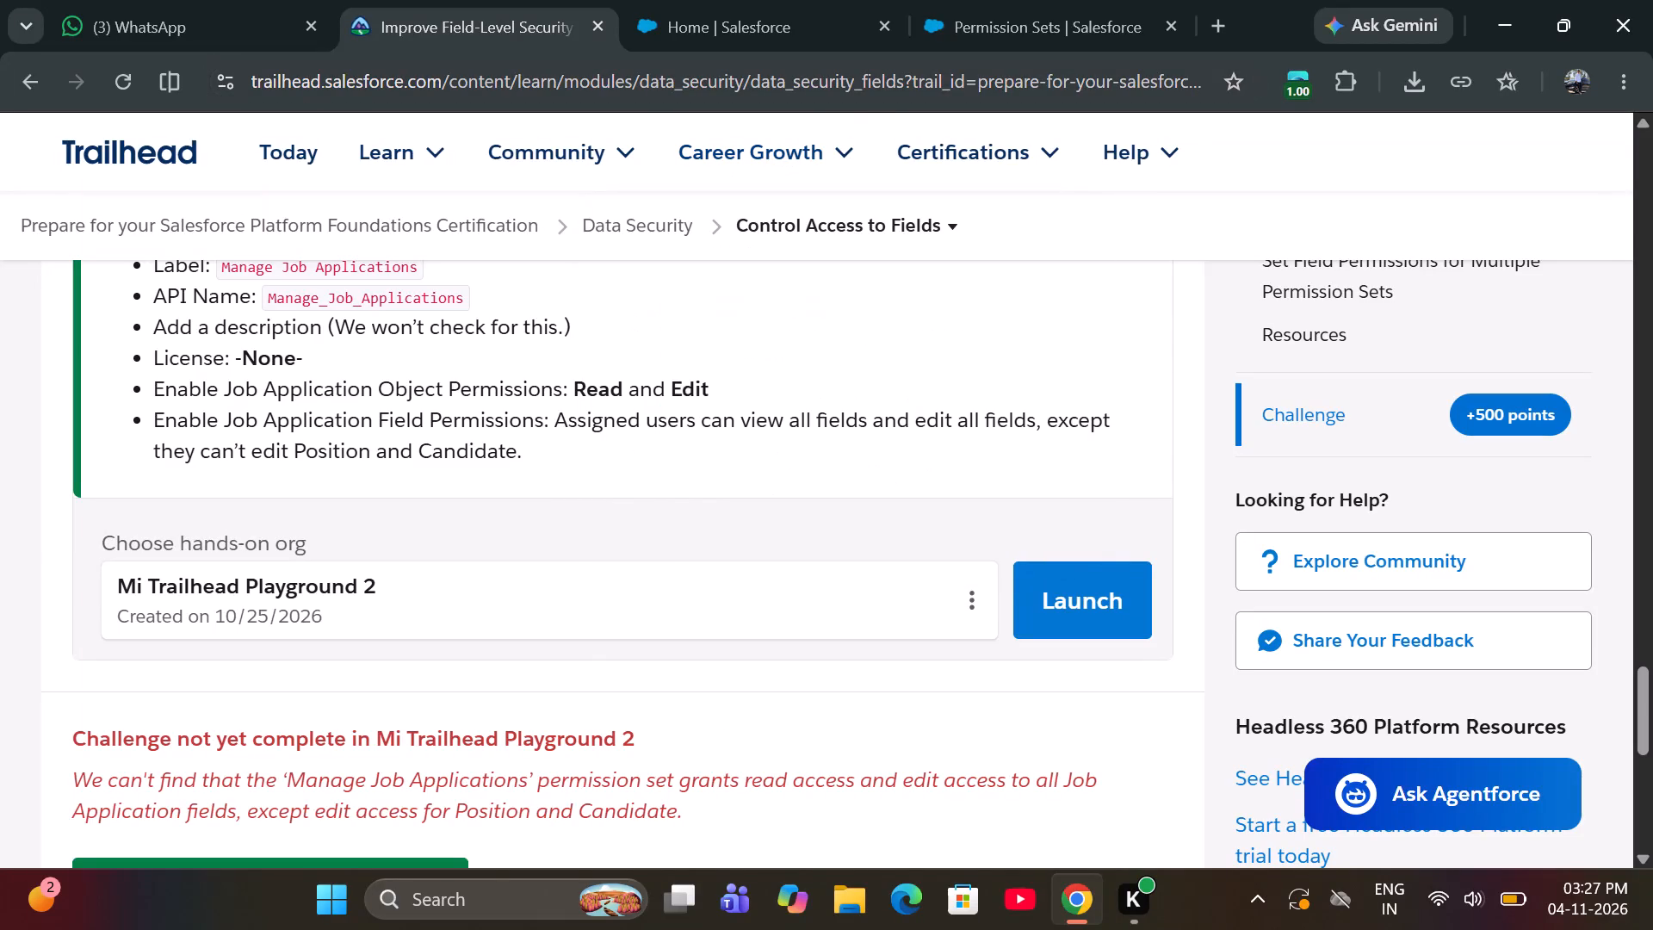
Switch back to the Salesforce permission set and review the Job Applications object and field permissions in Manage_Job_Applications.
{"action": "left_click", "coordinate": [949, 34]}
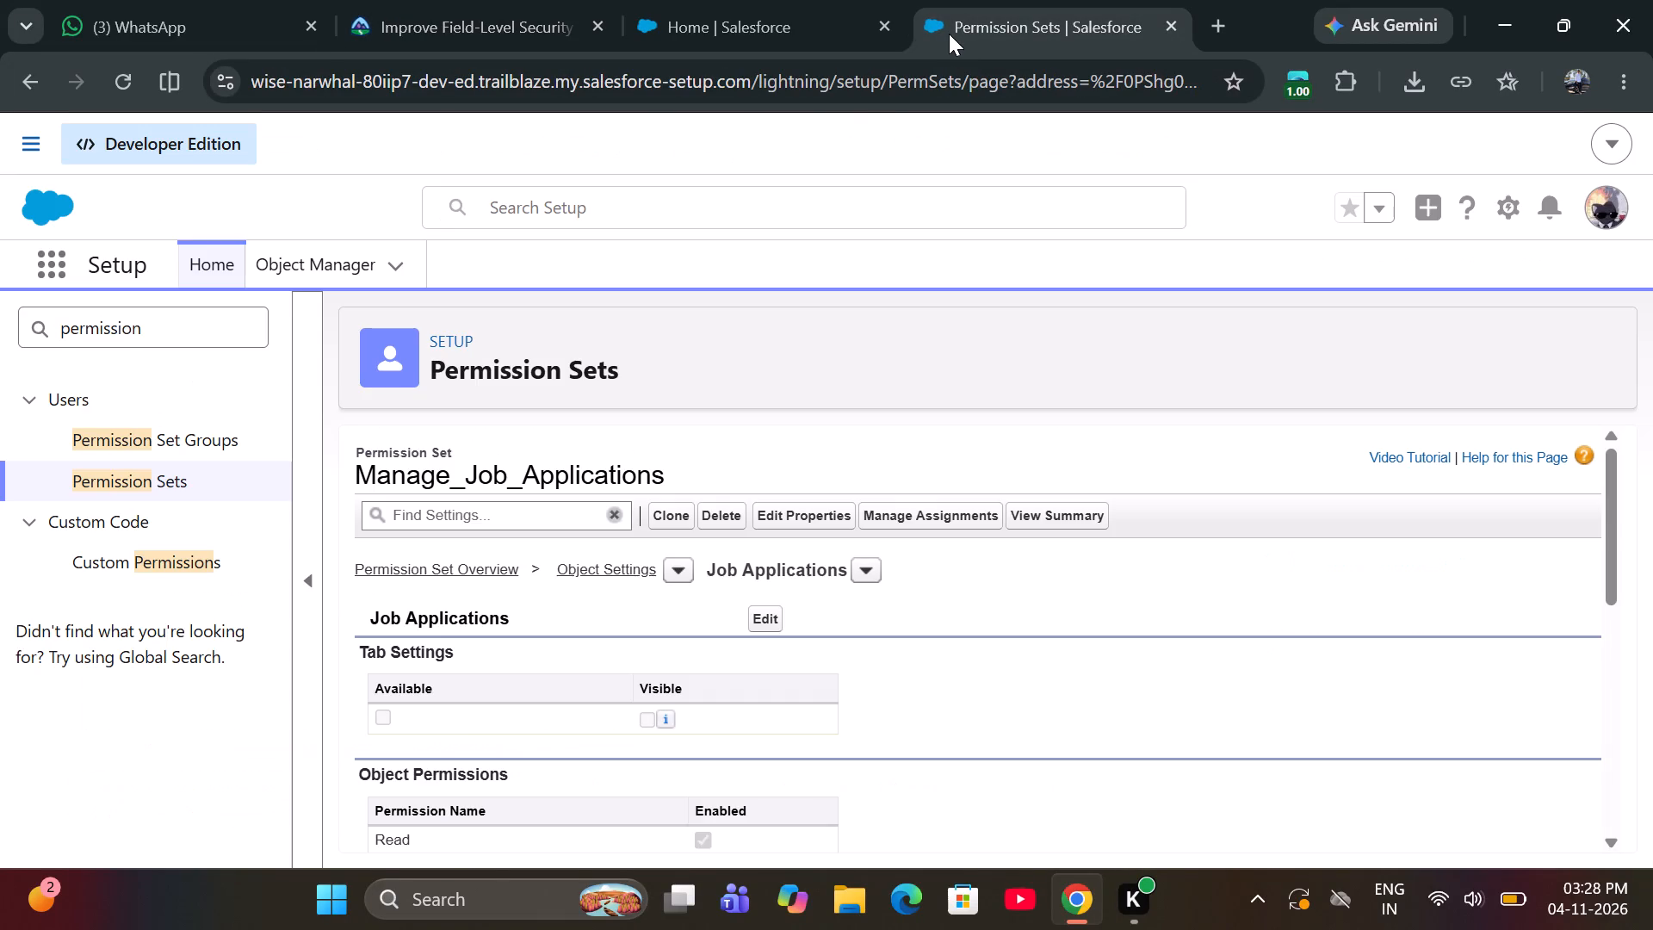
{"action": "scroll", "coordinate": [949, 34], "scroll_direction": "down", "scroll_amount": 1}
{"action": "scroll", "coordinate": [1087, 611], "scroll_direction": "down", "scroll_amount": 2}
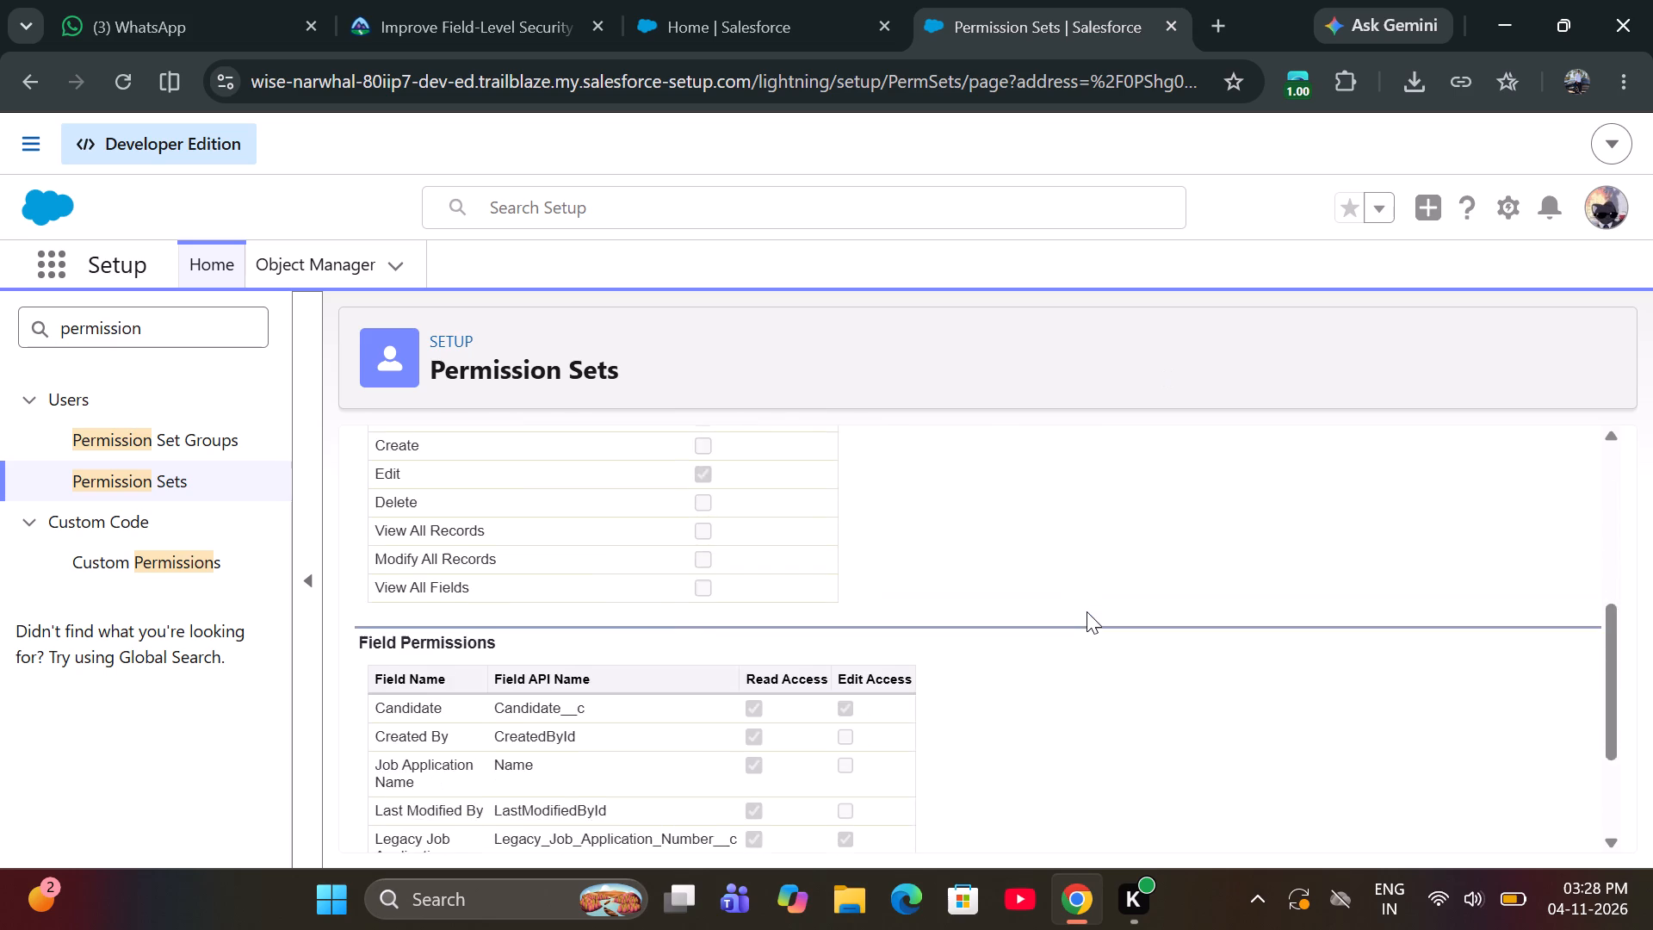
{"action": "scroll", "coordinate": [1087, 611], "scroll_direction": "down", "scroll_amount": 2}
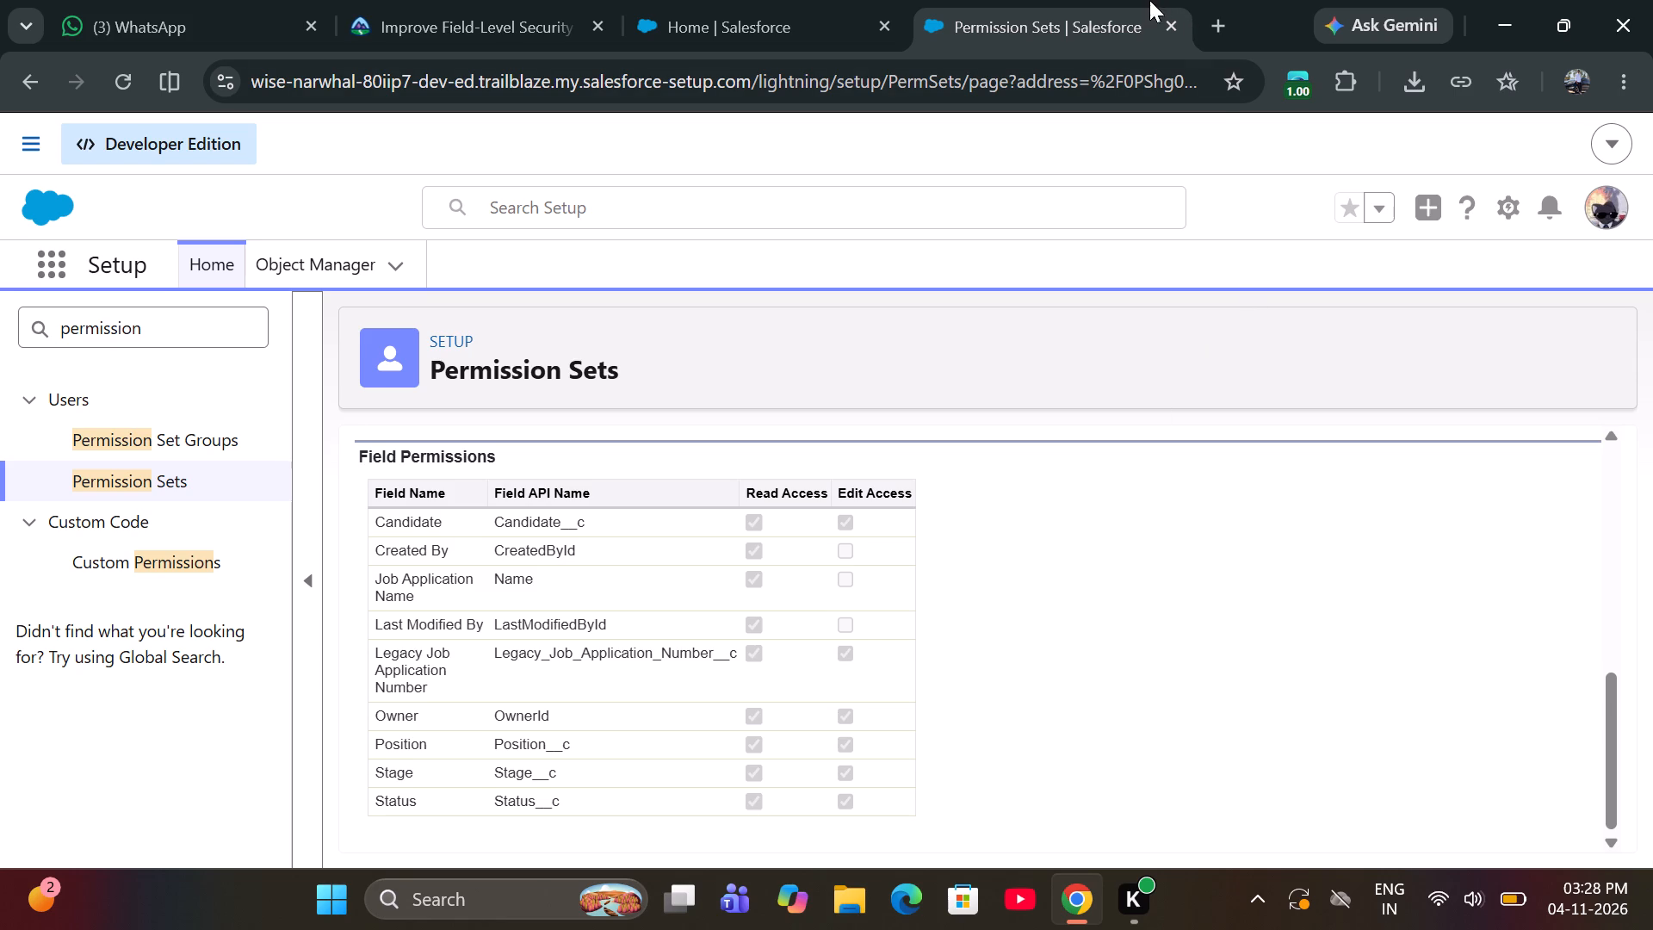
{"action": "left_click", "coordinate": [1091, 19]}
{"action": "scroll", "coordinate": [1038, 485], "scroll_direction": "down", "scroll_amount": 3}
{"action": "scroll", "coordinate": [1038, 485], "scroll_direction": "up", "scroll_amount": 2}
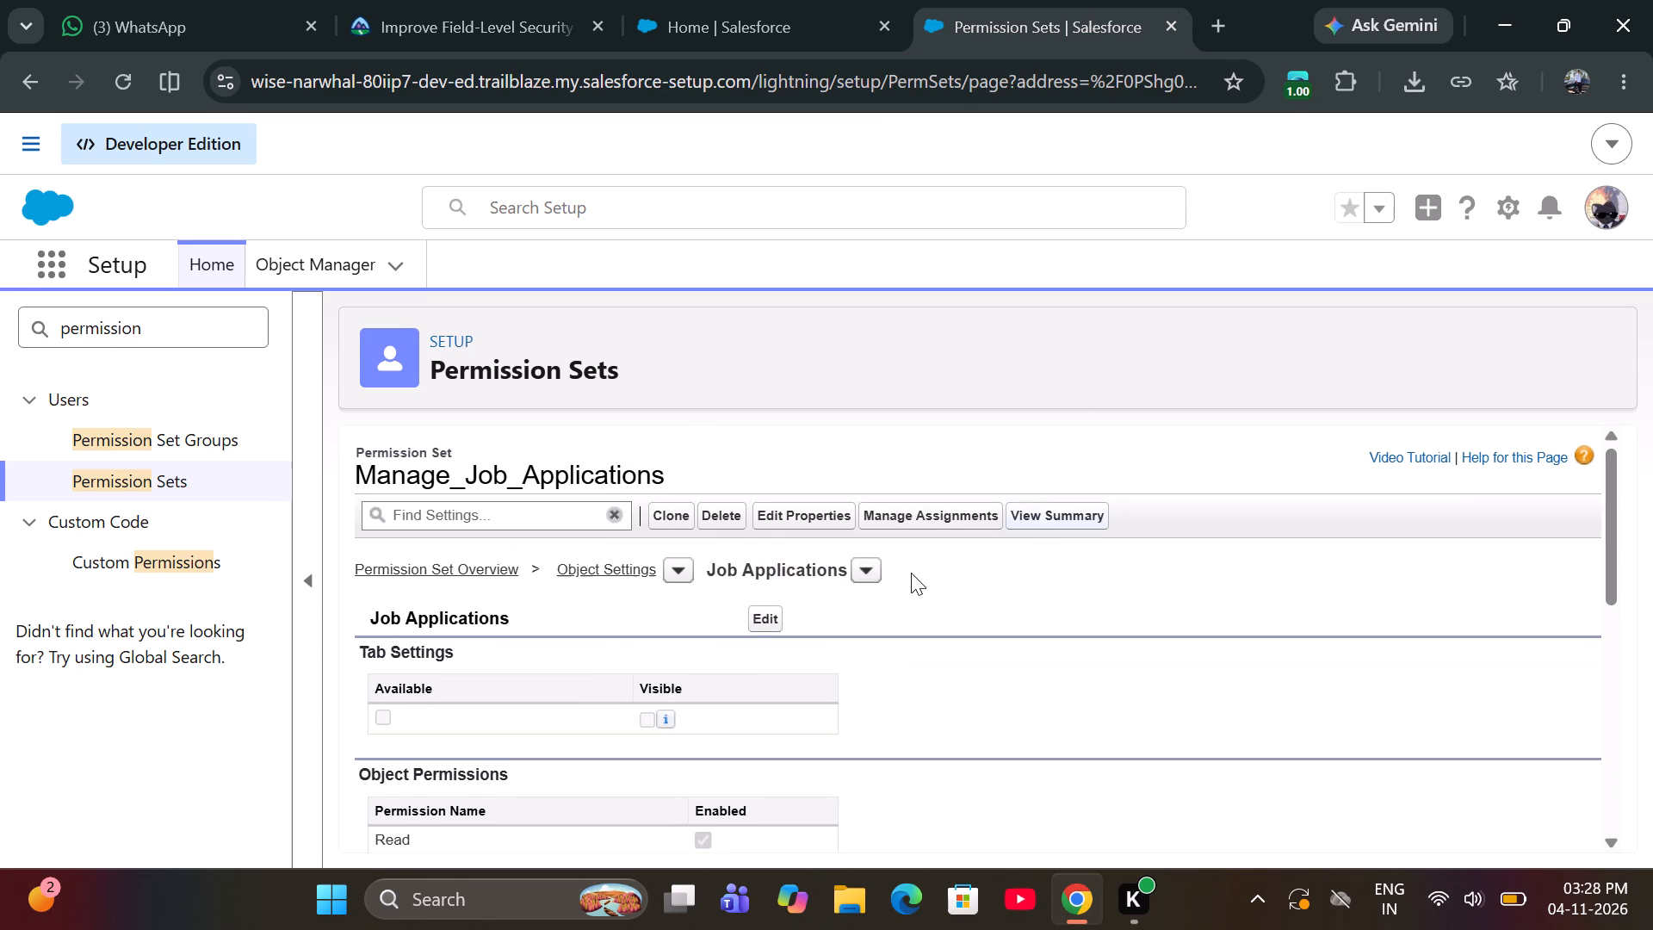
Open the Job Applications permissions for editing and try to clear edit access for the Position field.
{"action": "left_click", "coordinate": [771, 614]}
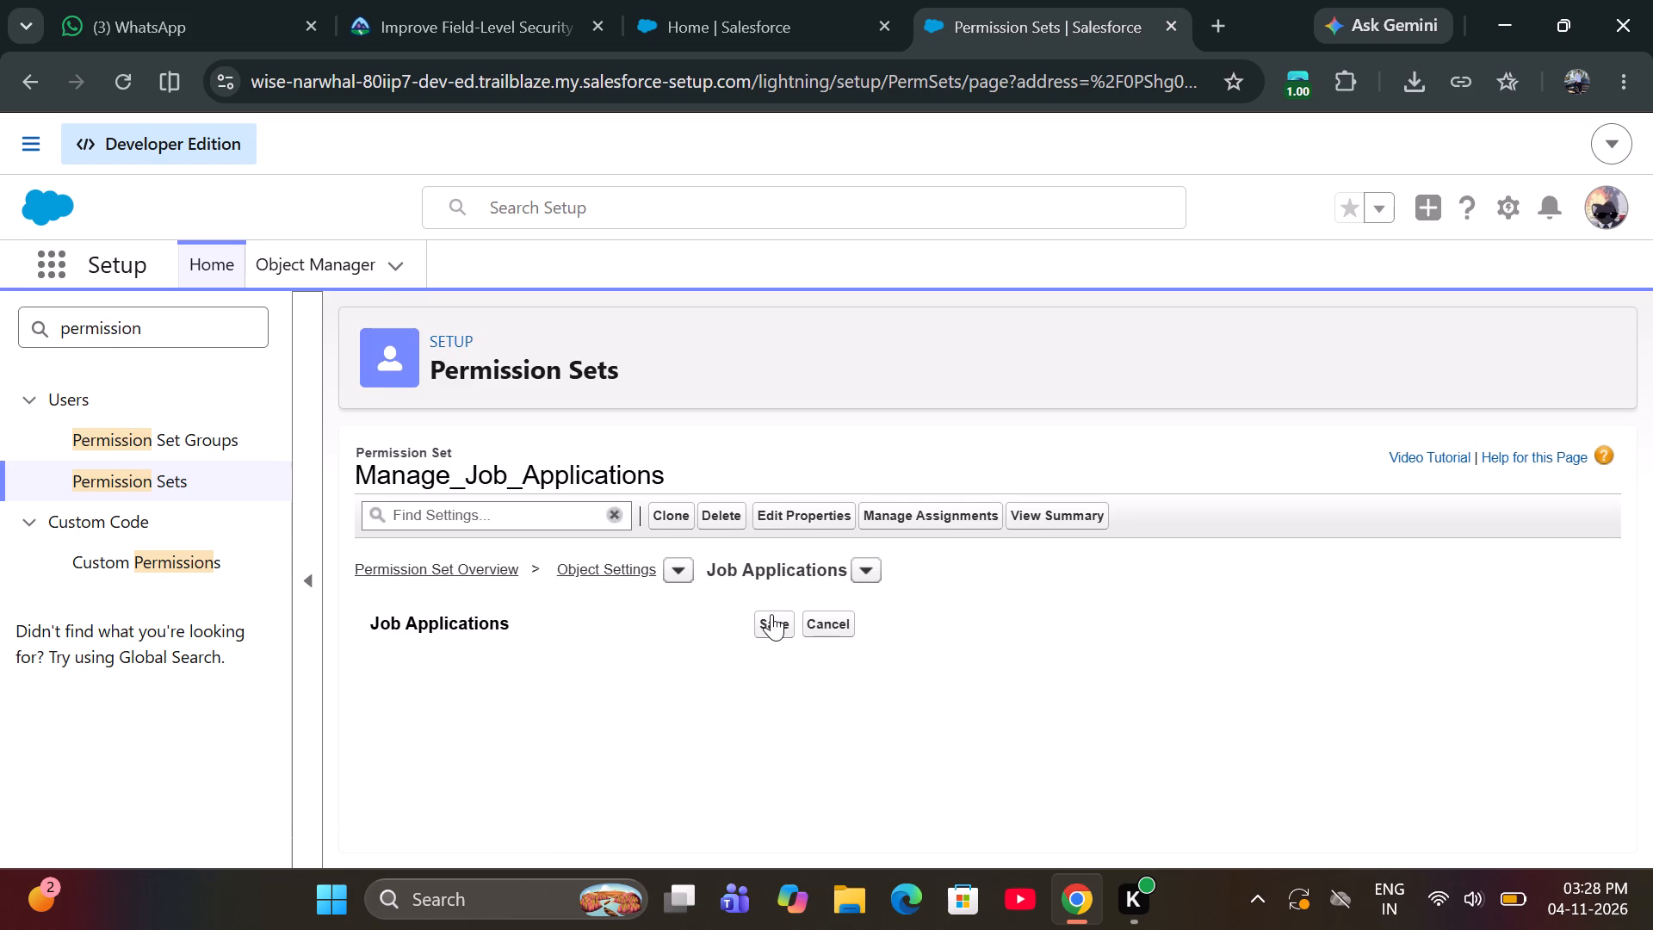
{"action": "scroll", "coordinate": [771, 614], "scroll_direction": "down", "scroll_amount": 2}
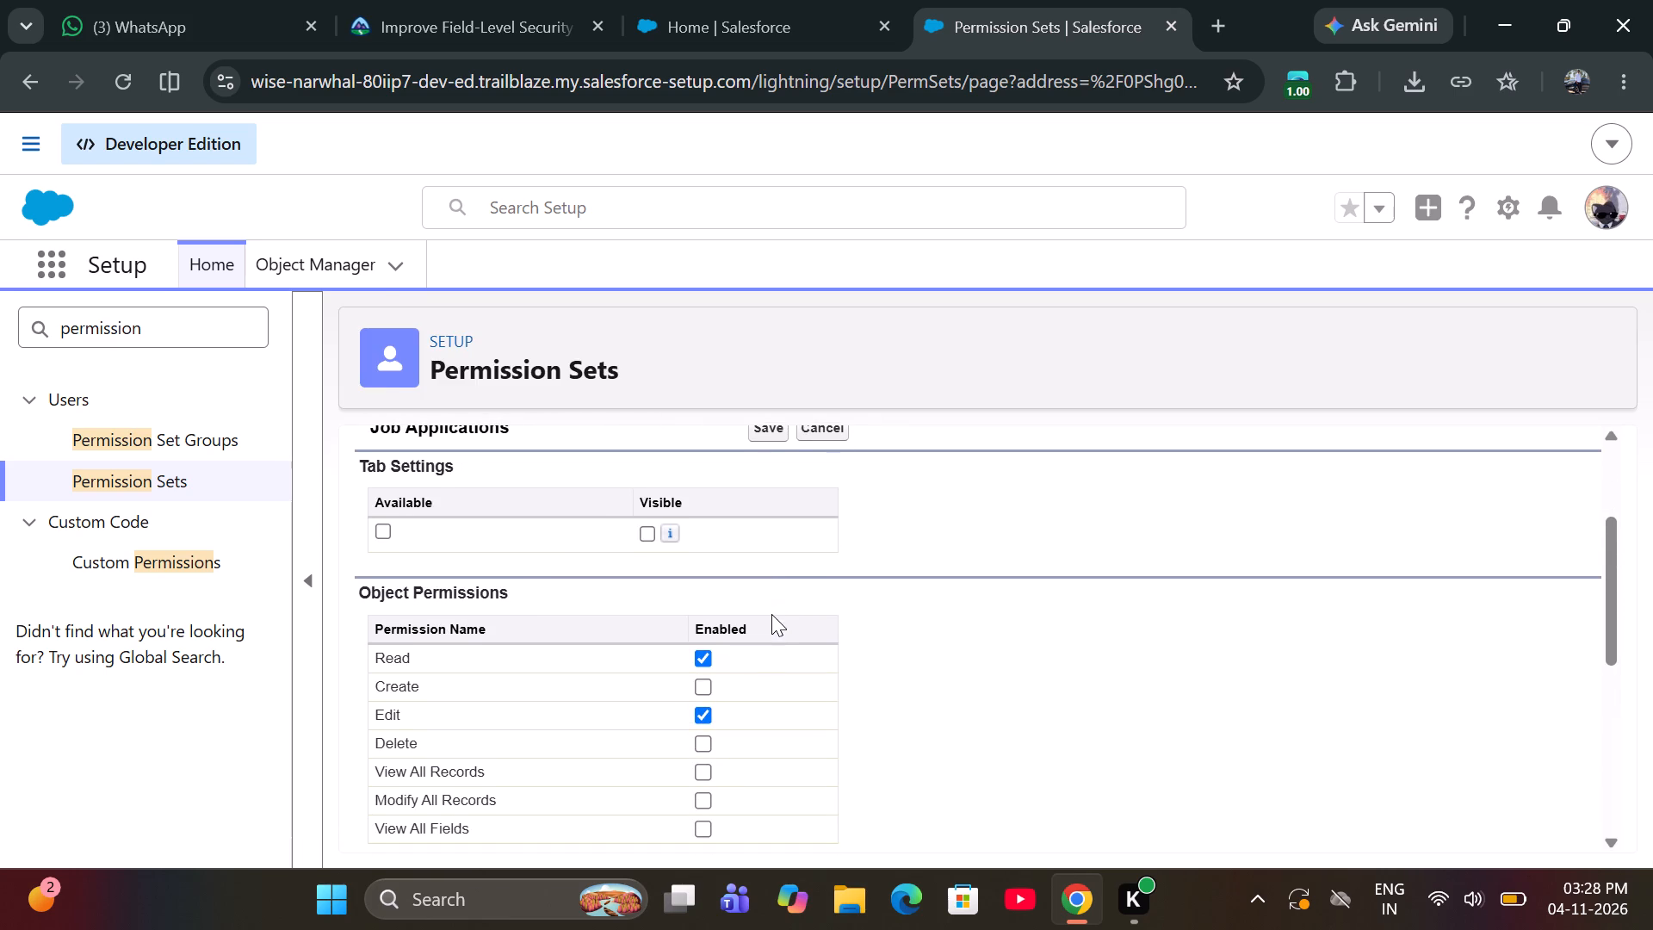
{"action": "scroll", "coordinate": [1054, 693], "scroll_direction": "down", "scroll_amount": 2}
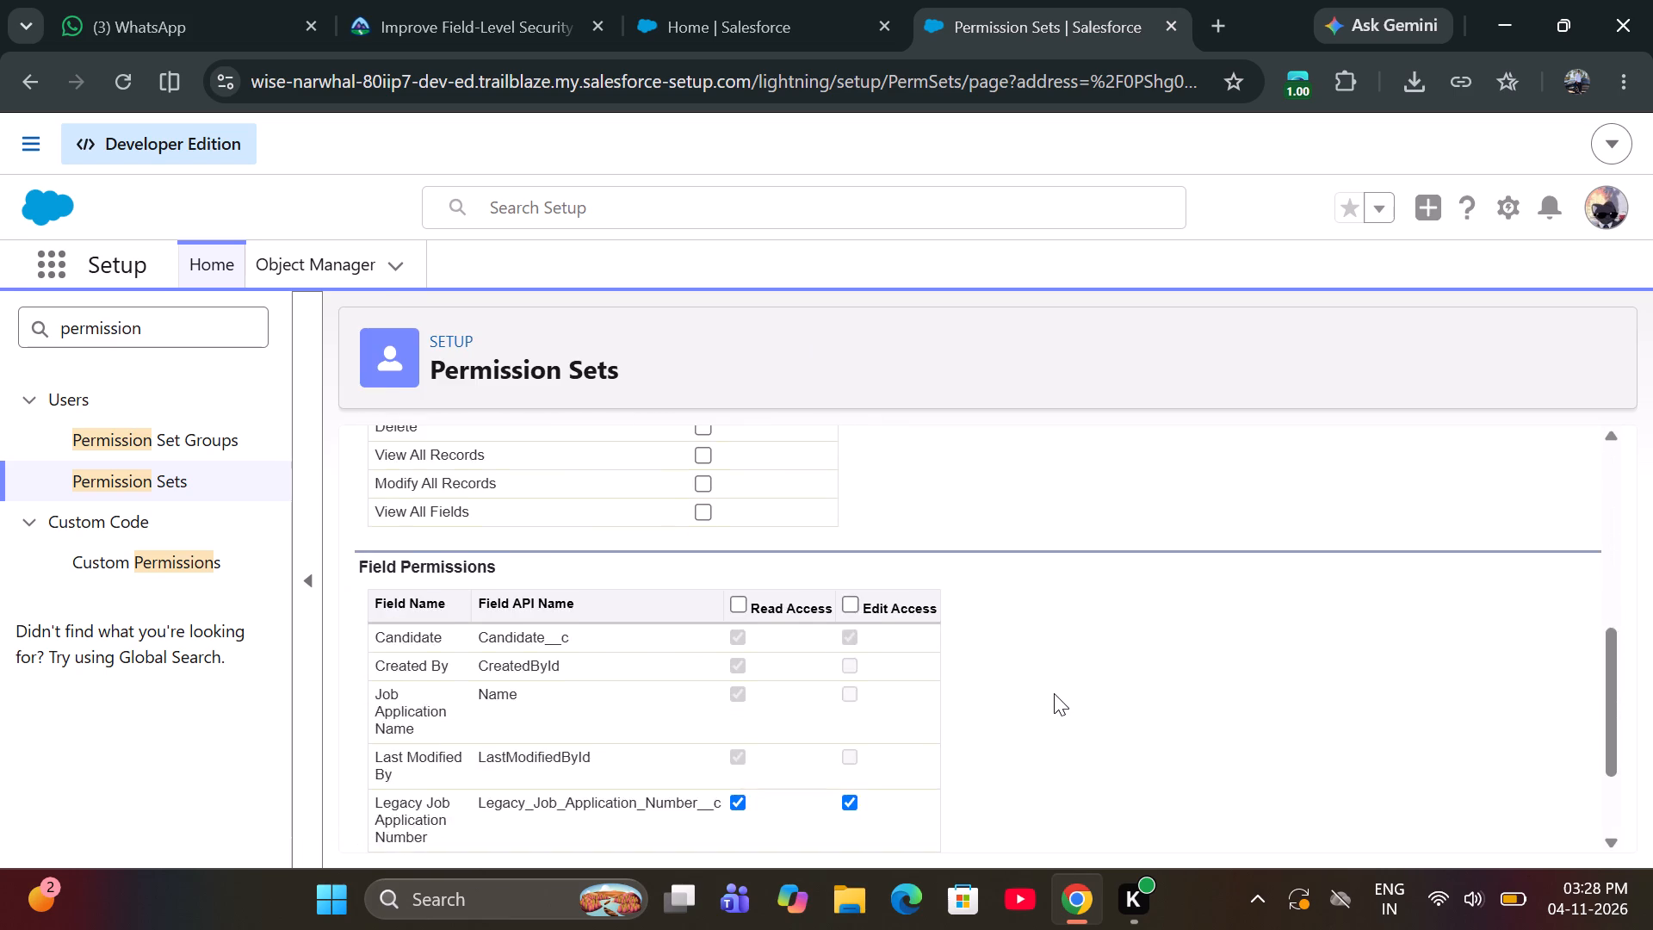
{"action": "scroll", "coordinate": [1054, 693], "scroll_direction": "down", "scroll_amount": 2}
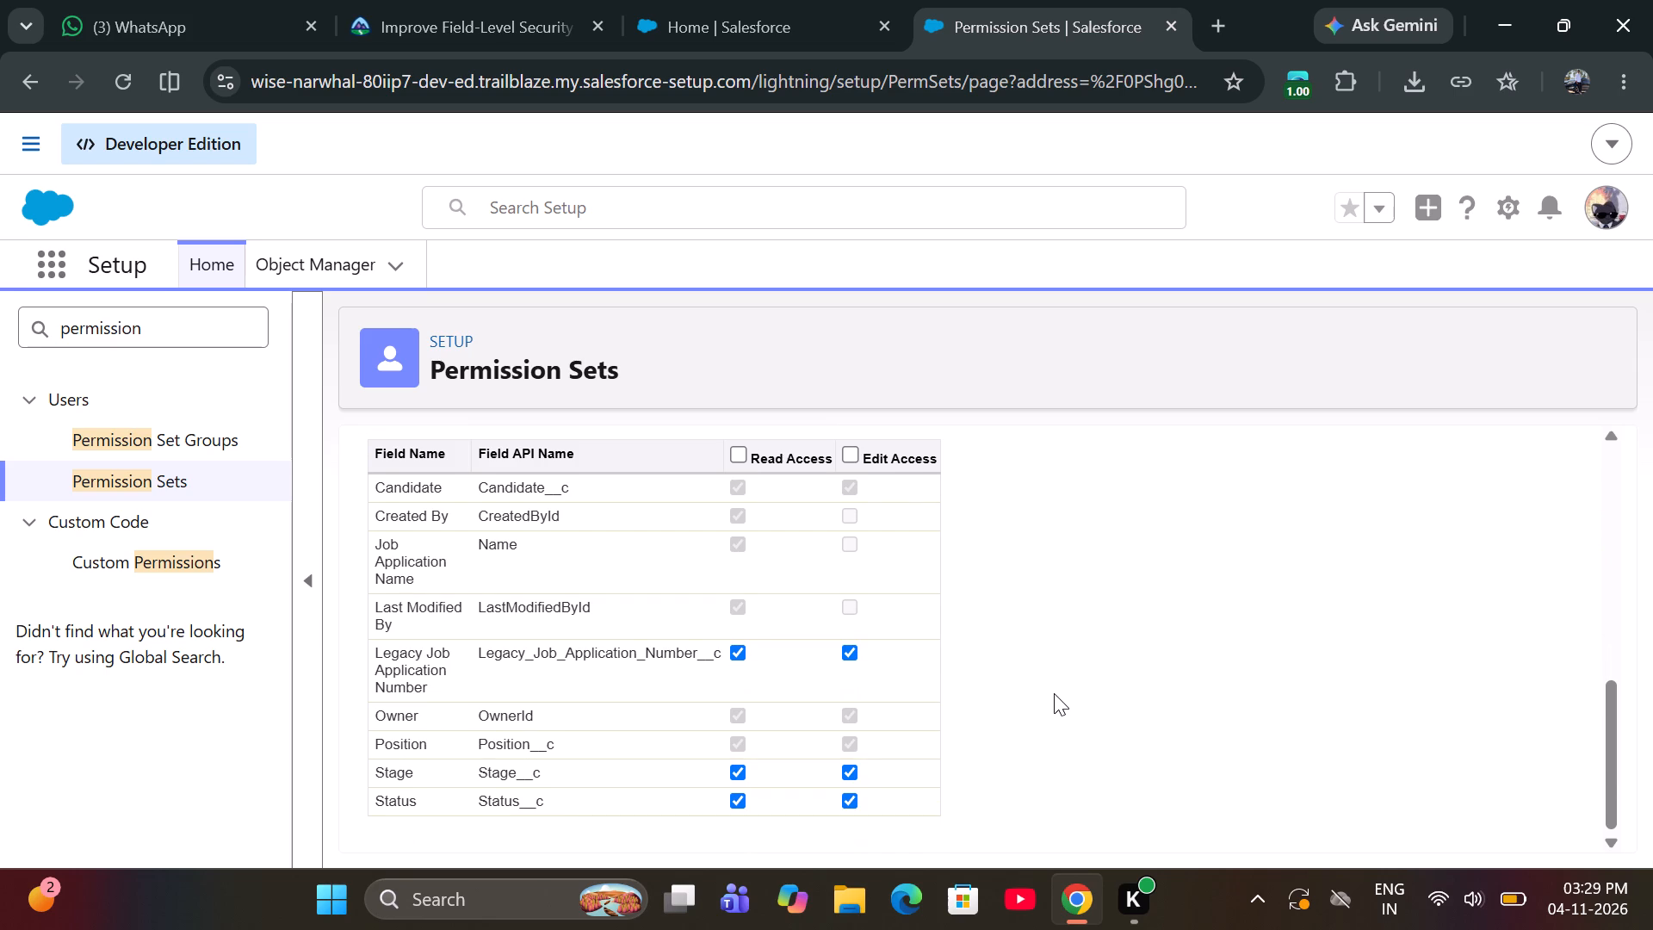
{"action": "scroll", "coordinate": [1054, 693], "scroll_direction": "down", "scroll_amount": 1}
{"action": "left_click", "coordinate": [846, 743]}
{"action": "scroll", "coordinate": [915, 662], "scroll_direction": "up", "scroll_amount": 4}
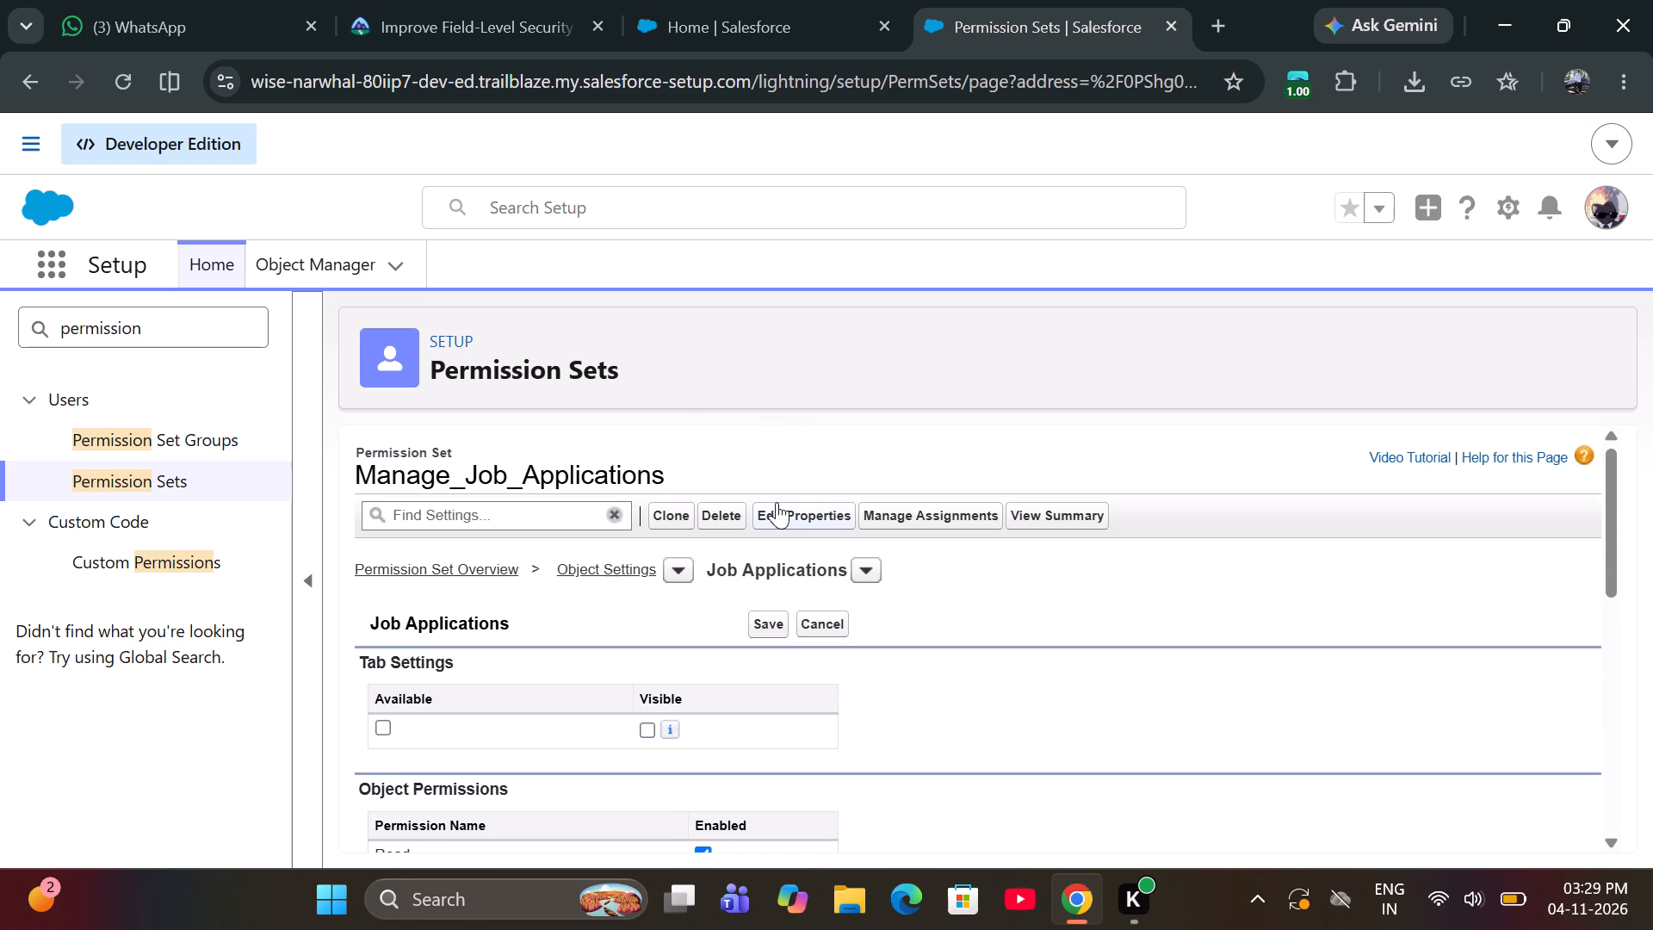
Review the label, API name and description in the Manage_Job_Applications properties and save them without changes.
{"action": "left_click", "coordinate": [781, 518]}
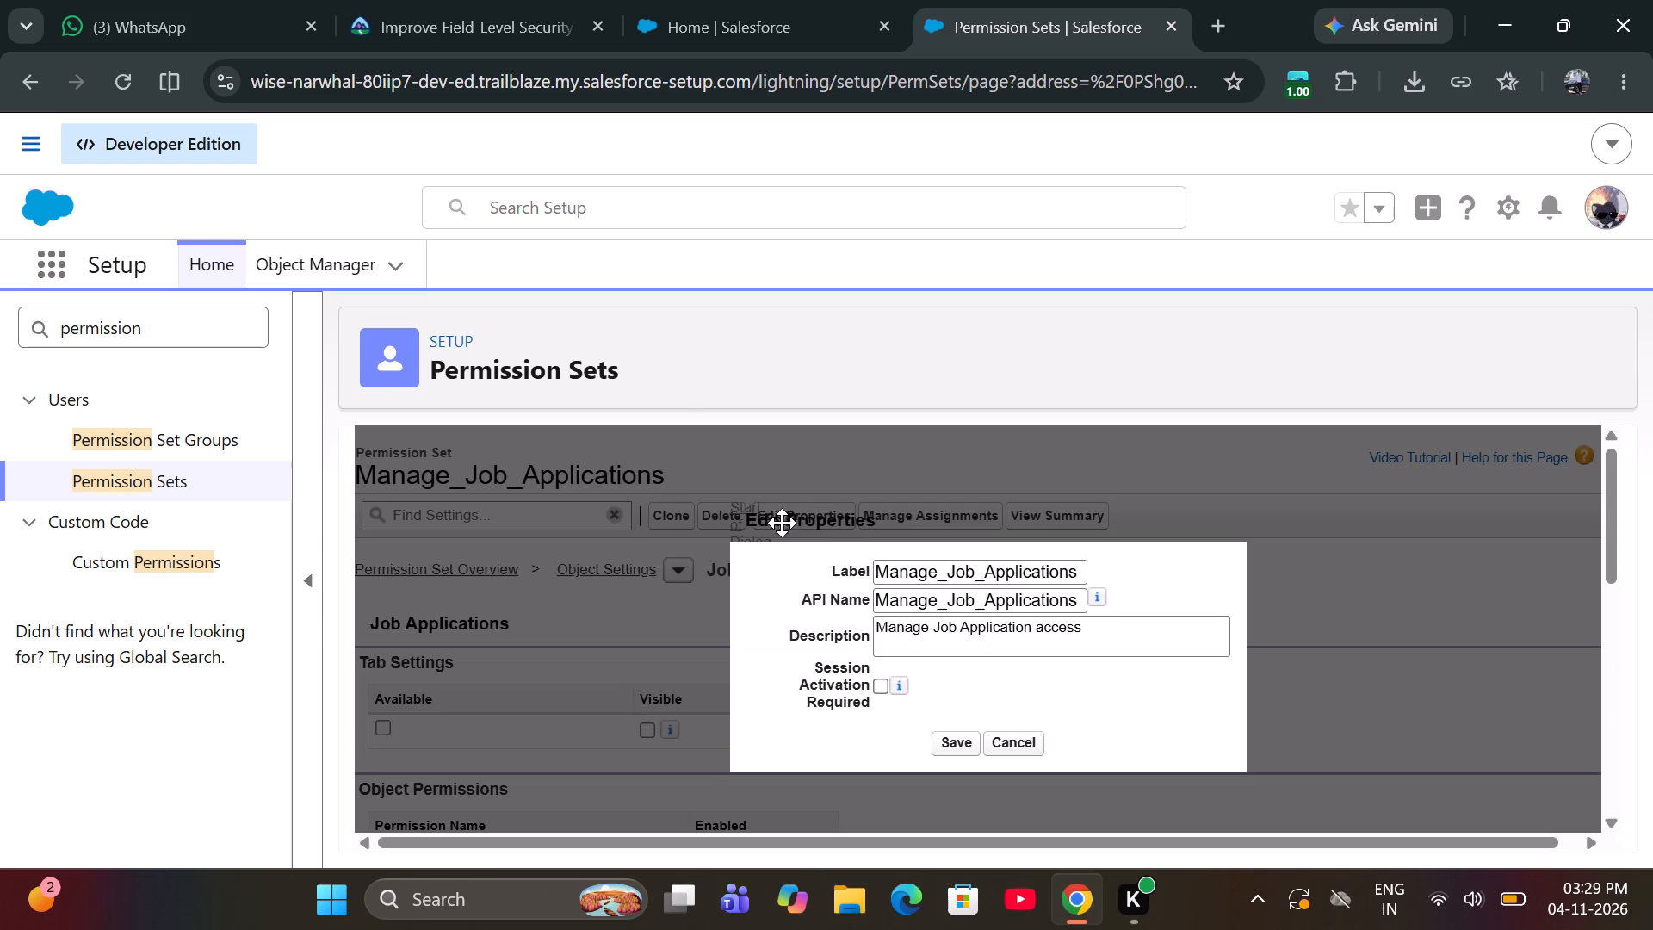
{"action": "scroll", "coordinate": [922, 680], "scroll_direction": "down", "scroll_amount": 1}
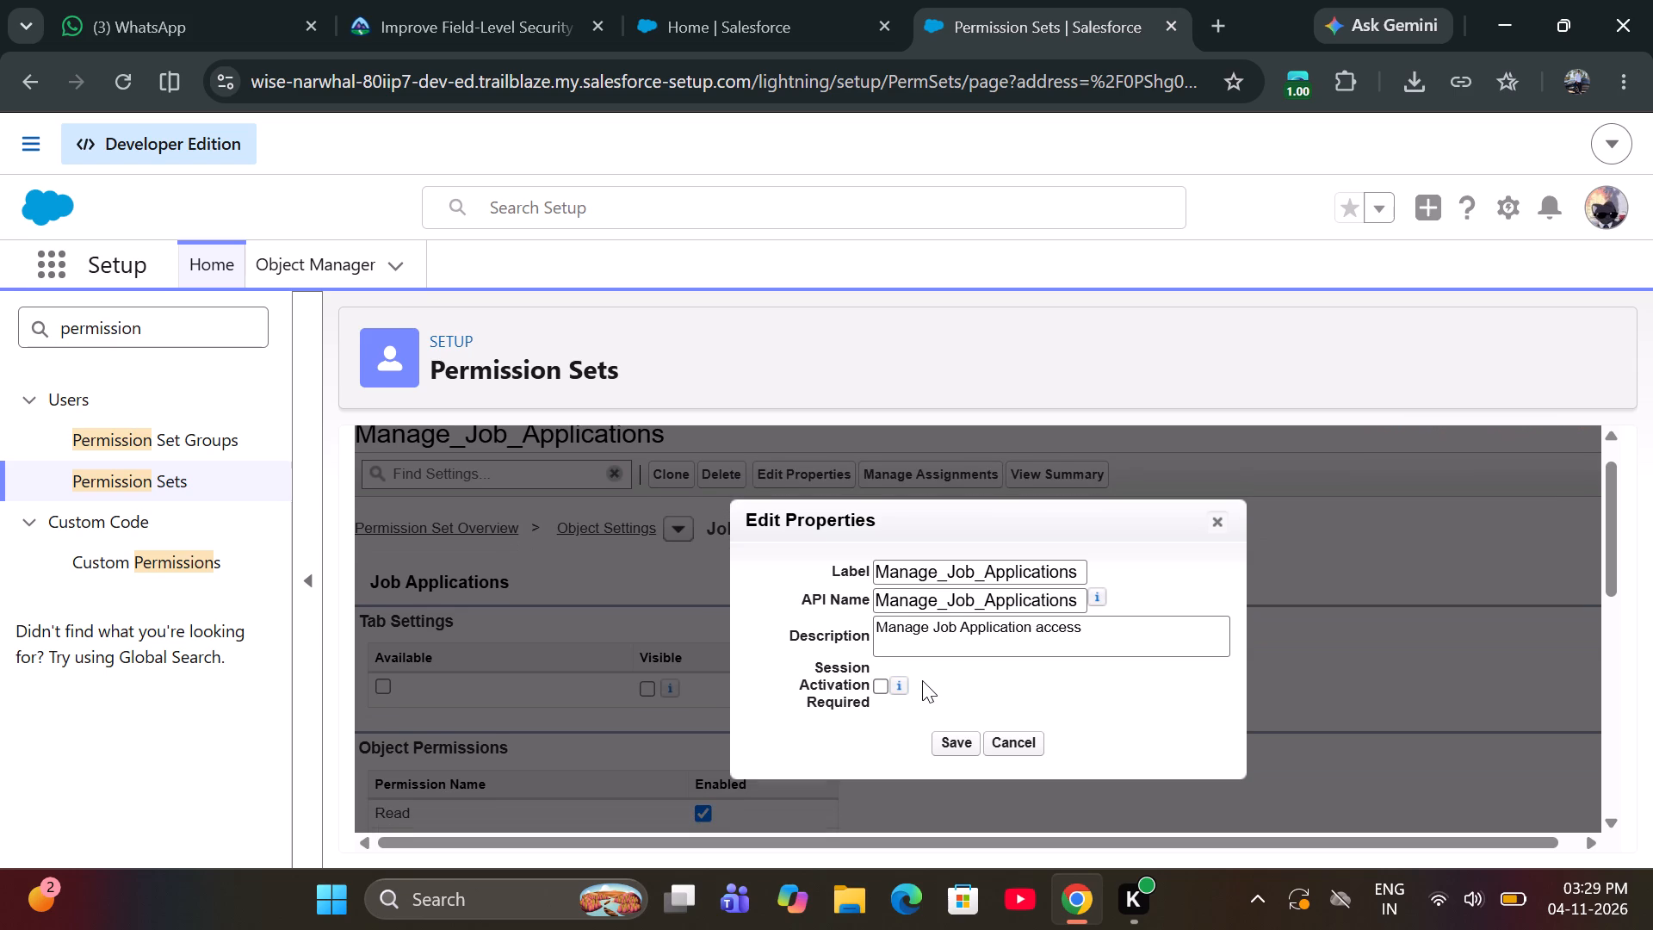
{"action": "left_click", "coordinate": [963, 735]}
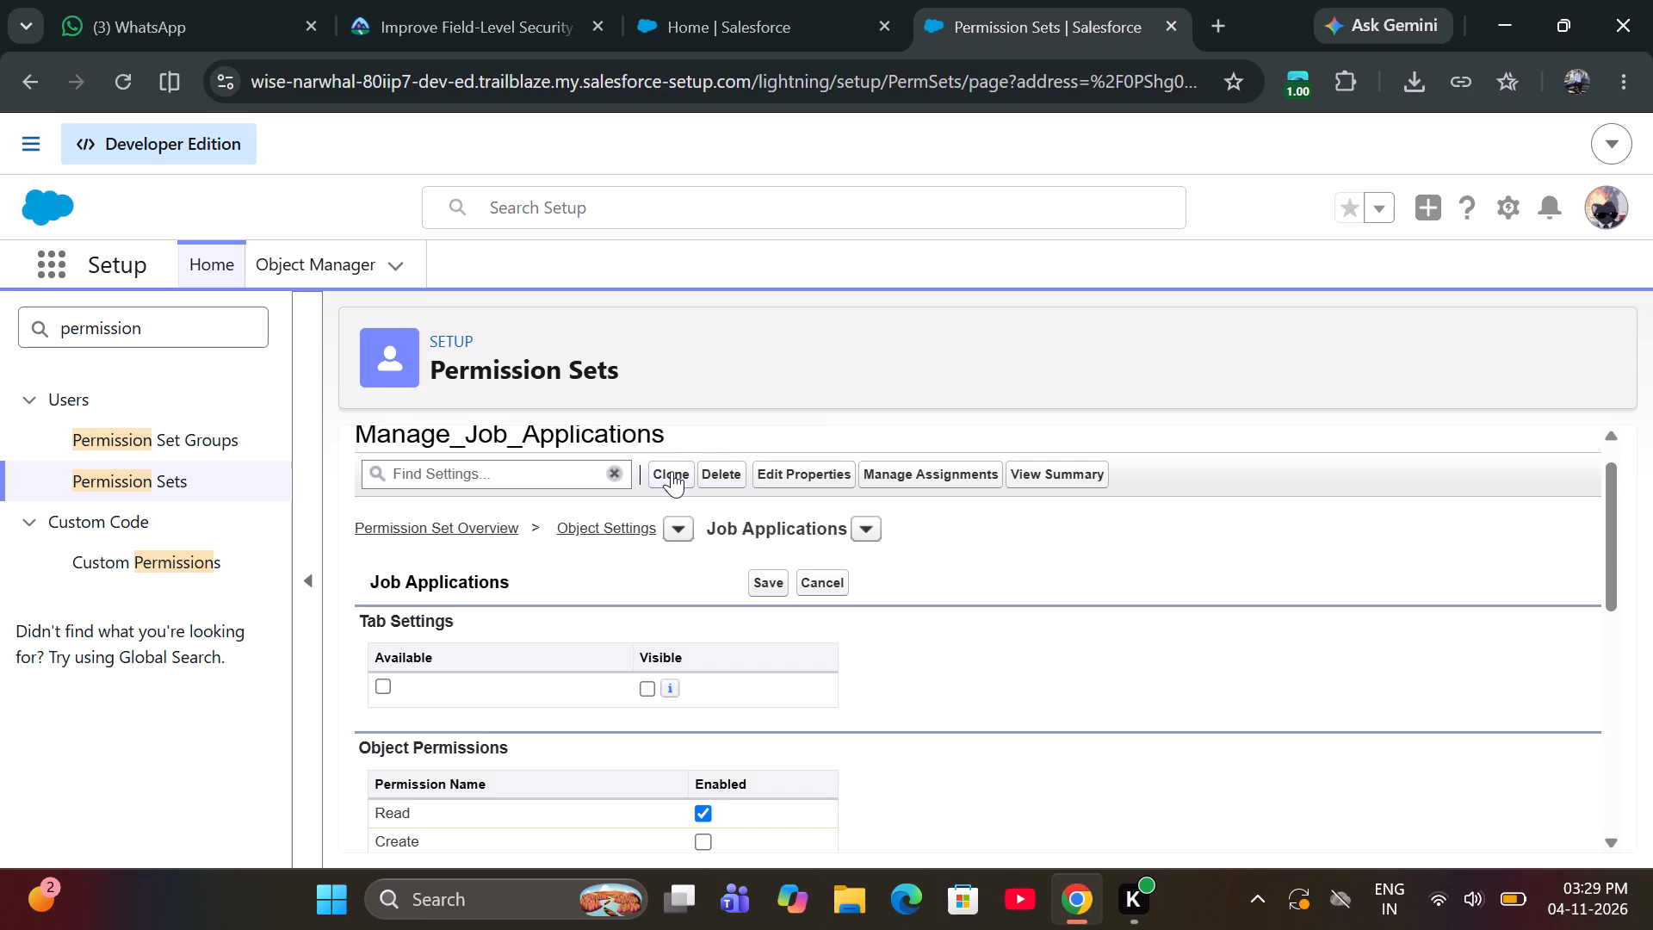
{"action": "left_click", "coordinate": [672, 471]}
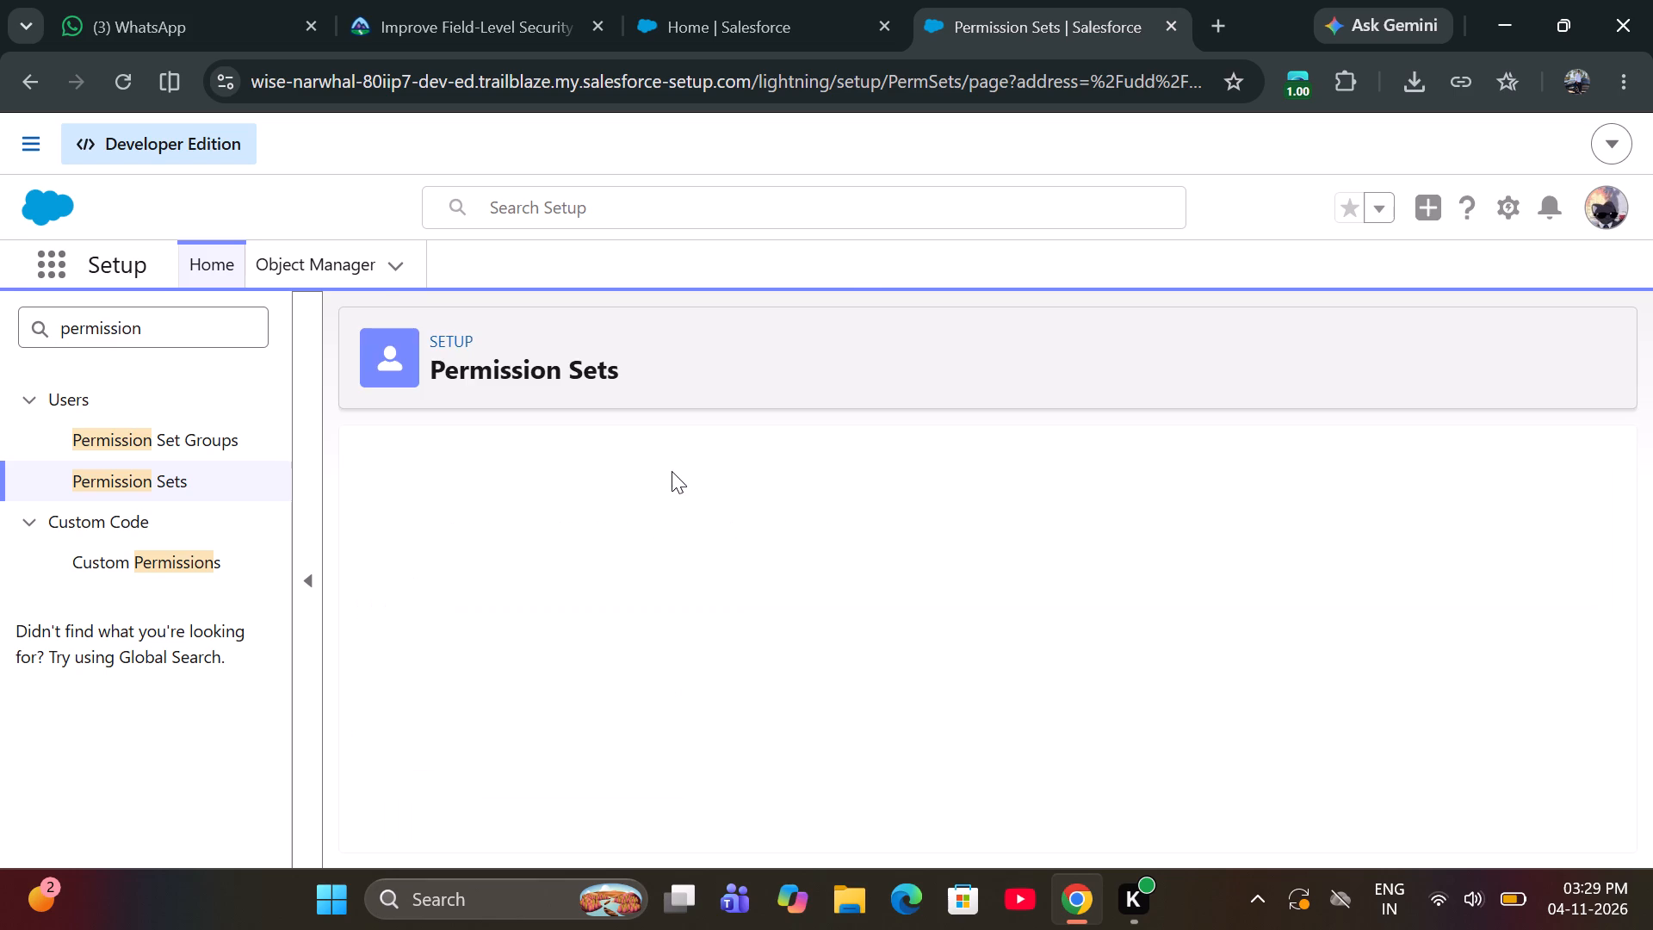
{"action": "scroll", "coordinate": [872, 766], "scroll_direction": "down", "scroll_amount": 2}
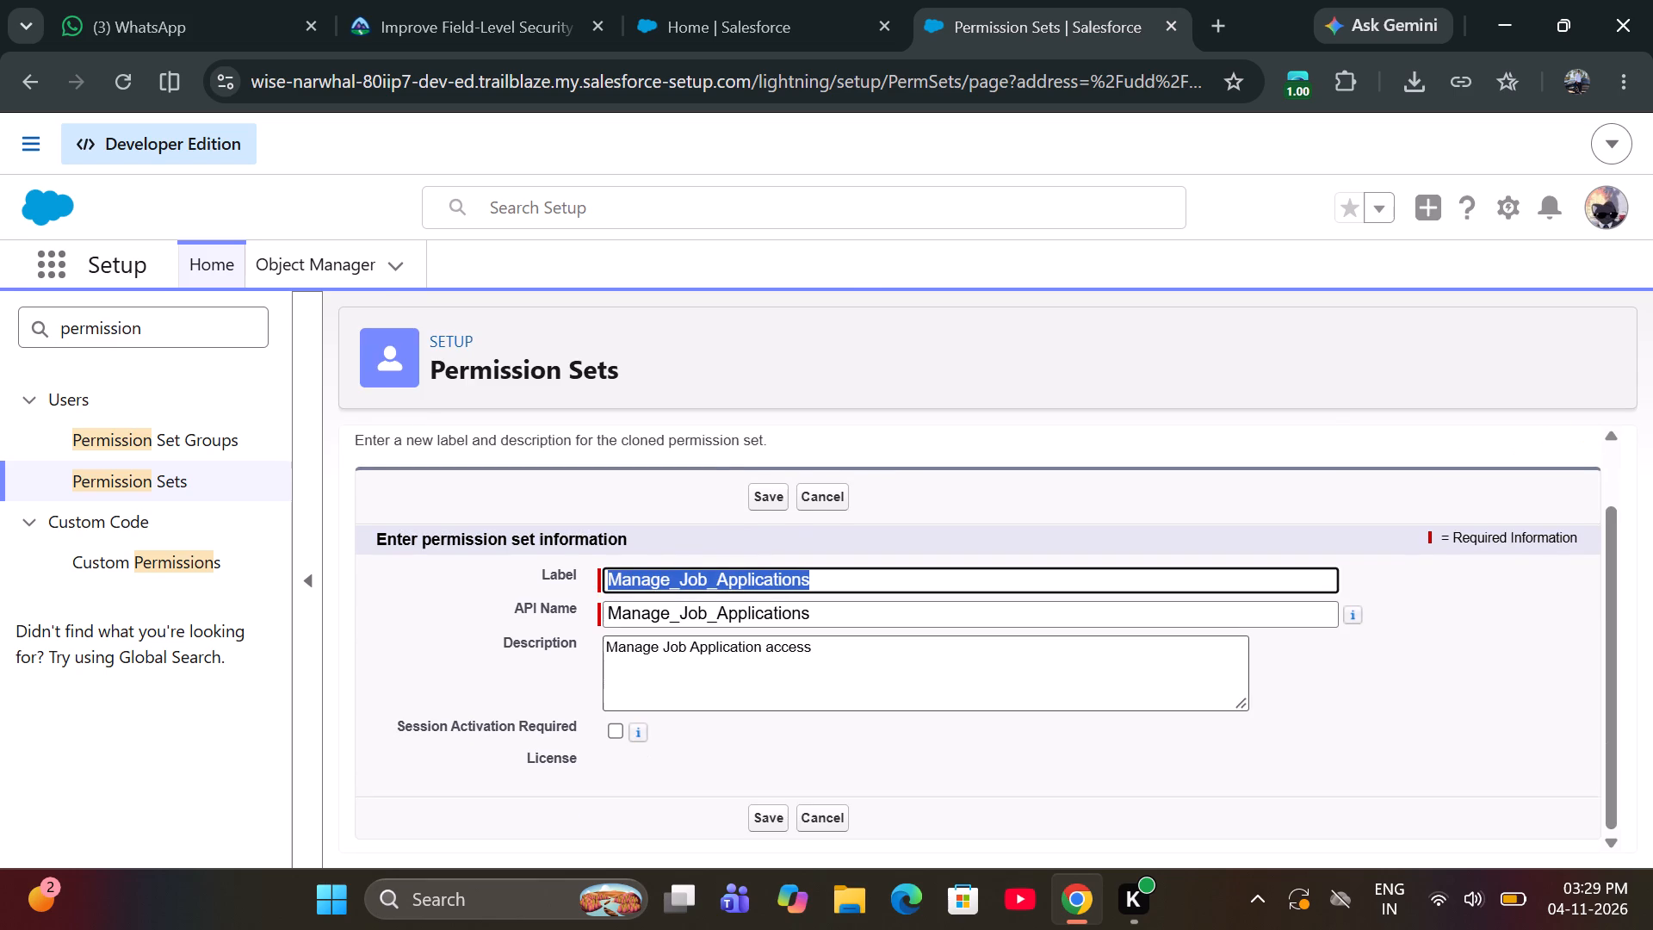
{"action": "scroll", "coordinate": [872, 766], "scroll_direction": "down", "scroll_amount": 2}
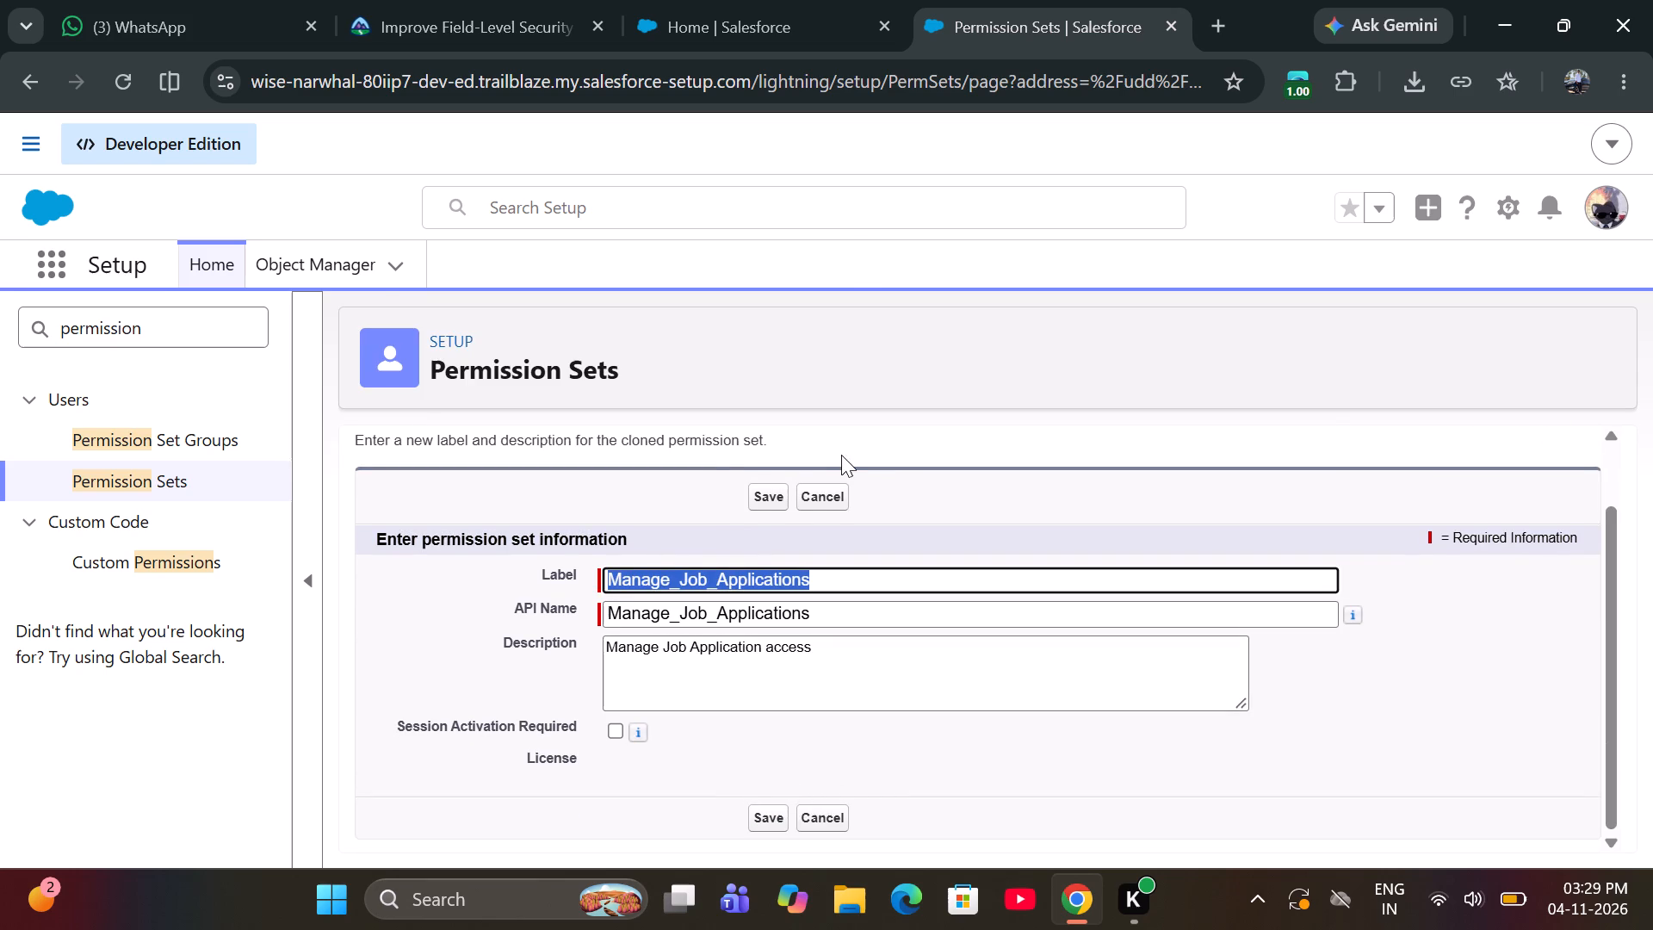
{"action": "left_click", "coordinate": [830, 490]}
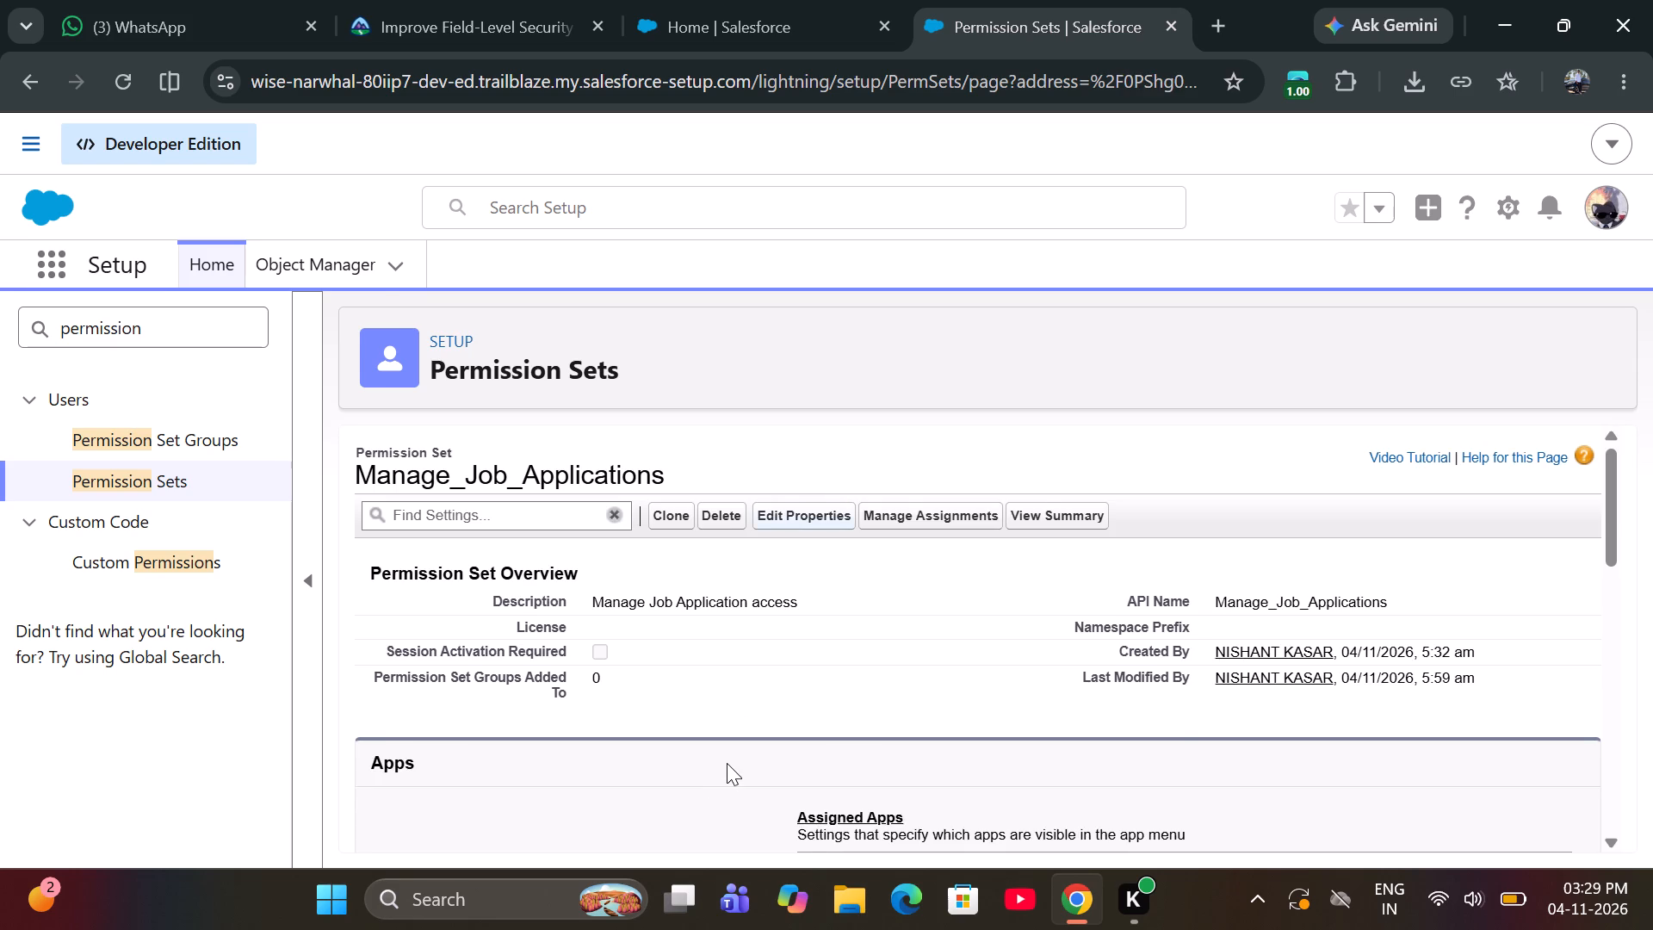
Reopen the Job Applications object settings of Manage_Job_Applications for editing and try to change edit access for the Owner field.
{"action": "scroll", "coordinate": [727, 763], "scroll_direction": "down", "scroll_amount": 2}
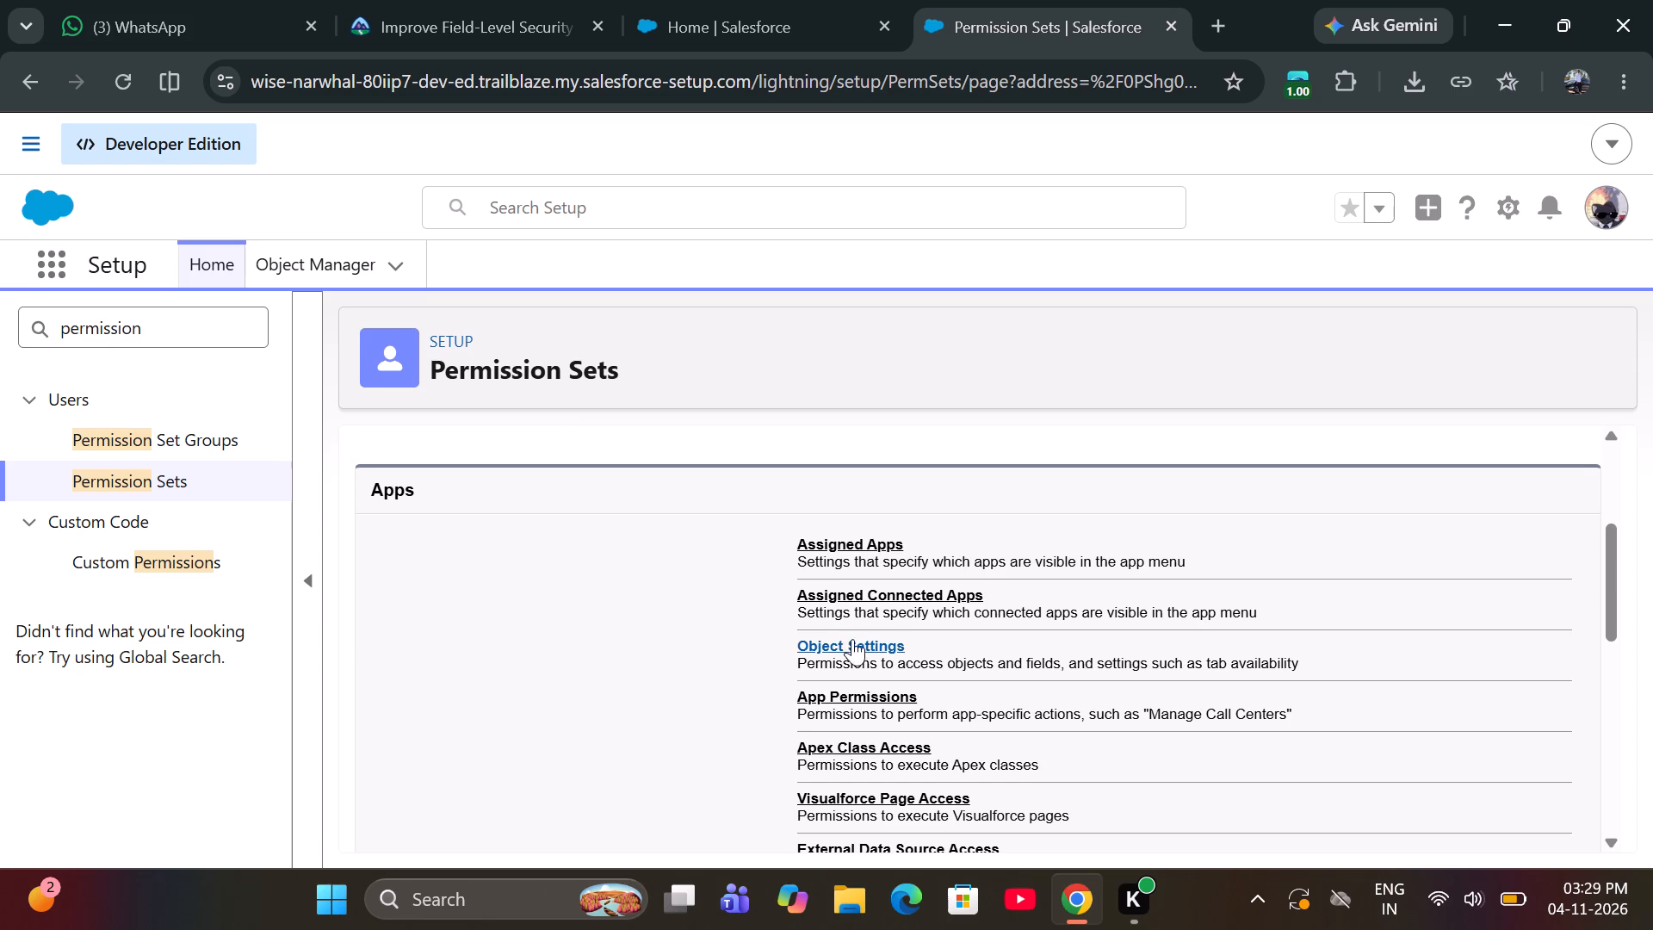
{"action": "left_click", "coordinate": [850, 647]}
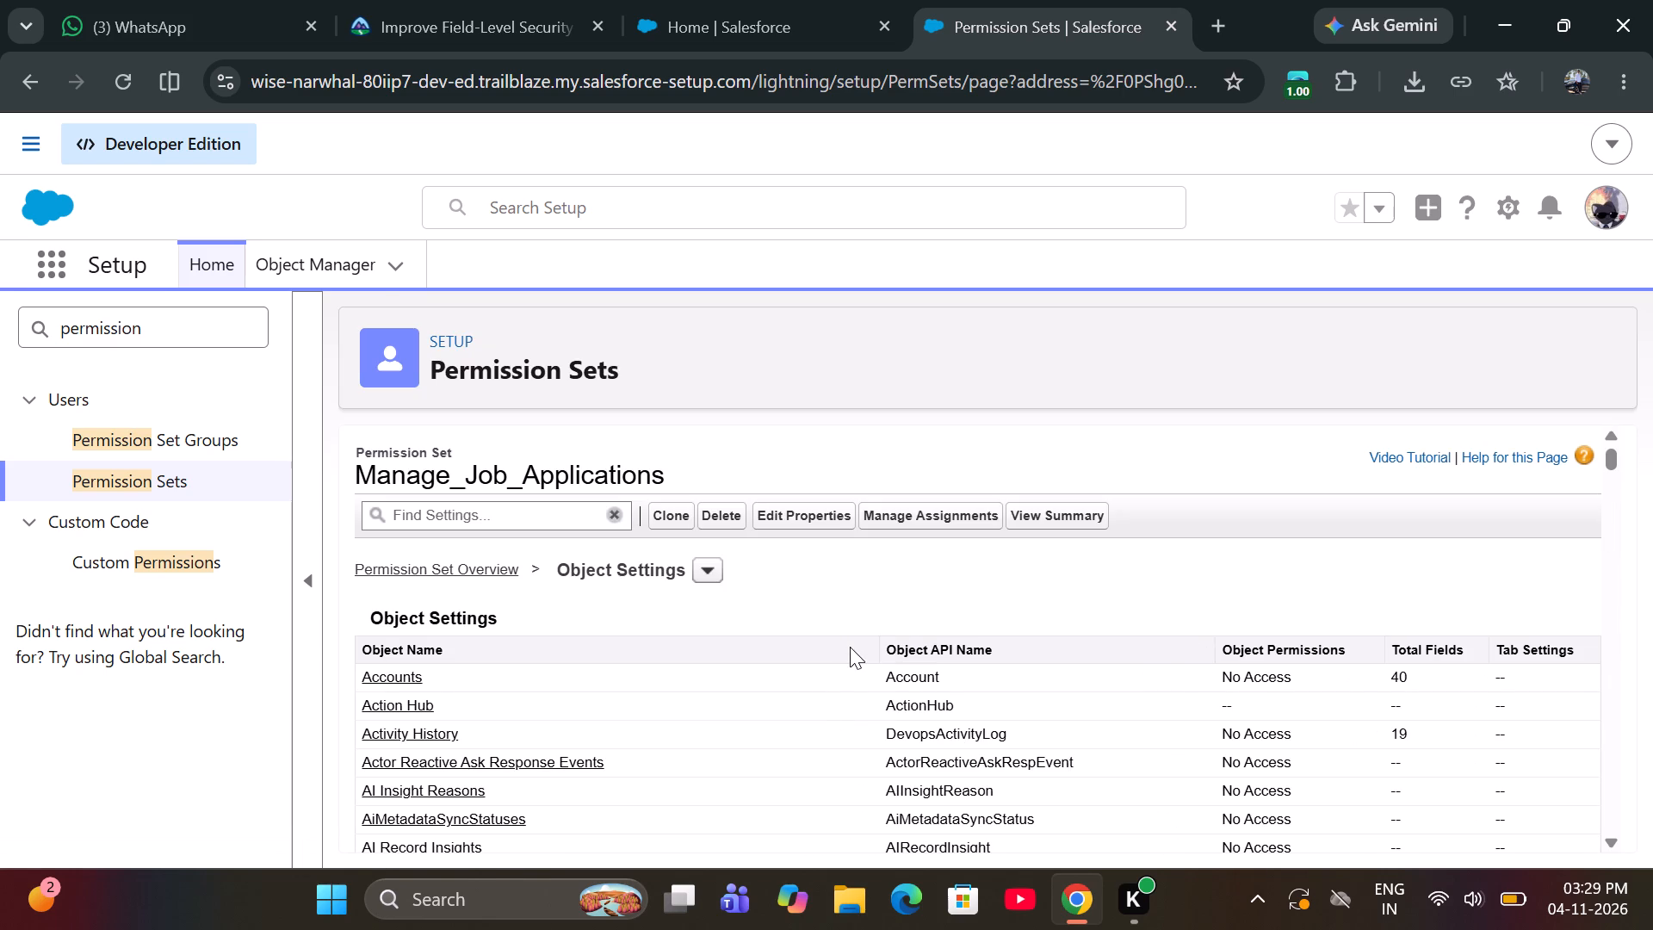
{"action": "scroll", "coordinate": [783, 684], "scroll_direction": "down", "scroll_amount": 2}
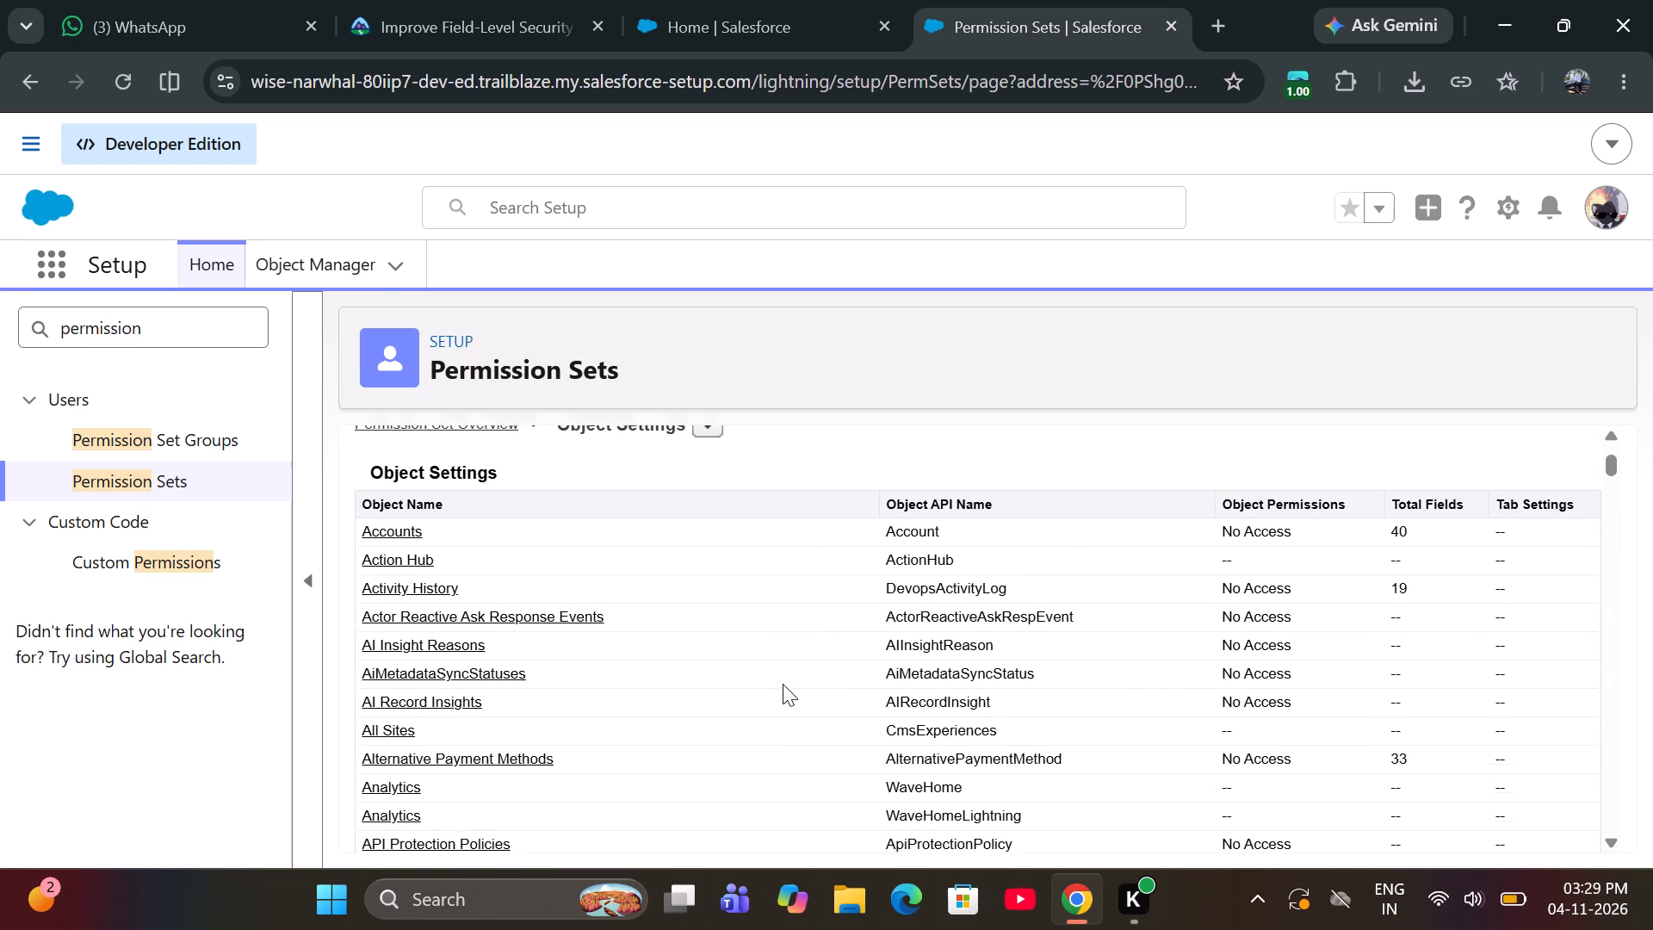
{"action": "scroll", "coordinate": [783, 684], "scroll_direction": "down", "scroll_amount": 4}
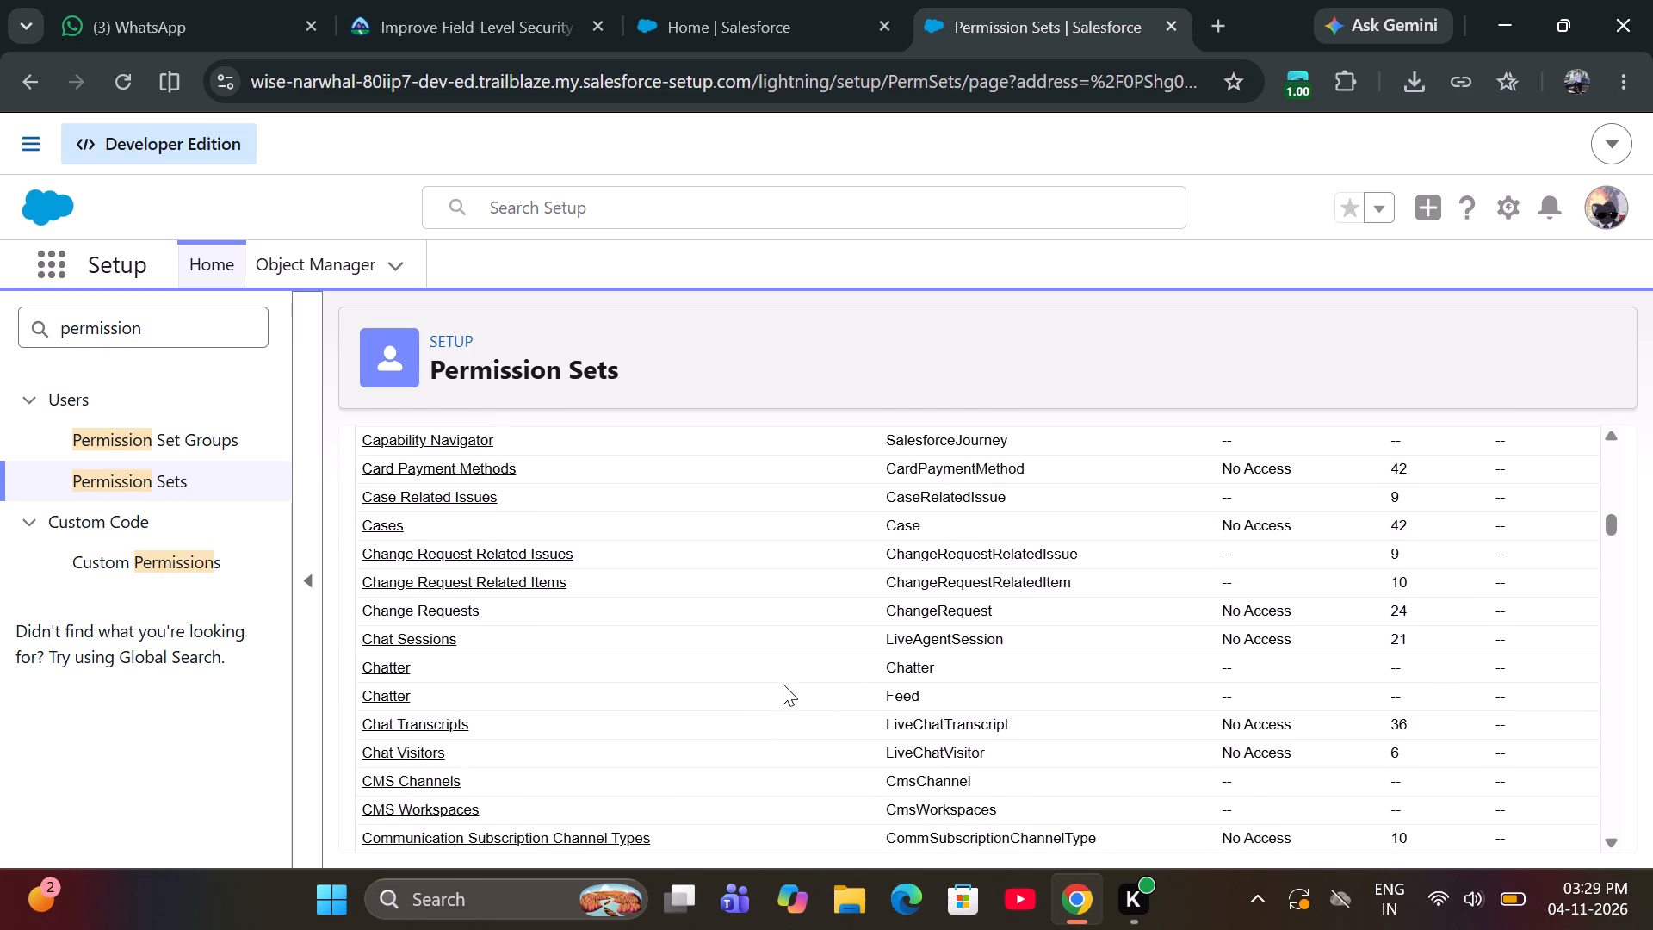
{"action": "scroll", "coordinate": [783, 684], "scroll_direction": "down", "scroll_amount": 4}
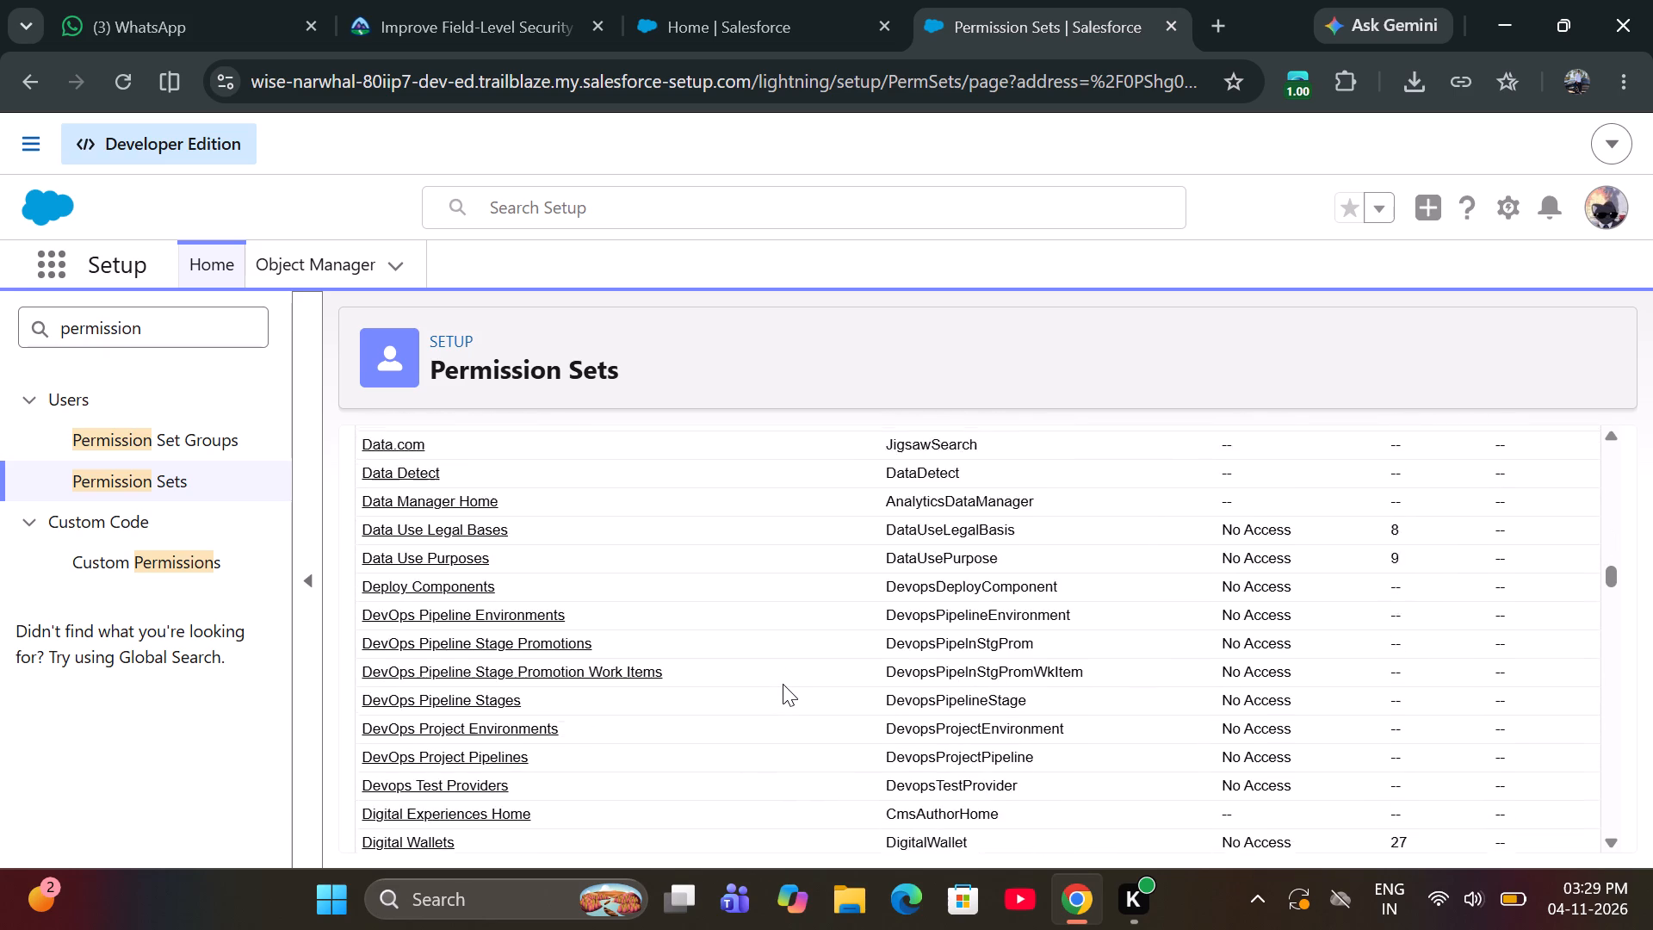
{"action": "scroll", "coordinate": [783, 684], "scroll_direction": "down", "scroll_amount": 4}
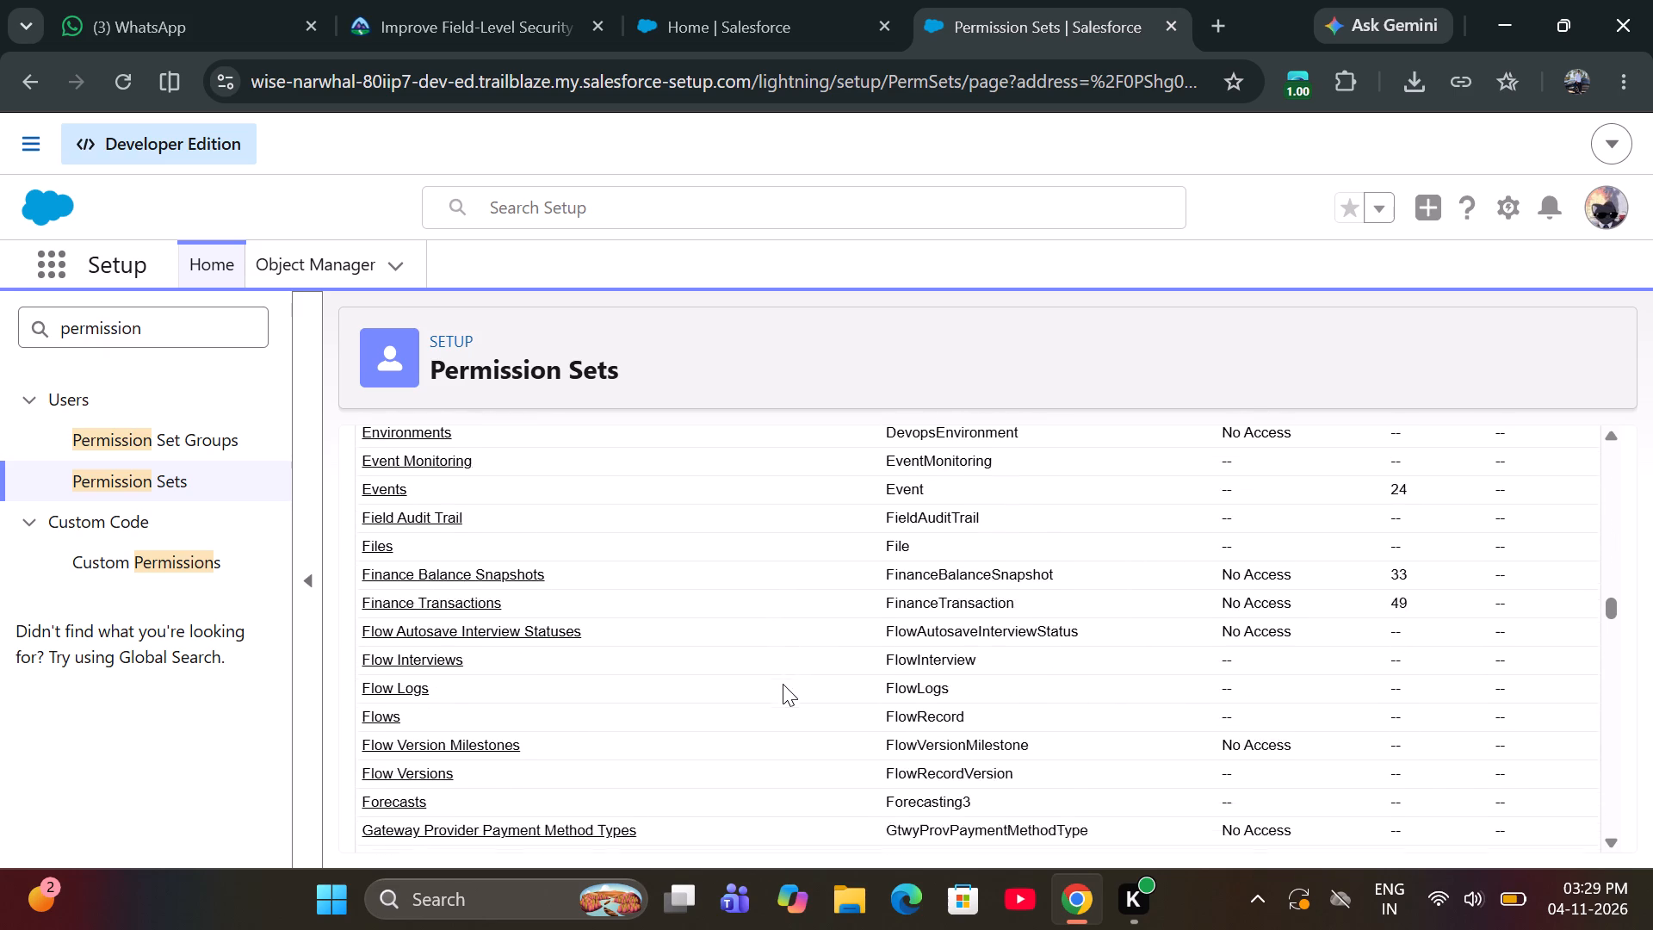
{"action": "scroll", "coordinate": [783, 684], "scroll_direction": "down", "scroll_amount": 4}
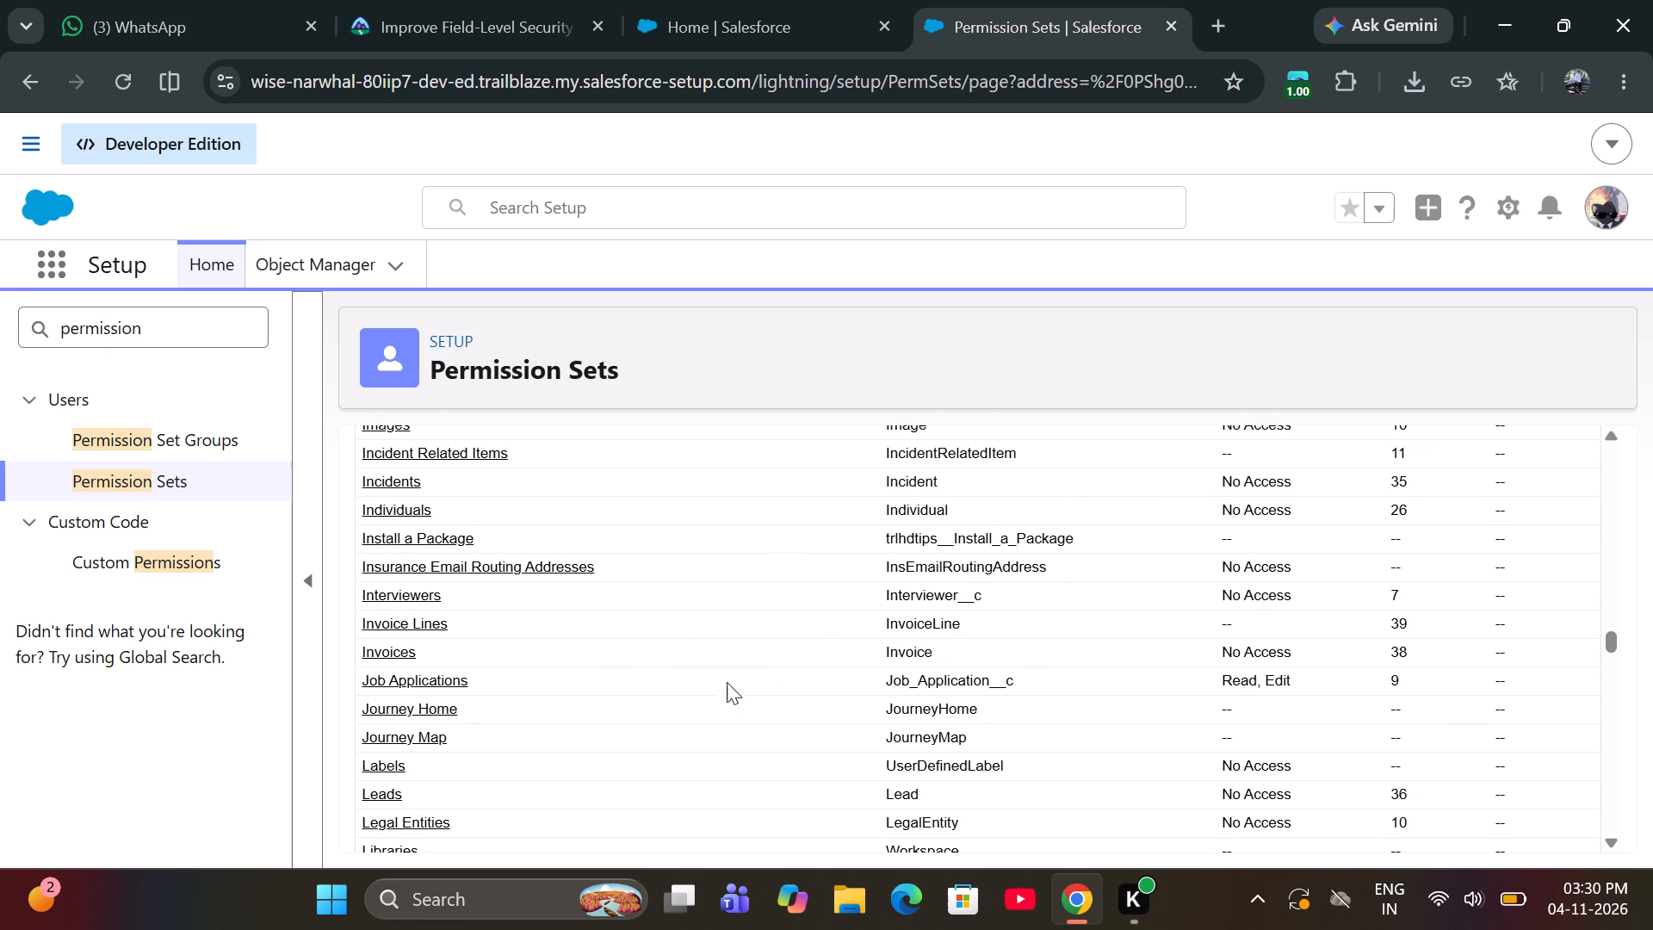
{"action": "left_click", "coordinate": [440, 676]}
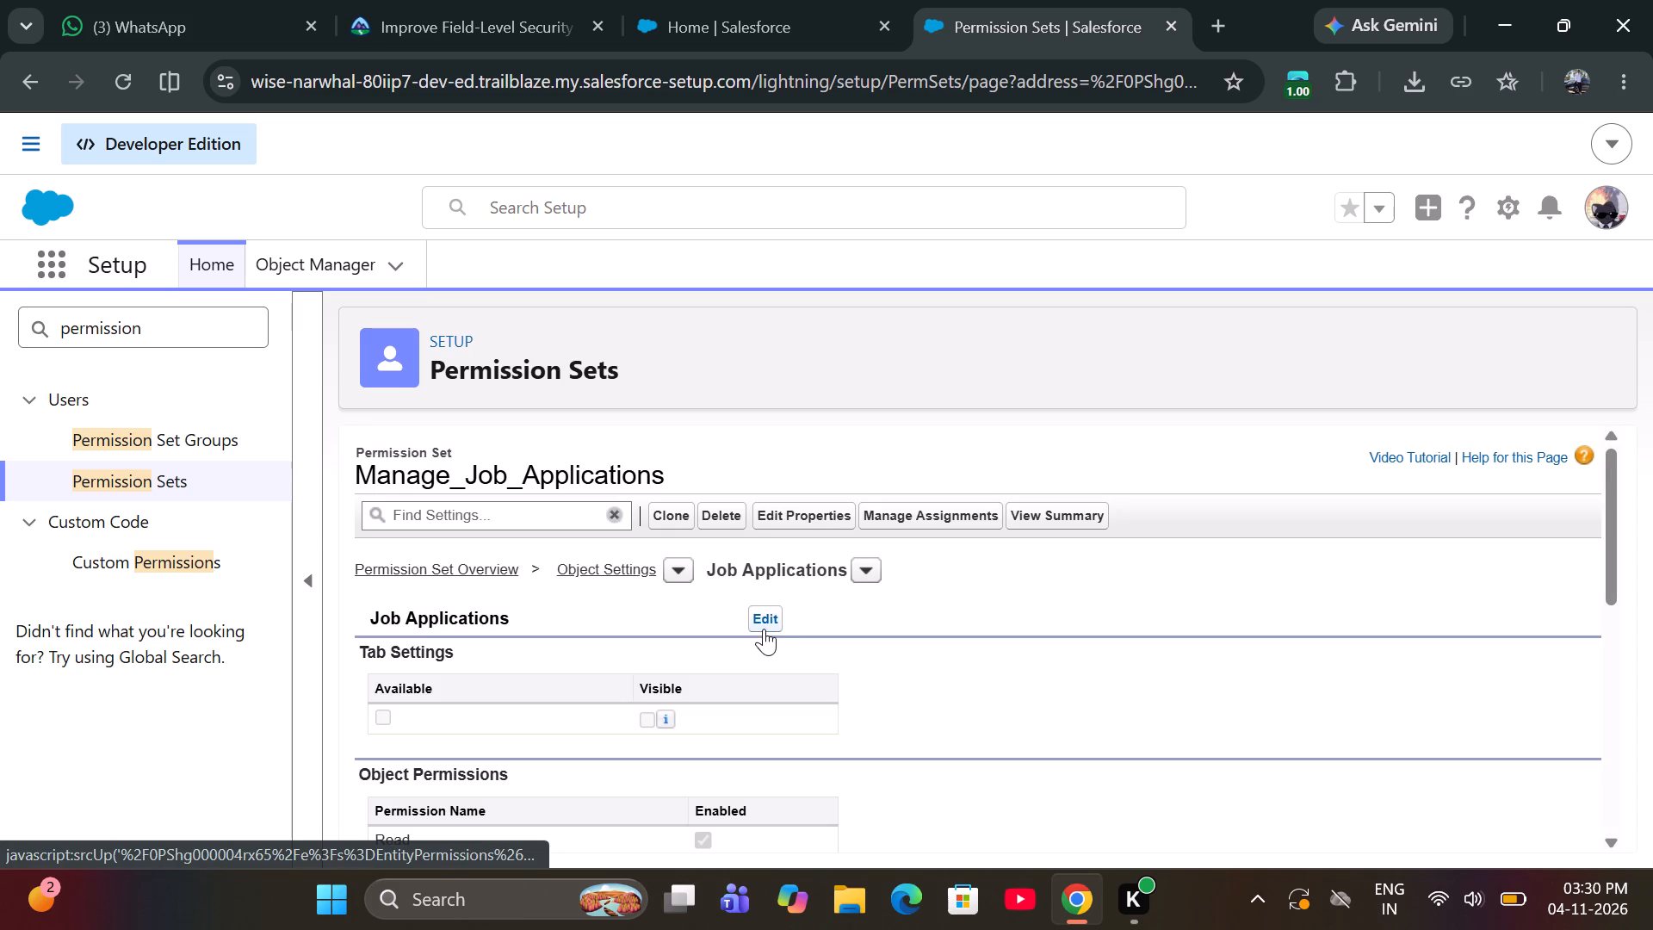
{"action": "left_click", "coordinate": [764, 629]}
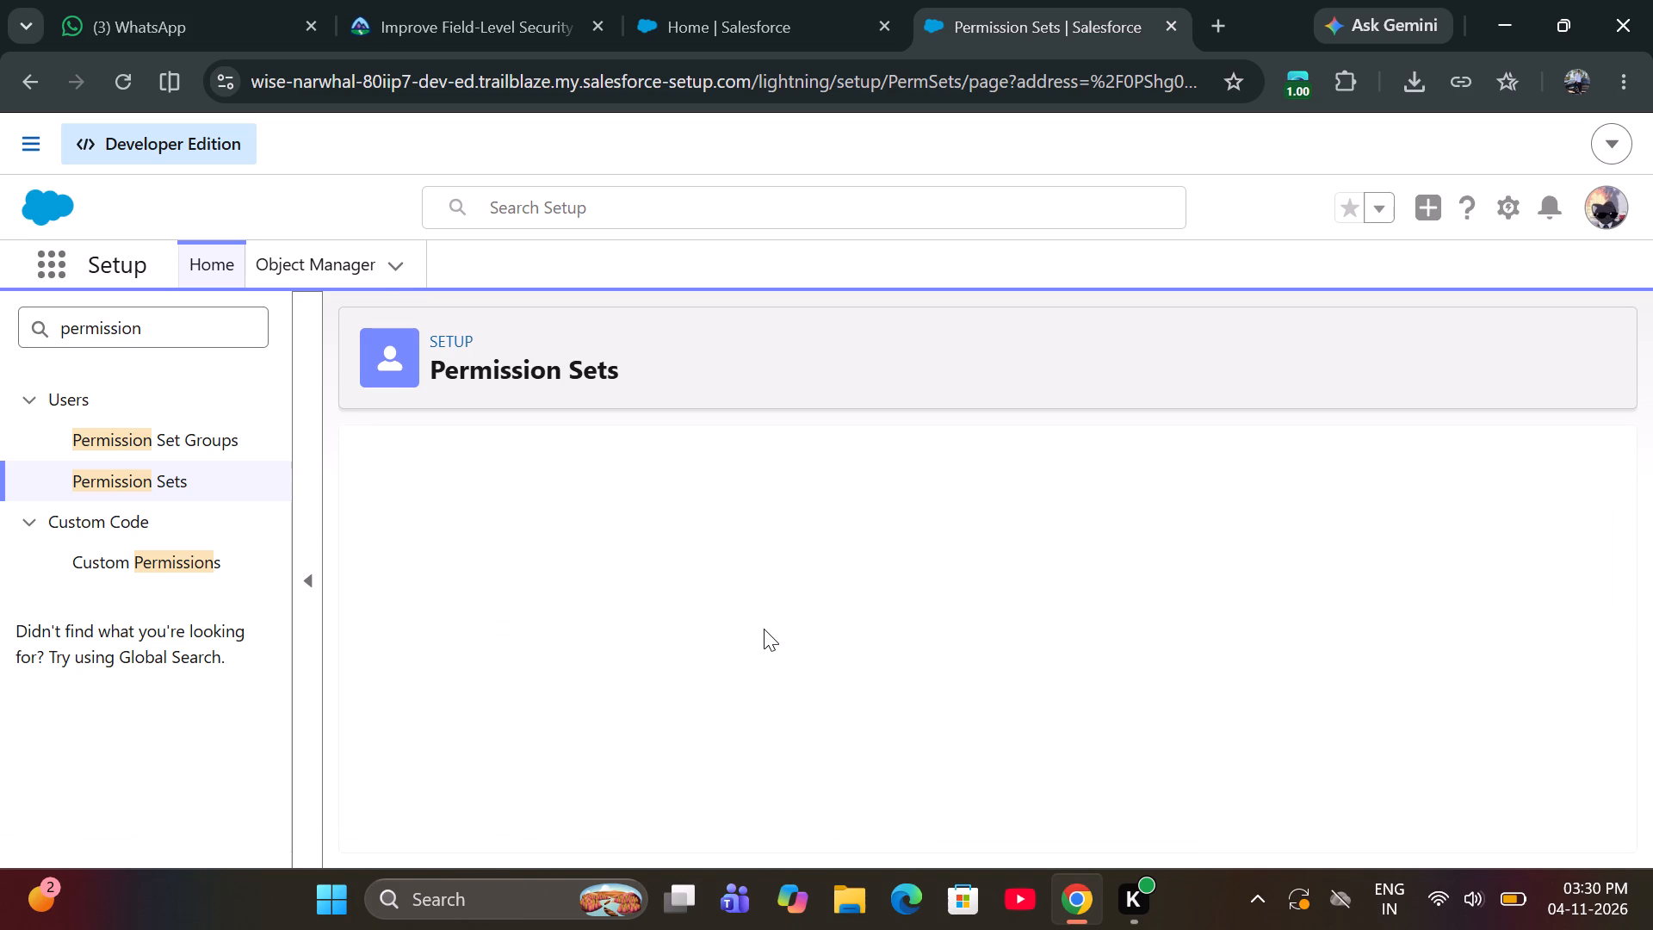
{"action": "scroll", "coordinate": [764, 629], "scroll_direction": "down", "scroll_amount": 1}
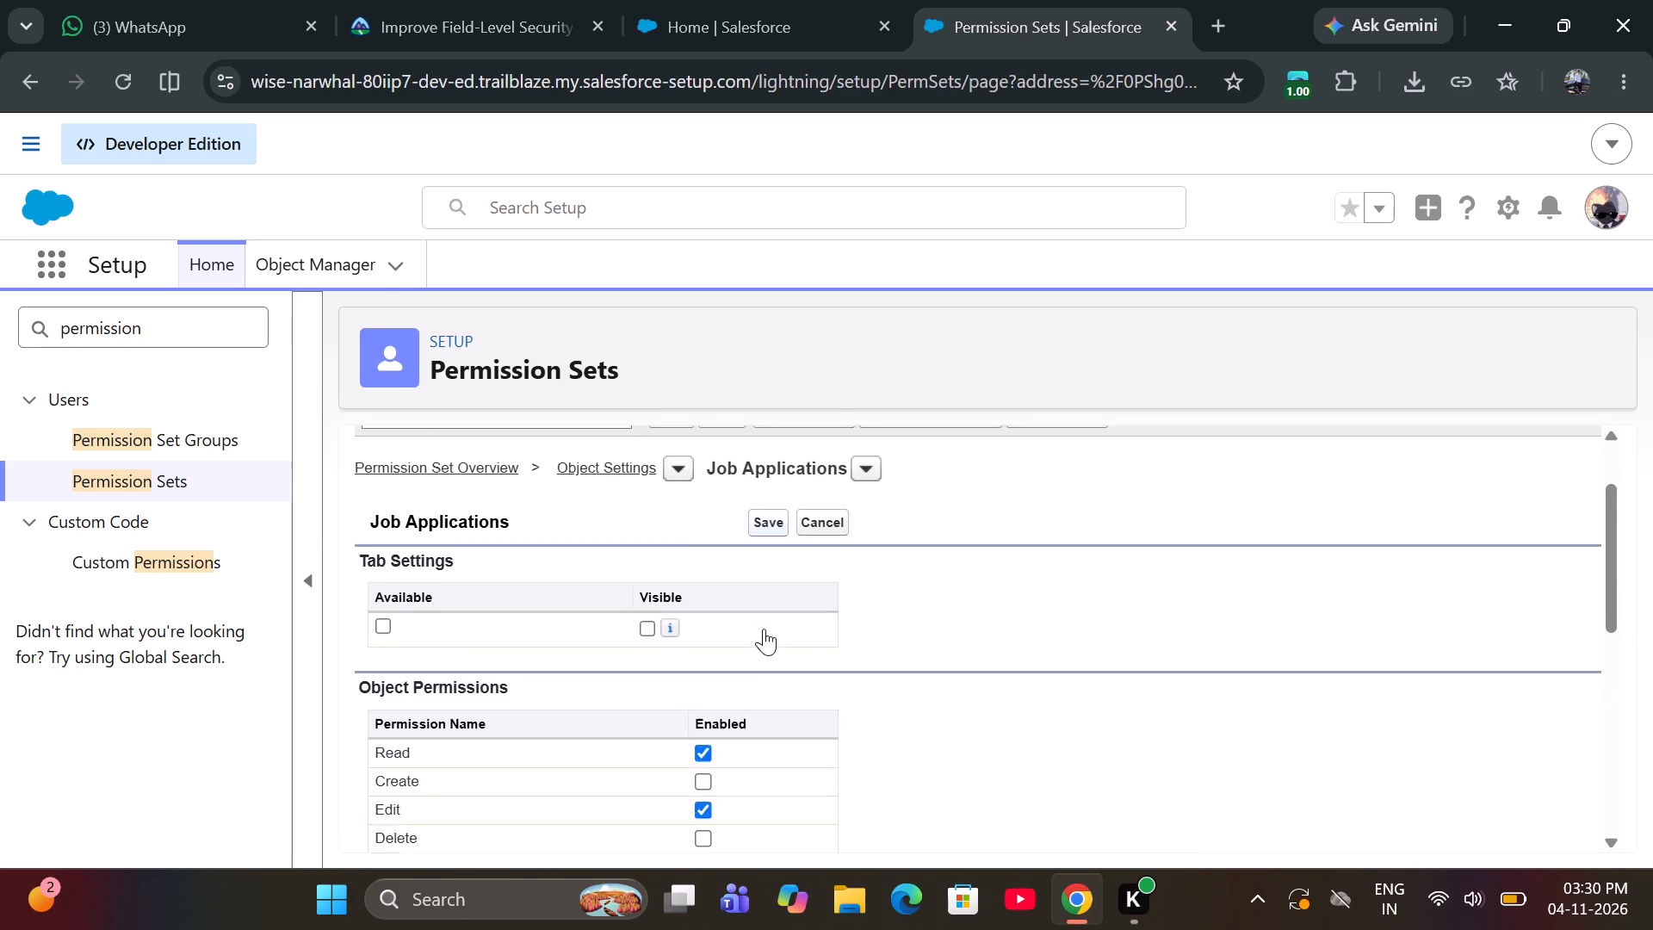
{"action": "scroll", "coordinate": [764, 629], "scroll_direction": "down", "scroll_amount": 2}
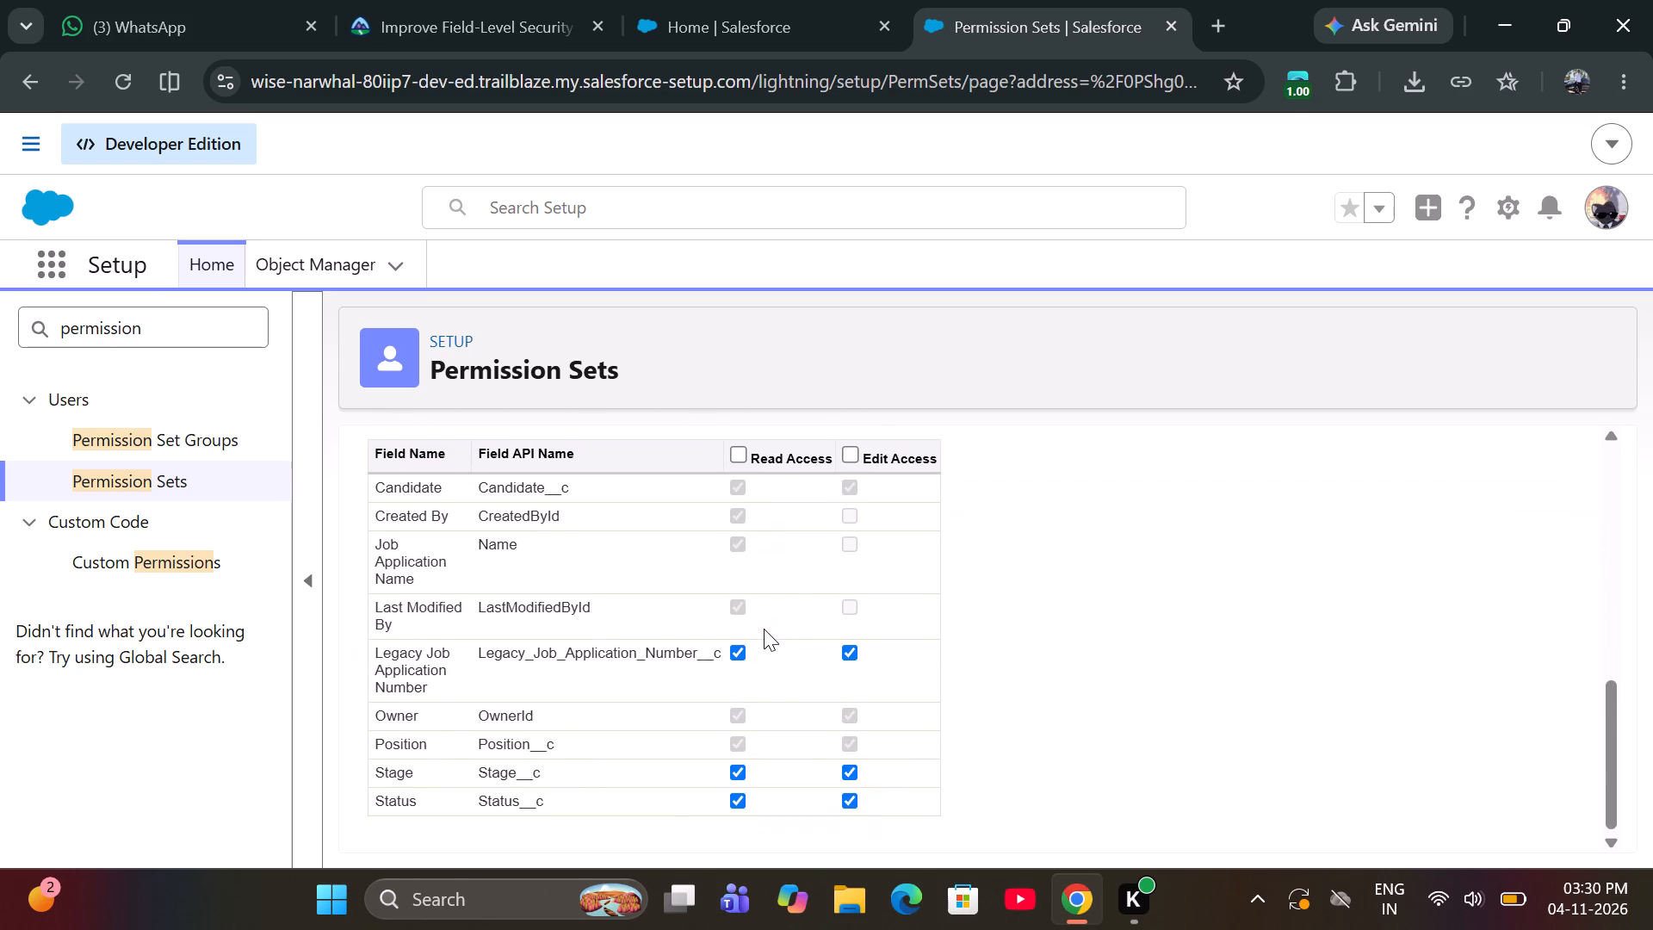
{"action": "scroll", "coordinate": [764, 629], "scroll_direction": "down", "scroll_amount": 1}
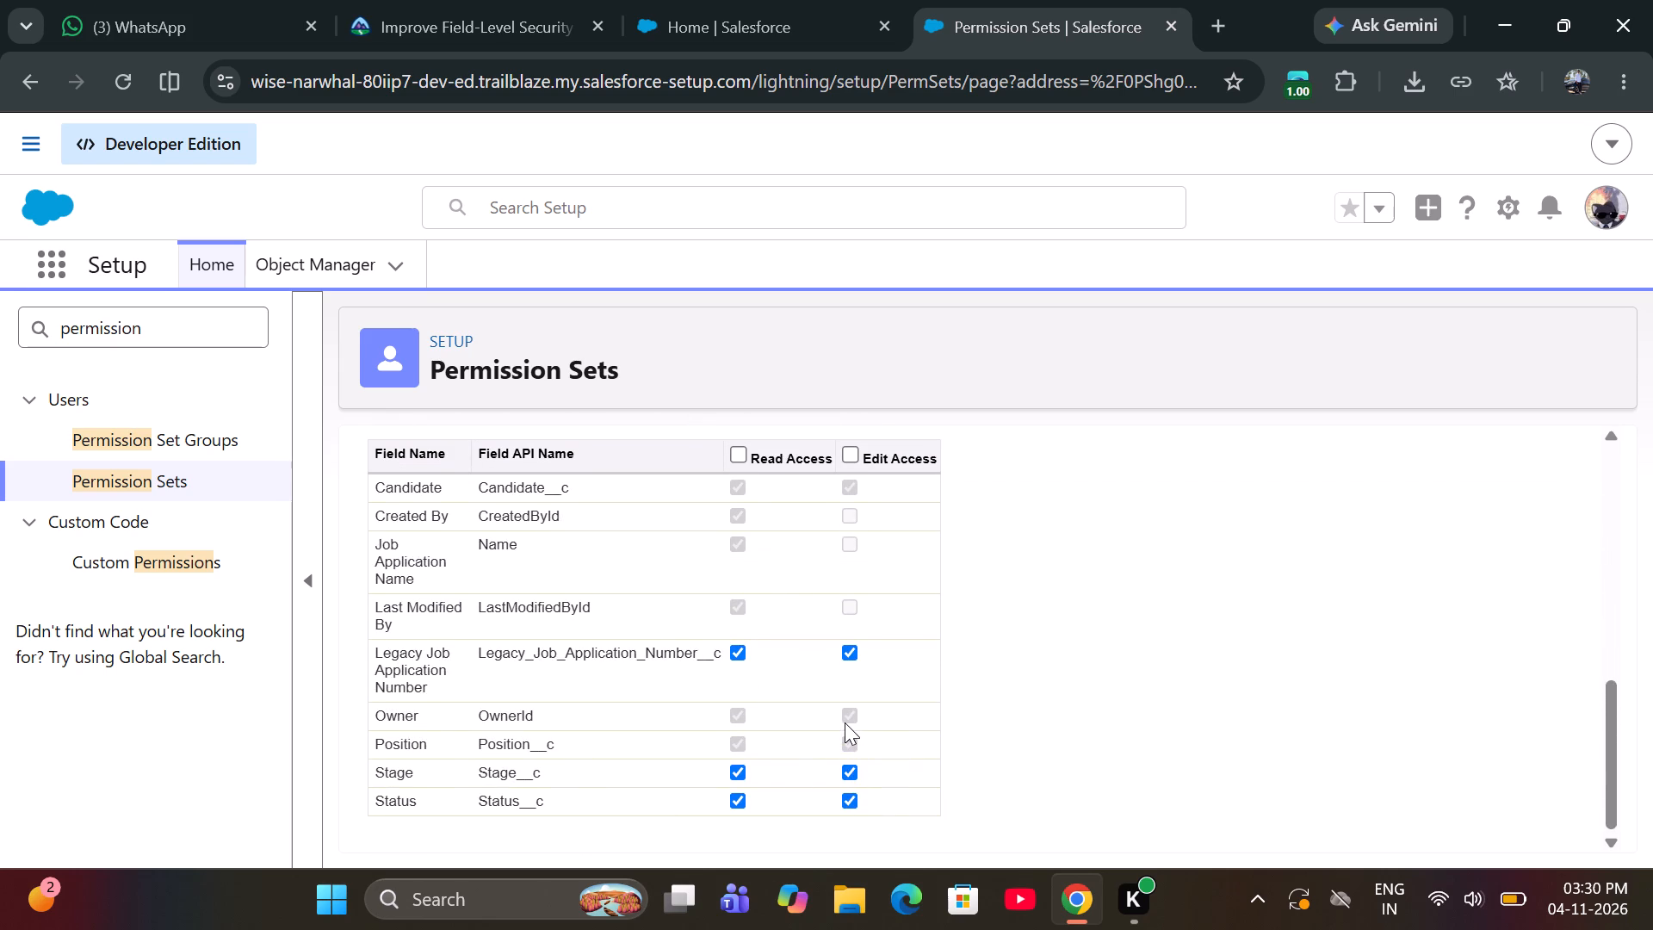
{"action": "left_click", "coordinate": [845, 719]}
Search Setup for "job a" and open the Job Application object in Object Manager.
{"action": "left_click", "coordinate": [796, 191]}
{"action": "type", "text": "job"}
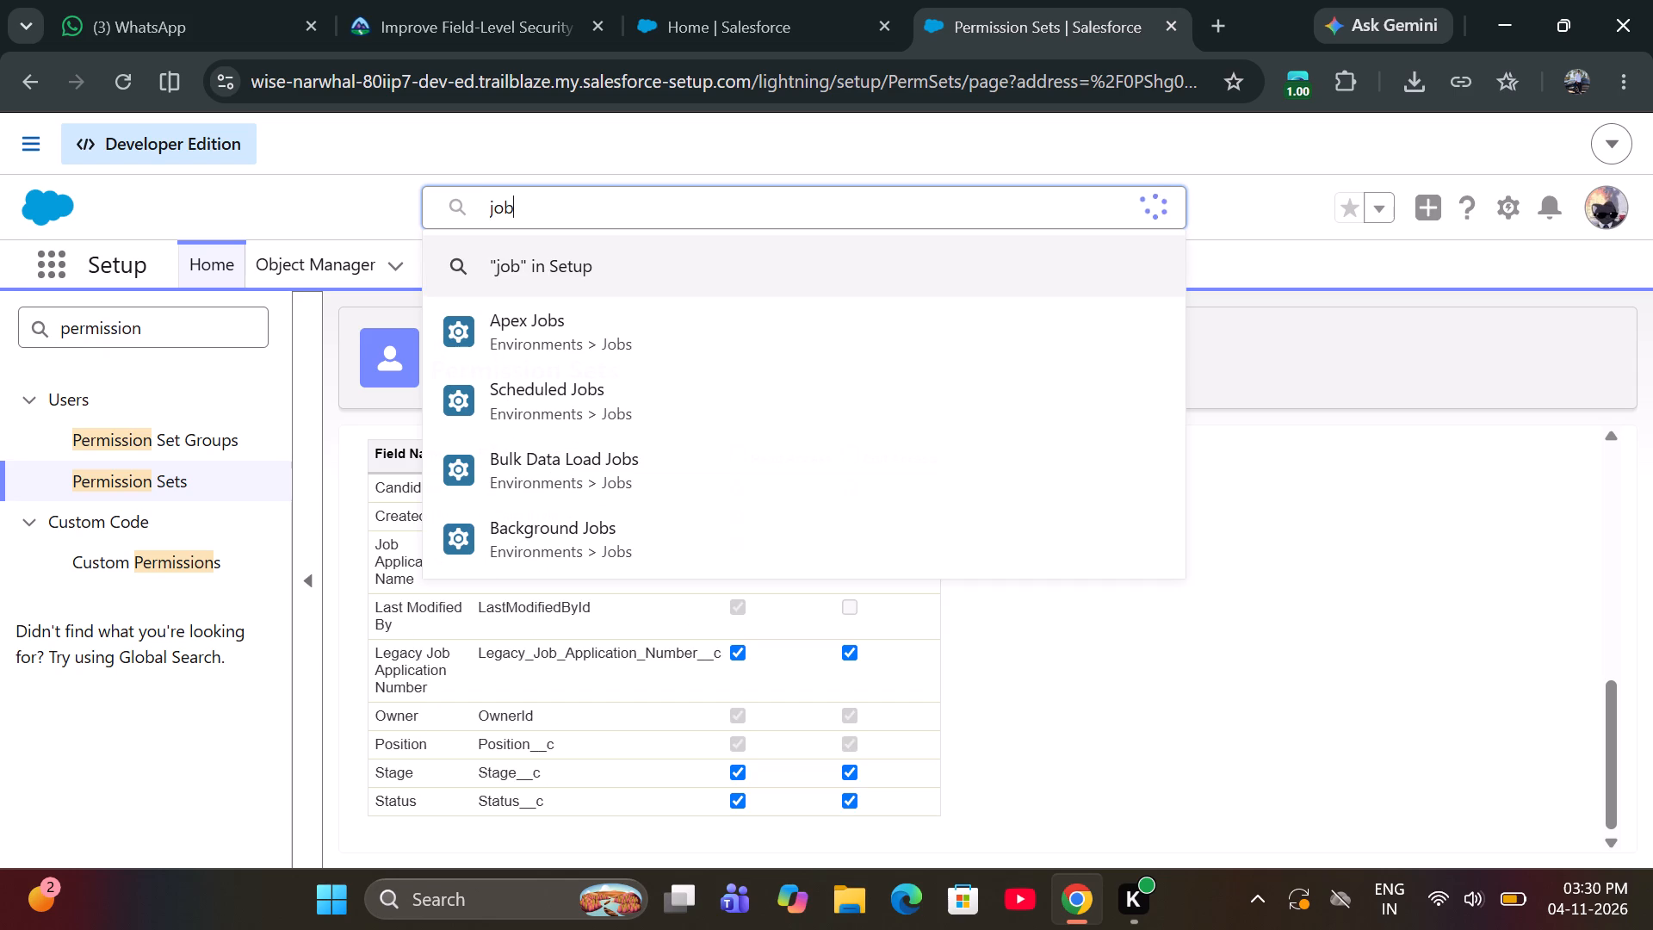
{"action": "key", "text": "space"}
{"action": "type", "text": "a"}
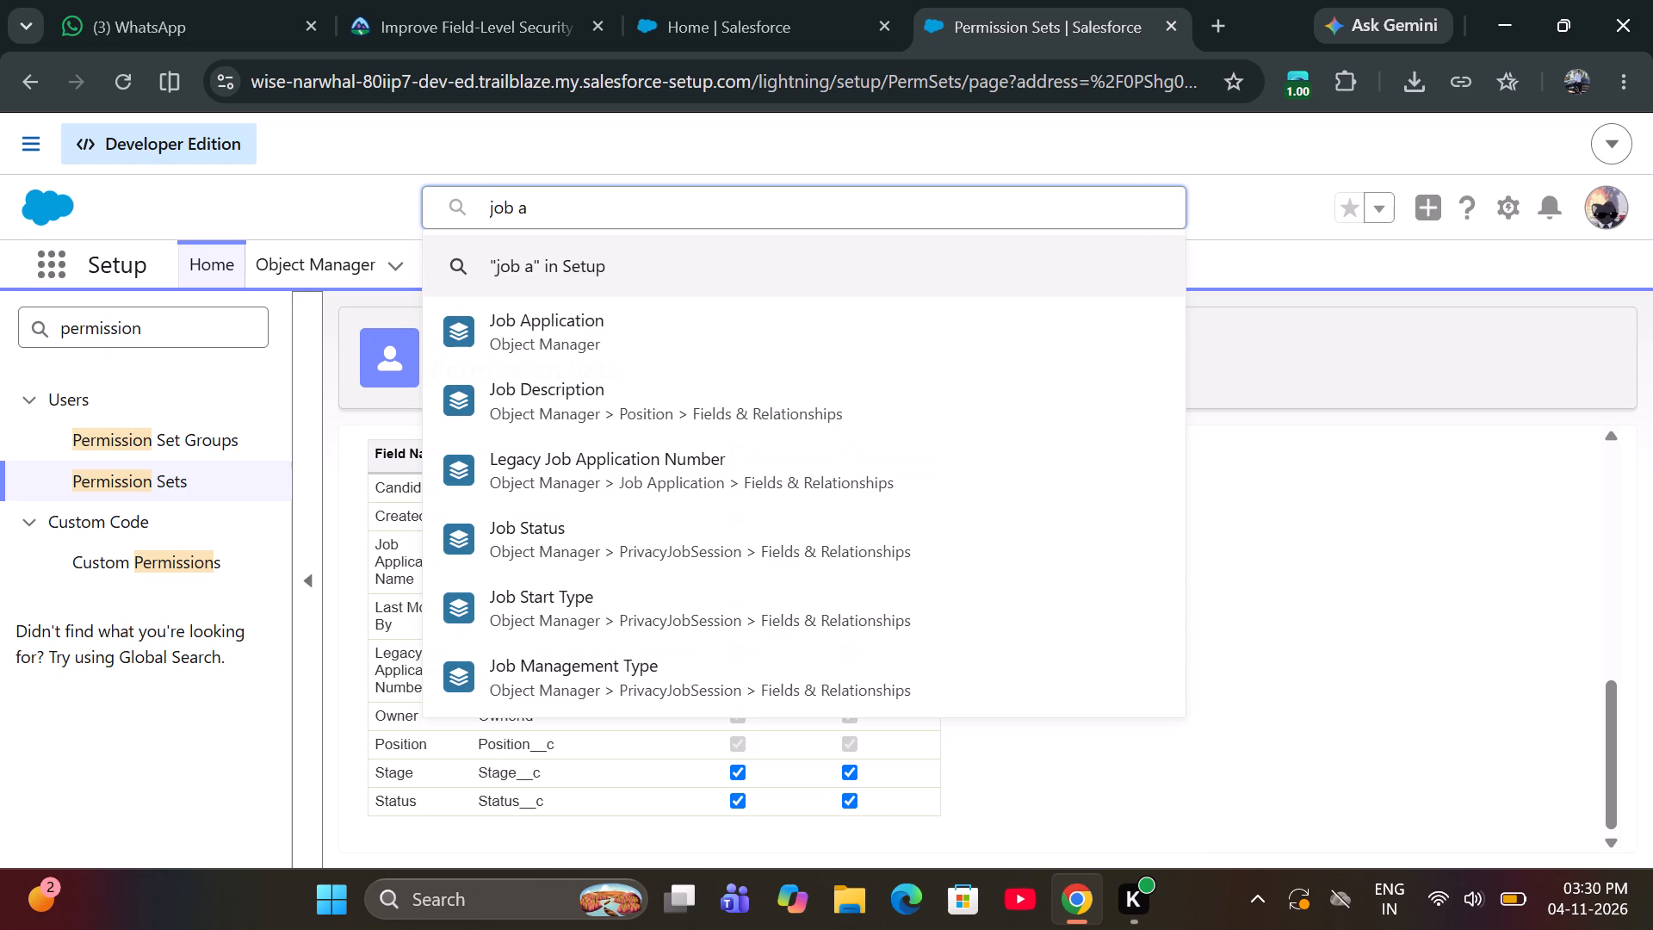
{"action": "left_click", "coordinate": [584, 322]}
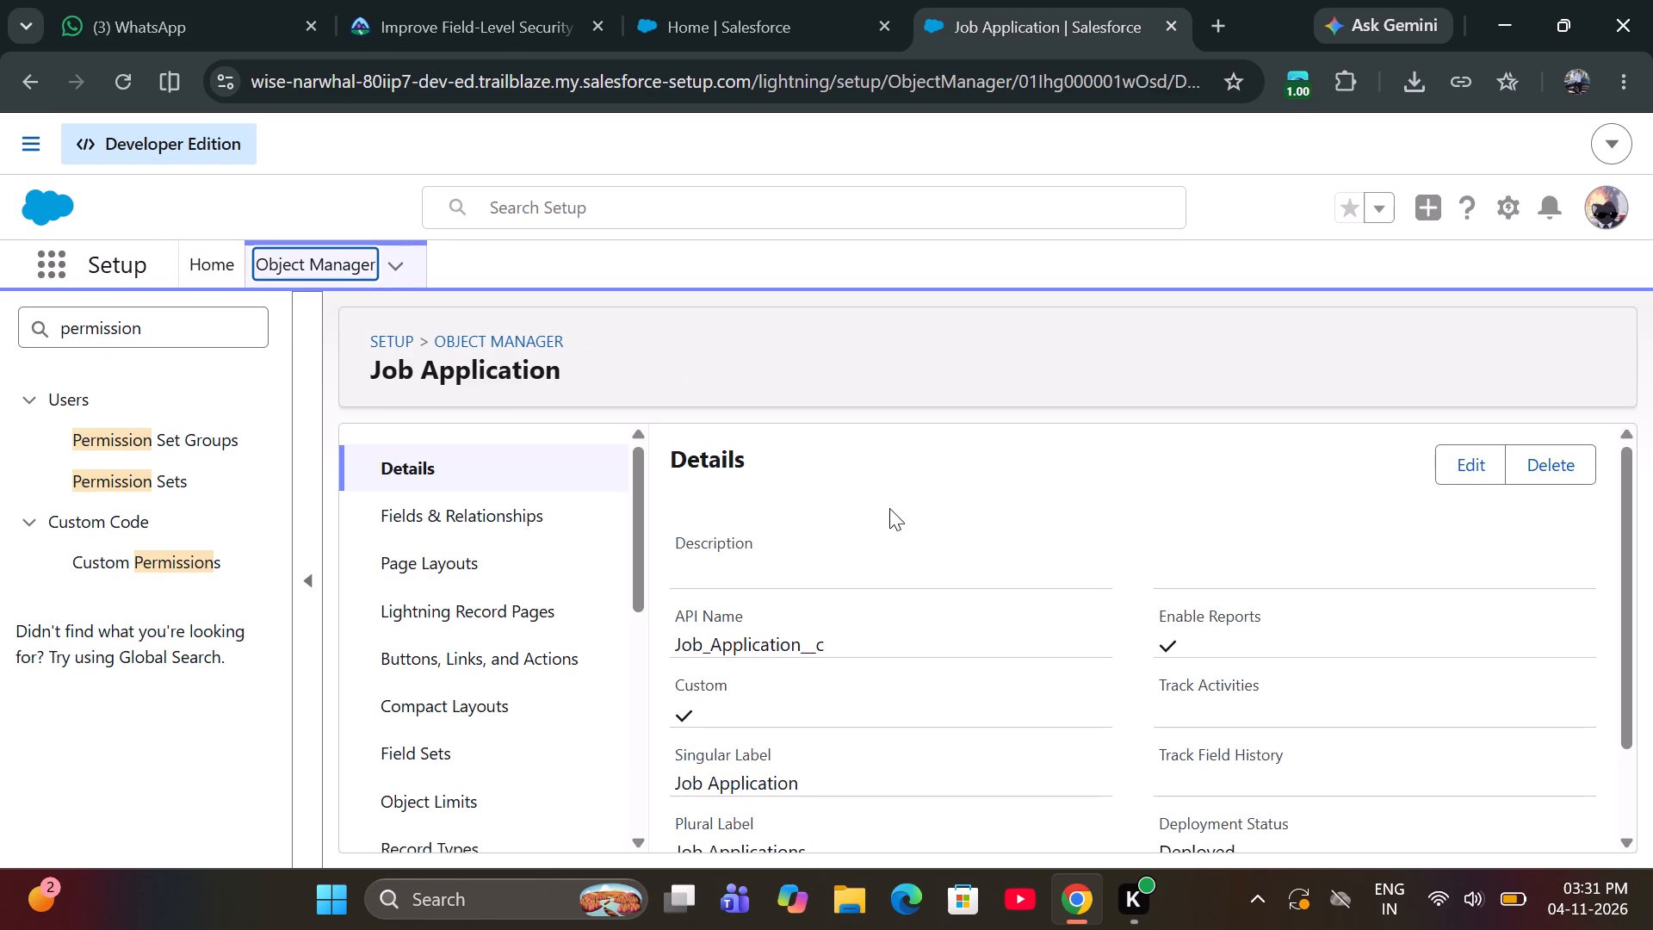
{"action": "scroll", "coordinate": [944, 517], "scroll_direction": "down", "scroll_amount": 2}
{"action": "scroll", "coordinate": [944, 517], "scroll_direction": "up", "scroll_amount": 2}
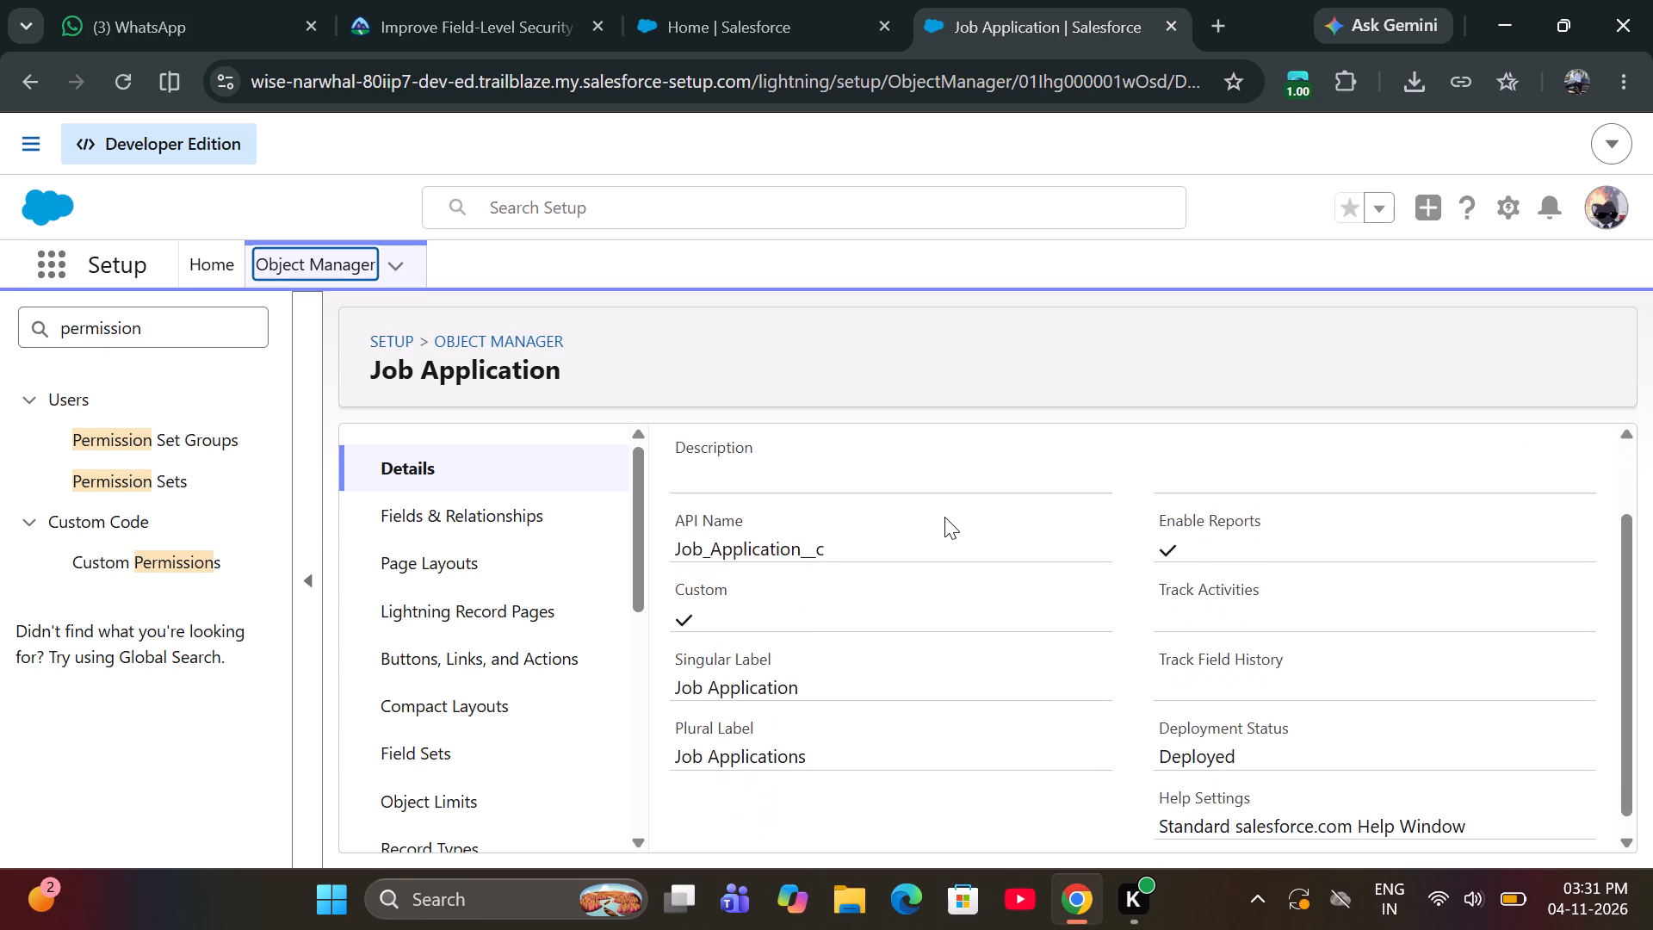
Open the Job Application object definition for editing and review its labels, record name format, optional features, classification, deployment and search settings.
{"action": "left_click", "coordinate": [1457, 474]}
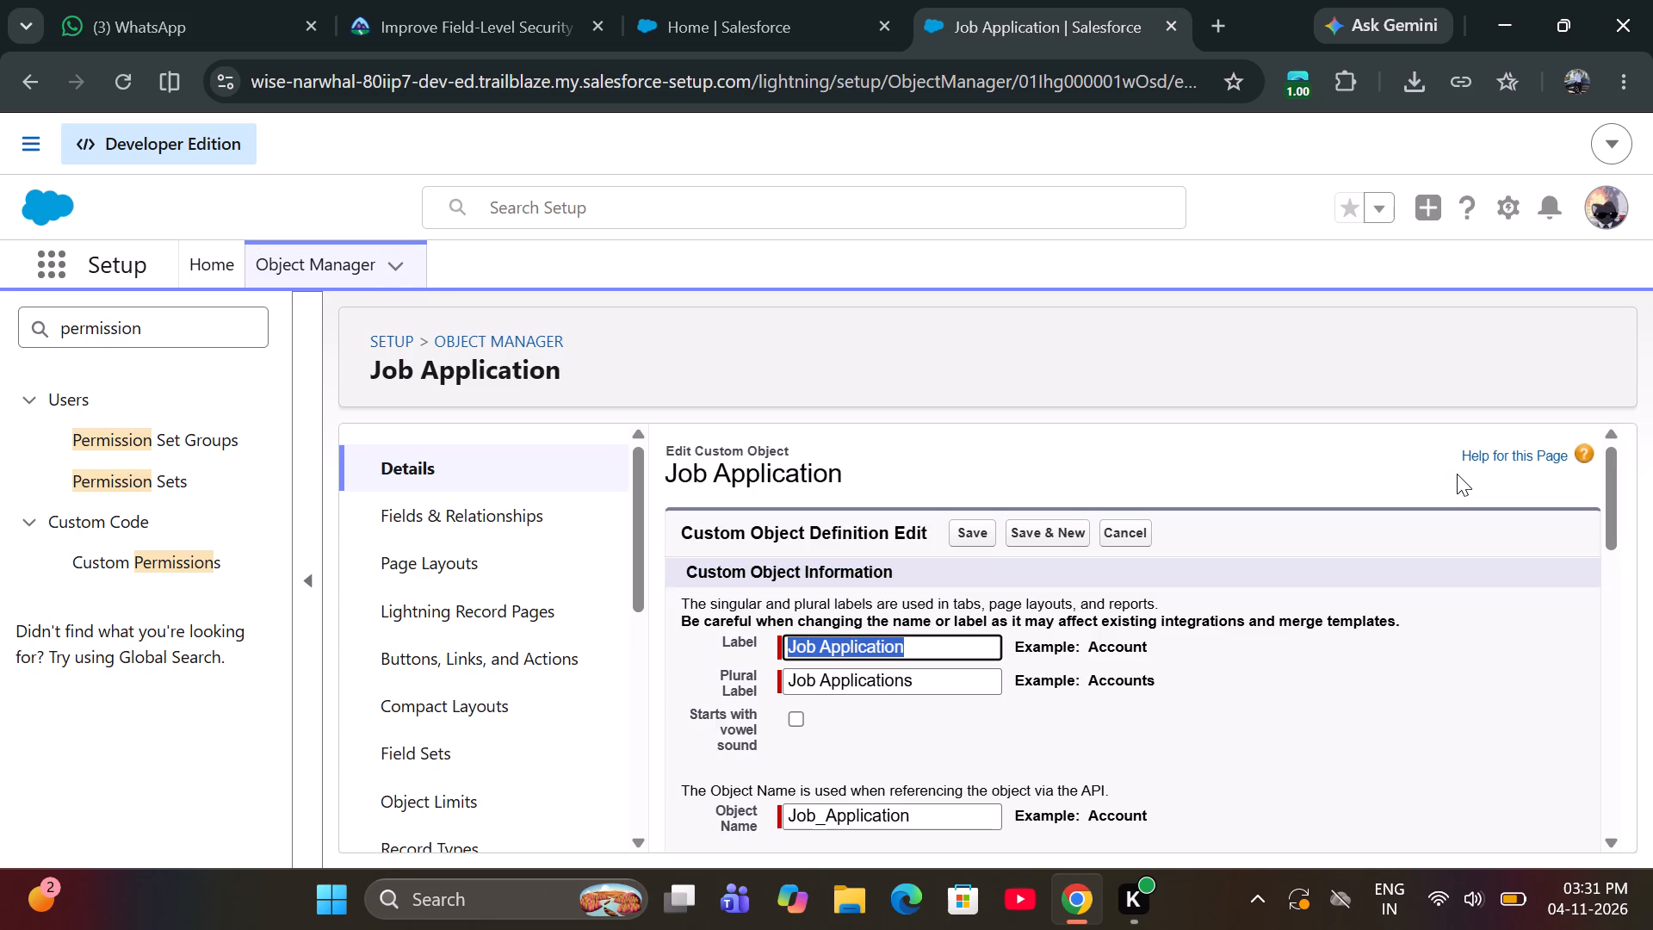
{"action": "scroll", "coordinate": [1351, 706], "scroll_direction": "down", "scroll_amount": 6}
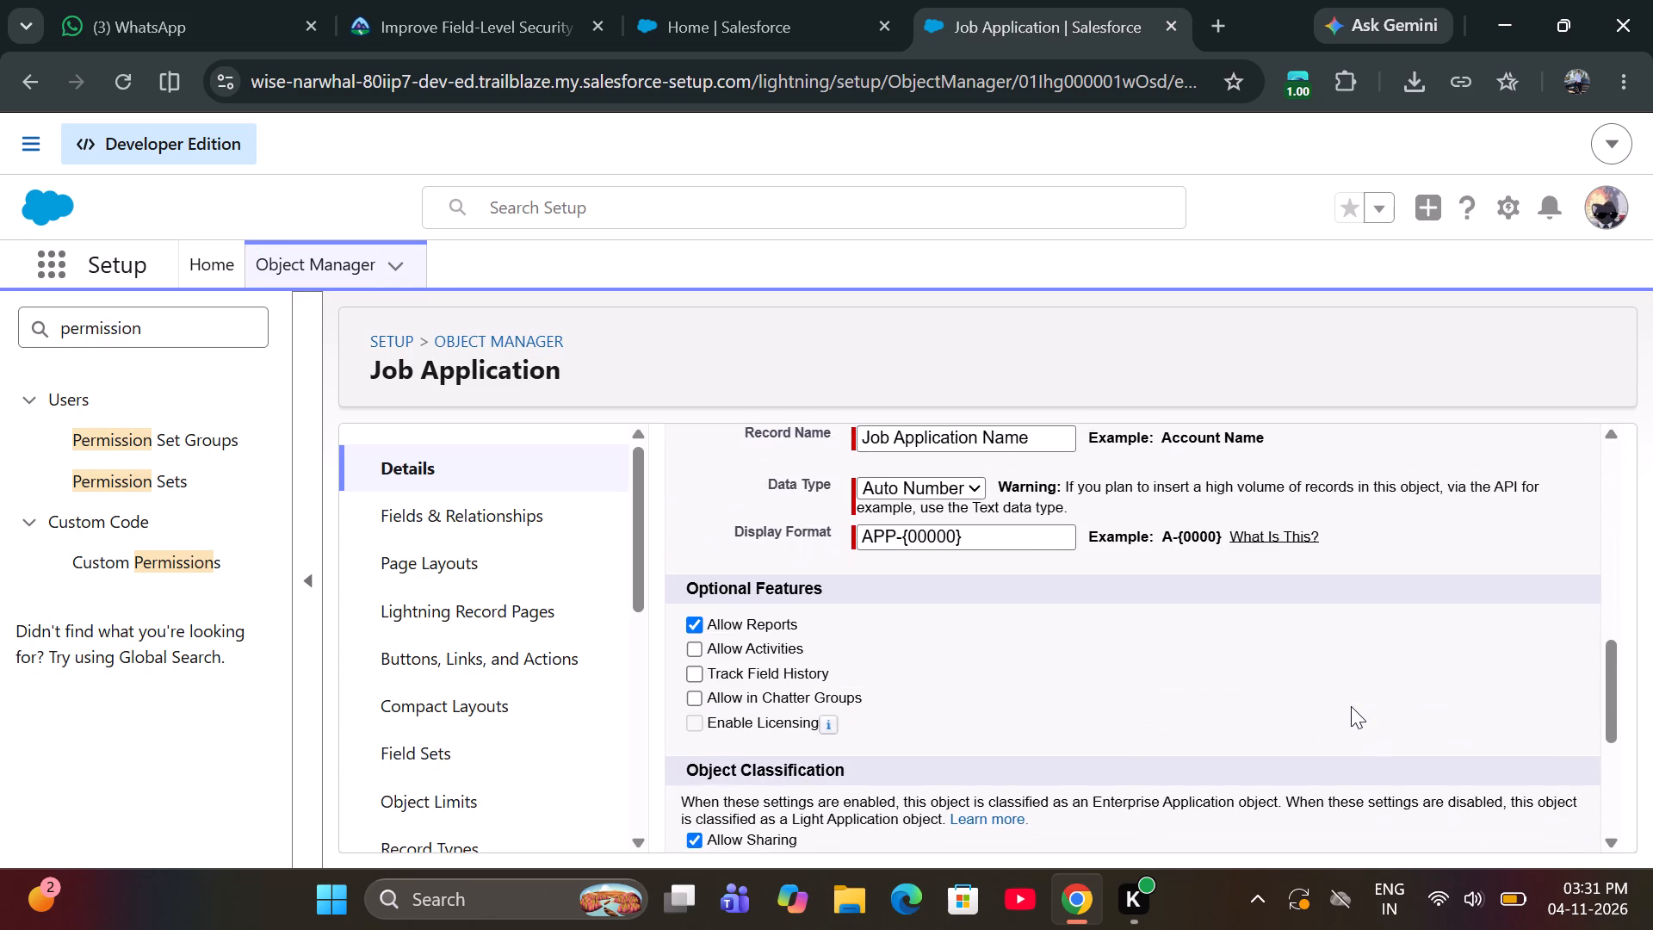
{"action": "scroll", "coordinate": [1351, 706], "scroll_direction": "down", "scroll_amount": 2}
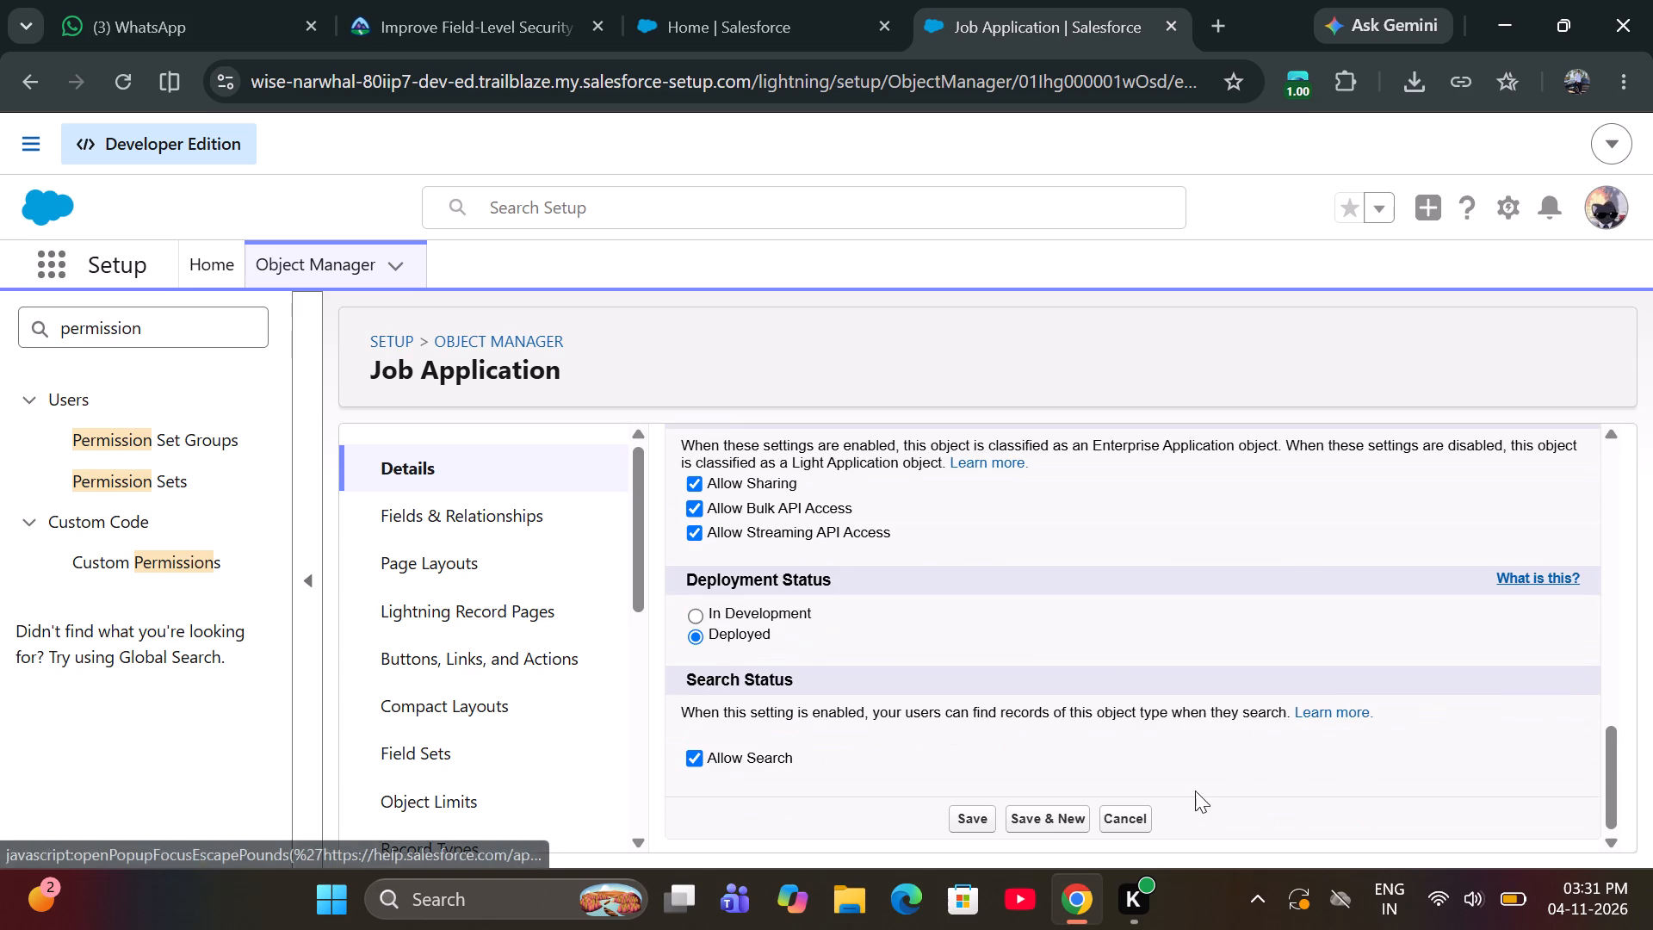
{"action": "scroll", "coordinate": [1105, 659], "scroll_direction": "up", "scroll_amount": 2}
{"action": "scroll", "coordinate": [1105, 659], "scroll_direction": "down", "scroll_amount": 1}
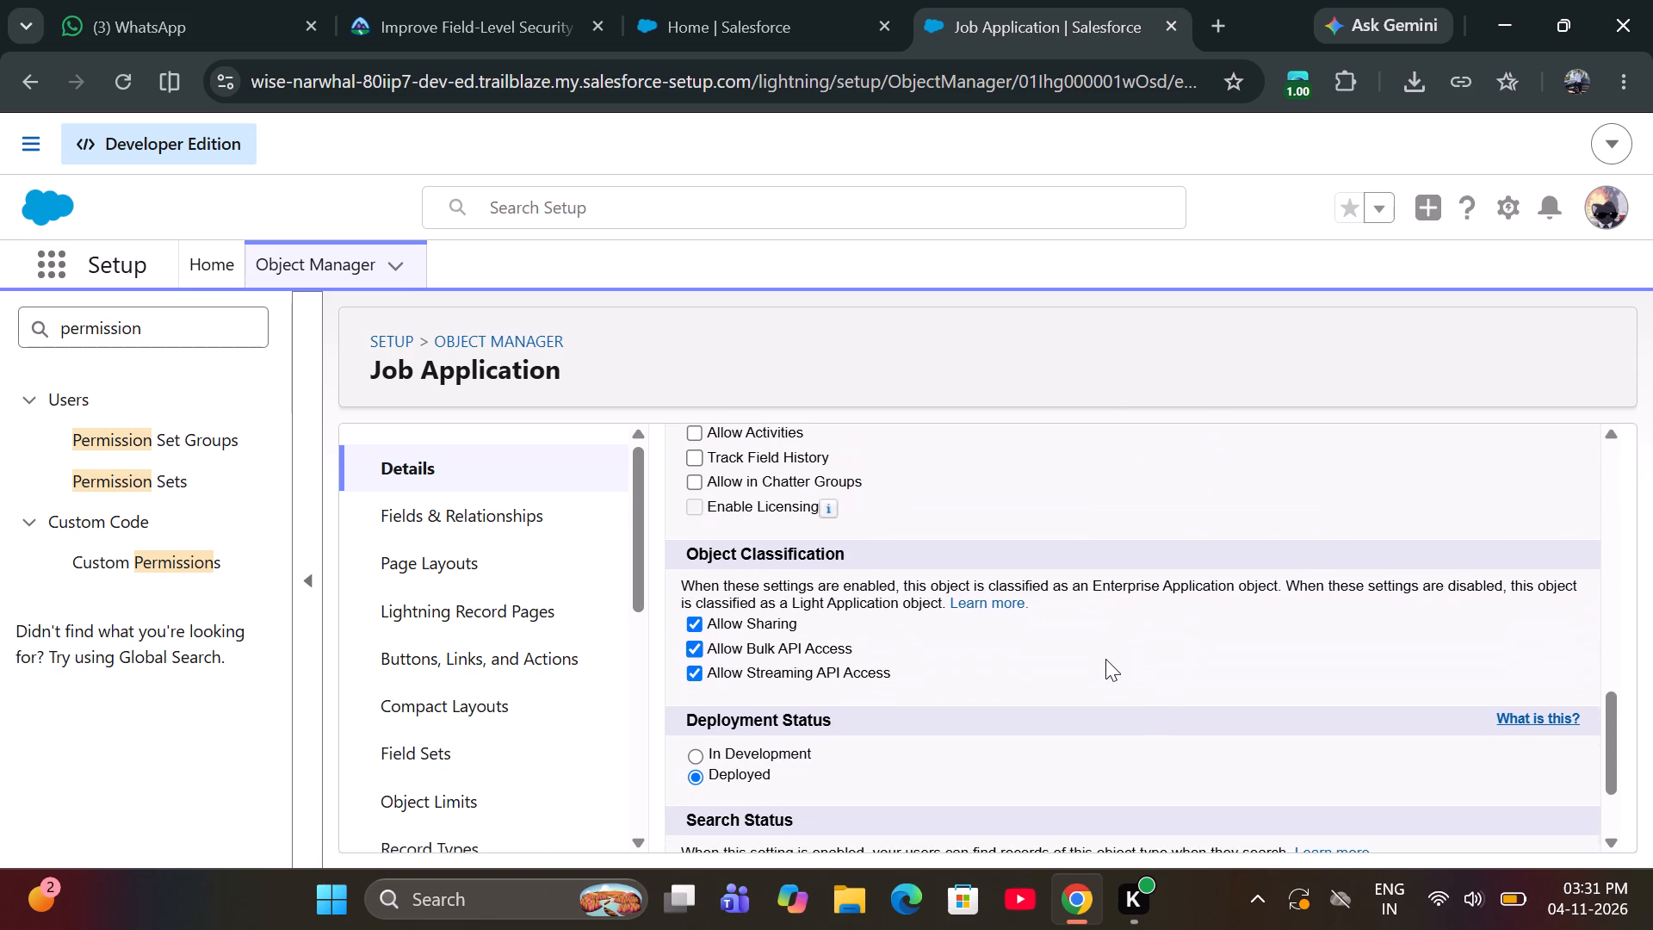
{"action": "scroll", "coordinate": [1105, 659], "scroll_direction": "down", "scroll_amount": 2}
{"action": "scroll", "coordinate": [1105, 659], "scroll_direction": "up", "scroll_amount": 1}
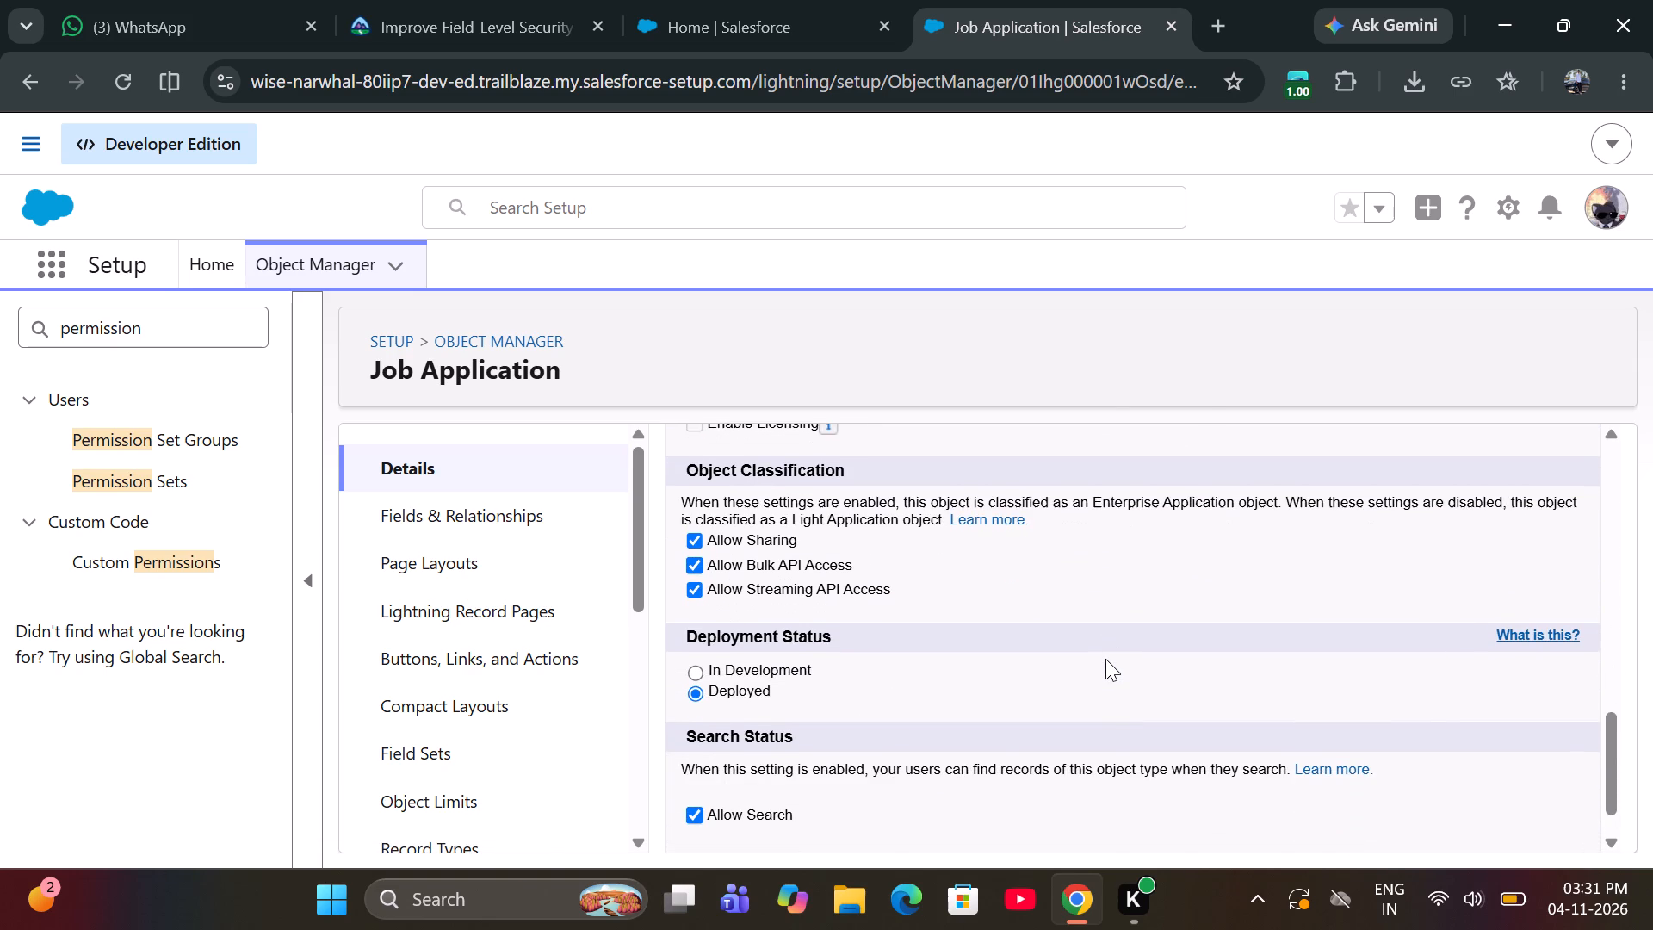
{"action": "scroll", "coordinate": [1105, 659], "scroll_direction": "up", "scroll_amount": 2}
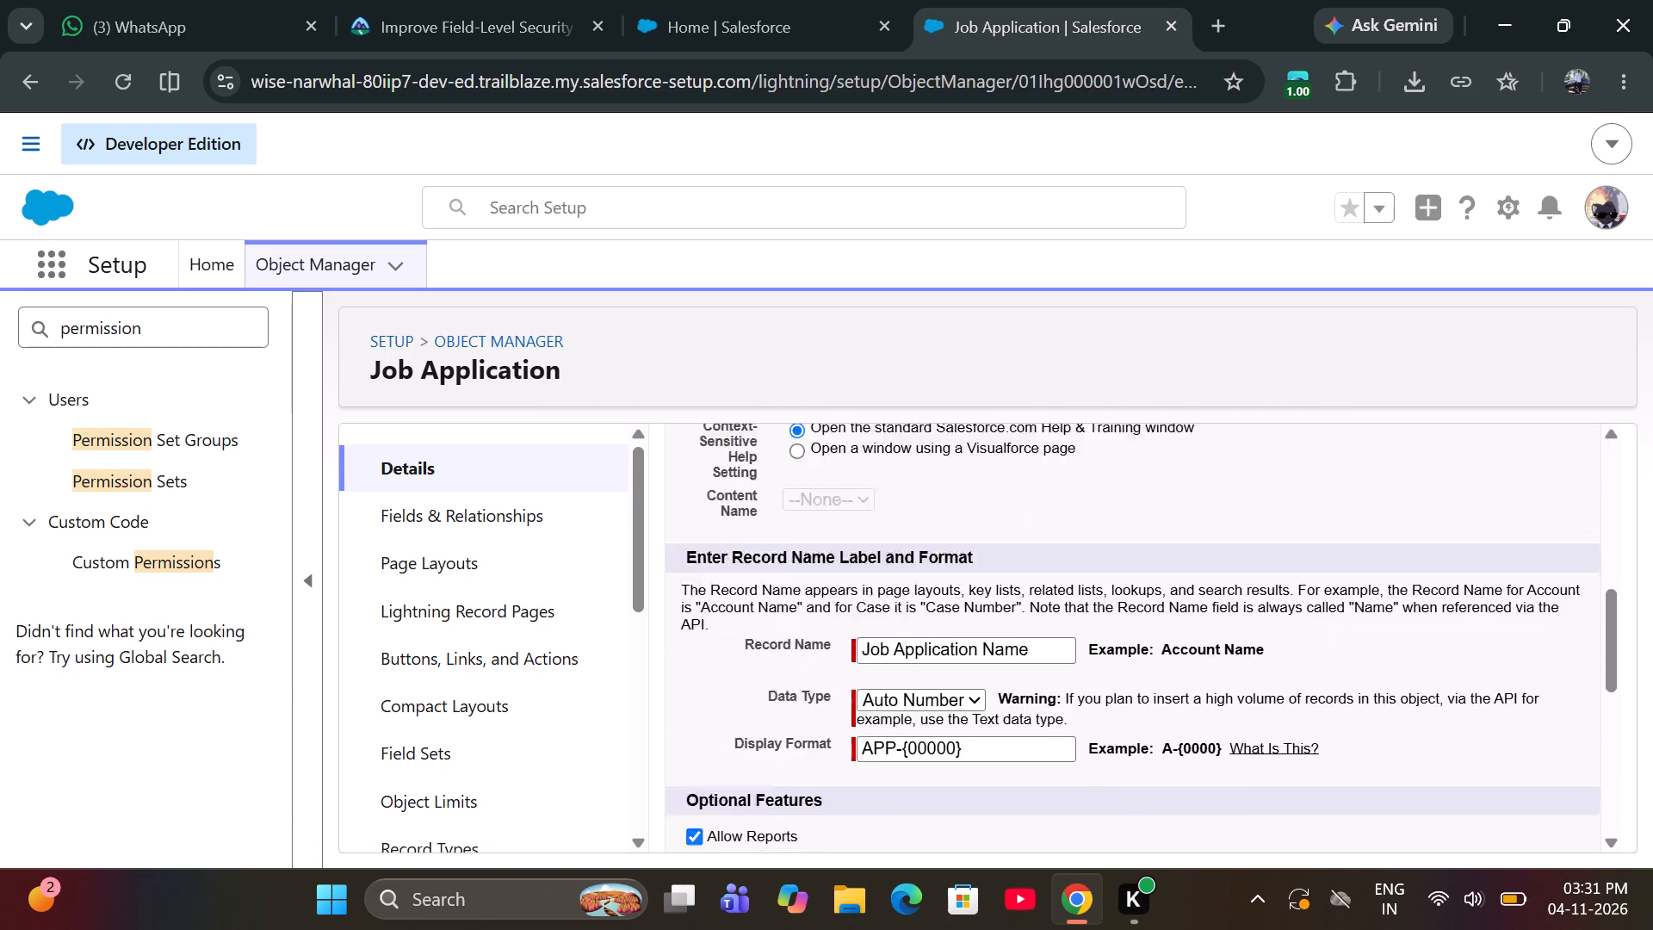
{"action": "scroll", "coordinate": [1105, 659], "scroll_direction": "up", "scroll_amount": 4}
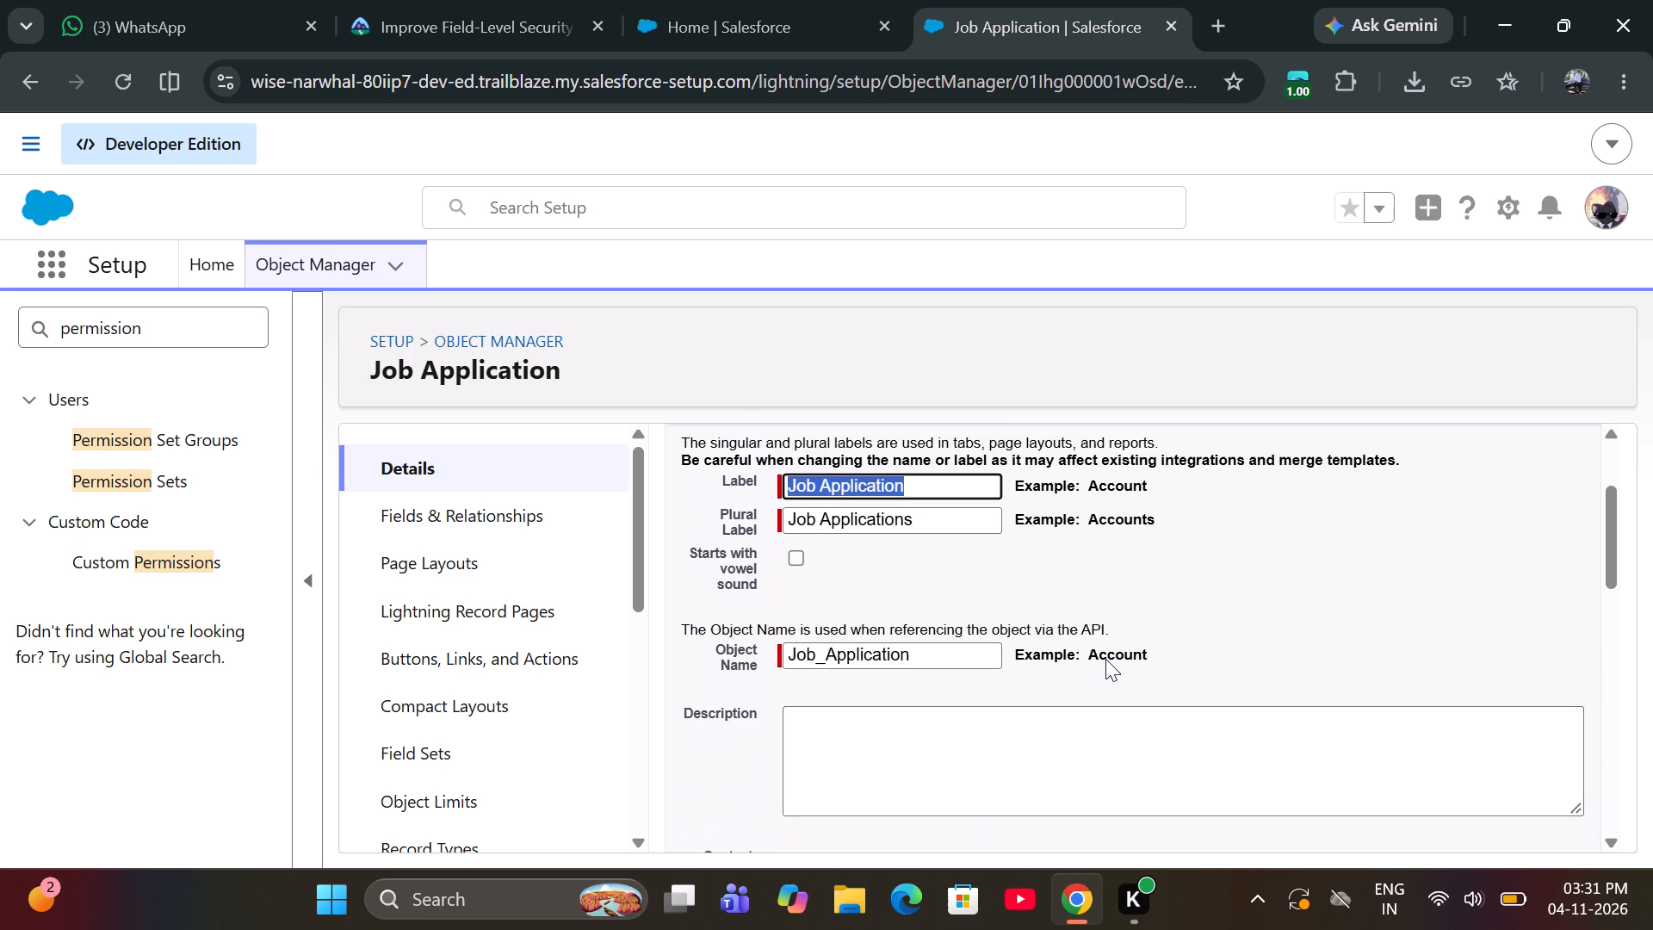
{"action": "scroll", "coordinate": [1105, 659], "scroll_direction": "up", "scroll_amount": 1}
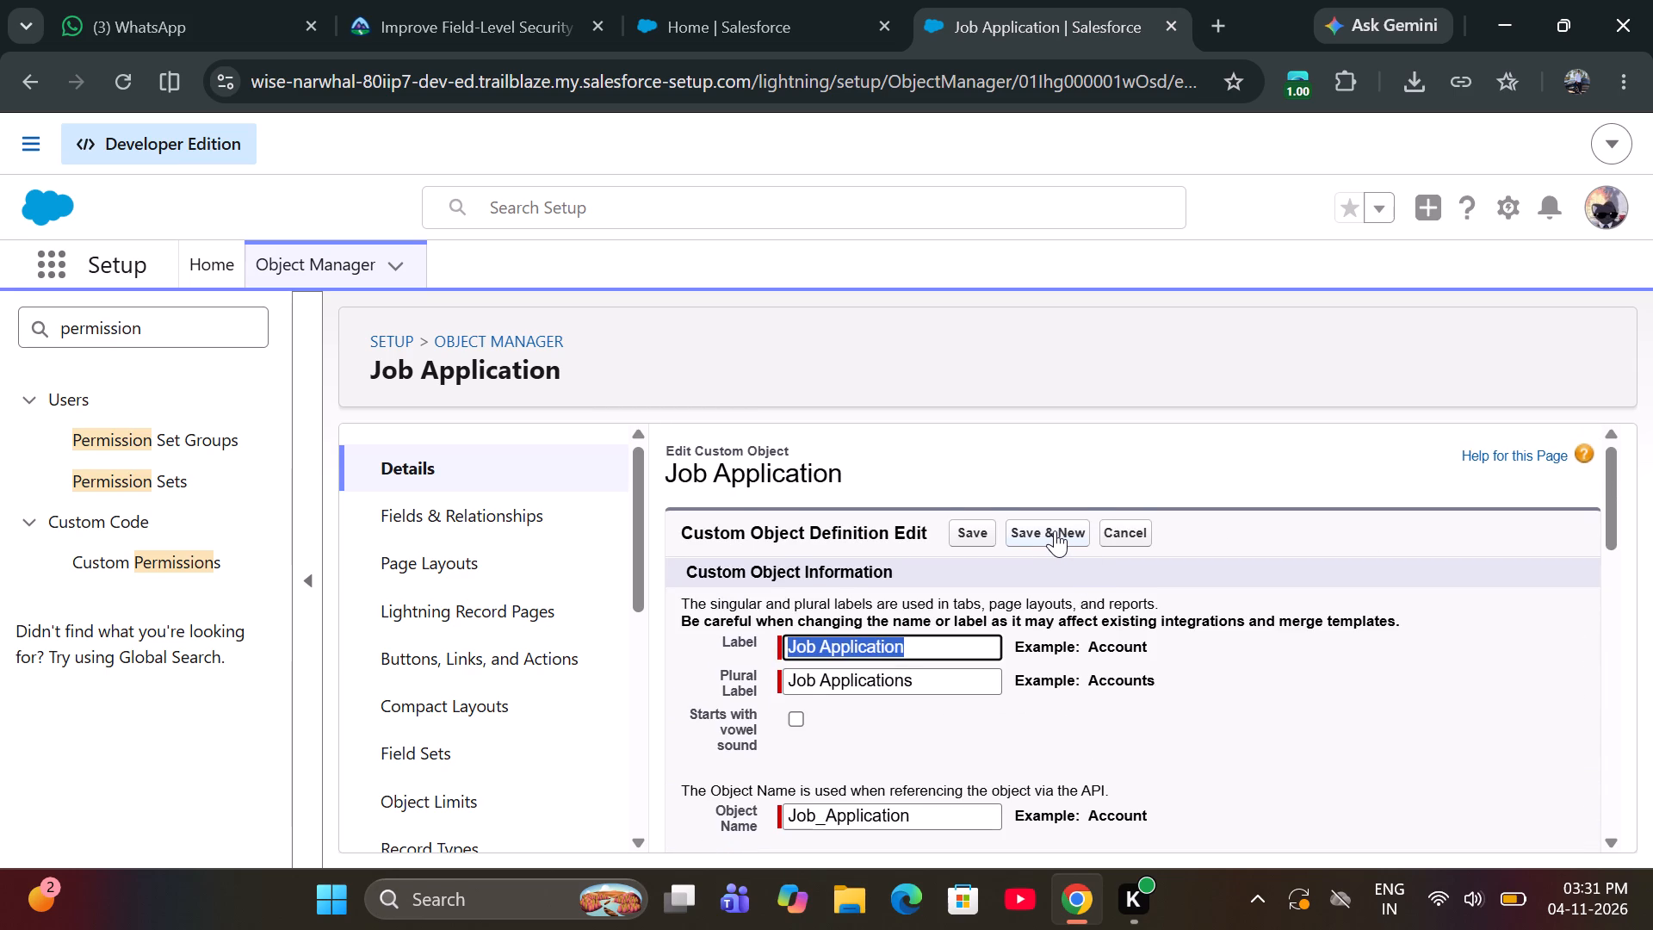
Open the Job Application object's fields and relationships and look through the list of fields.
{"action": "left_click", "coordinate": [541, 505]}
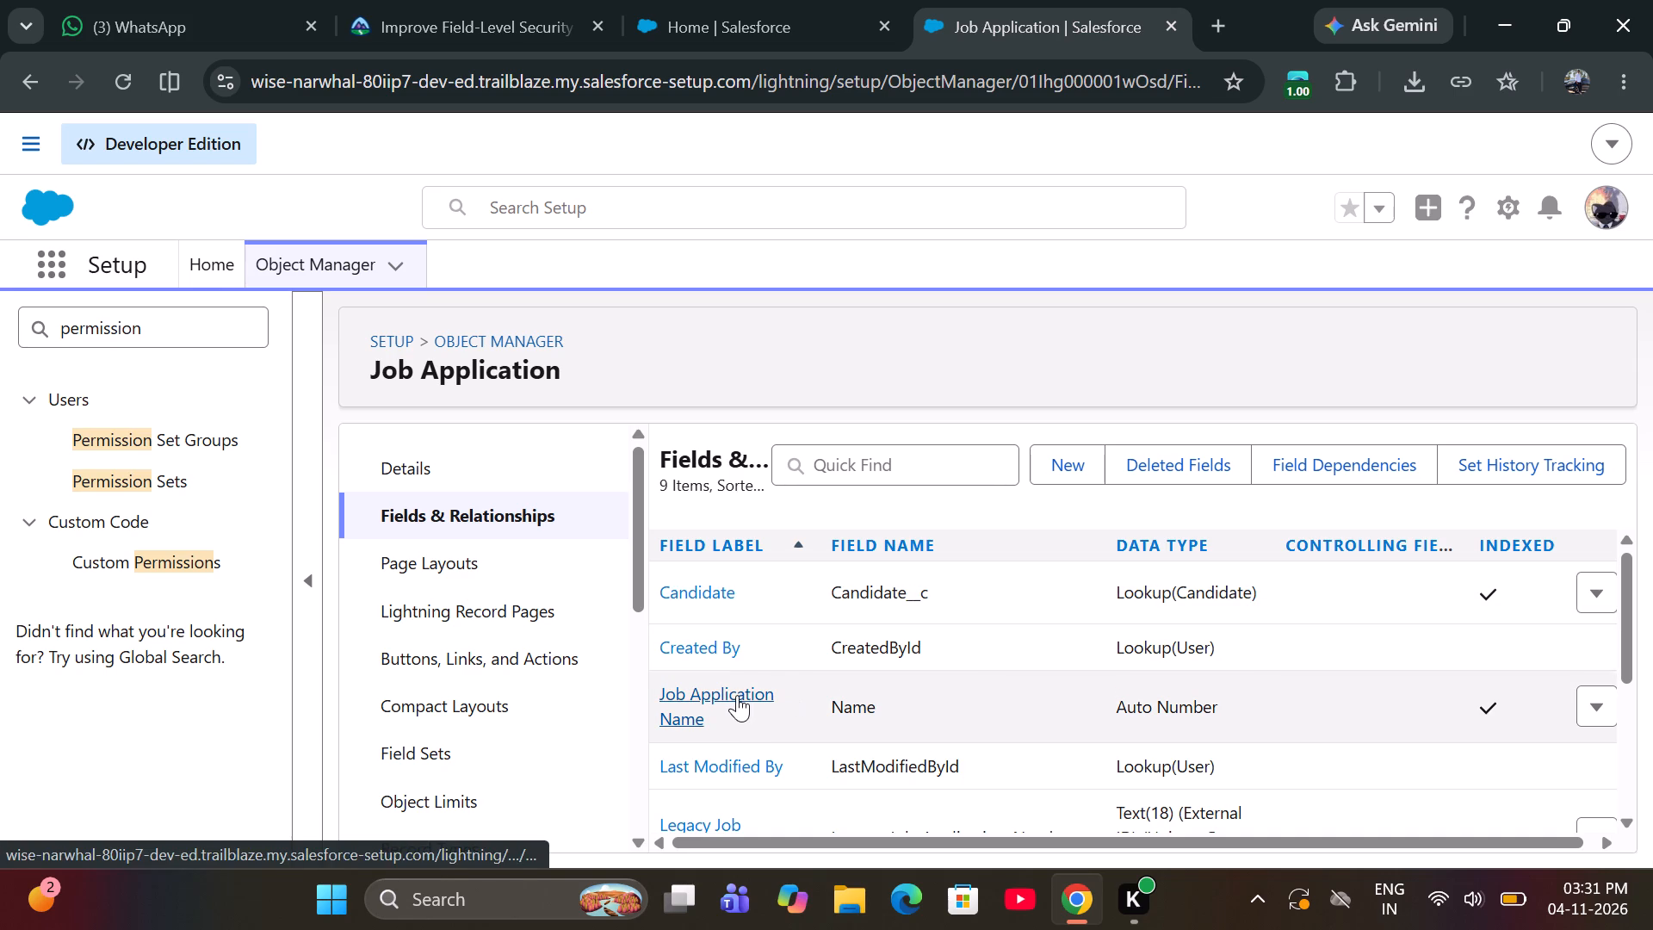
{"action": "scroll", "coordinate": [742, 697], "scroll_direction": "down", "scroll_amount": 3}
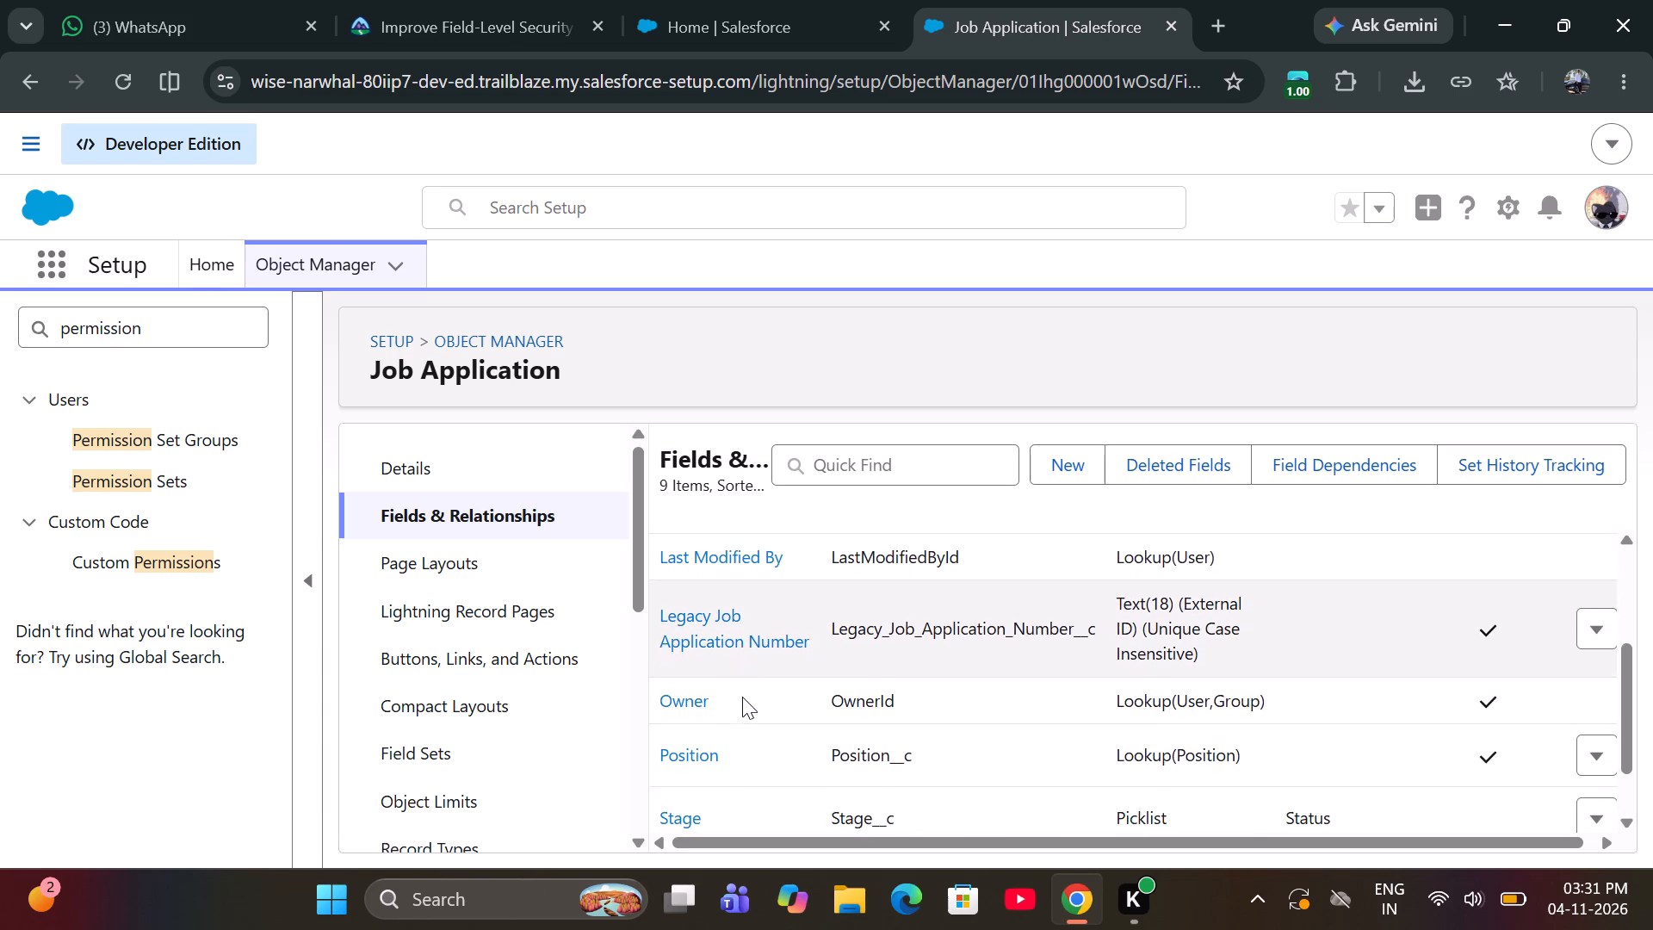
{"action": "scroll", "coordinate": [742, 697], "scroll_direction": "down", "scroll_amount": 1}
{"action": "scroll", "coordinate": [742, 697], "scroll_direction": "up", "scroll_amount": 1}
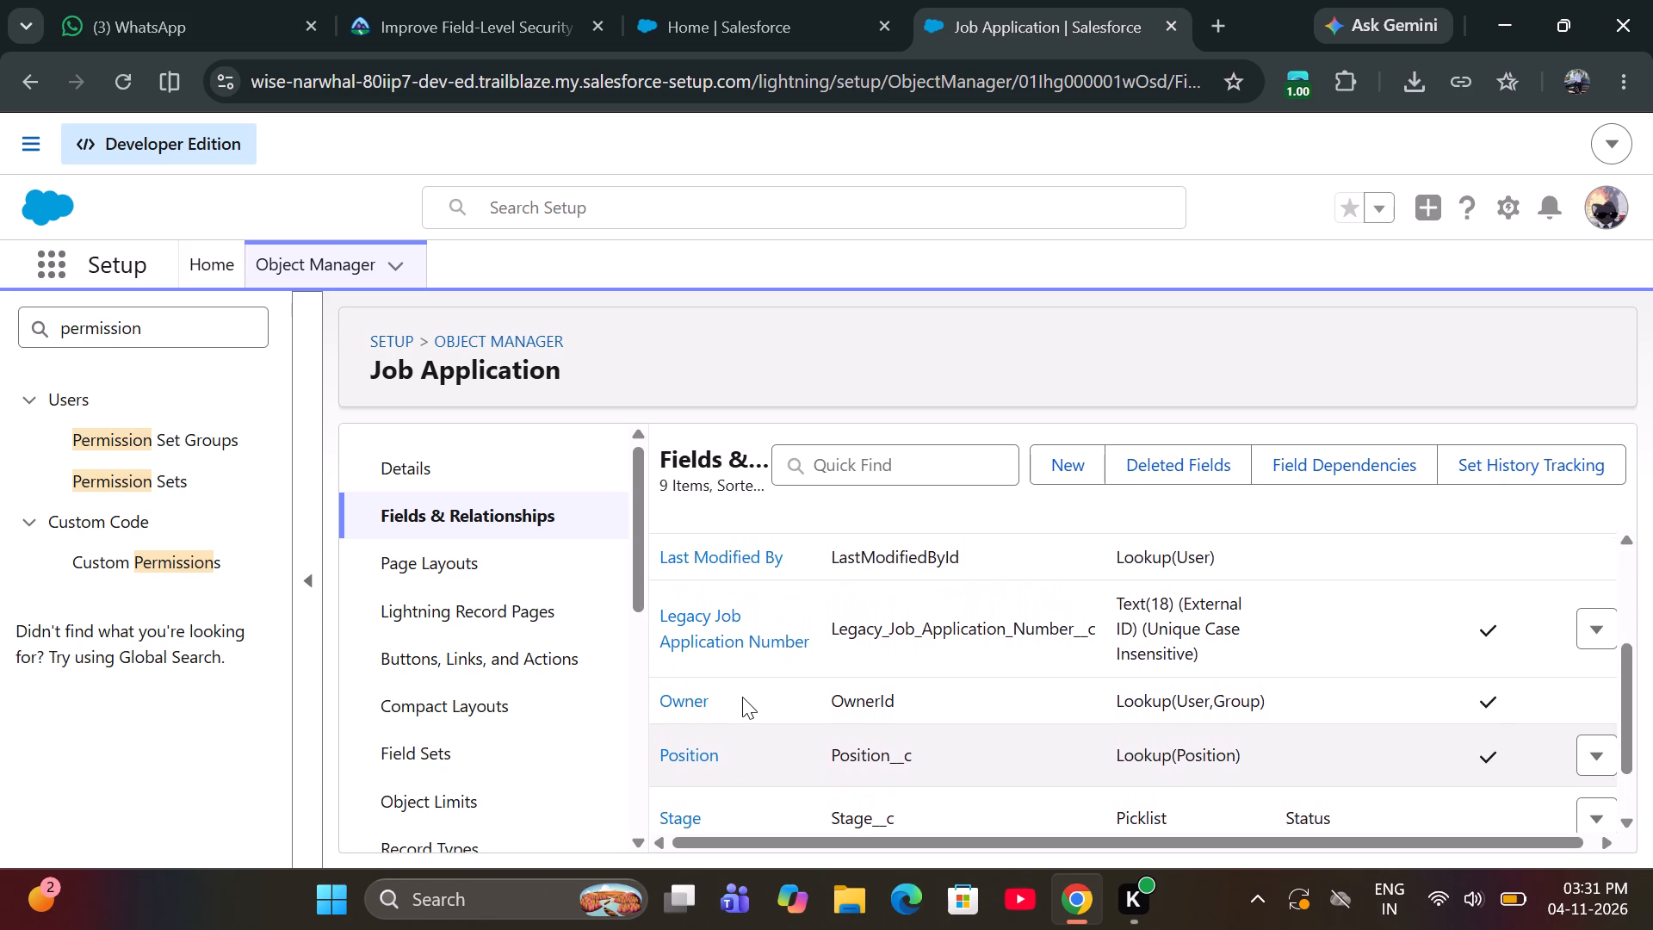
{"action": "scroll", "coordinate": [742, 697], "scroll_direction": "up", "scroll_amount": 2}
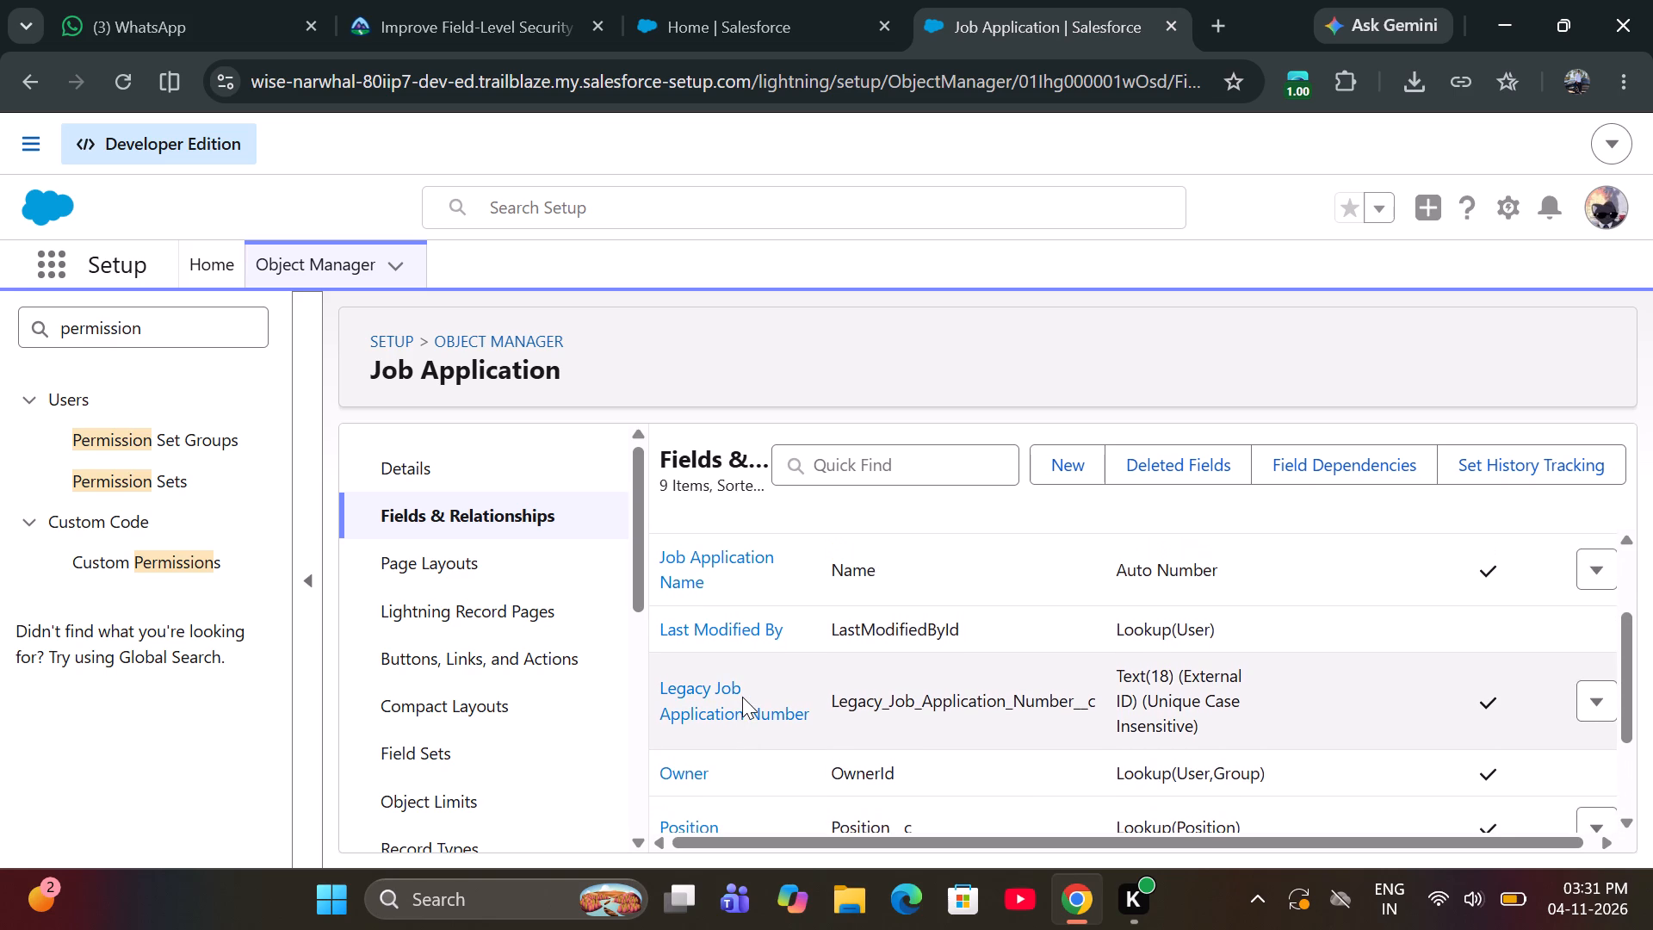
{"action": "scroll", "coordinate": [742, 697], "scroll_direction": "up", "scroll_amount": 1}
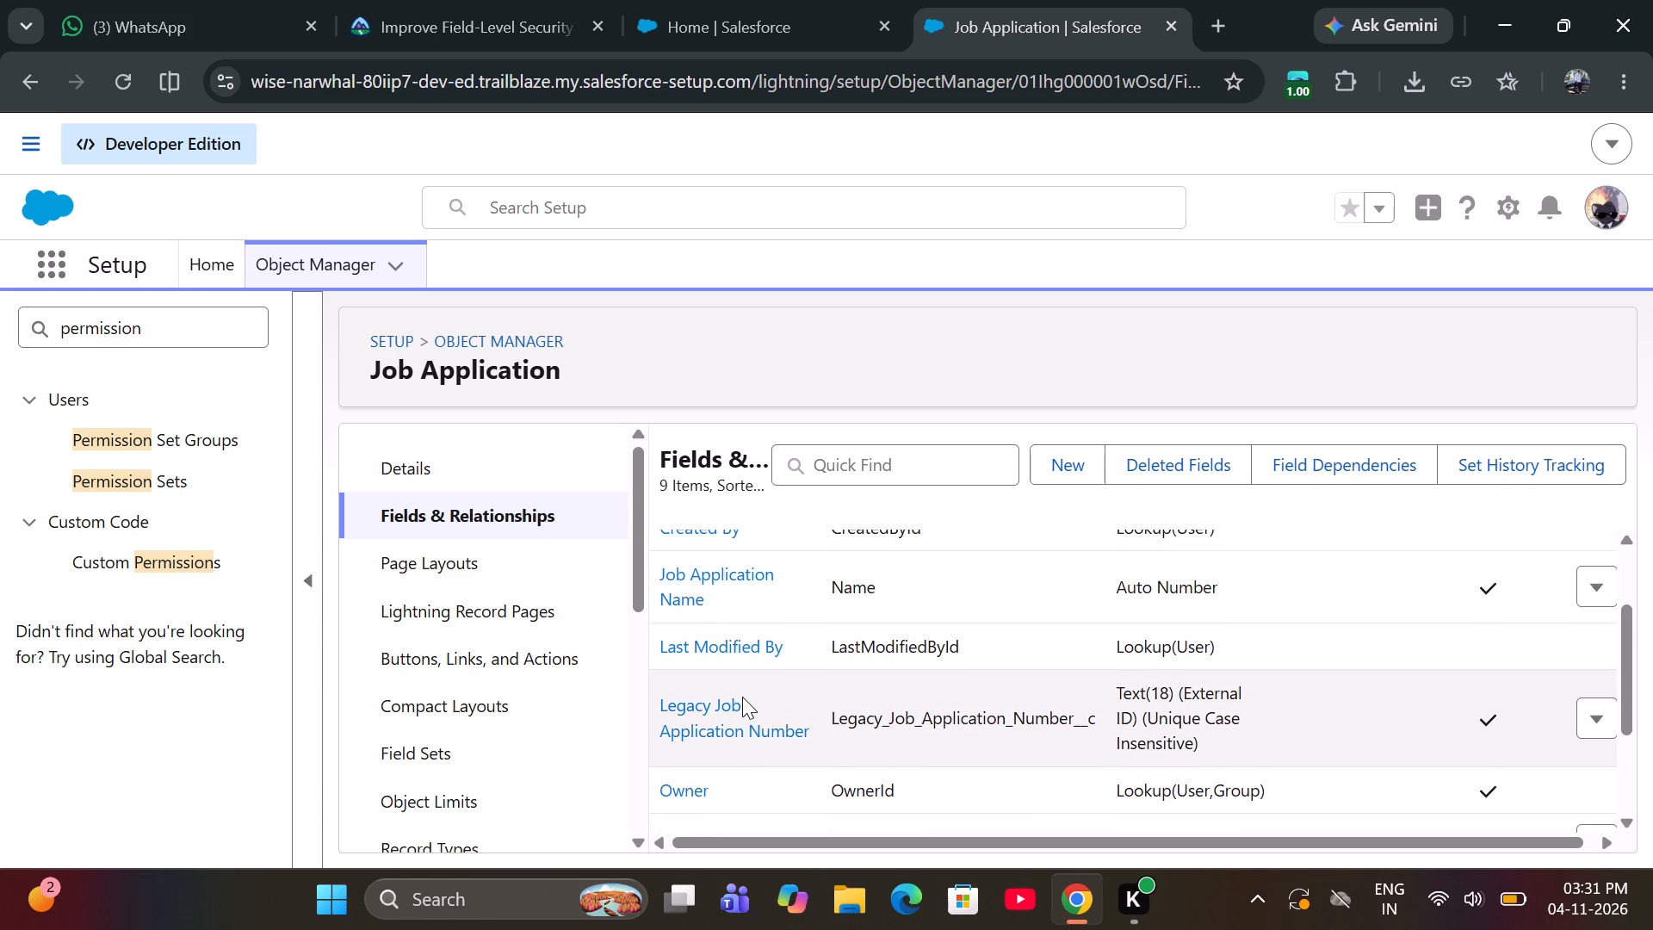
{"action": "scroll", "coordinate": [742, 697], "scroll_direction": "up", "scroll_amount": 1}
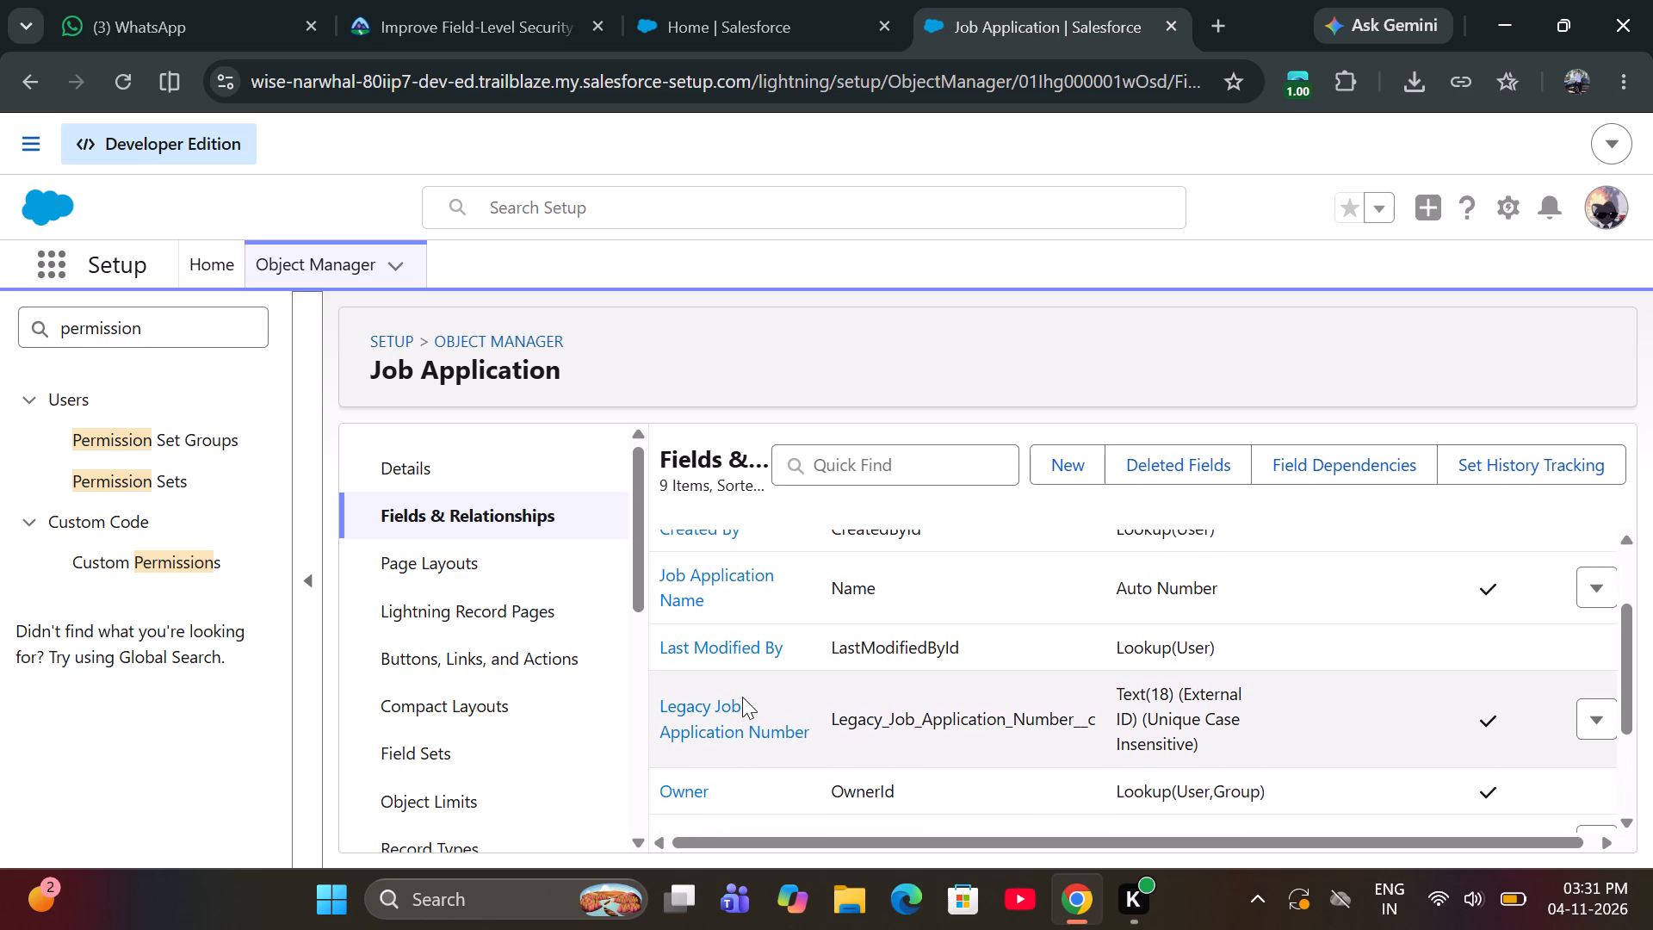
{"action": "scroll", "coordinate": [742, 697], "scroll_direction": "up", "scroll_amount": 2}
Open the Candidate field of Job Application and examine its field information, lookup options and required setting.
{"action": "left_click", "coordinate": [724, 590]}
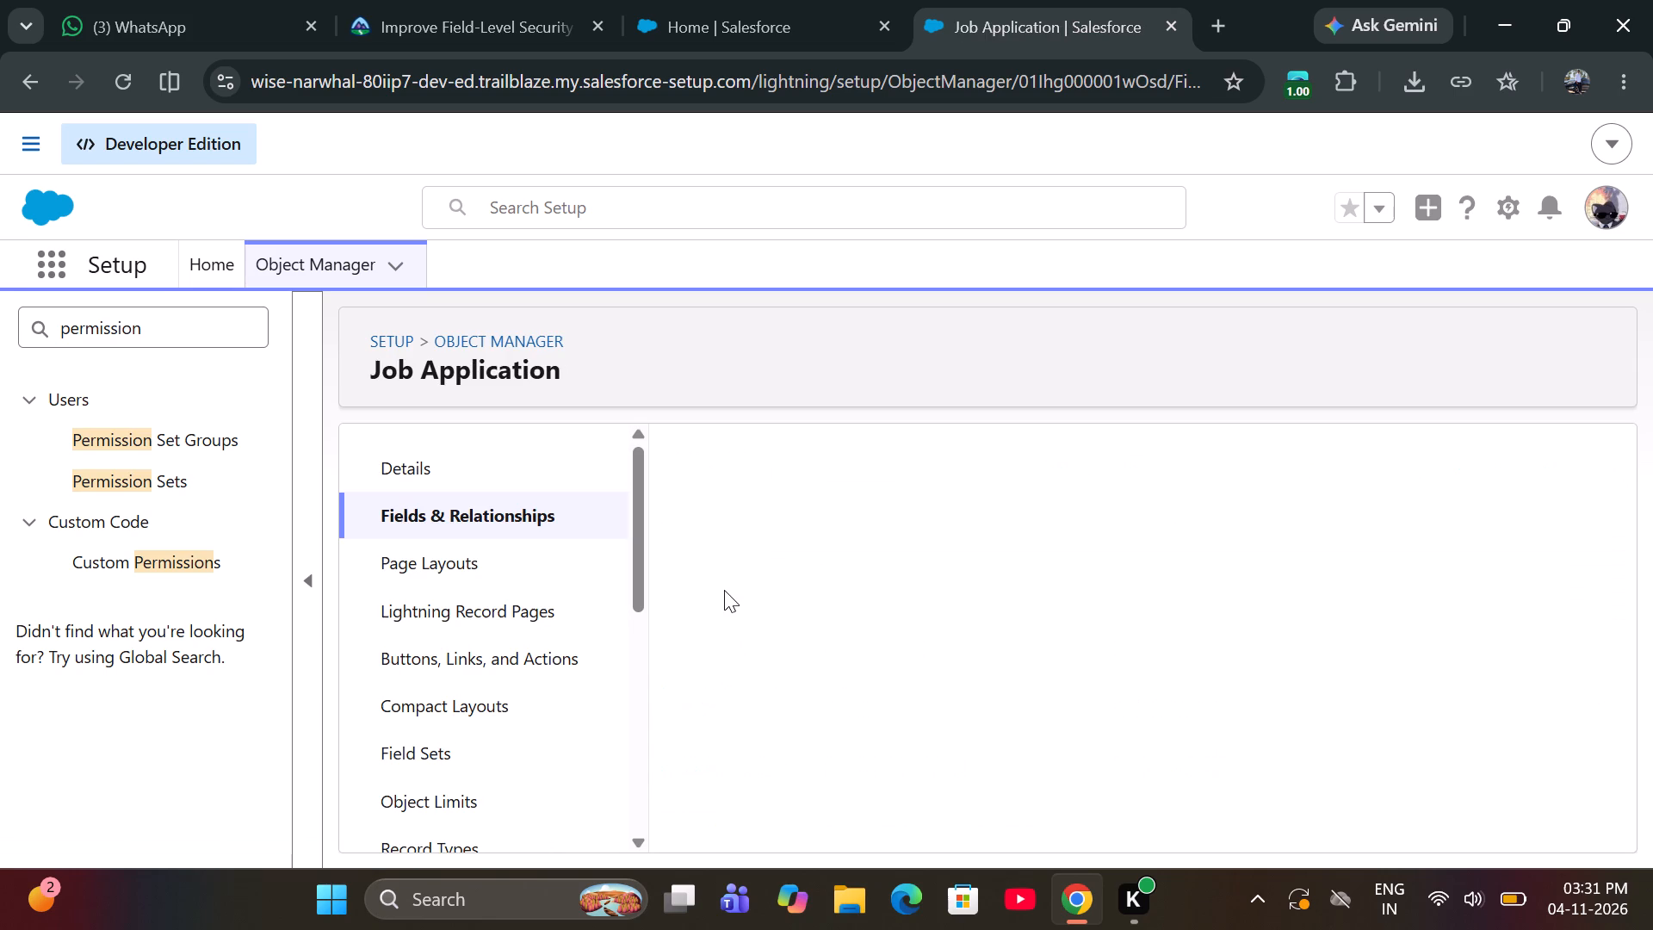
{"action": "scroll", "coordinate": [931, 717], "scroll_direction": "down", "scroll_amount": 2}
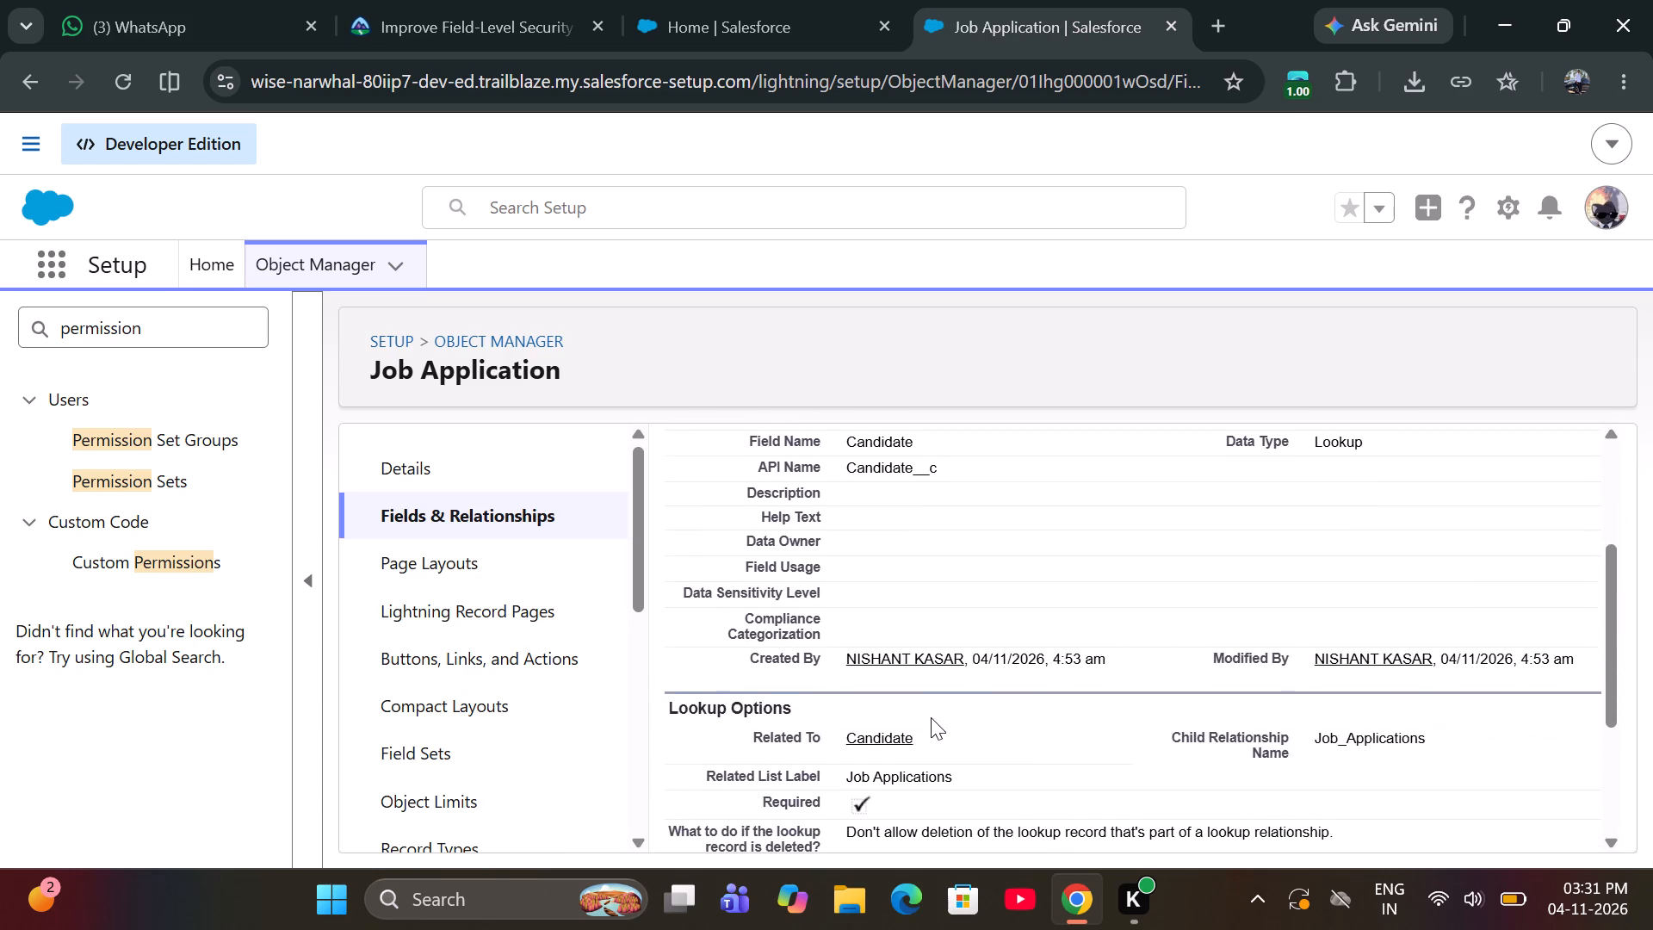
{"action": "scroll", "coordinate": [931, 717], "scroll_direction": "down", "scroll_amount": 2}
{"action": "left_click", "coordinate": [857, 729]}
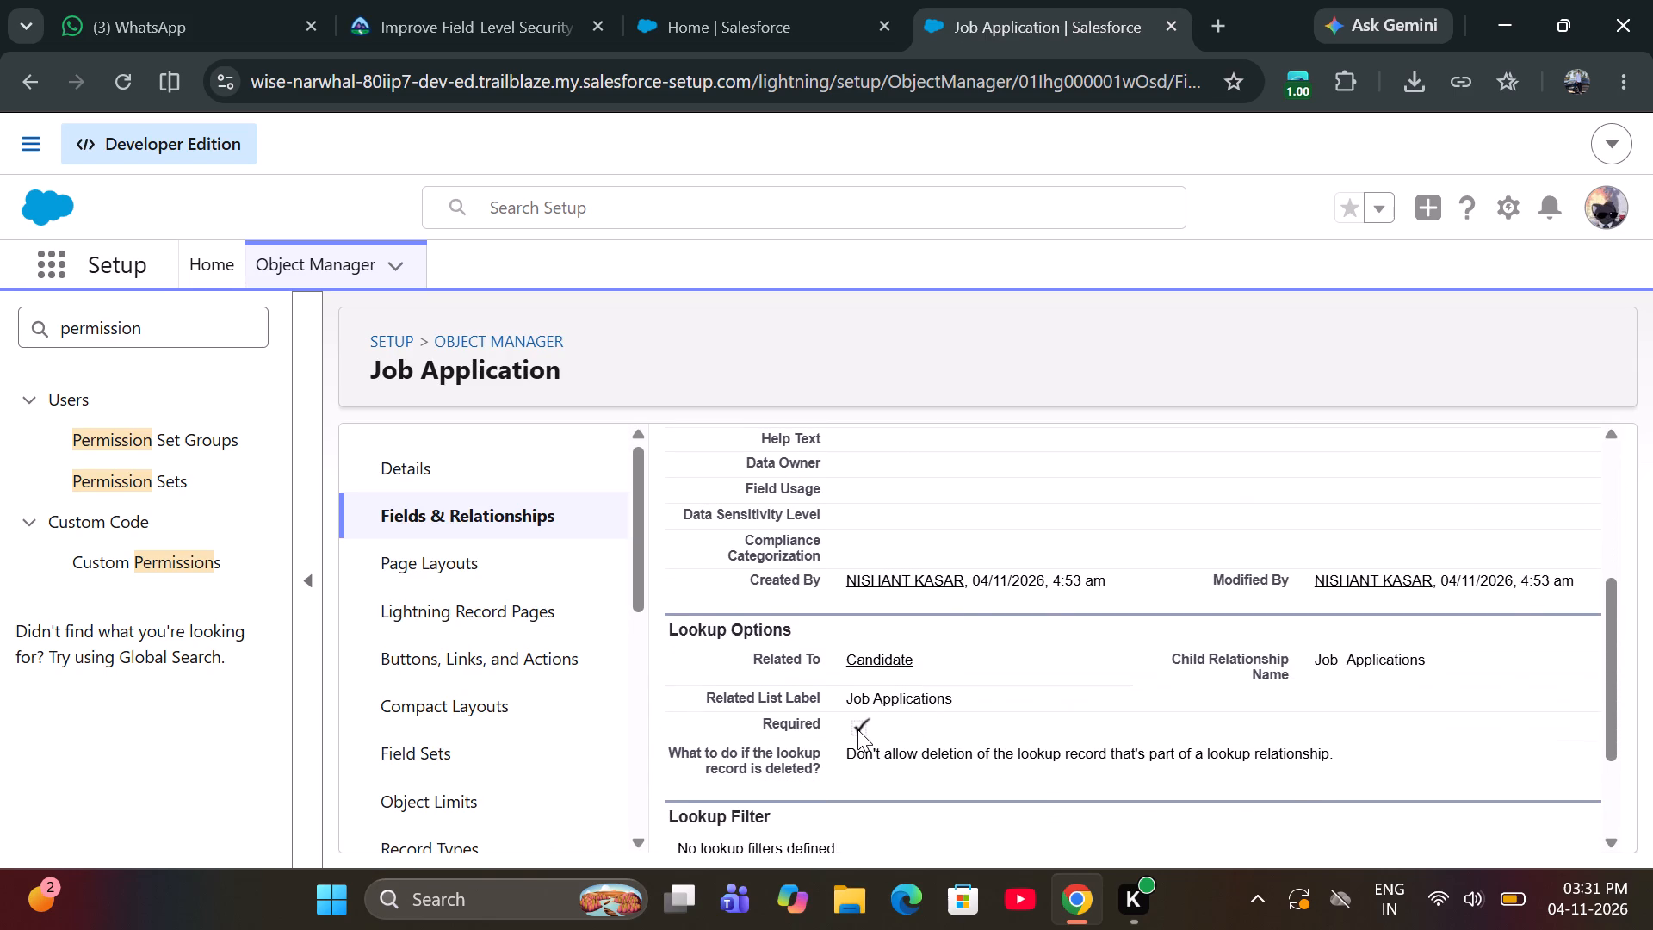
{"action": "scroll", "coordinate": [864, 730], "scroll_direction": "down", "scroll_amount": 2}
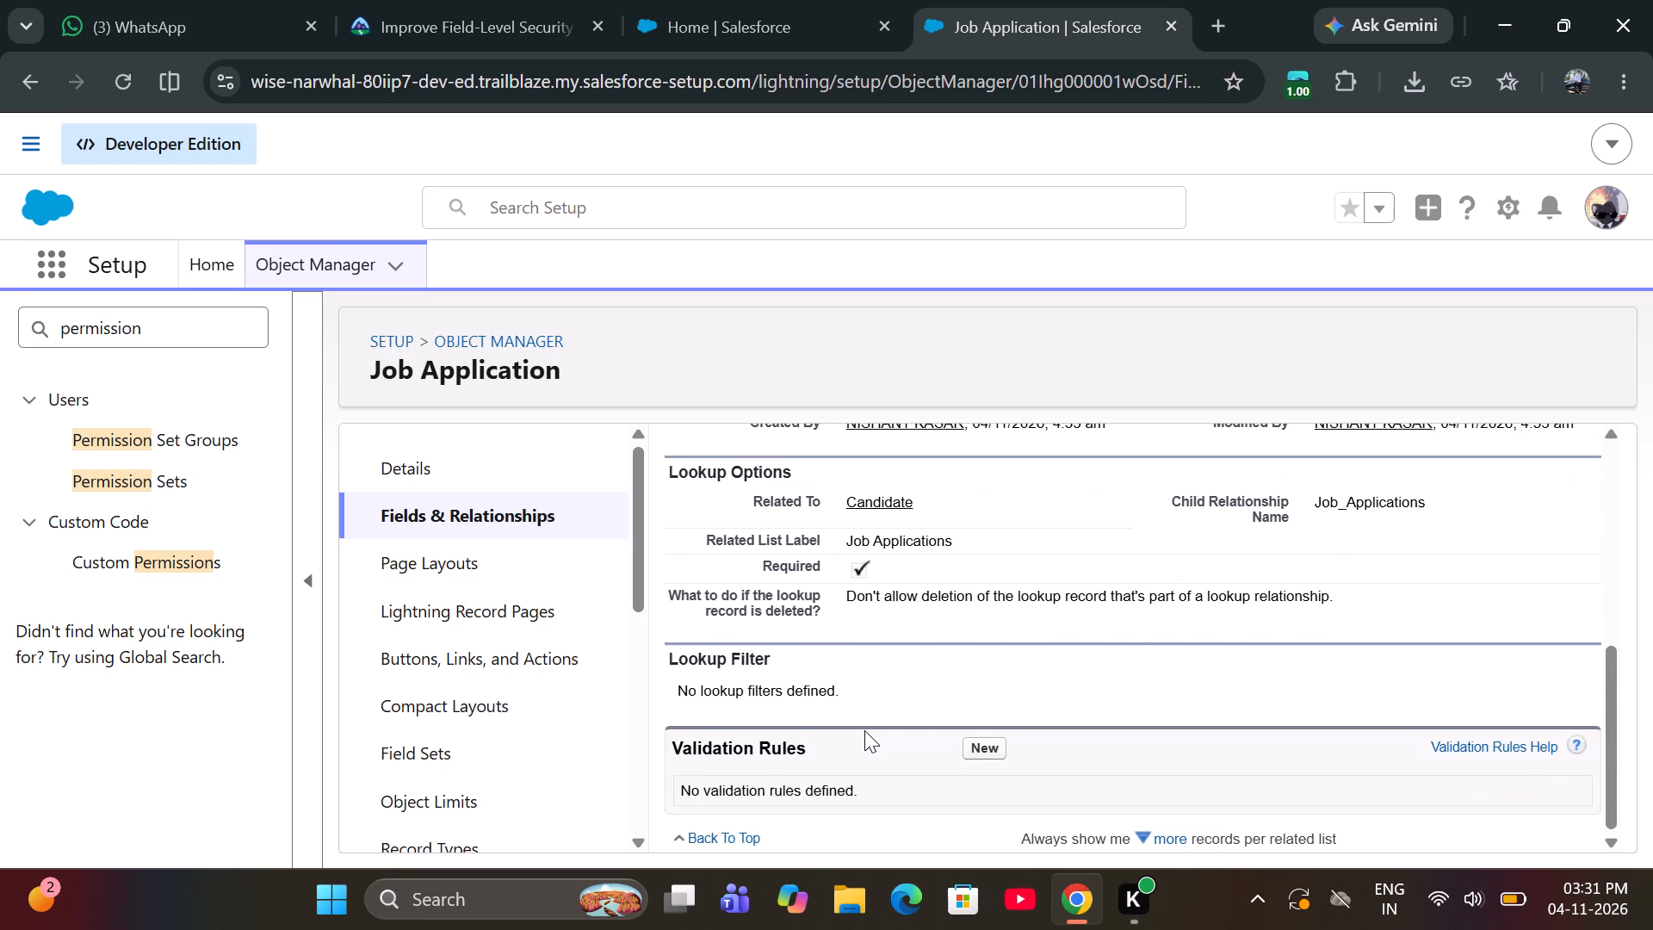
{"action": "scroll", "coordinate": [864, 730], "scroll_direction": "up", "scroll_amount": 3}
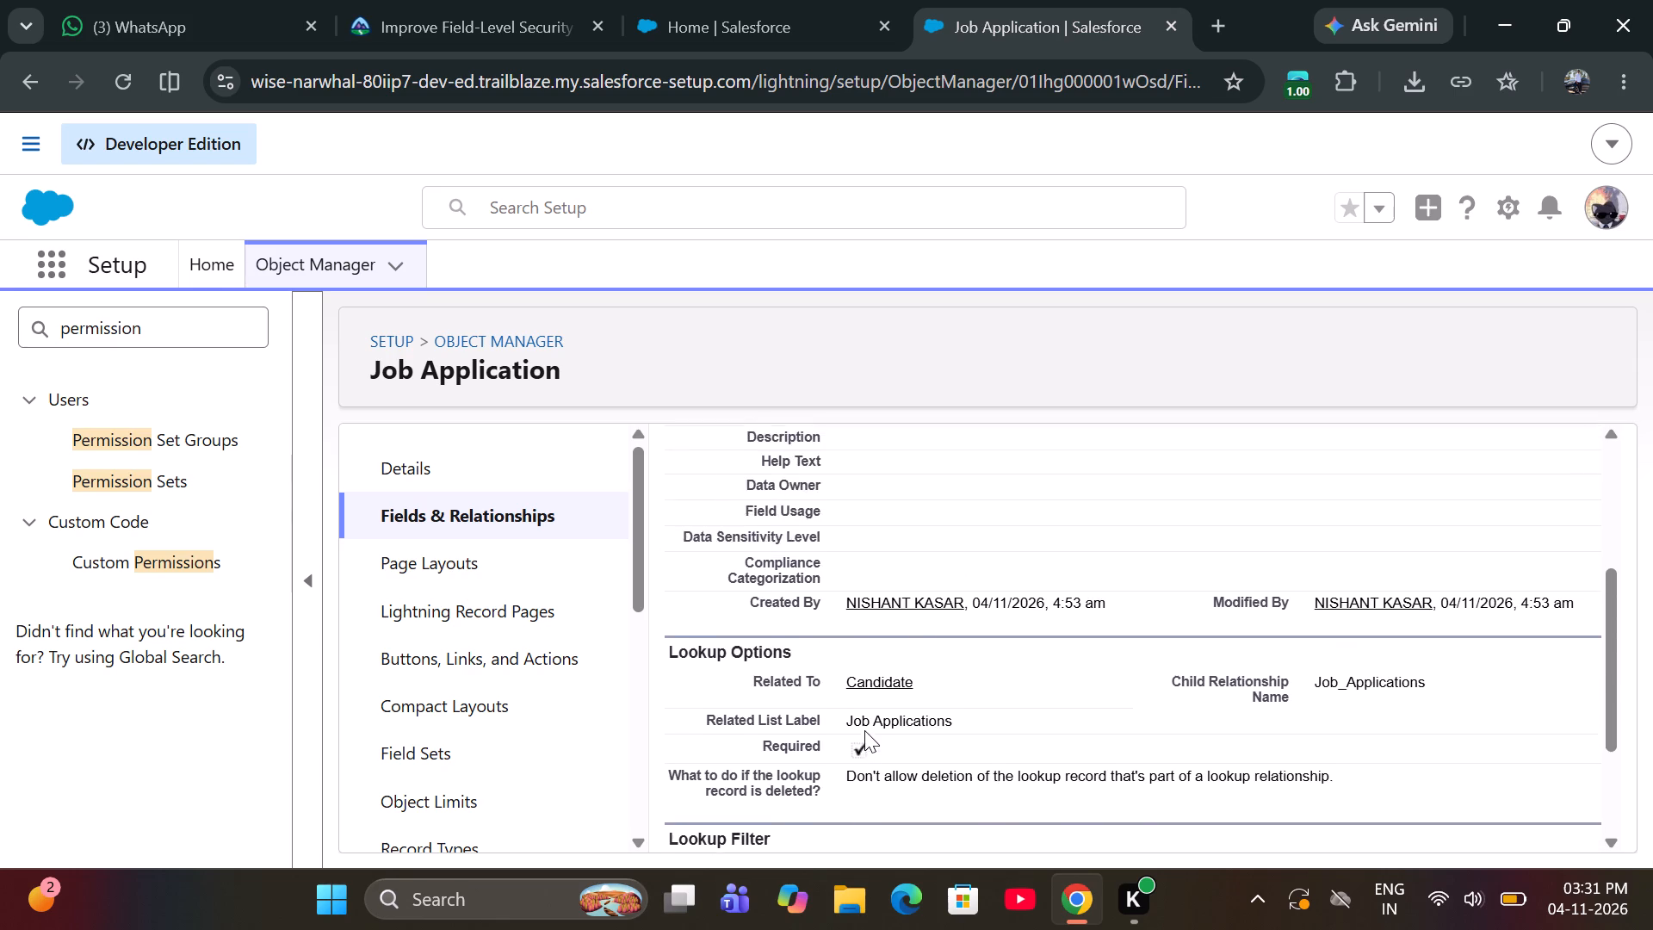
{"action": "scroll", "coordinate": [864, 730], "scroll_direction": "up", "scroll_amount": 1}
Open the Candidate field definition for editing and examine its general settings, required option, lookup deletion behaviour and lookup filter.
{"action": "left_click", "coordinate": [971, 577]}
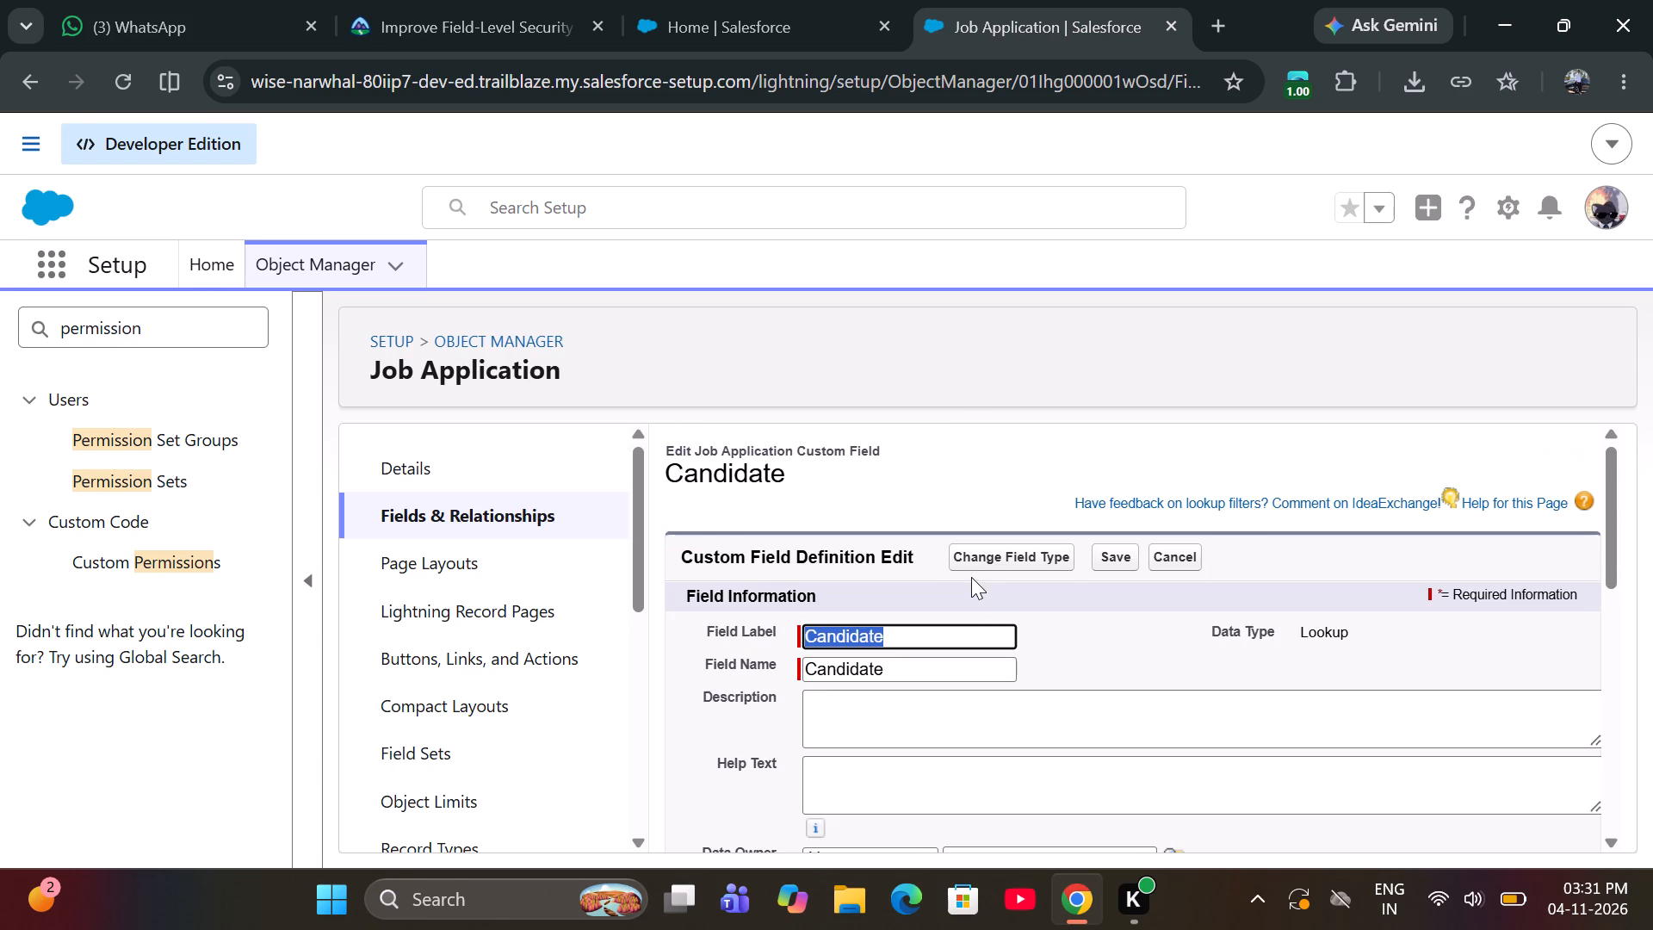
{"action": "scroll", "coordinate": [1068, 650], "scroll_direction": "down", "scroll_amount": 2}
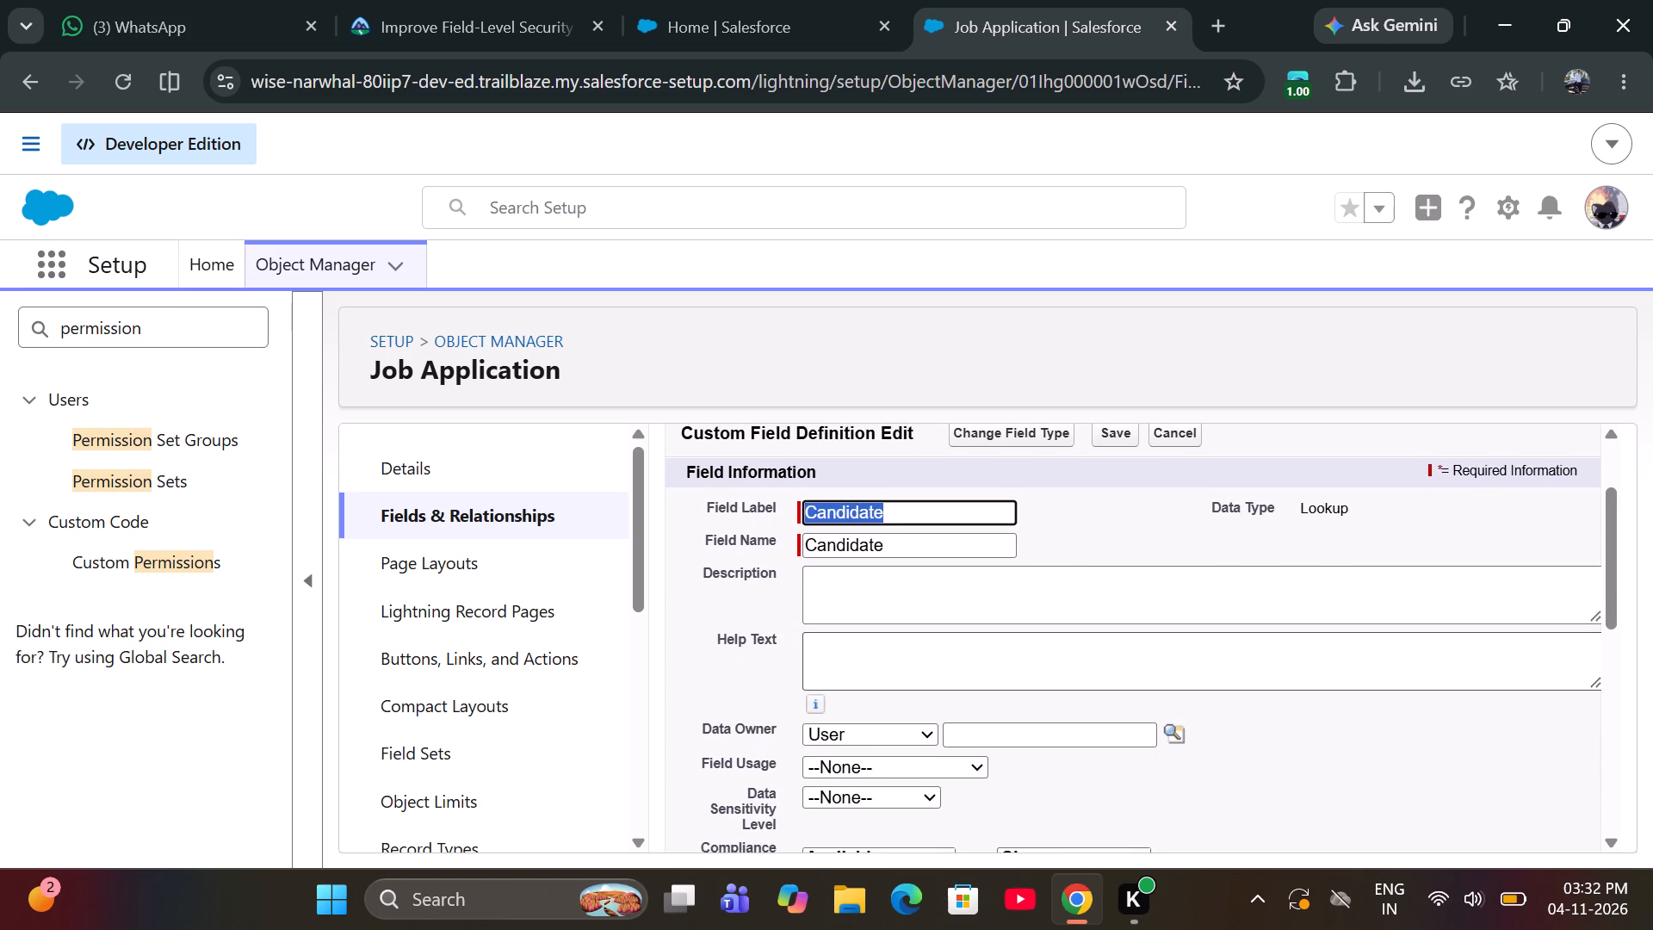
{"action": "scroll", "coordinate": [1068, 650], "scroll_direction": "down", "scroll_amount": 2}
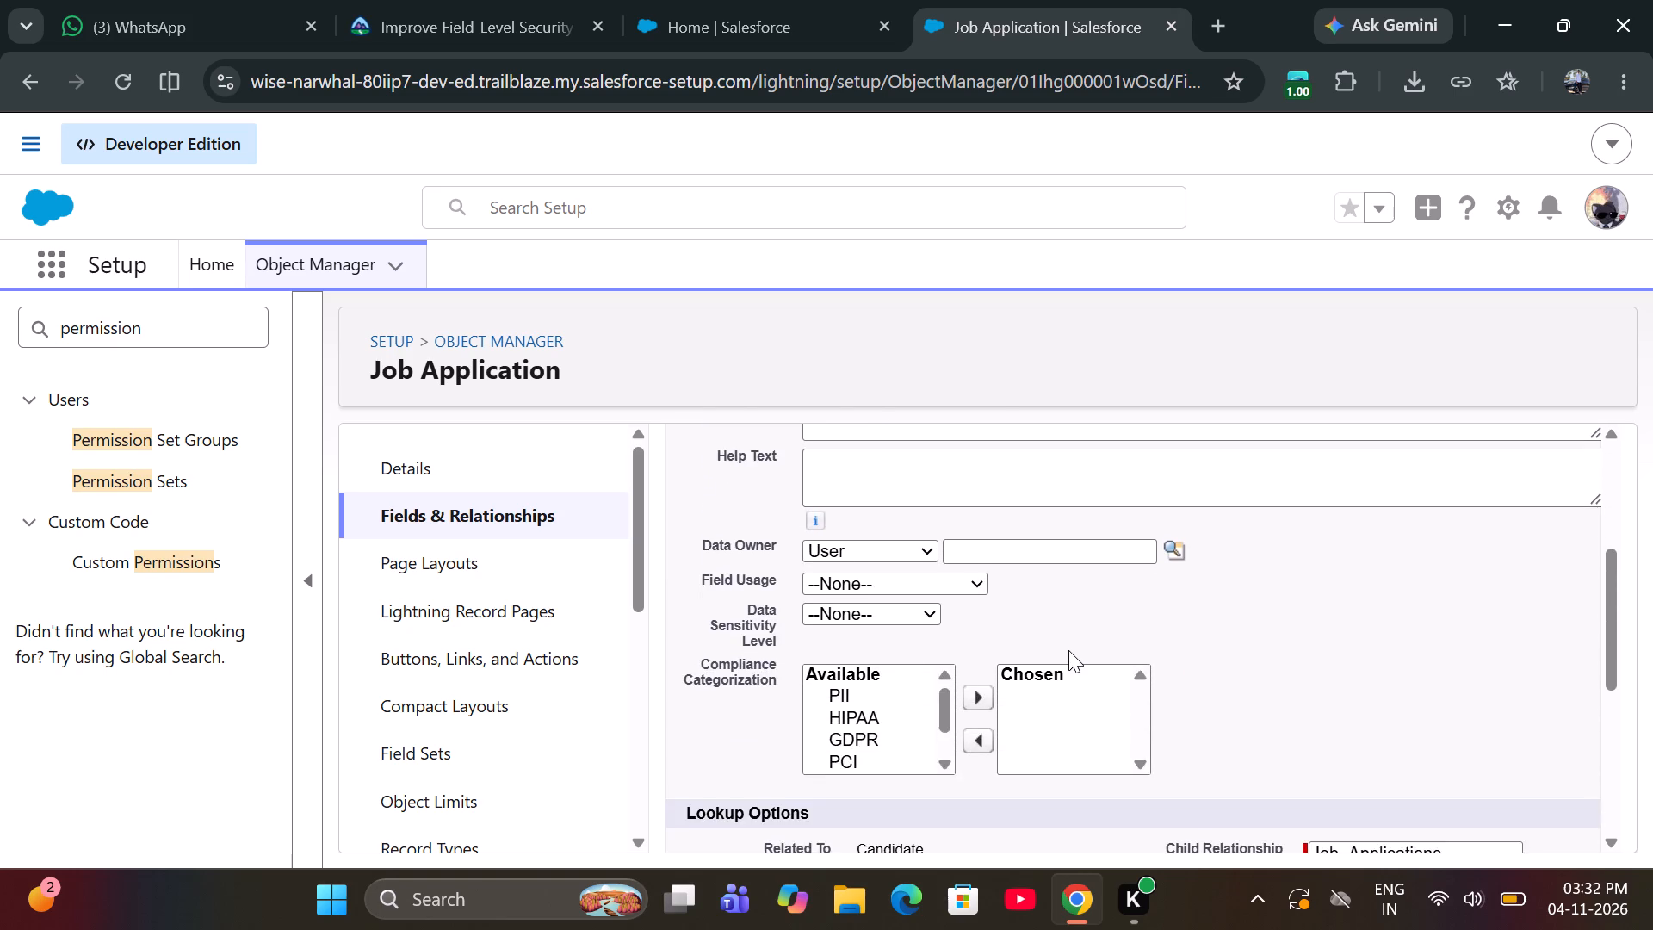
{"action": "scroll", "coordinate": [1068, 650], "scroll_direction": "down", "scroll_amount": 1}
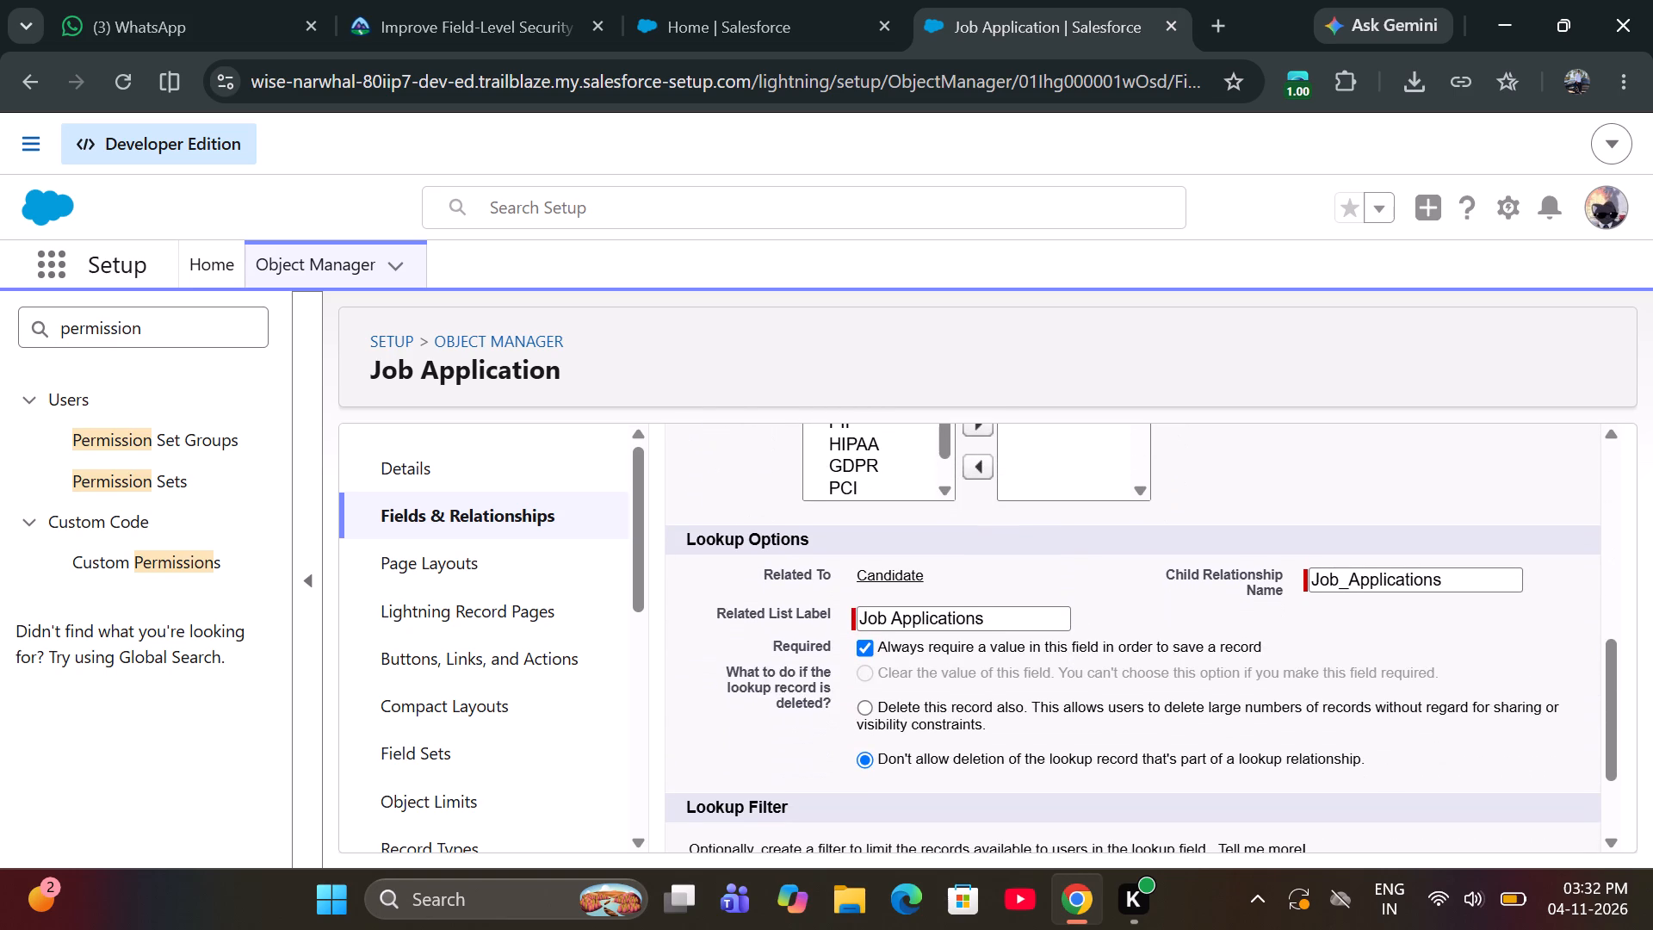
{"action": "scroll", "coordinate": [1068, 650], "scroll_direction": "down", "scroll_amount": 1}
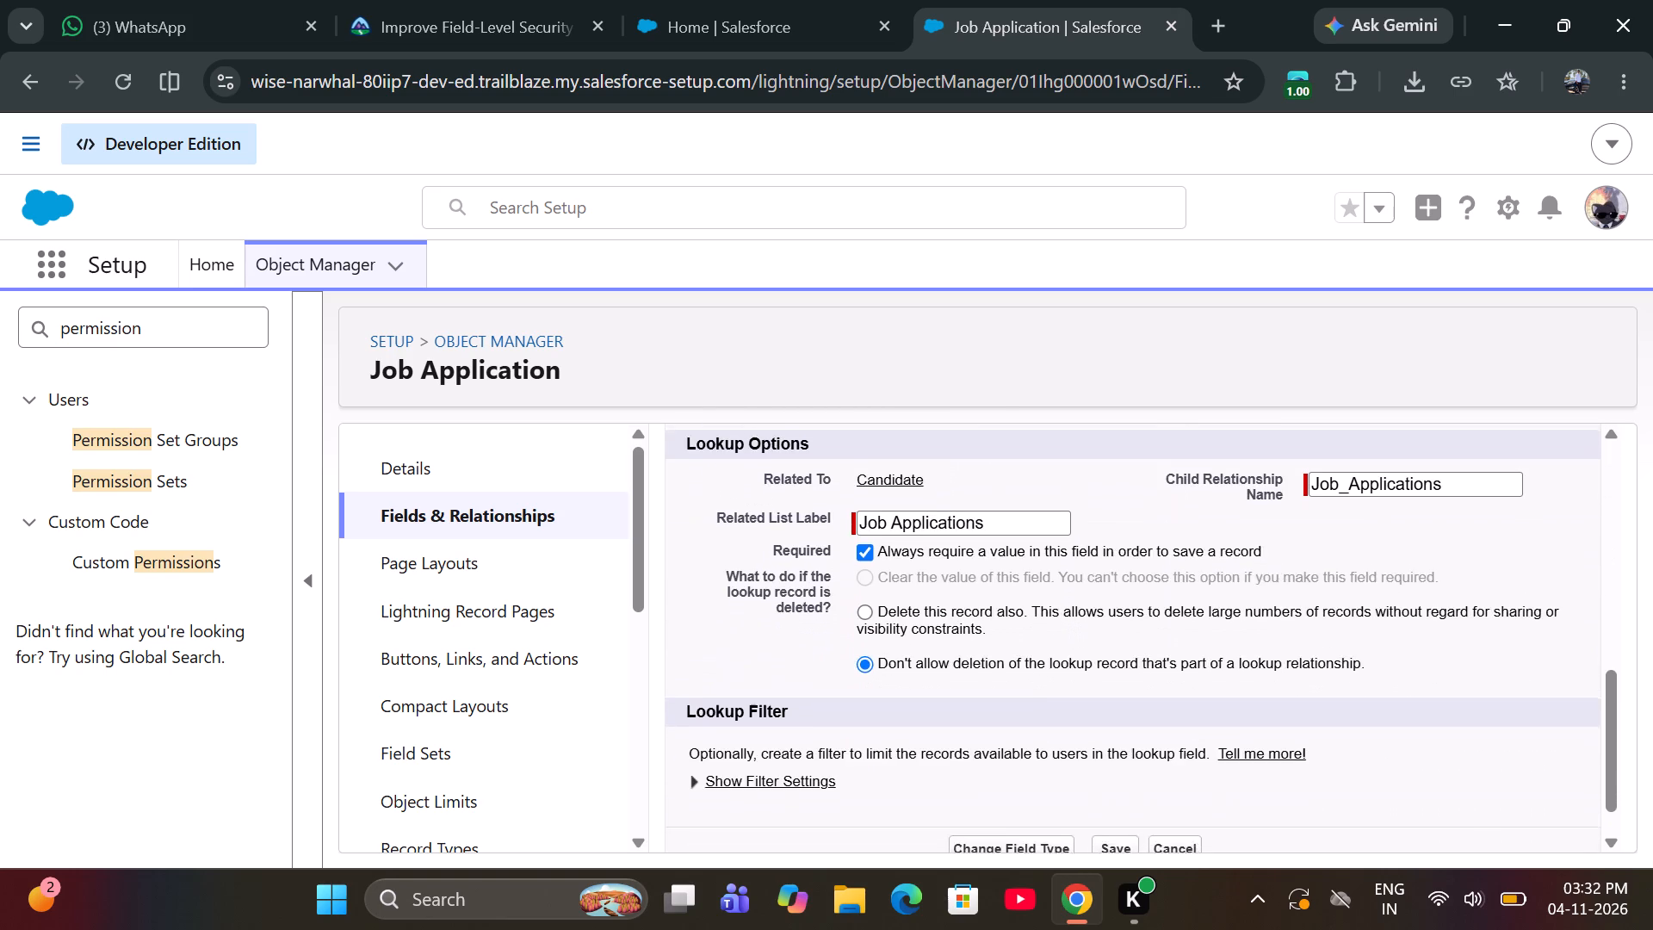
{"action": "scroll", "coordinate": [1068, 650], "scroll_direction": "down", "scroll_amount": 1}
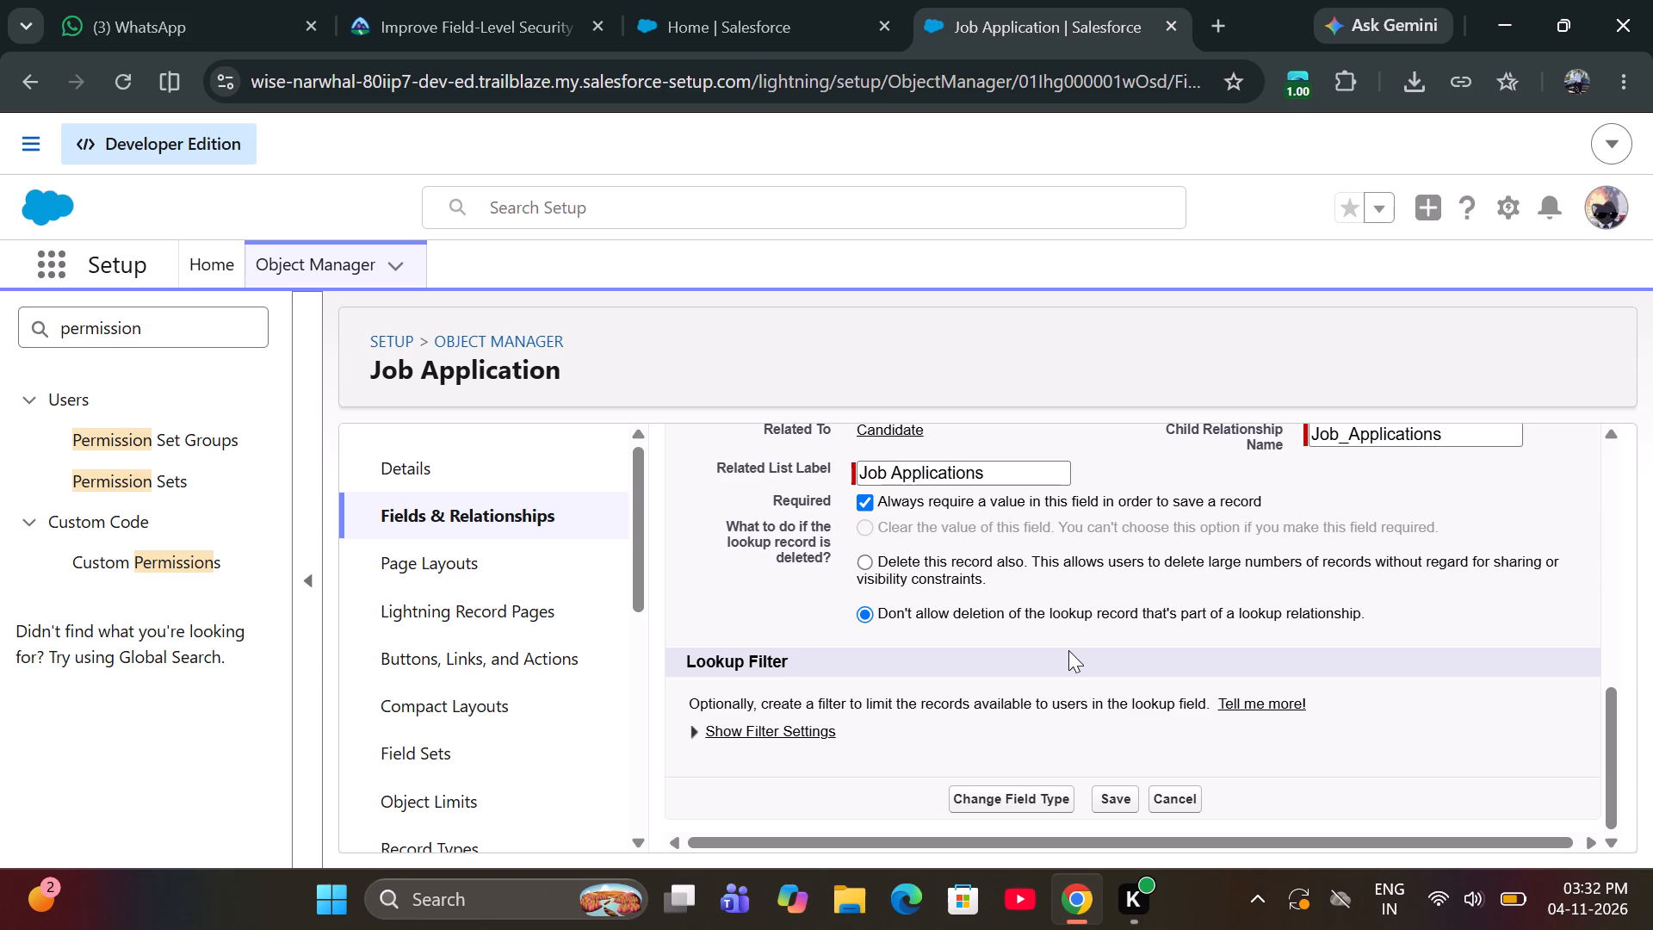
{"action": "scroll", "coordinate": [1068, 650], "scroll_direction": "up", "scroll_amount": 4}
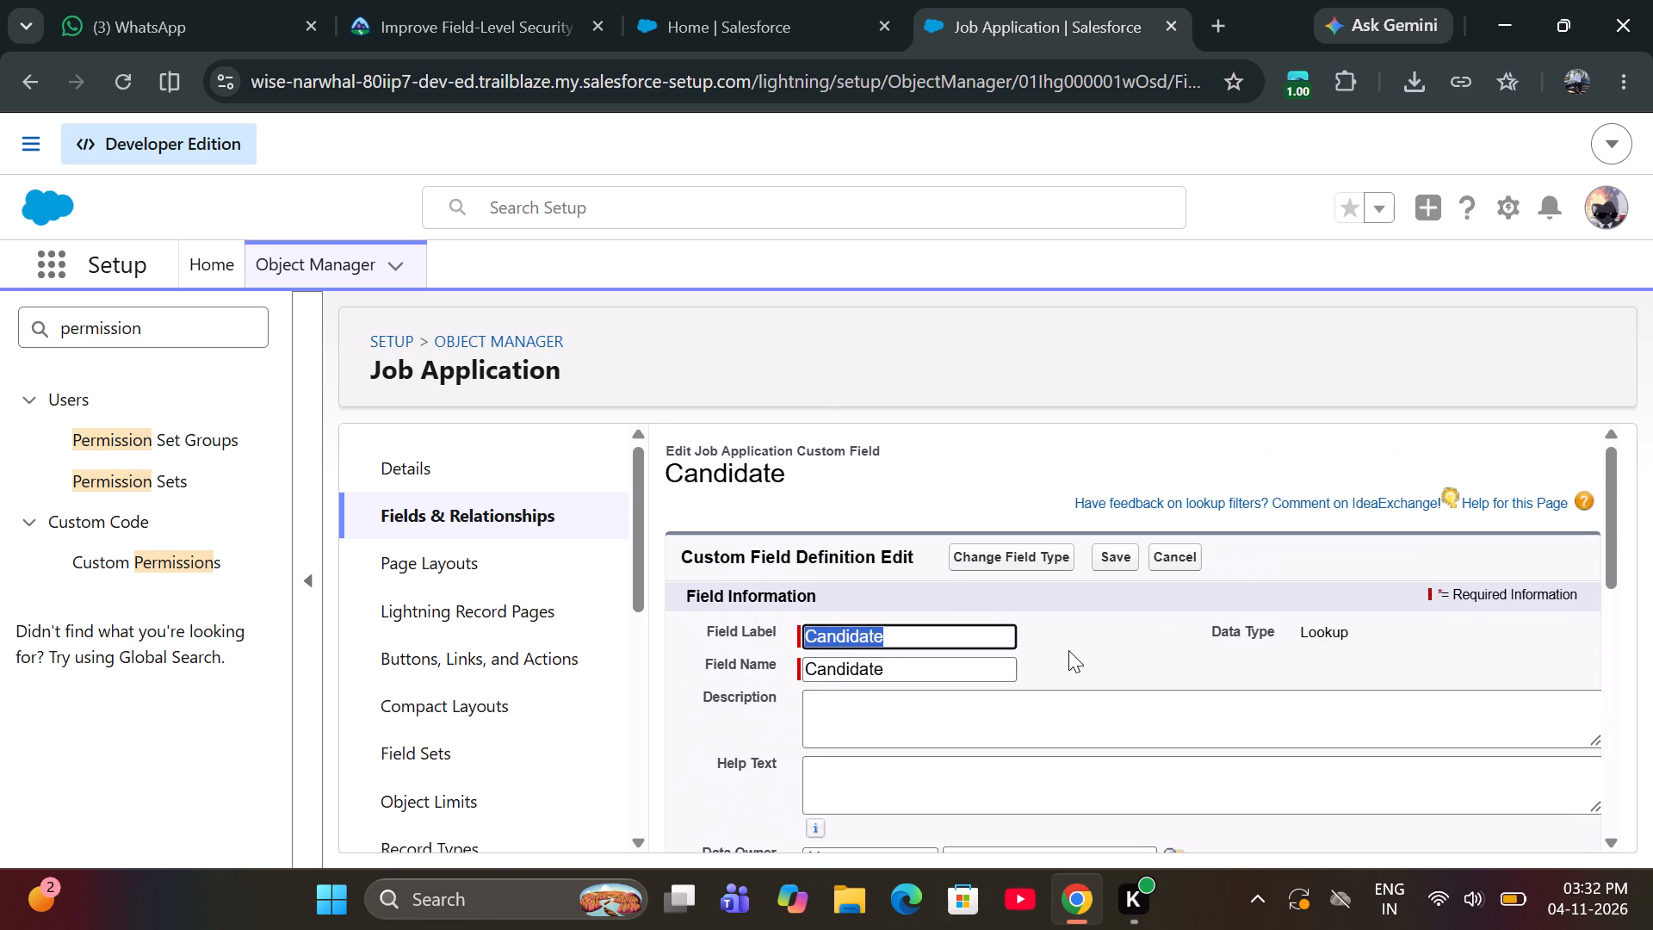
{"action": "scroll", "coordinate": [1068, 650], "scroll_direction": "up", "scroll_amount": 1}
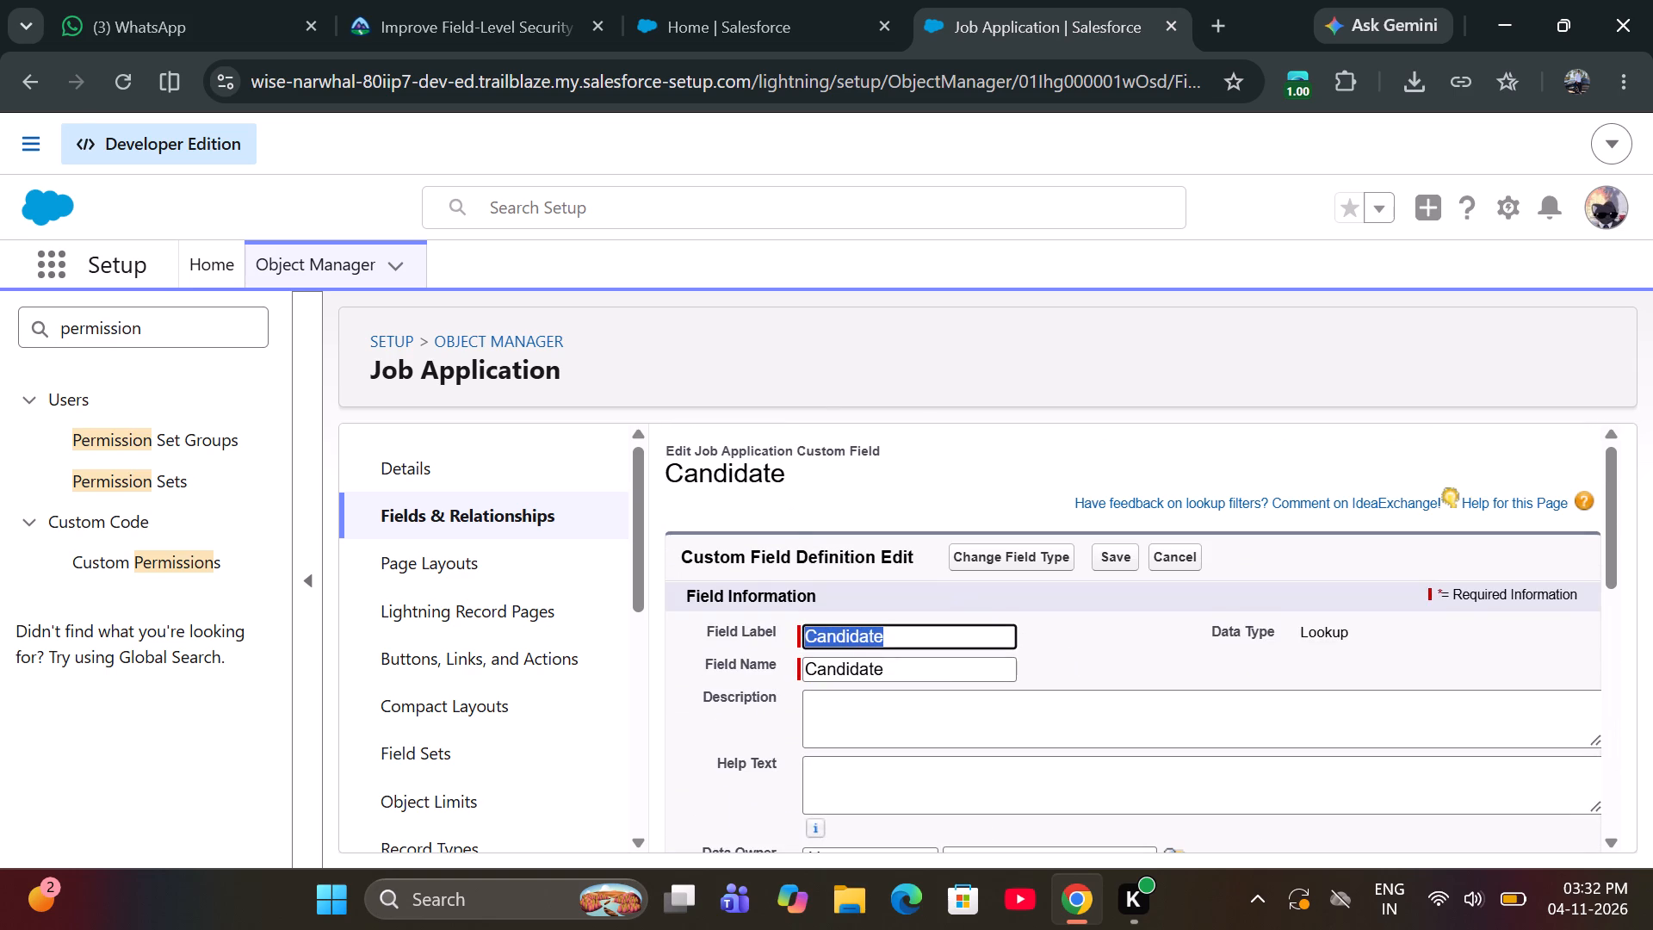
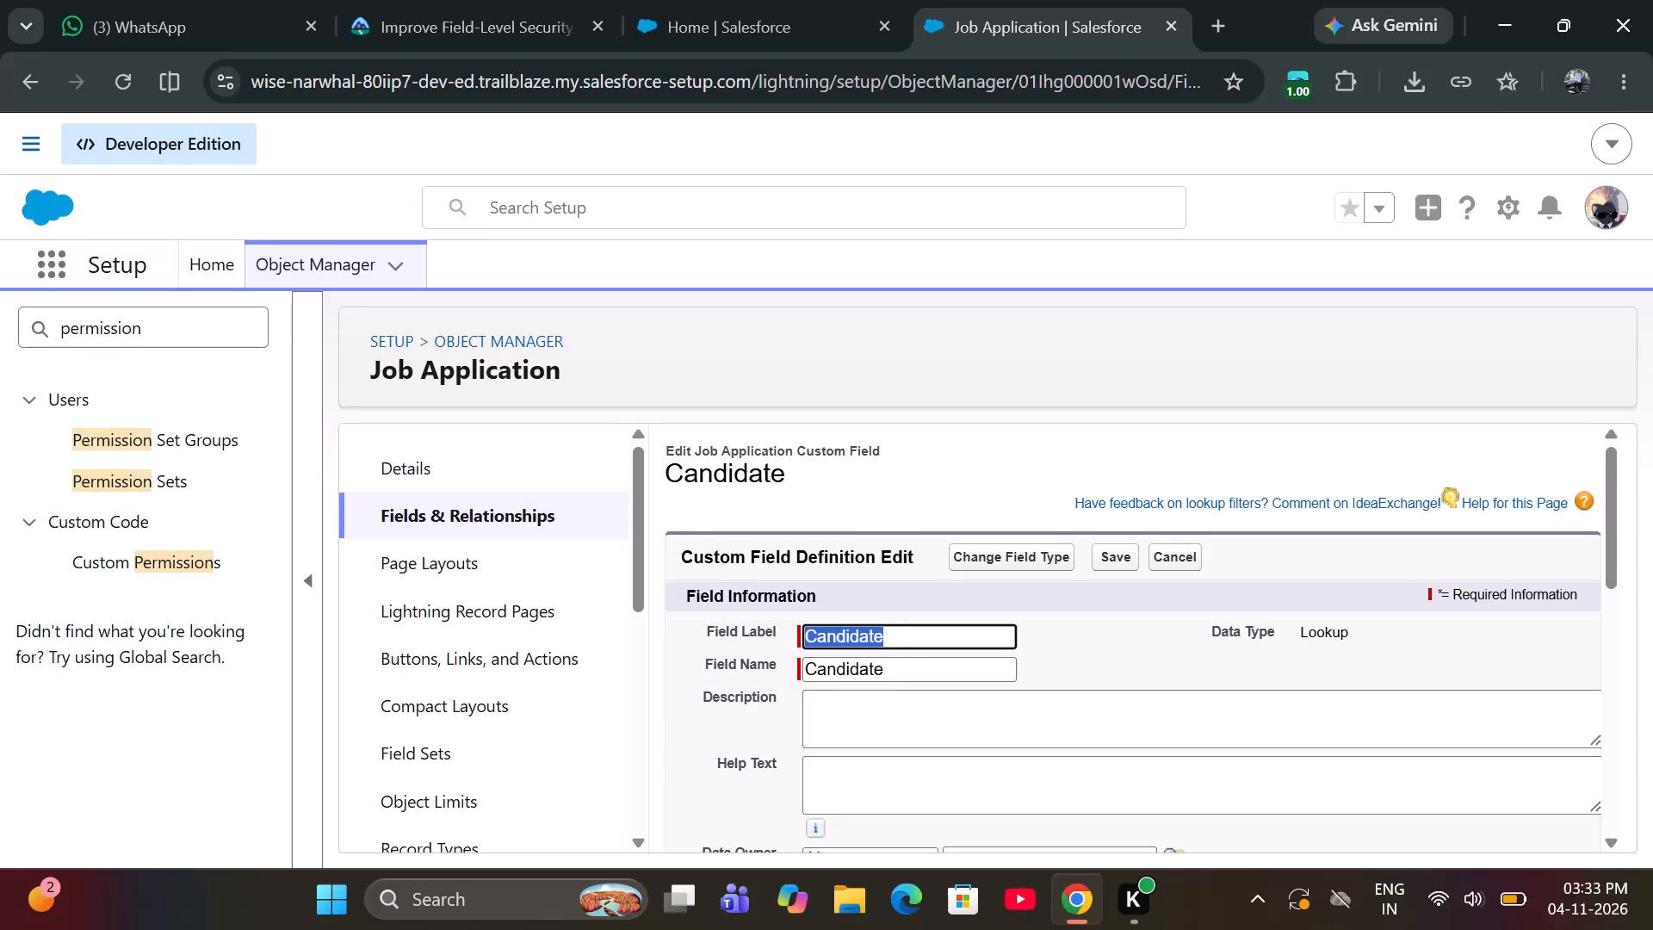
Examine the Candidate field definition form, including its data classification, lookup options, required setting and lookup filter.
{"action": "scroll", "coordinate": [729, 617], "scroll_direction": "down", "scroll_amount": 1}
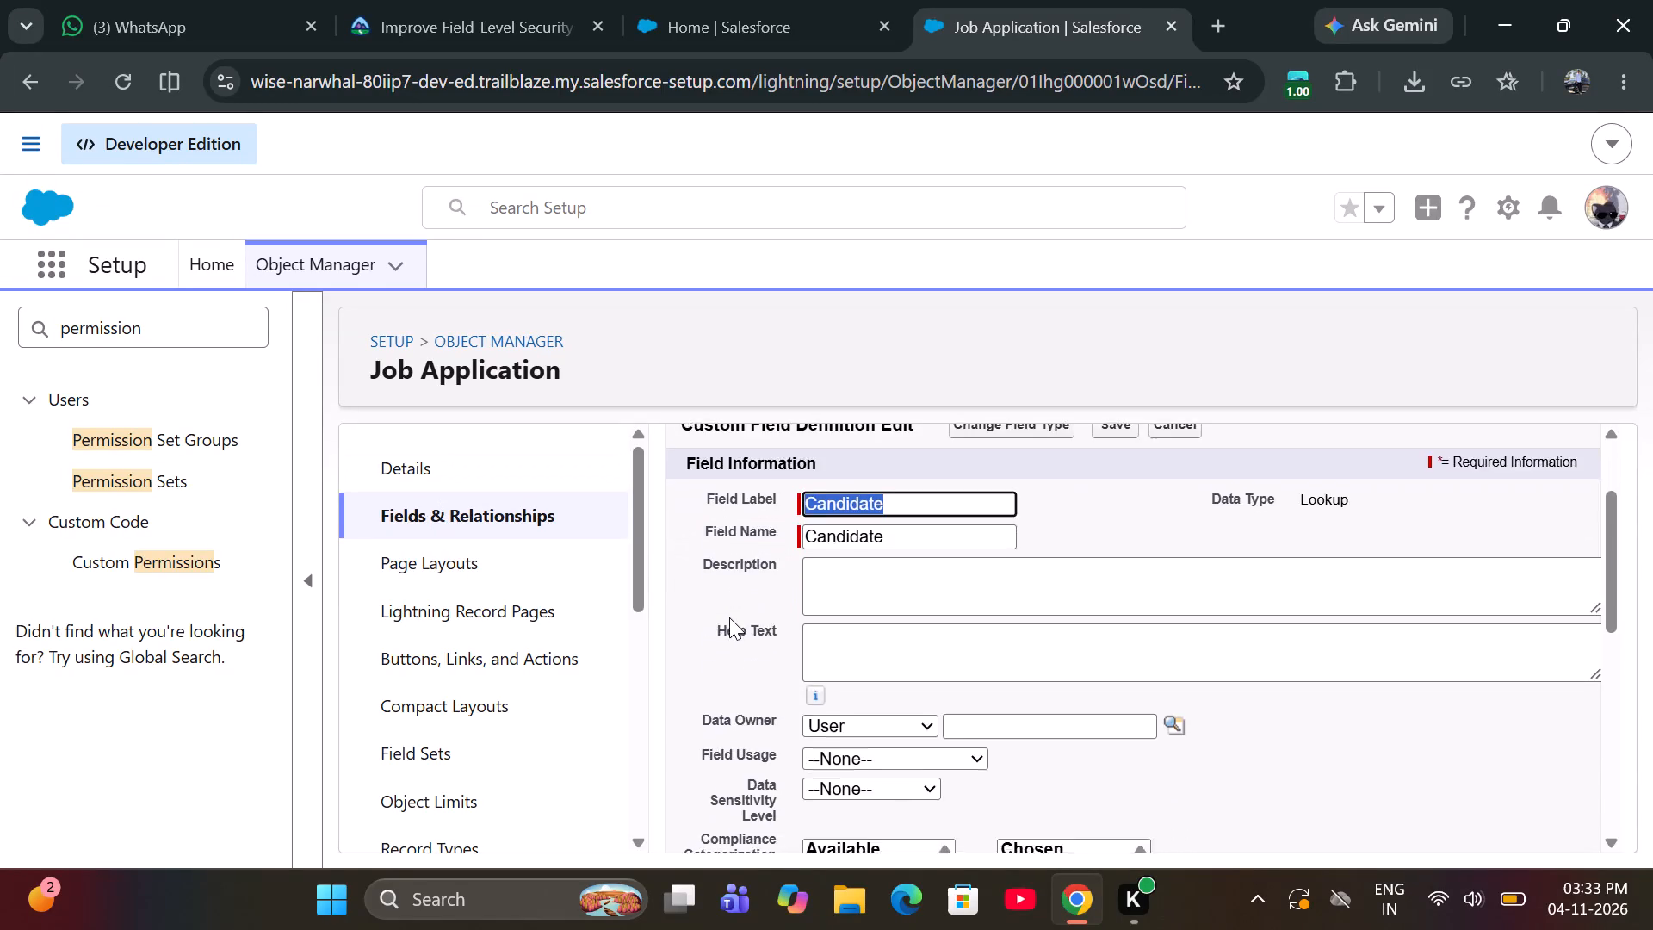
{"action": "scroll", "coordinate": [729, 617], "scroll_direction": "down", "scroll_amount": 3}
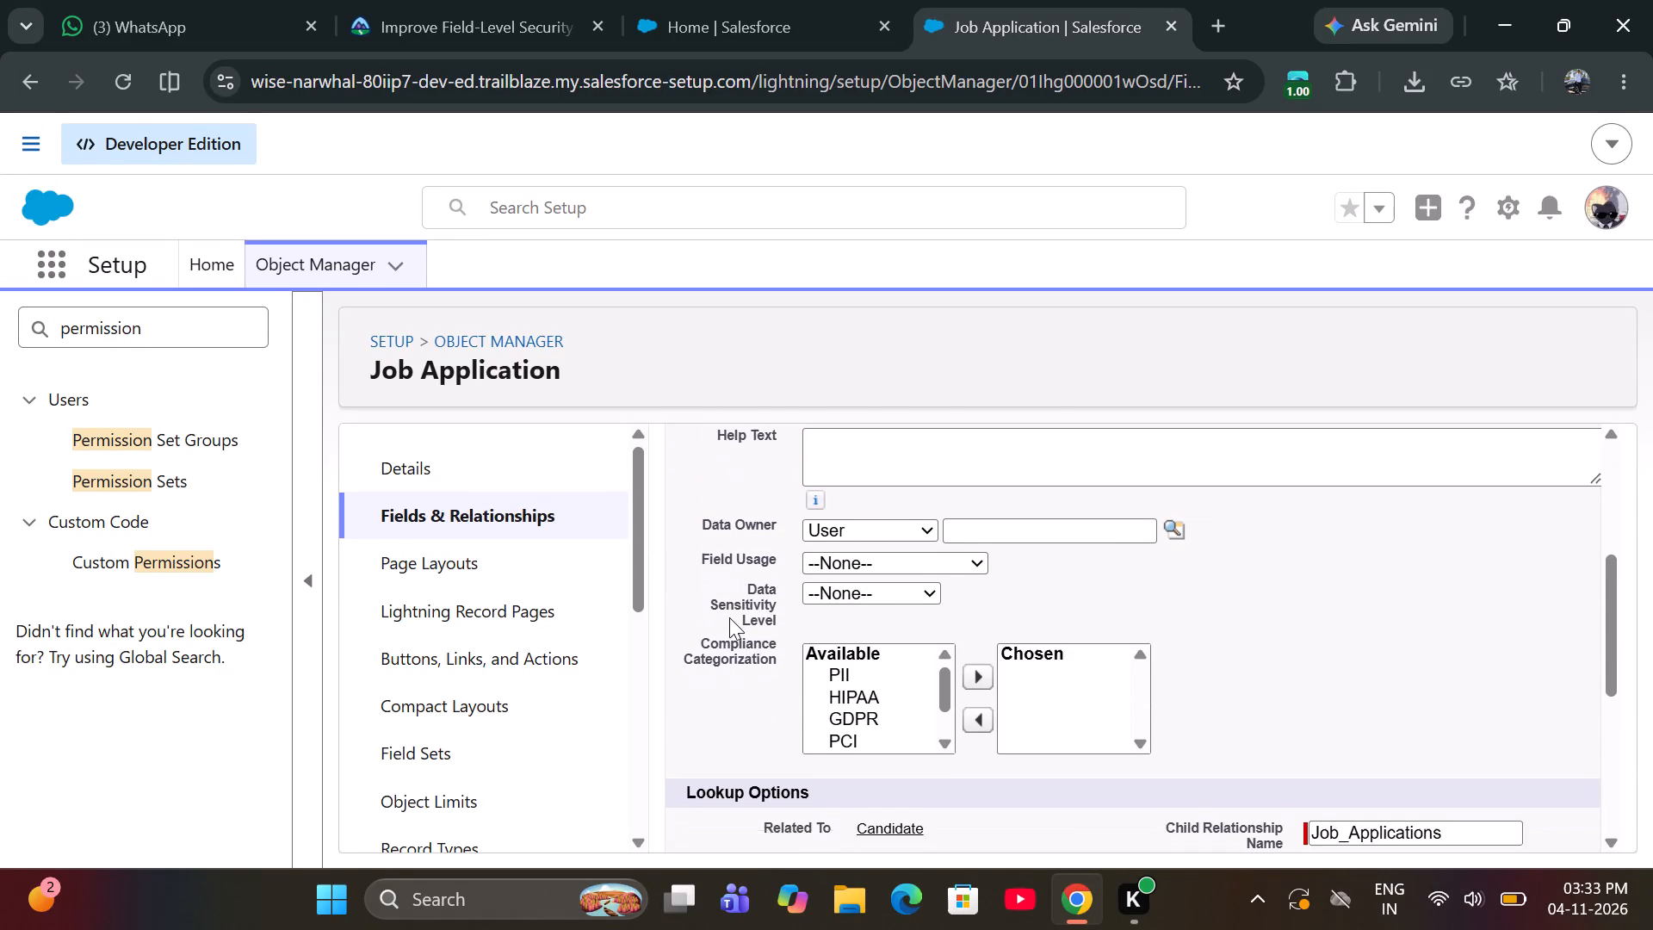
{"action": "scroll", "coordinate": [729, 617], "scroll_direction": "down", "scroll_amount": 3}
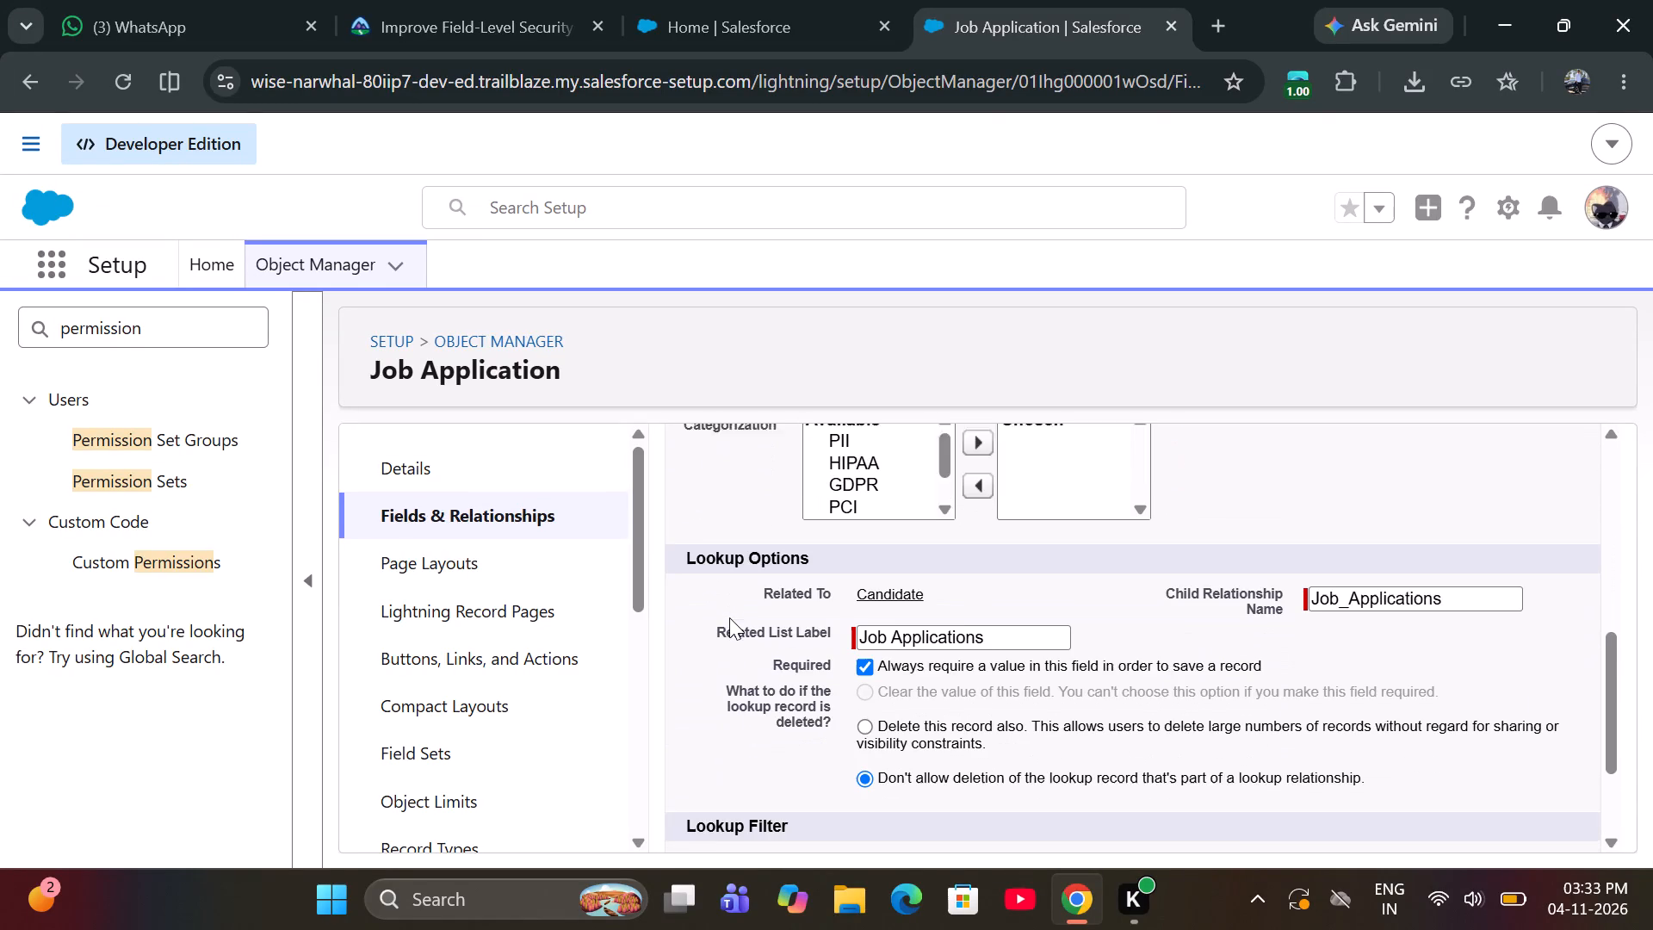
{"action": "scroll", "coordinate": [729, 617], "scroll_direction": "down", "scroll_amount": 1}
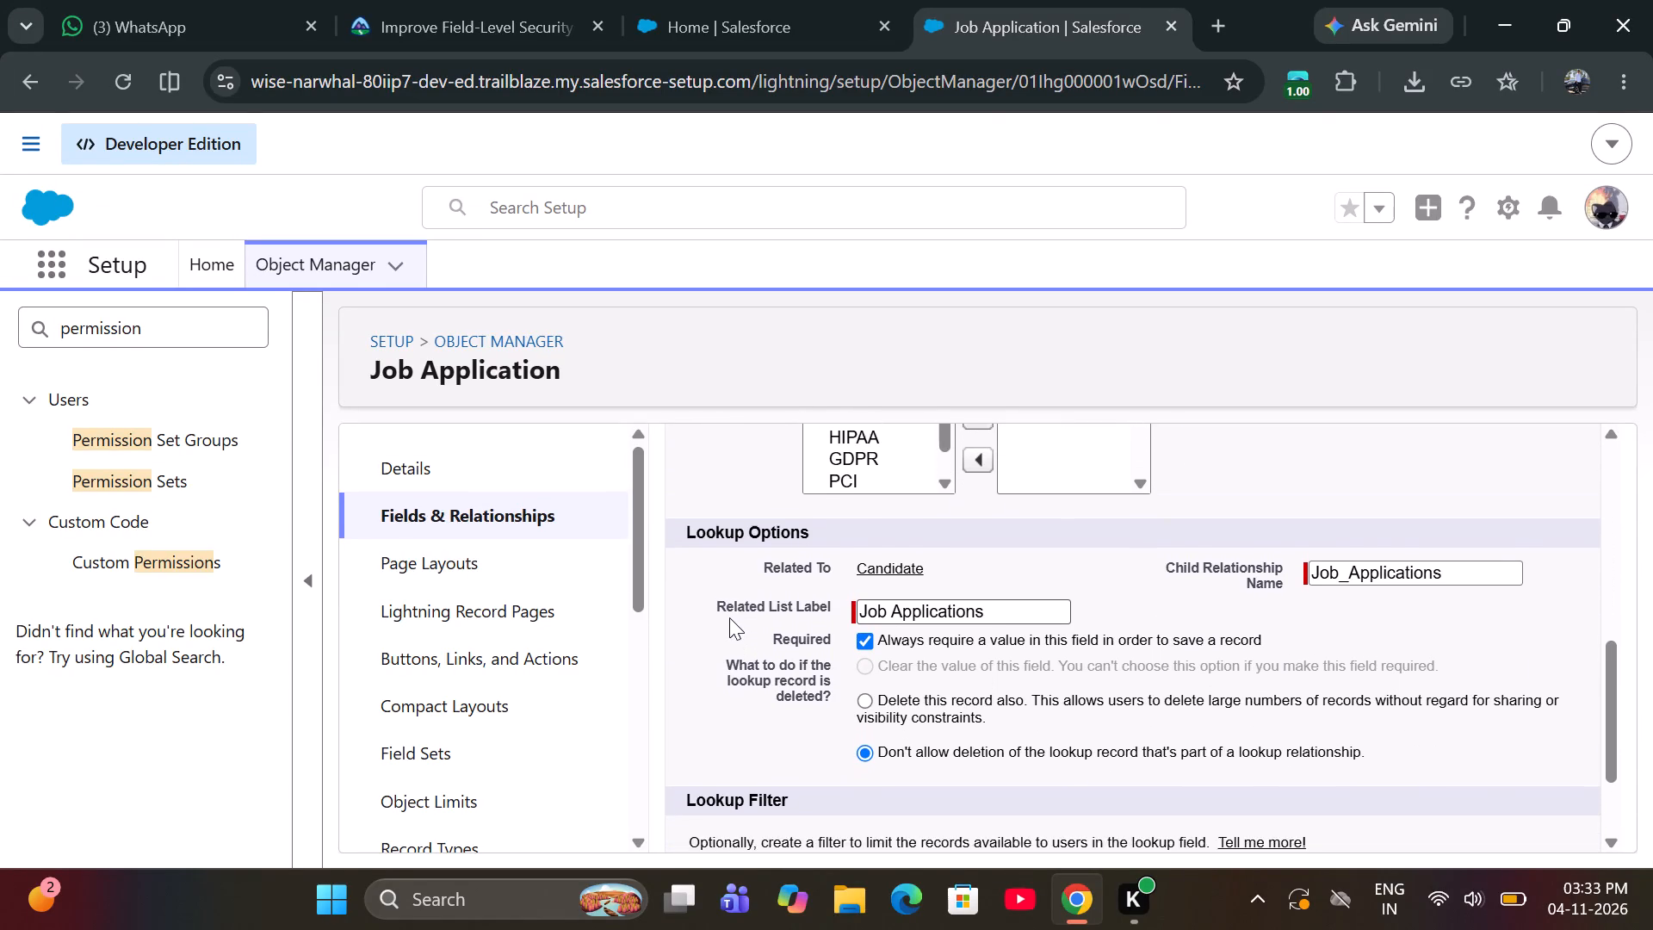
{"action": "scroll", "coordinate": [729, 617], "scroll_direction": "down", "scroll_amount": 2}
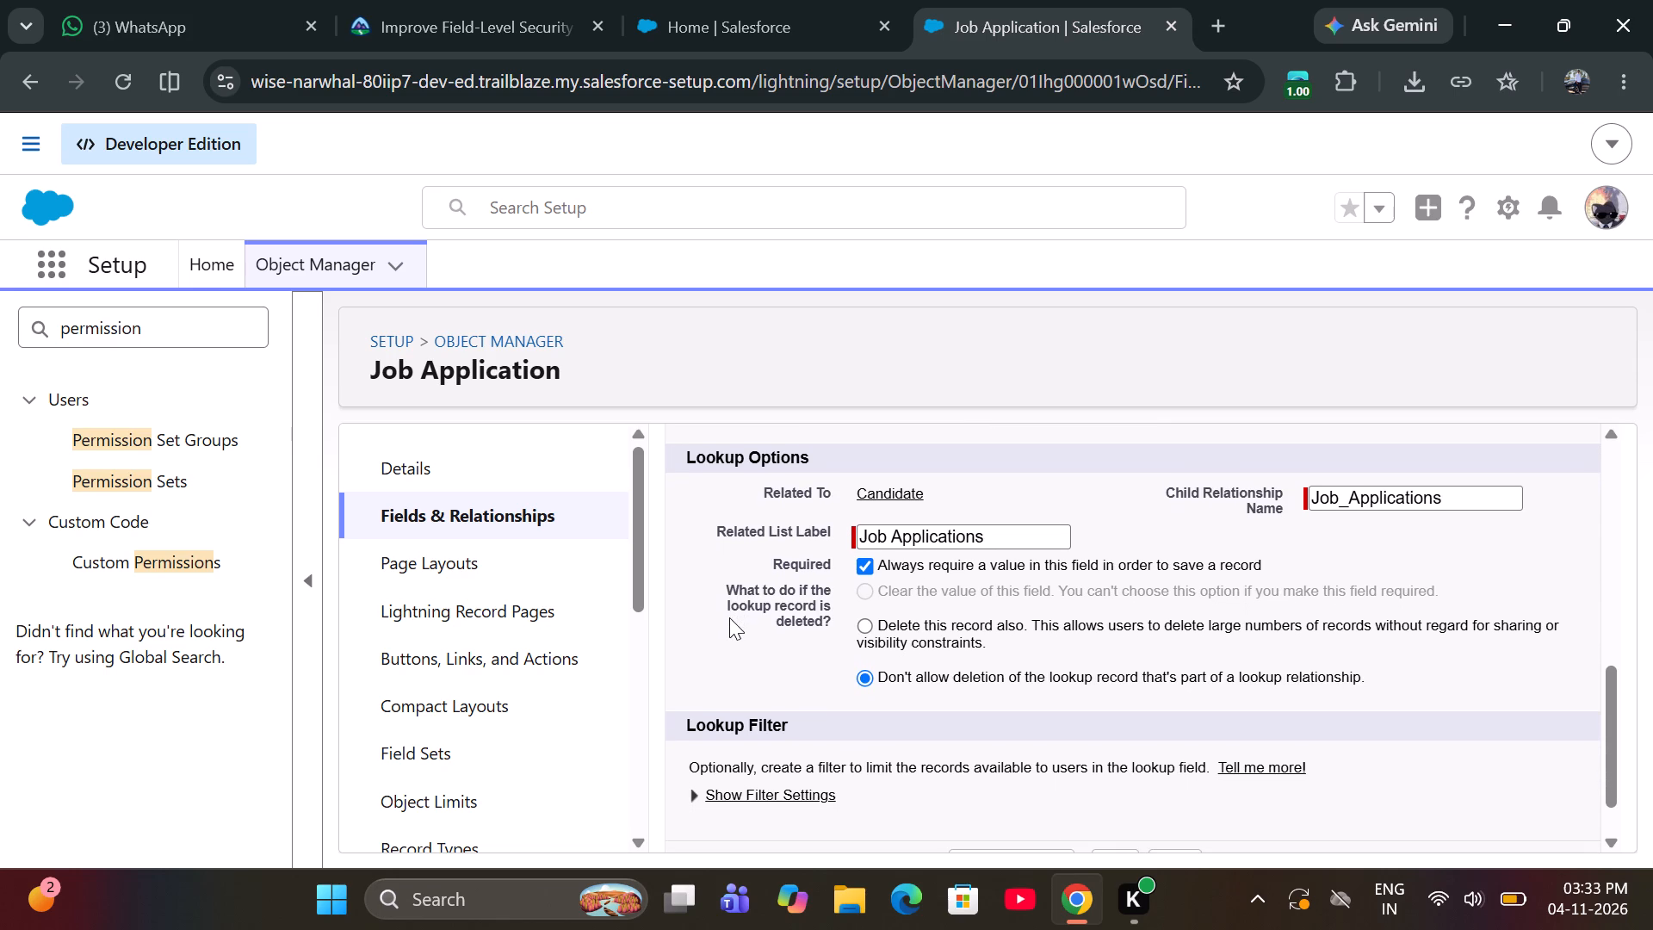
{"action": "scroll", "coordinate": [729, 617], "scroll_direction": "down", "scroll_amount": 2}
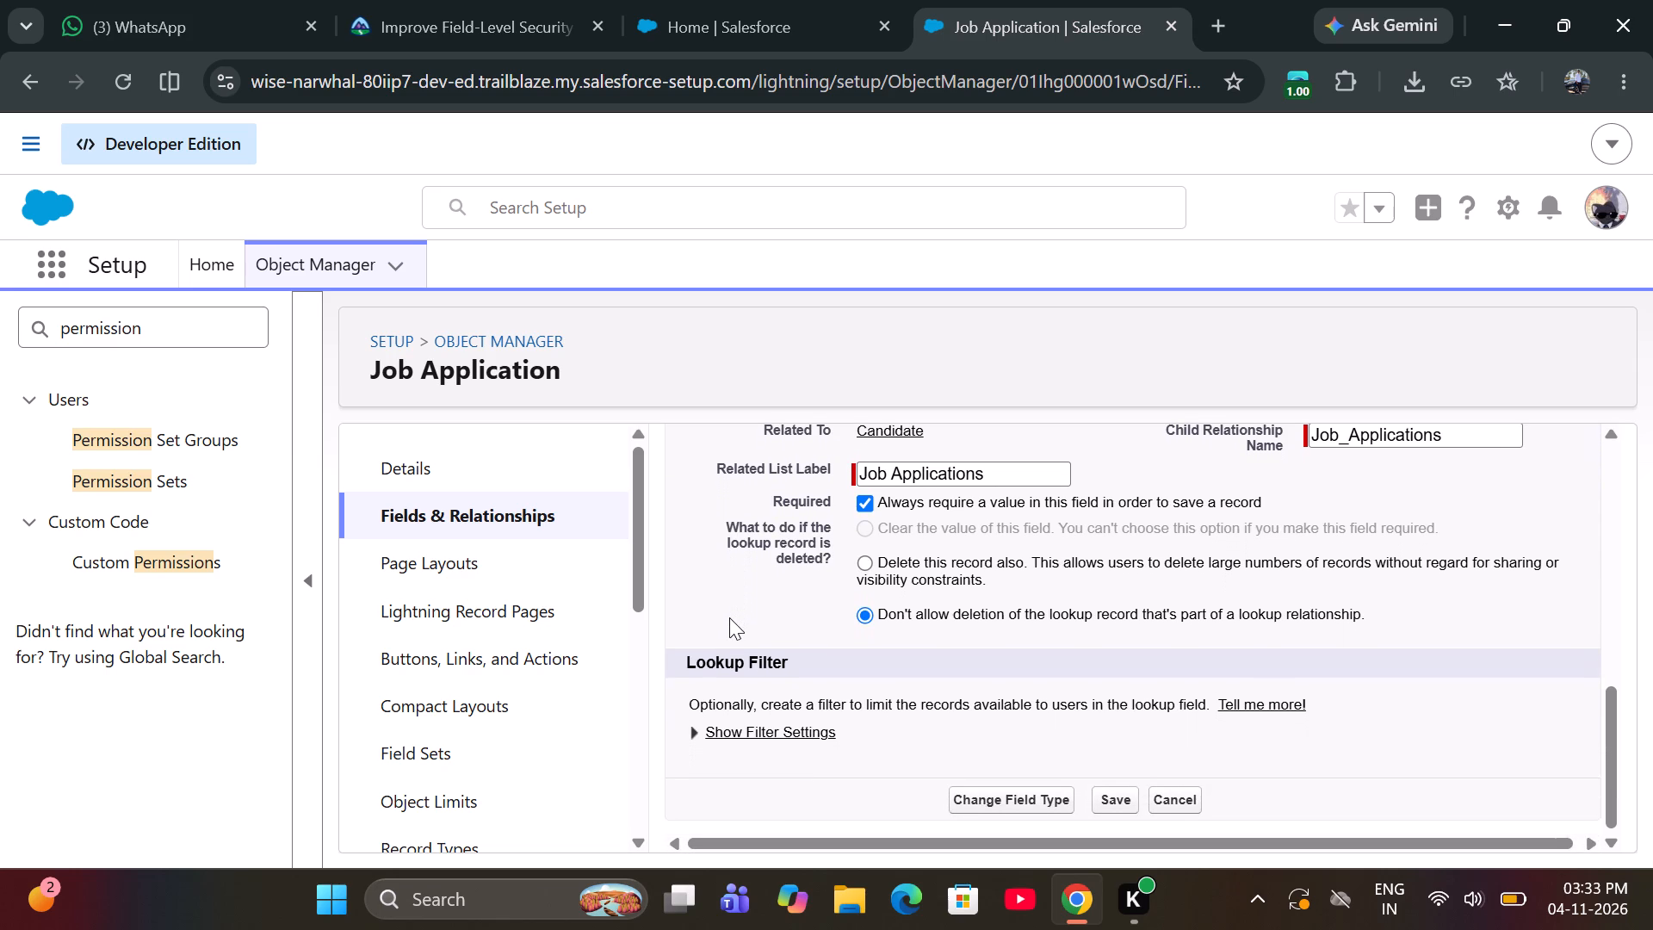
{"action": "scroll", "coordinate": [729, 617], "scroll_direction": "down", "scroll_amount": 1}
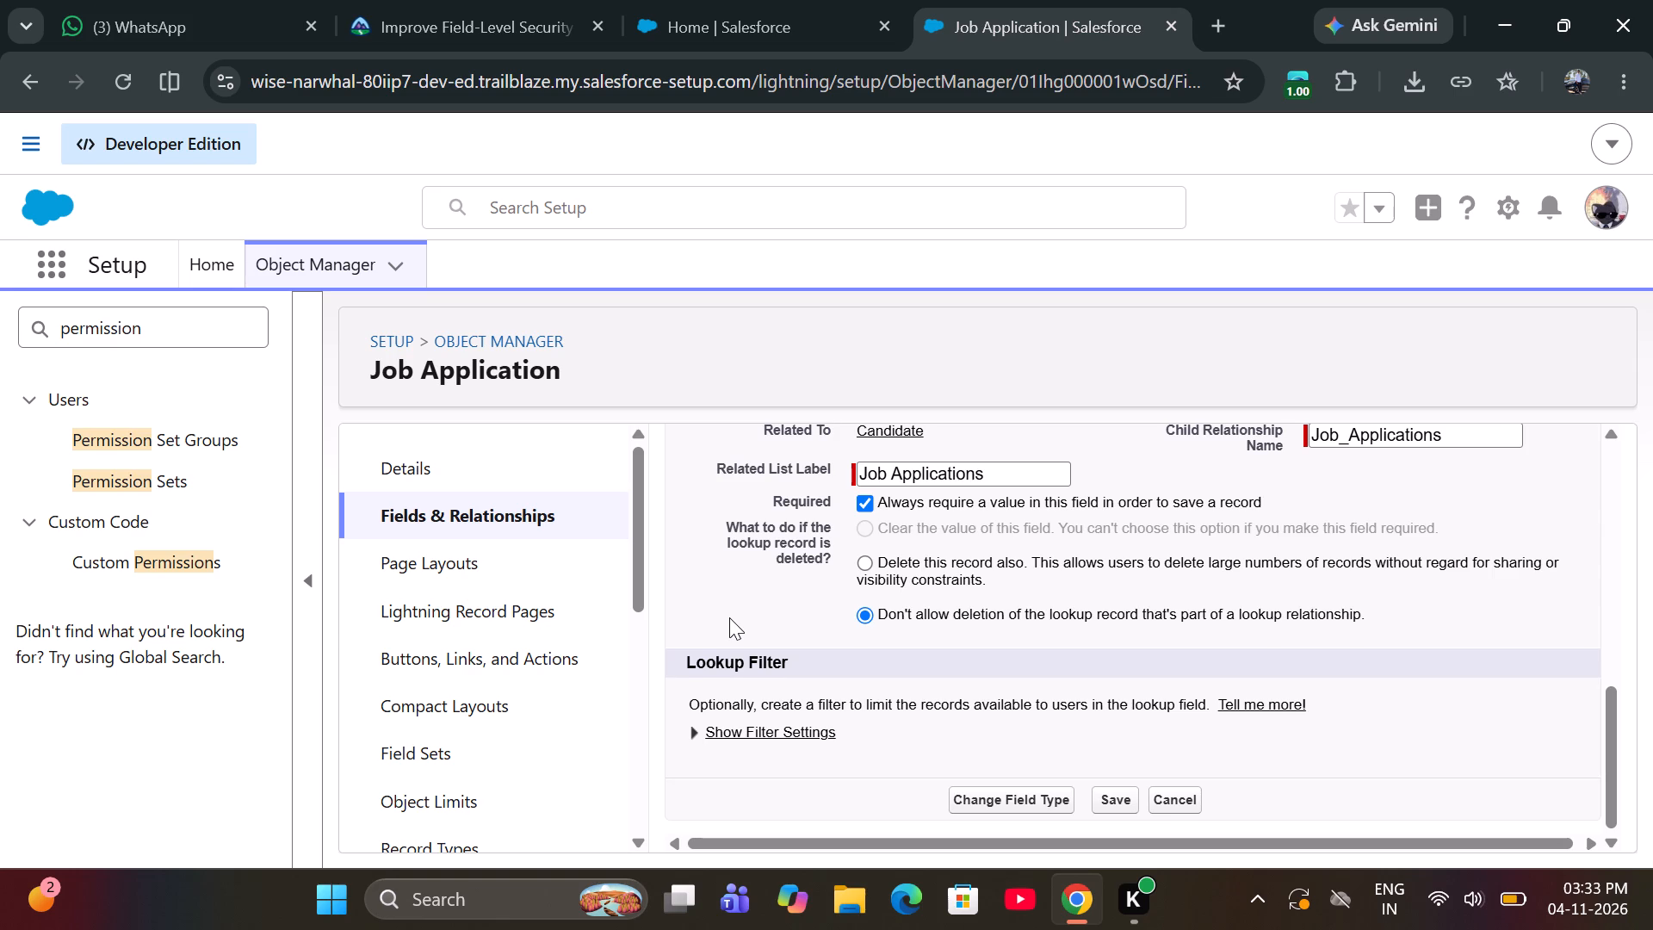
Open Job Application's object access page and view which permission sets have object permissions.
{"action": "scroll", "coordinate": [529, 623], "scroll_direction": "down", "scroll_amount": 2}
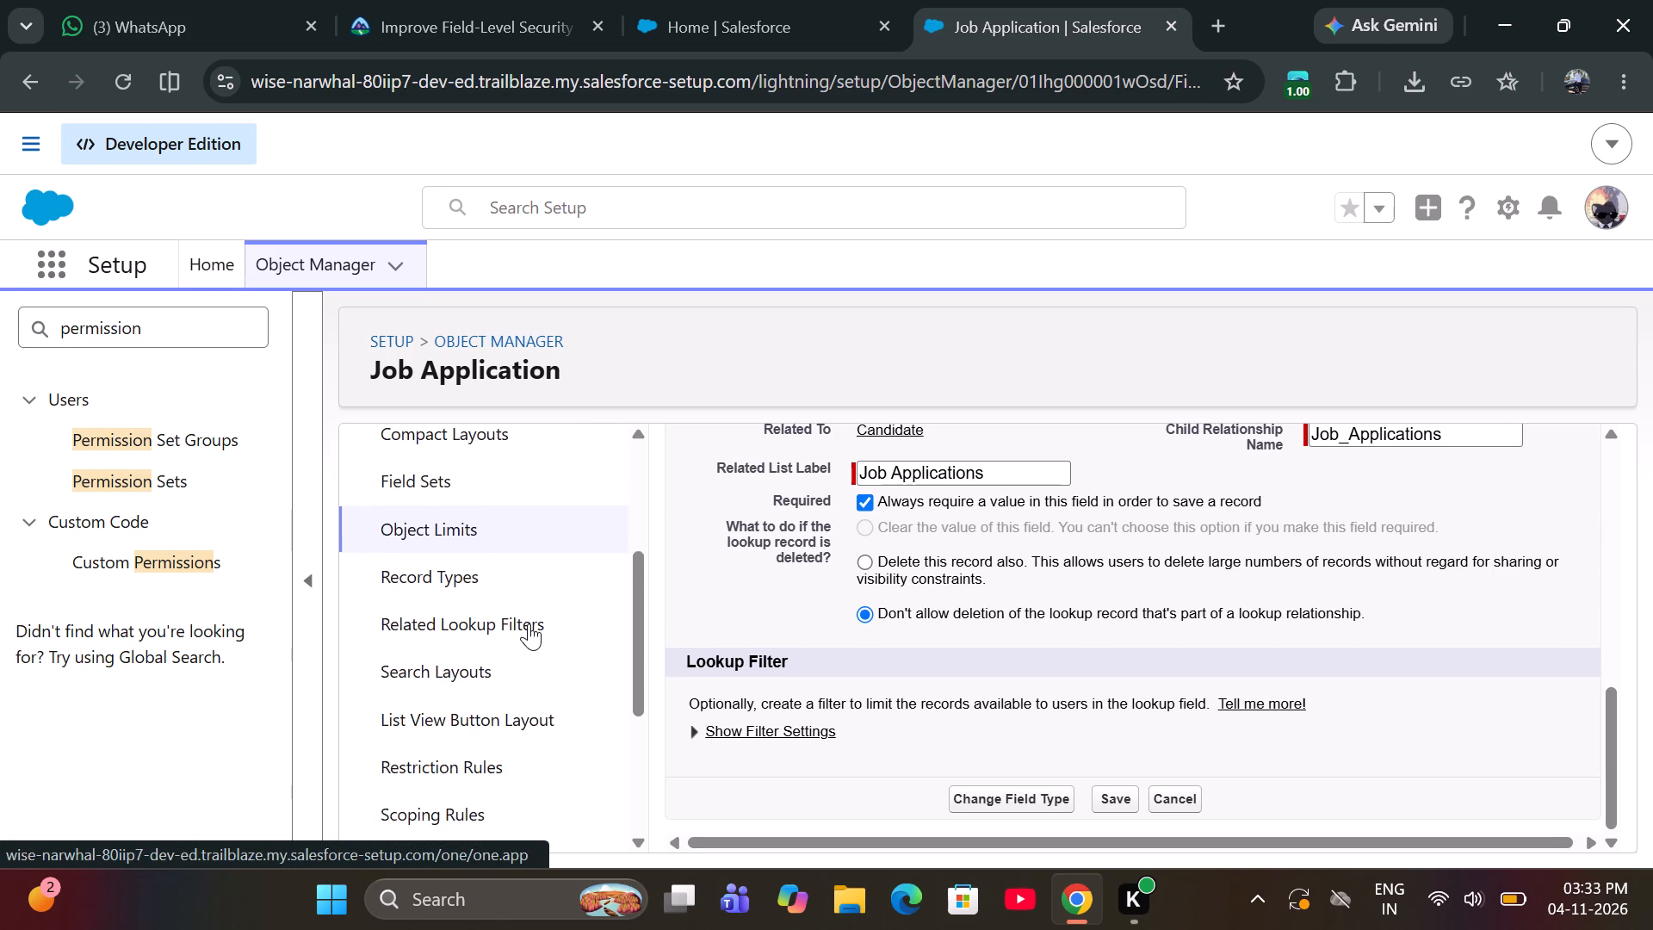
{"action": "scroll", "coordinate": [529, 623], "scroll_direction": "down", "scroll_amount": 2}
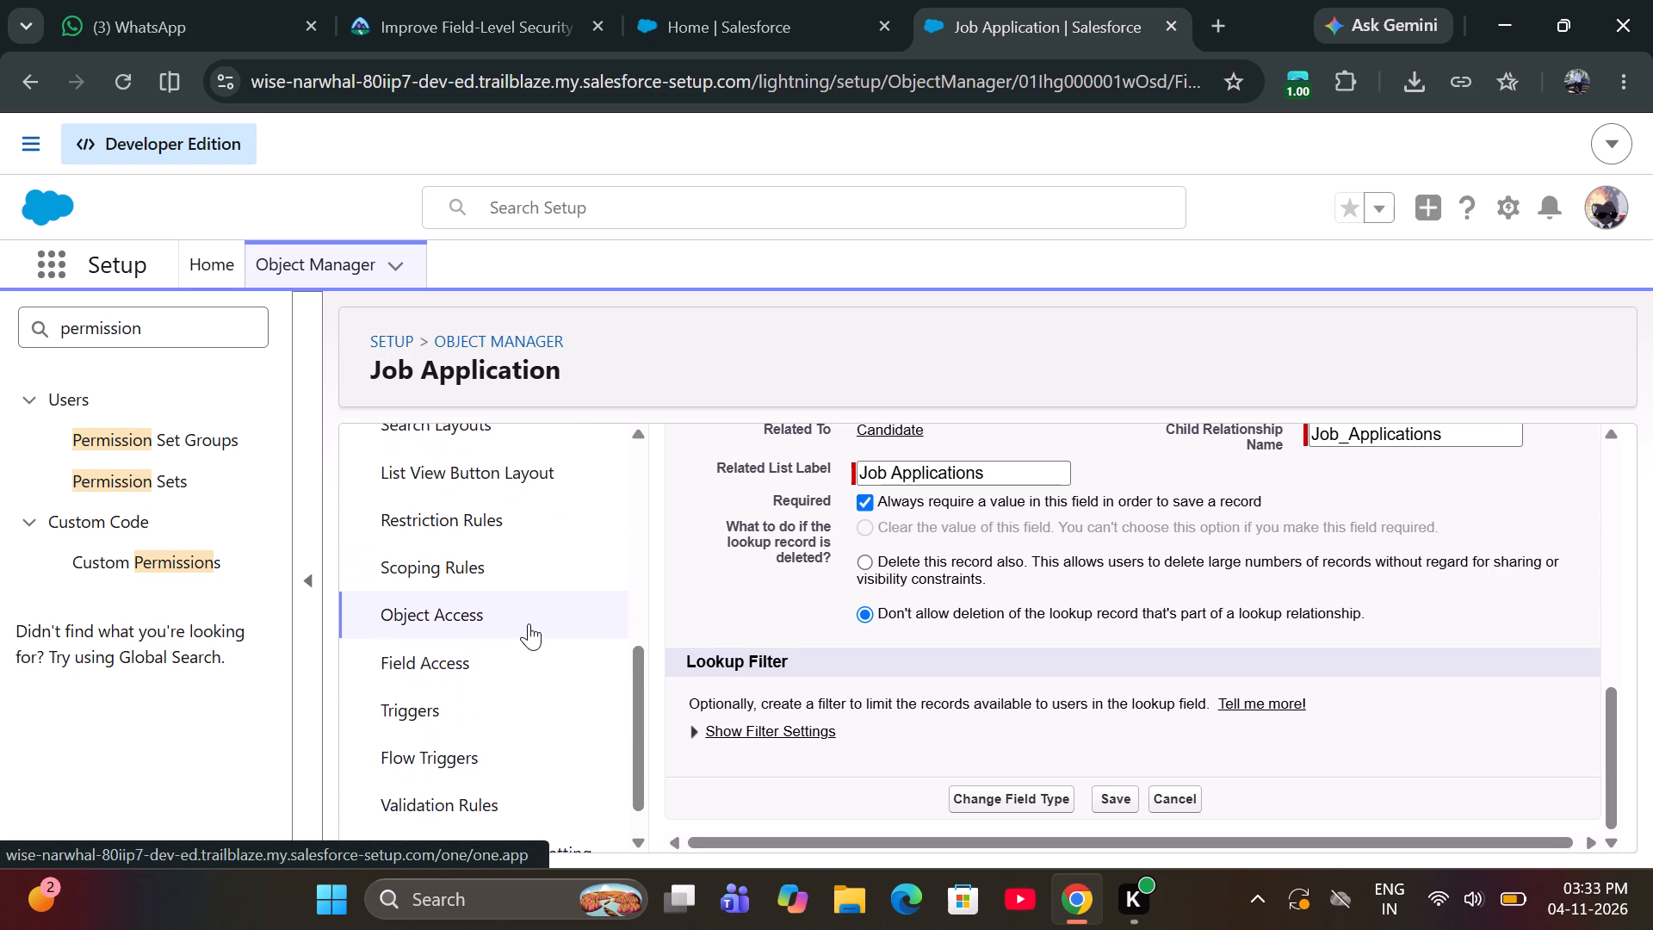
{"action": "left_click", "coordinate": [514, 621]}
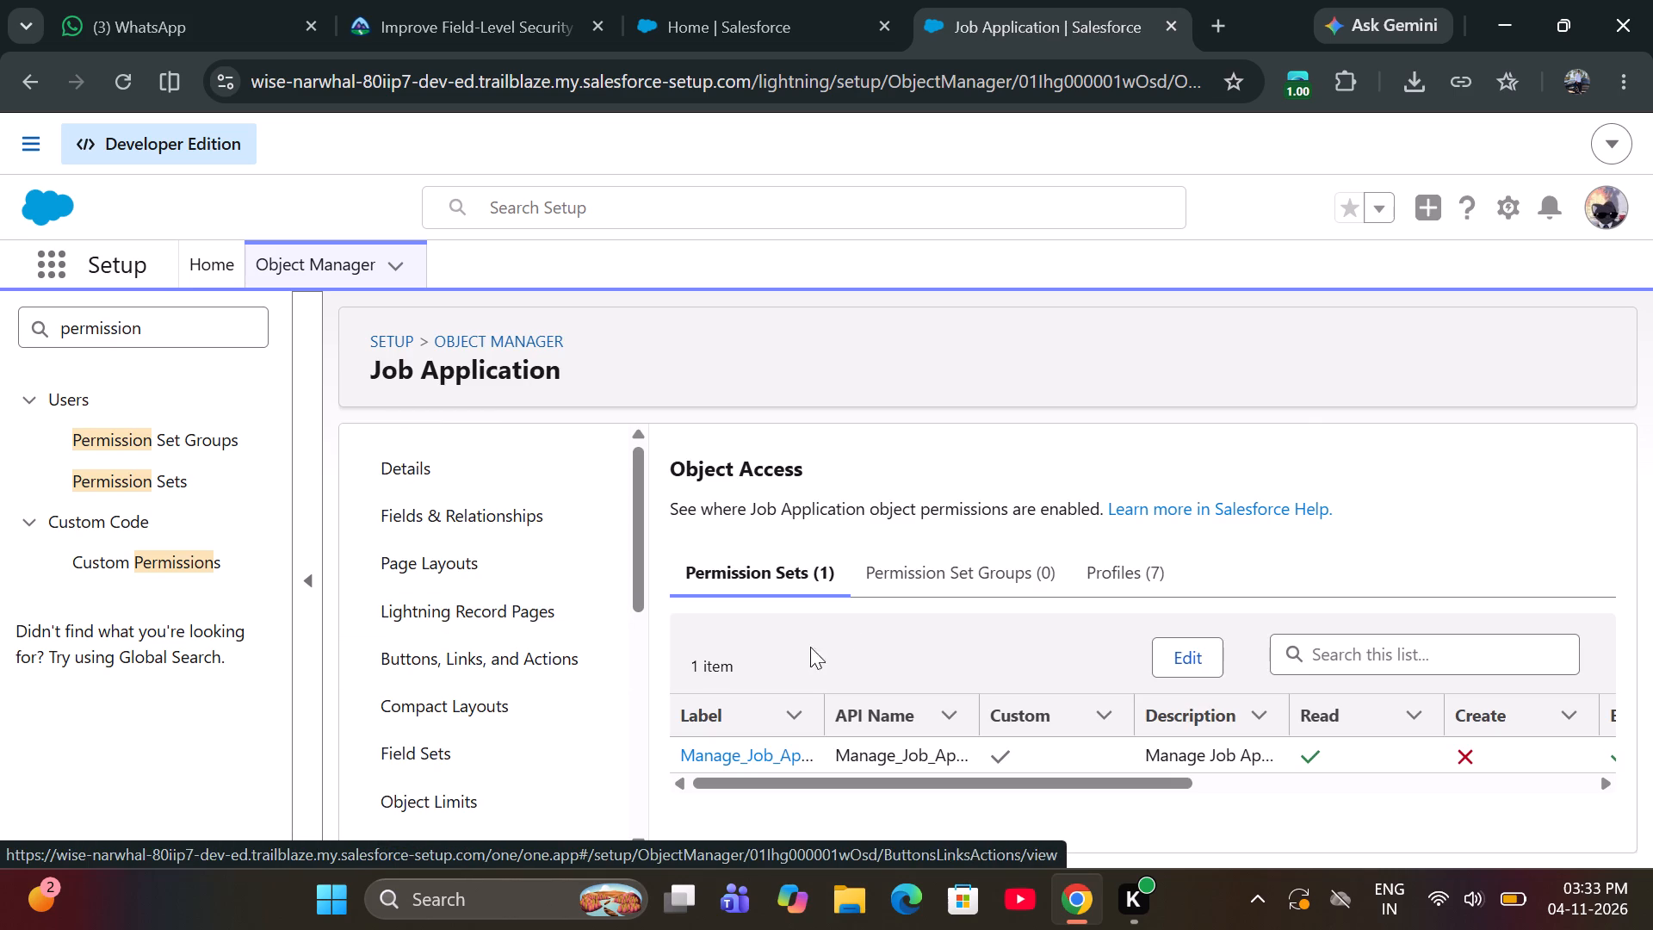
{"action": "scroll", "coordinate": [870, 638], "scroll_direction": "down", "scroll_amount": 1}
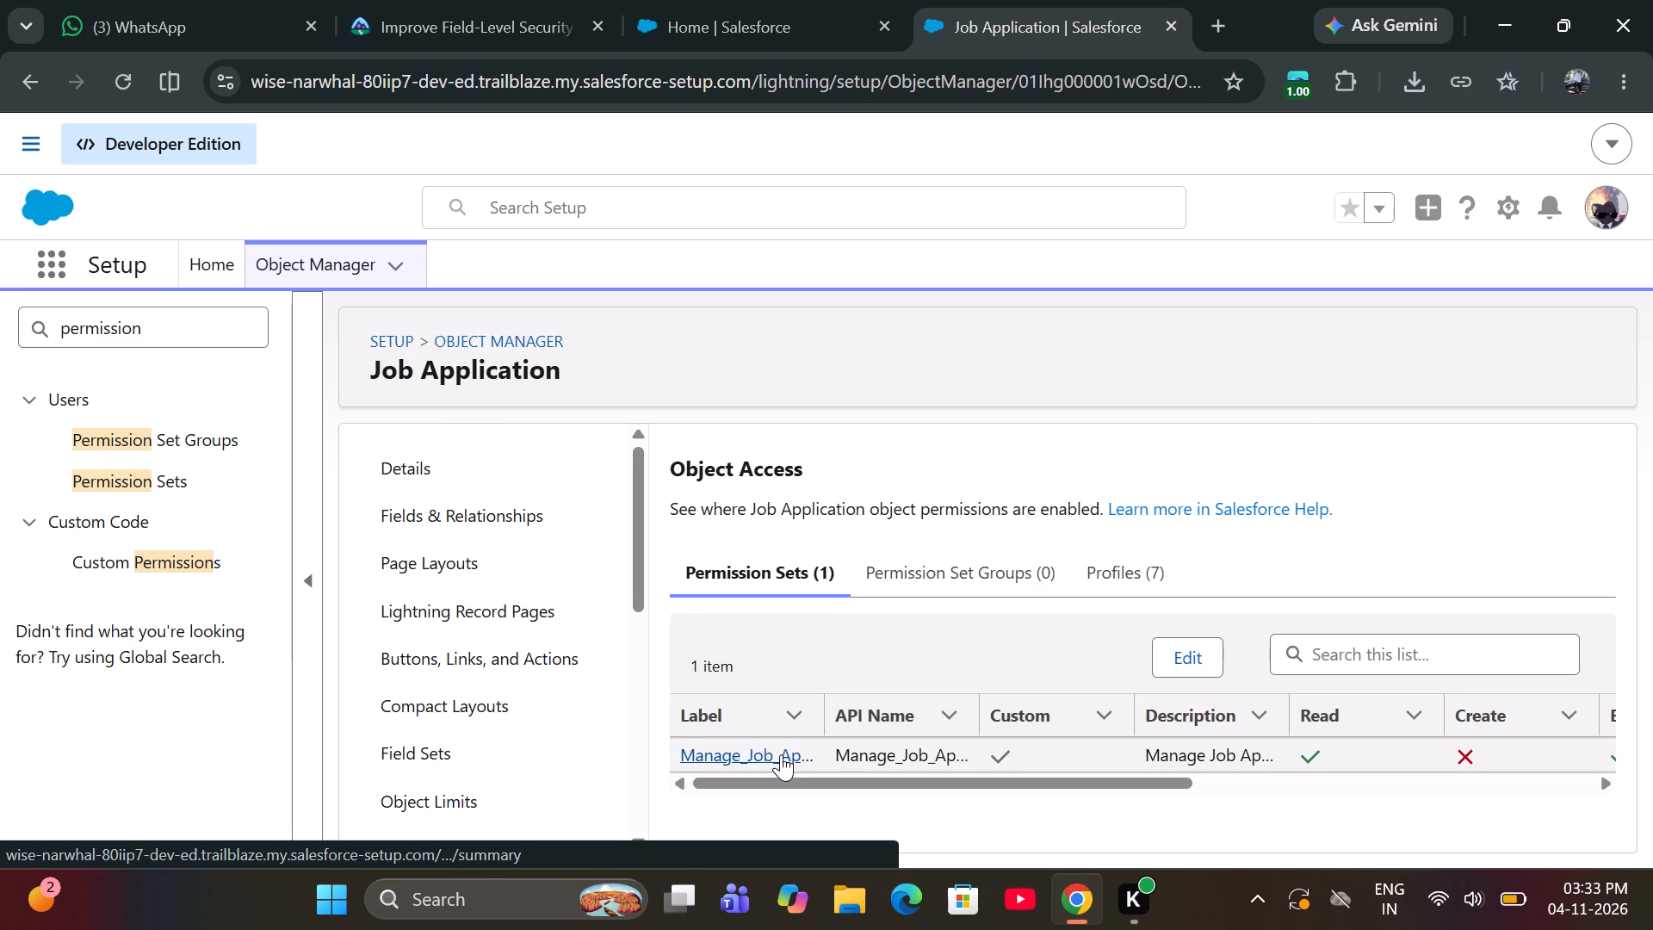
Open the Manage_Job_Applications permission set, look over its summary, and return to Job Application's object access.
{"action": "left_click", "coordinate": [781, 754]}
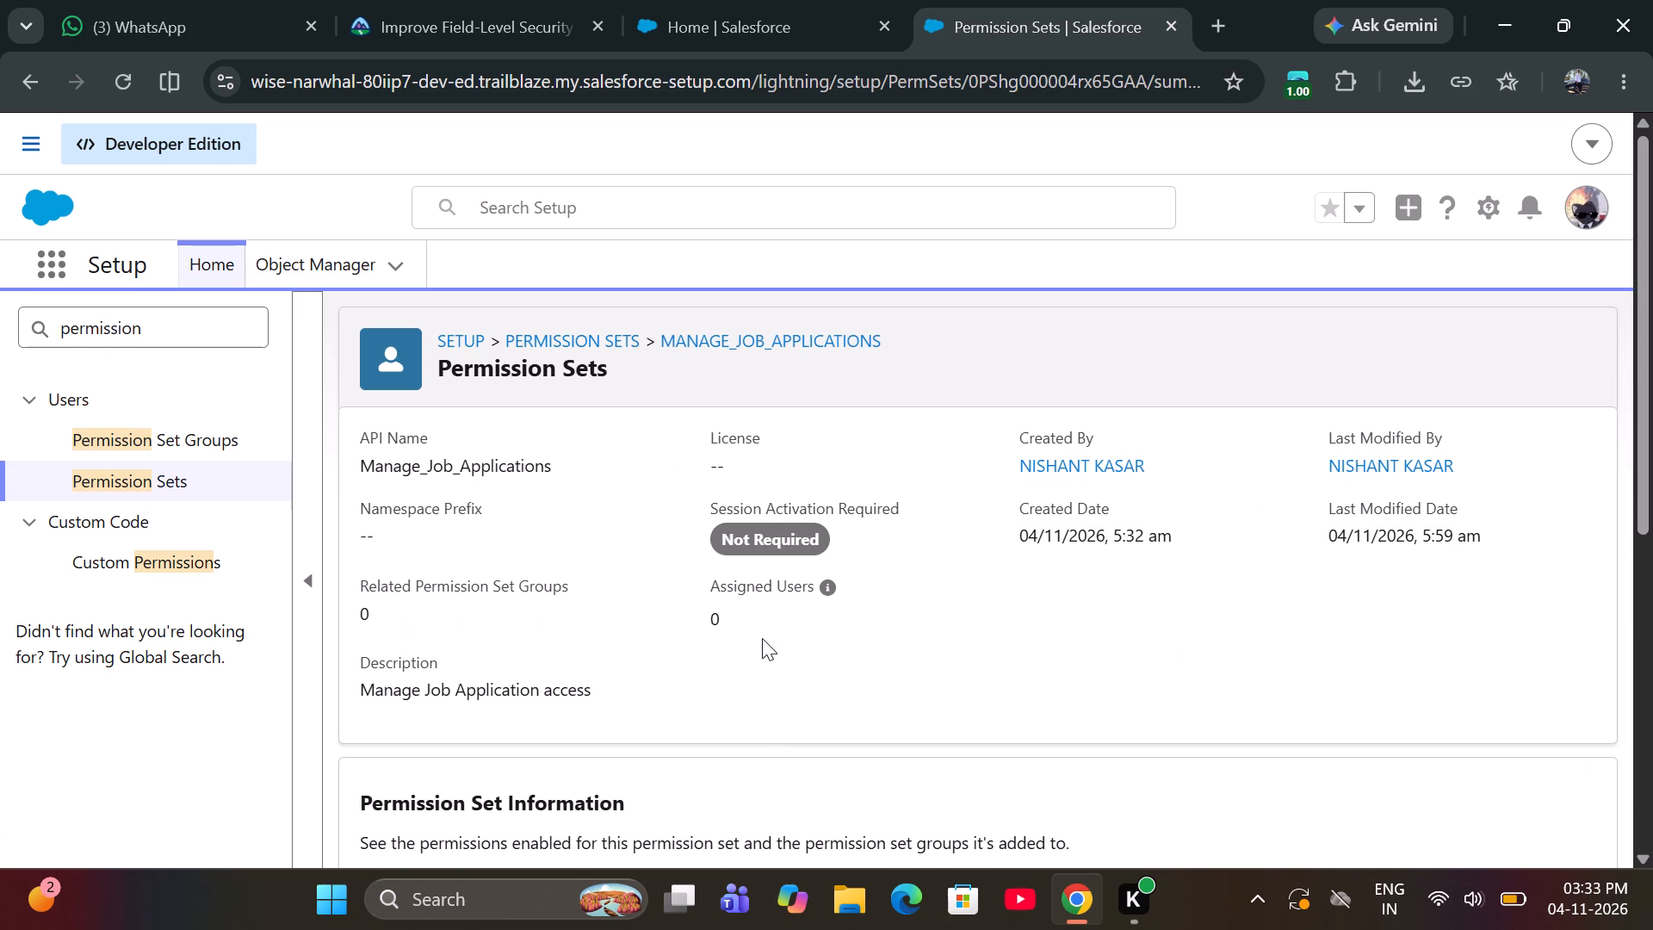
{"action": "scroll", "coordinate": [760, 630], "scroll_direction": "down", "scroll_amount": 4}
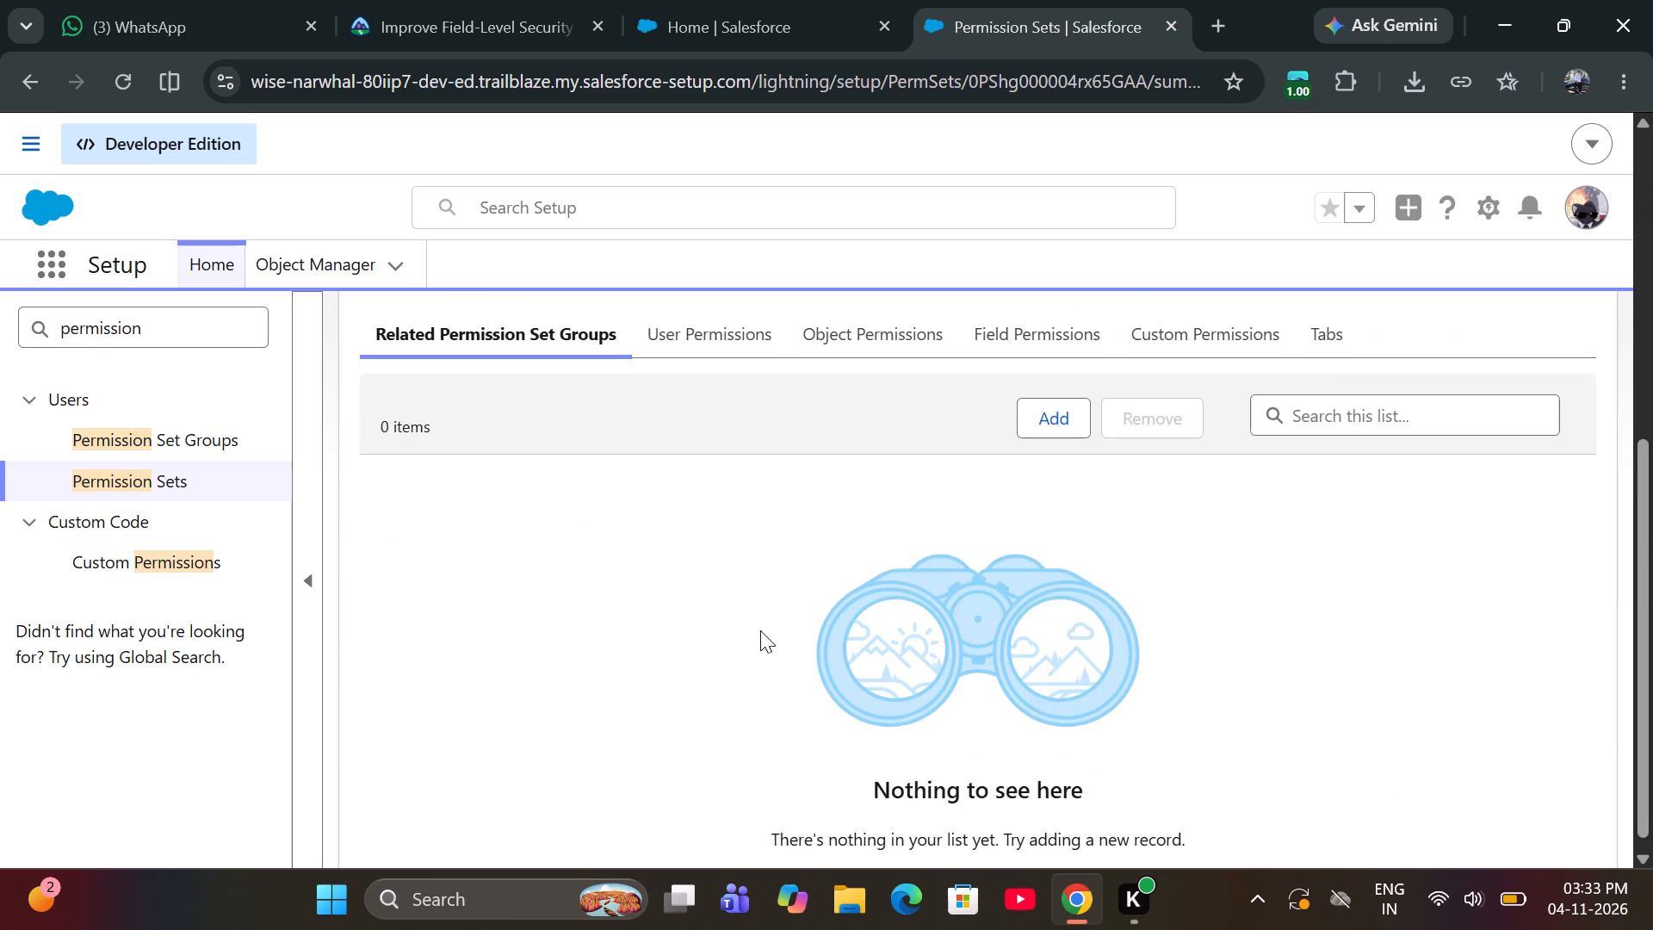
{"action": "scroll", "coordinate": [760, 630], "scroll_direction": "up", "scroll_amount": 1}
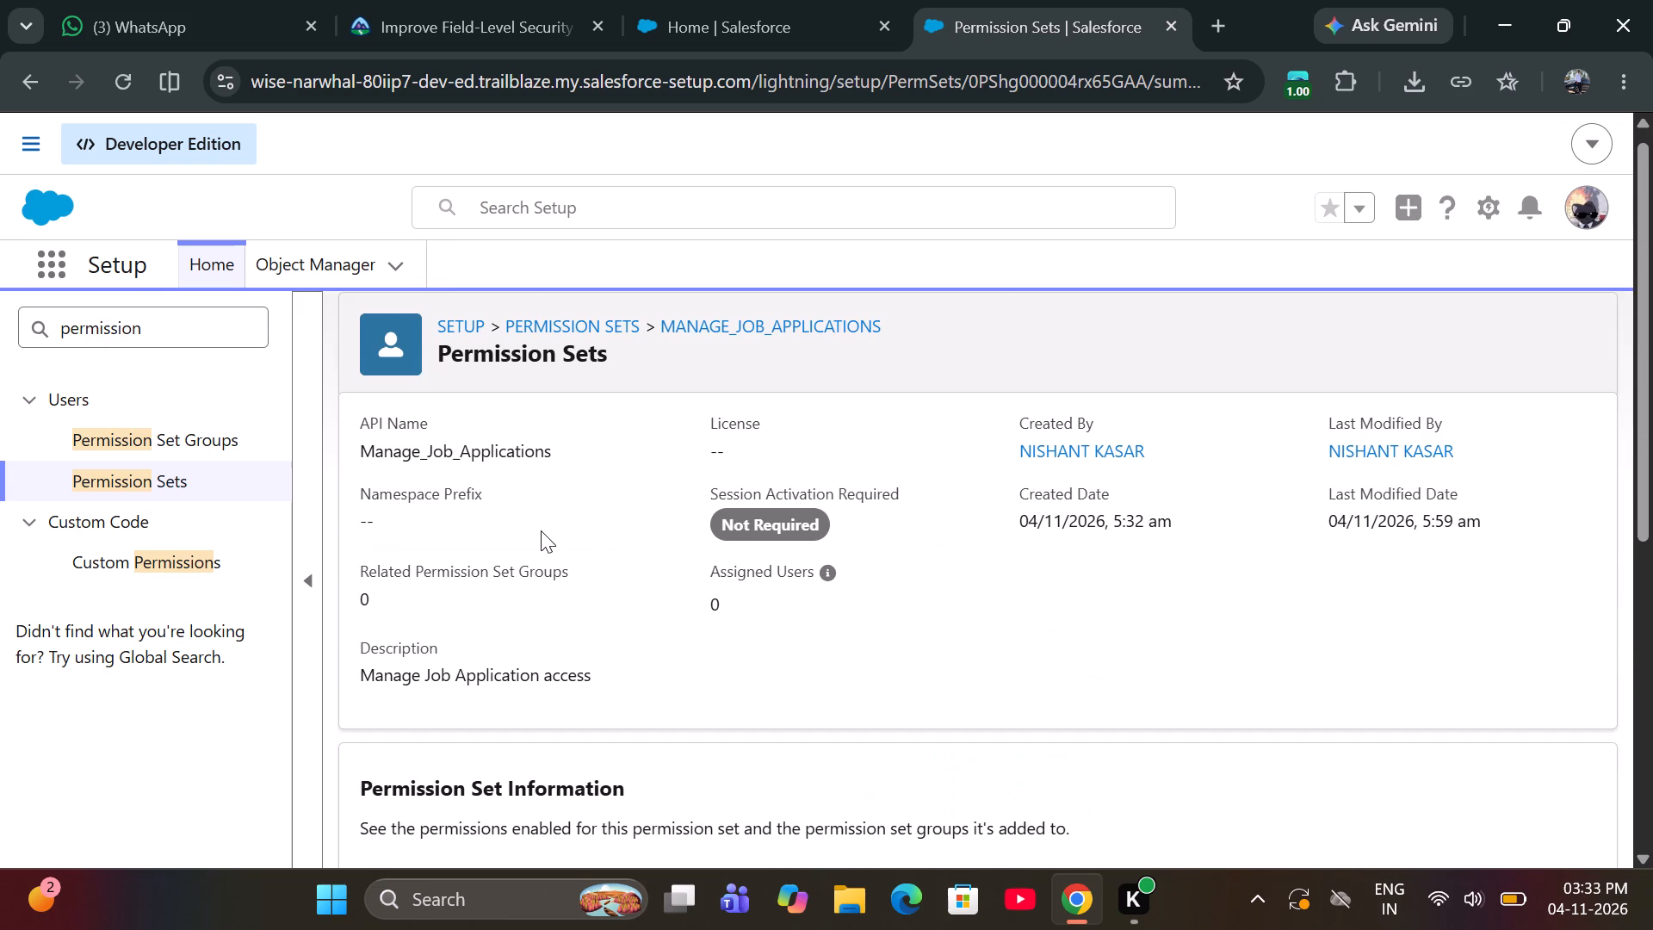
{"action": "scroll", "coordinate": [541, 530], "scroll_direction": "right", "scroll_amount": 2}
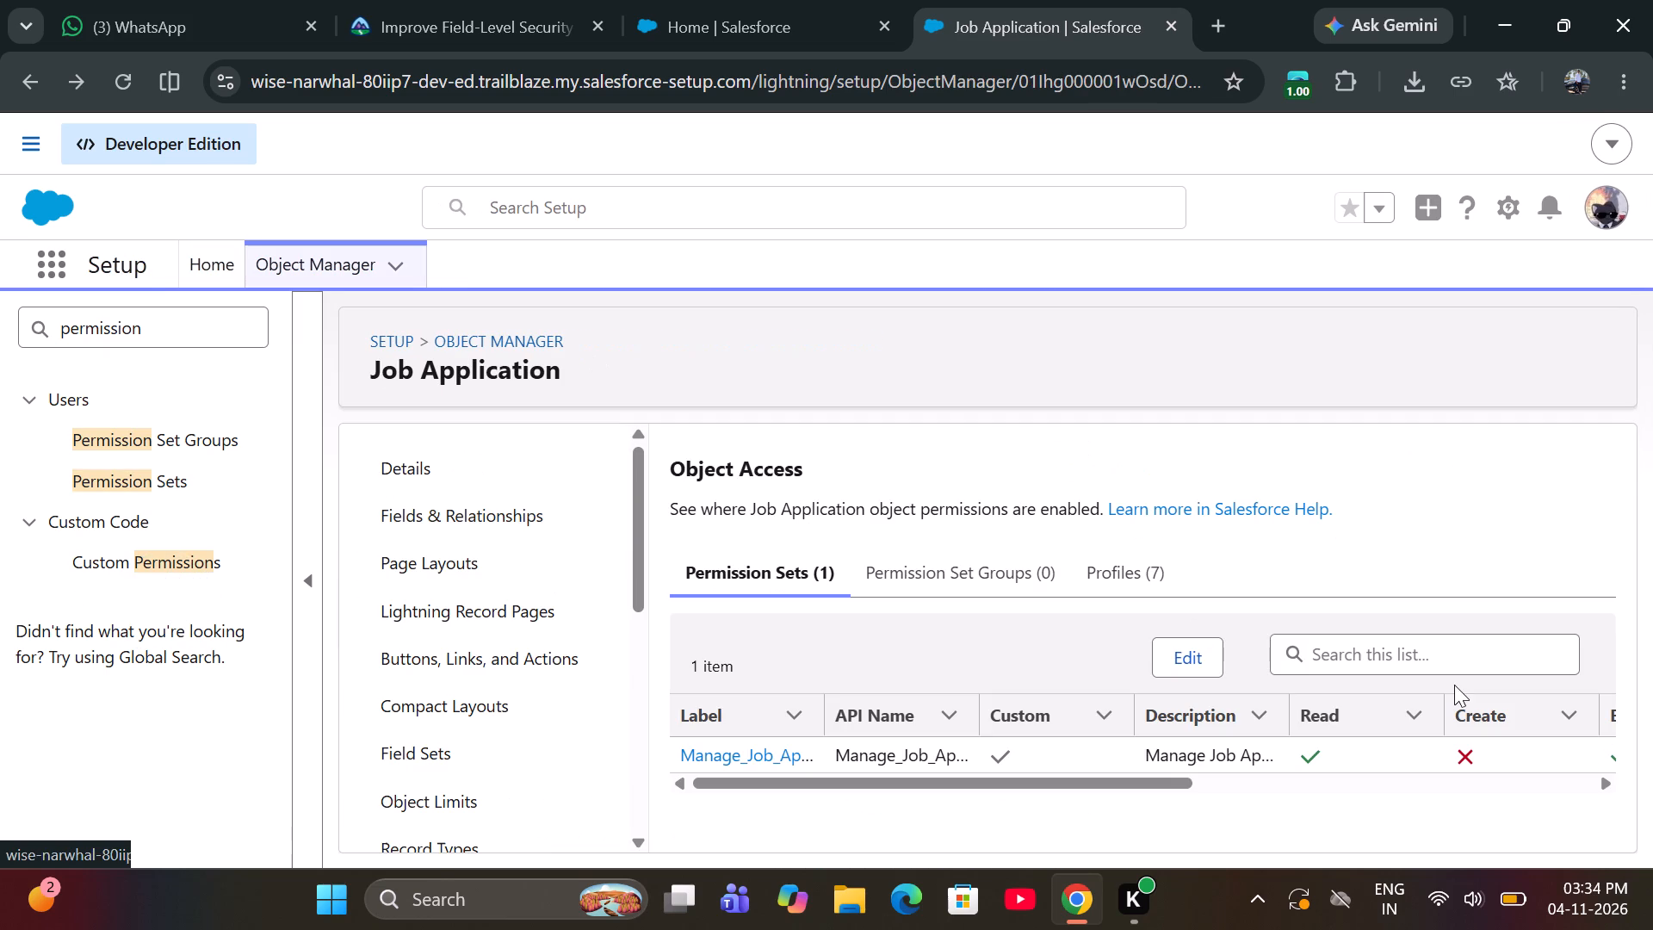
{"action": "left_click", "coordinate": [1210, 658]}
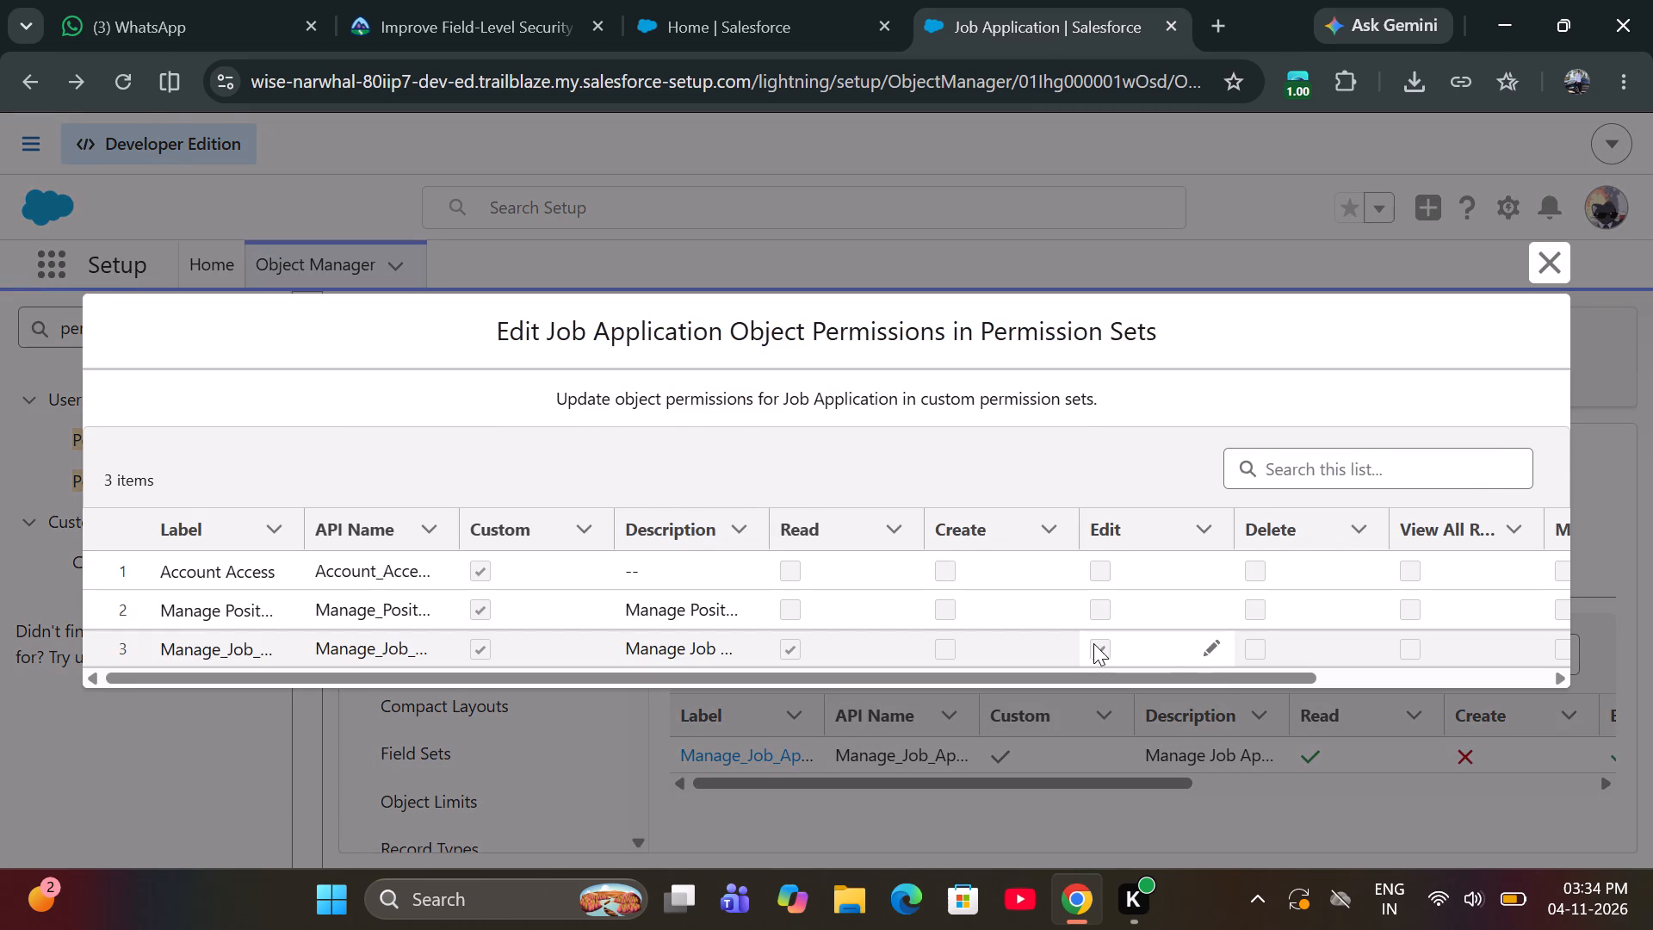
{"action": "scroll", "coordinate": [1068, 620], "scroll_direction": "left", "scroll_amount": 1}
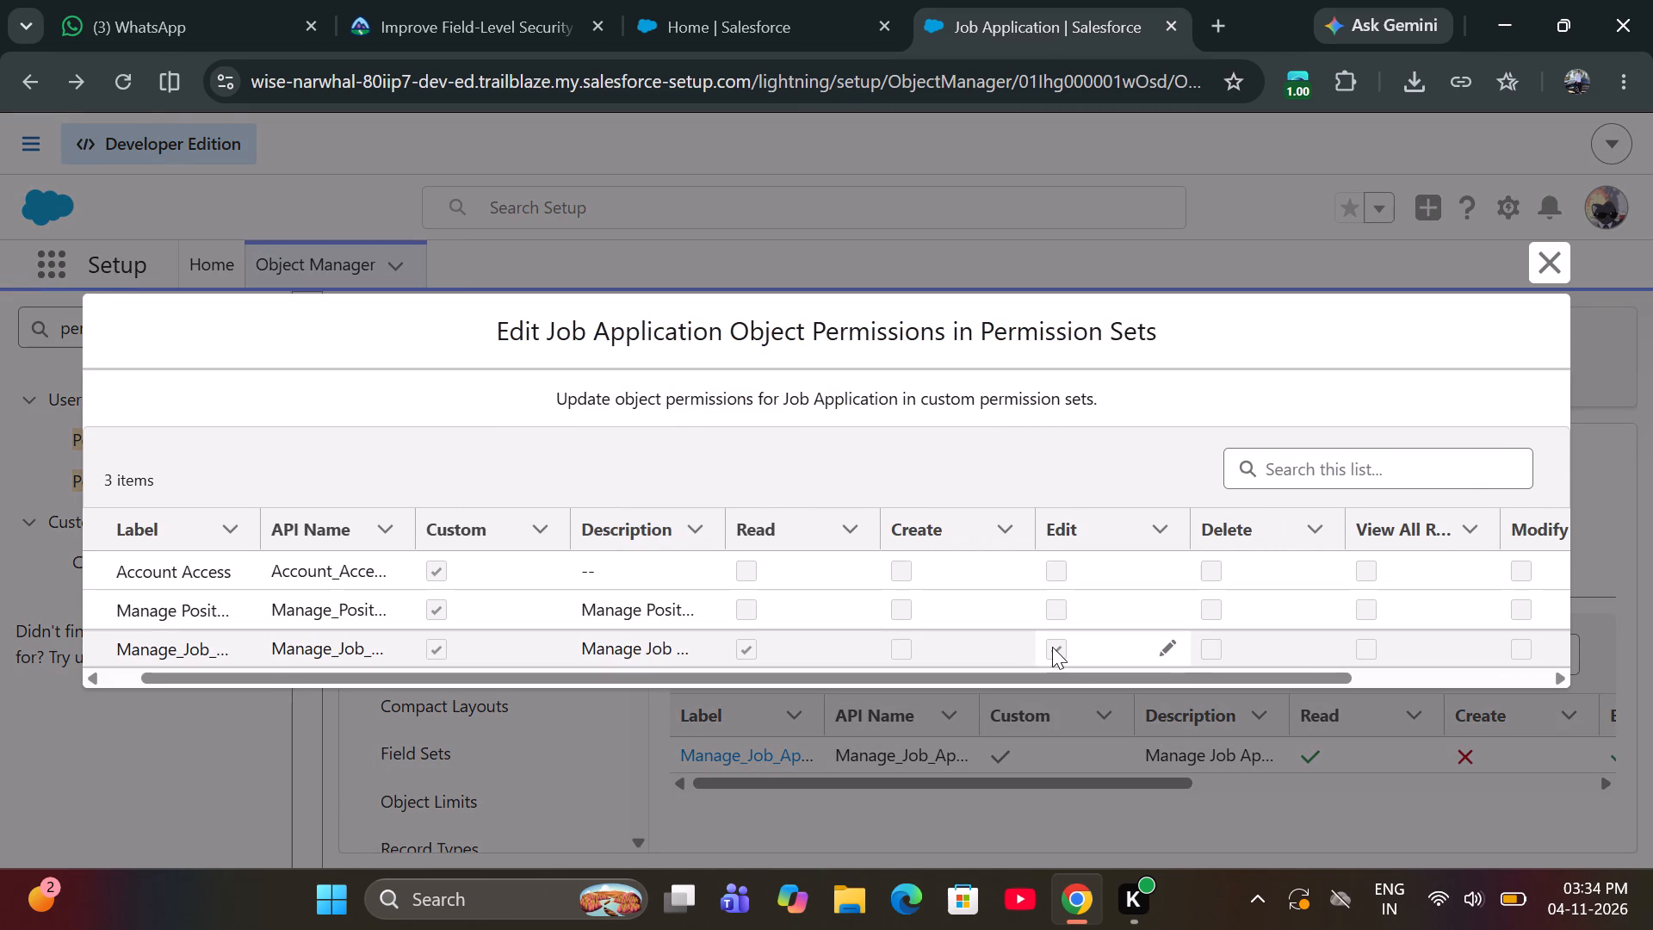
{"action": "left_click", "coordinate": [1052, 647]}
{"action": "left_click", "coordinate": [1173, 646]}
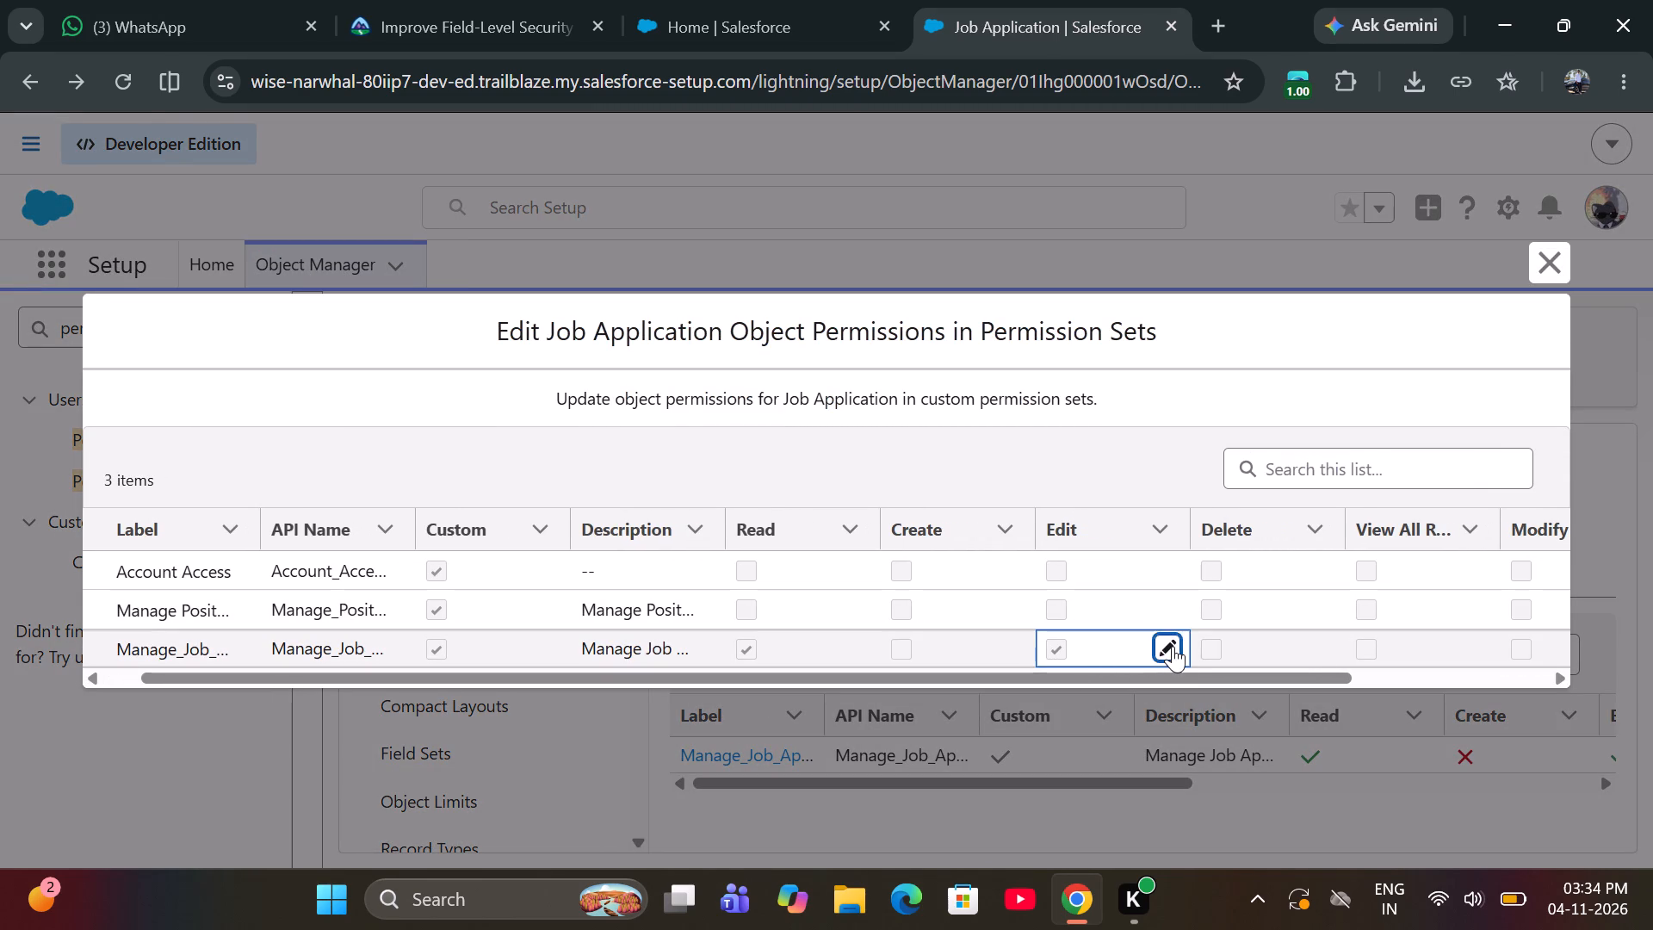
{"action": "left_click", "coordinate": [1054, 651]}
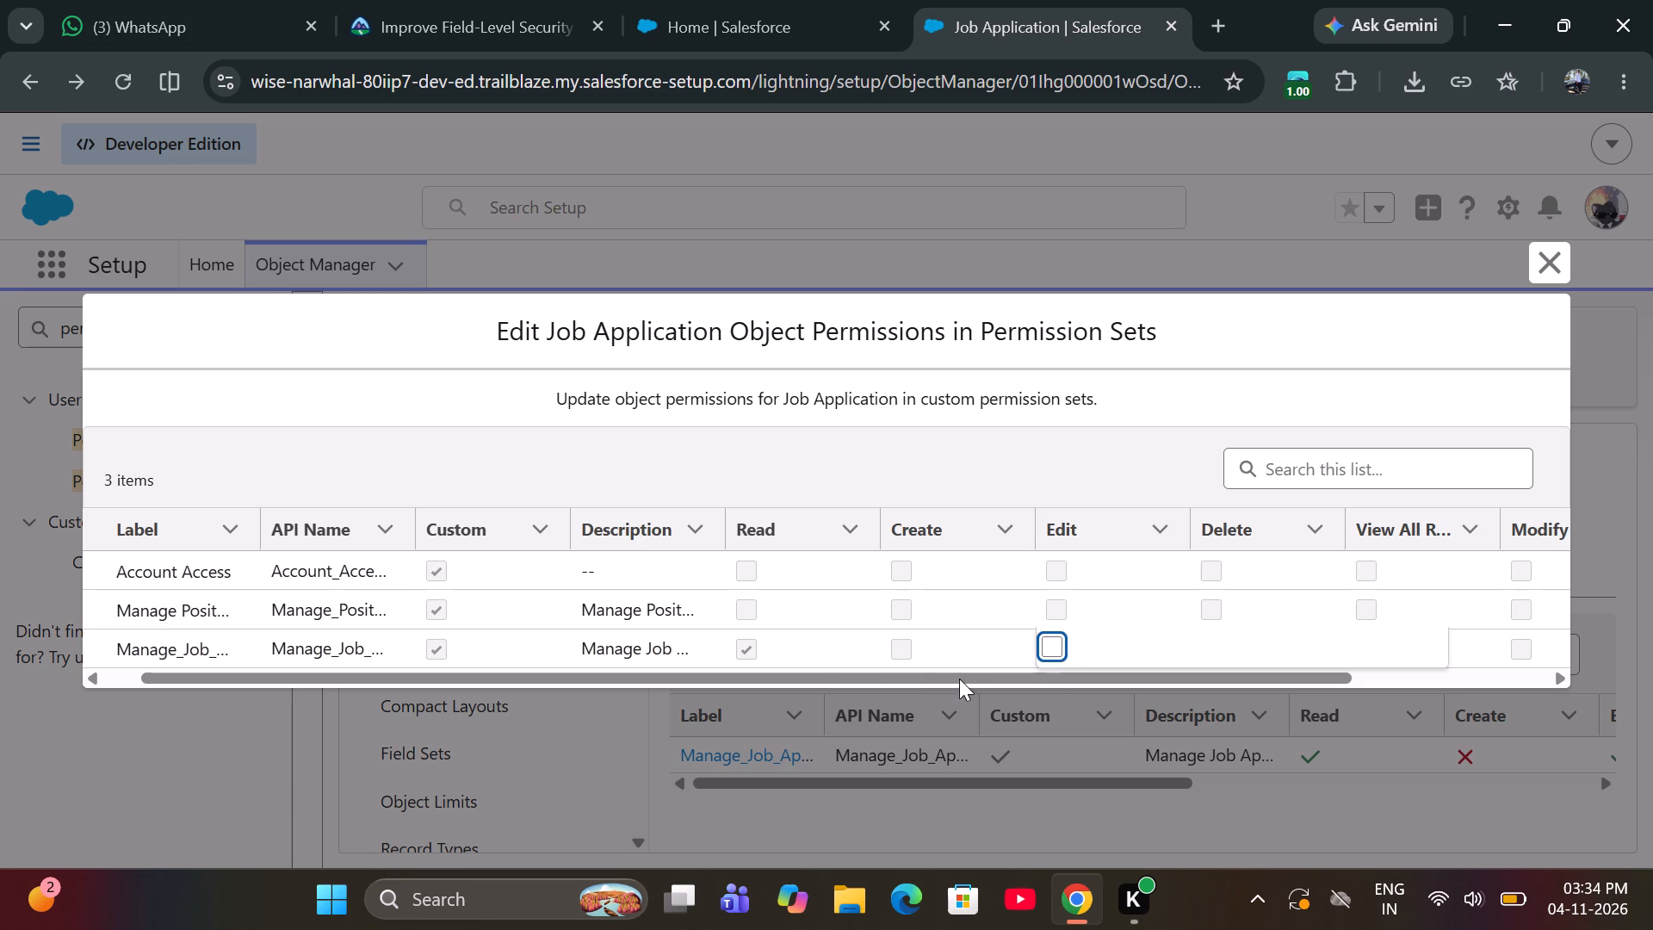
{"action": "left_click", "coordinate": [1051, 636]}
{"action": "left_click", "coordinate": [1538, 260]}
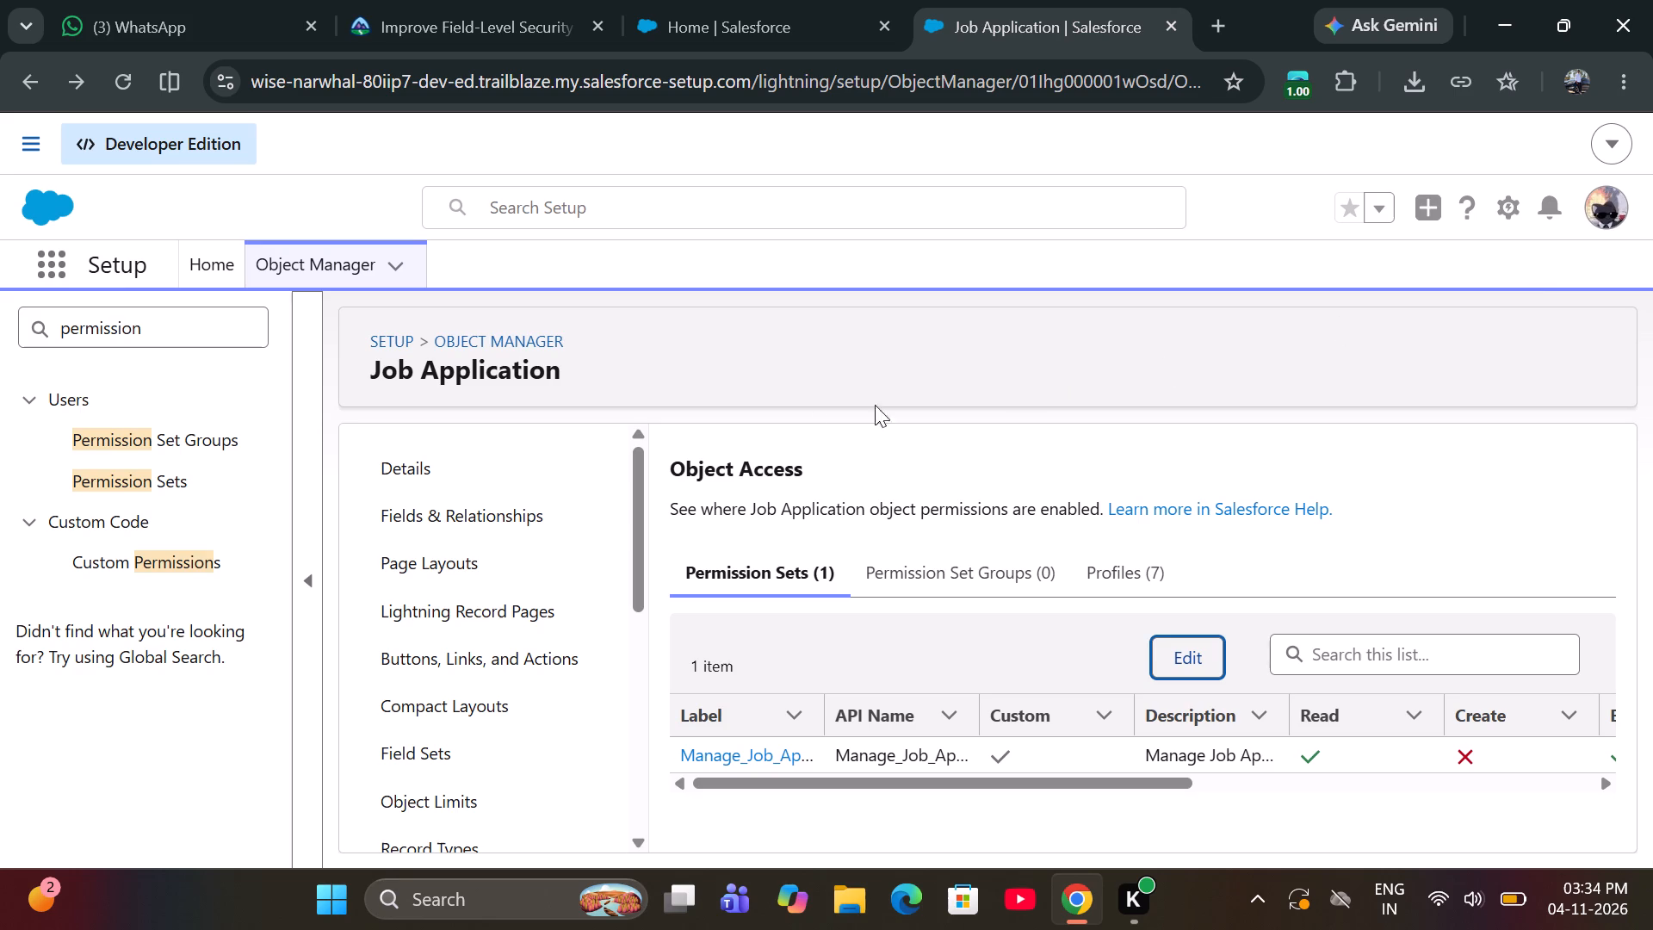
Open Job Application's field access page and examine the permission set access for Legacy Job Application Number.
{"action": "scroll", "coordinate": [610, 577], "scroll_direction": "down", "scroll_amount": 3}
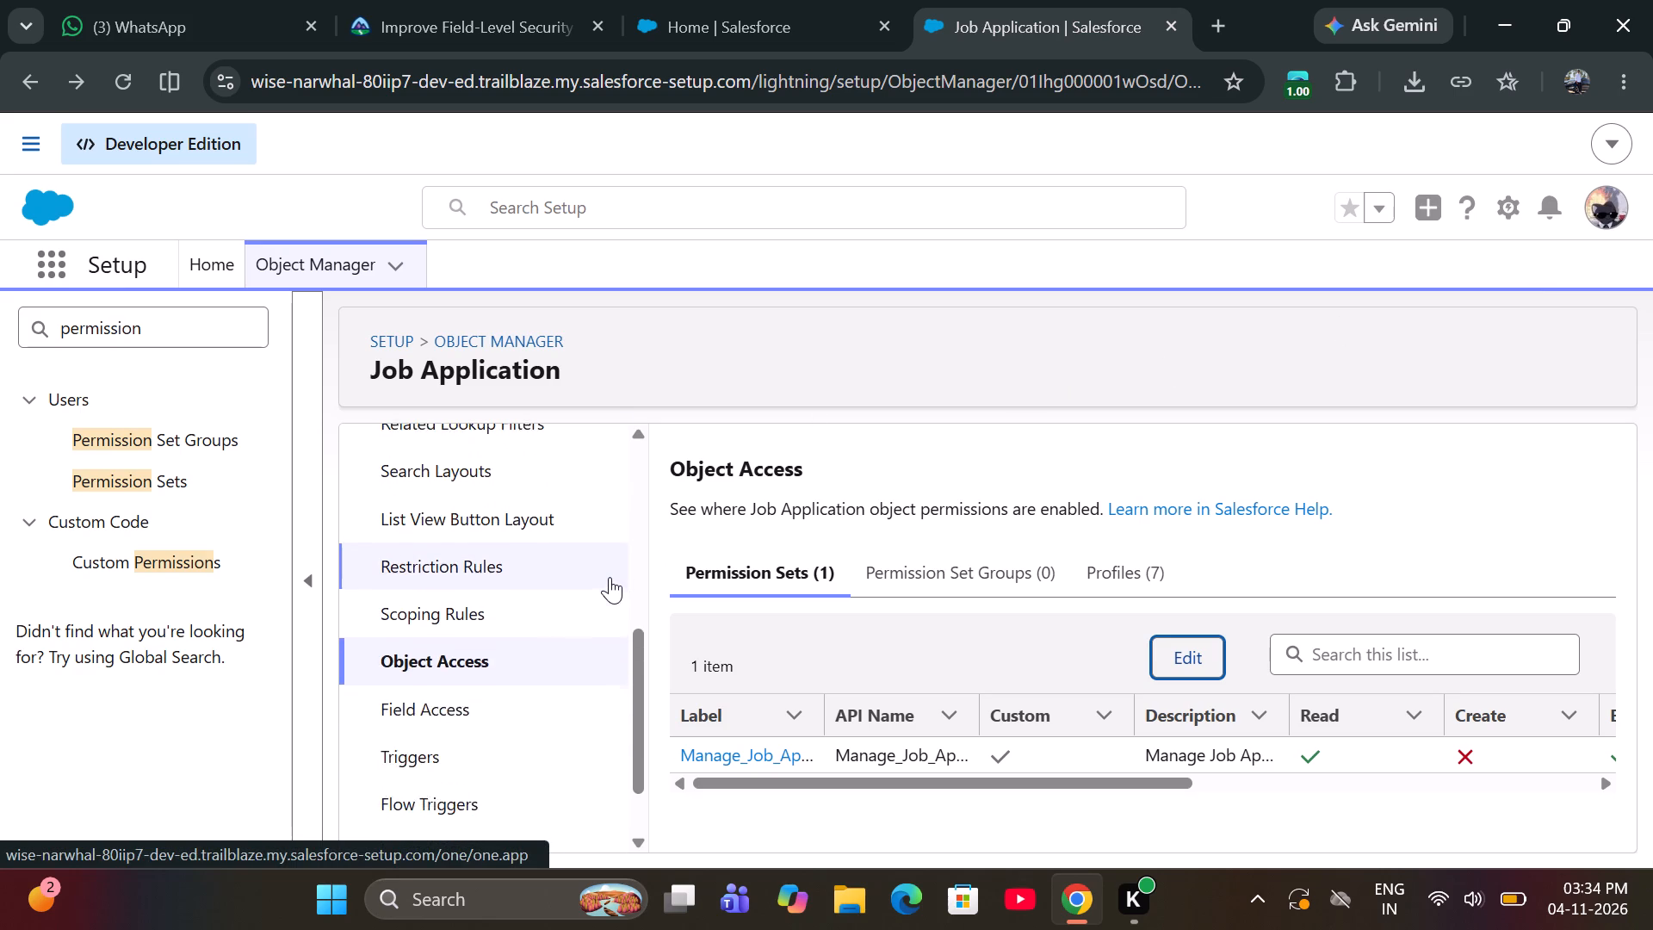
{"action": "scroll", "coordinate": [610, 577], "scroll_direction": "down", "scroll_amount": 2}
{"action": "left_click", "coordinate": [517, 627]}
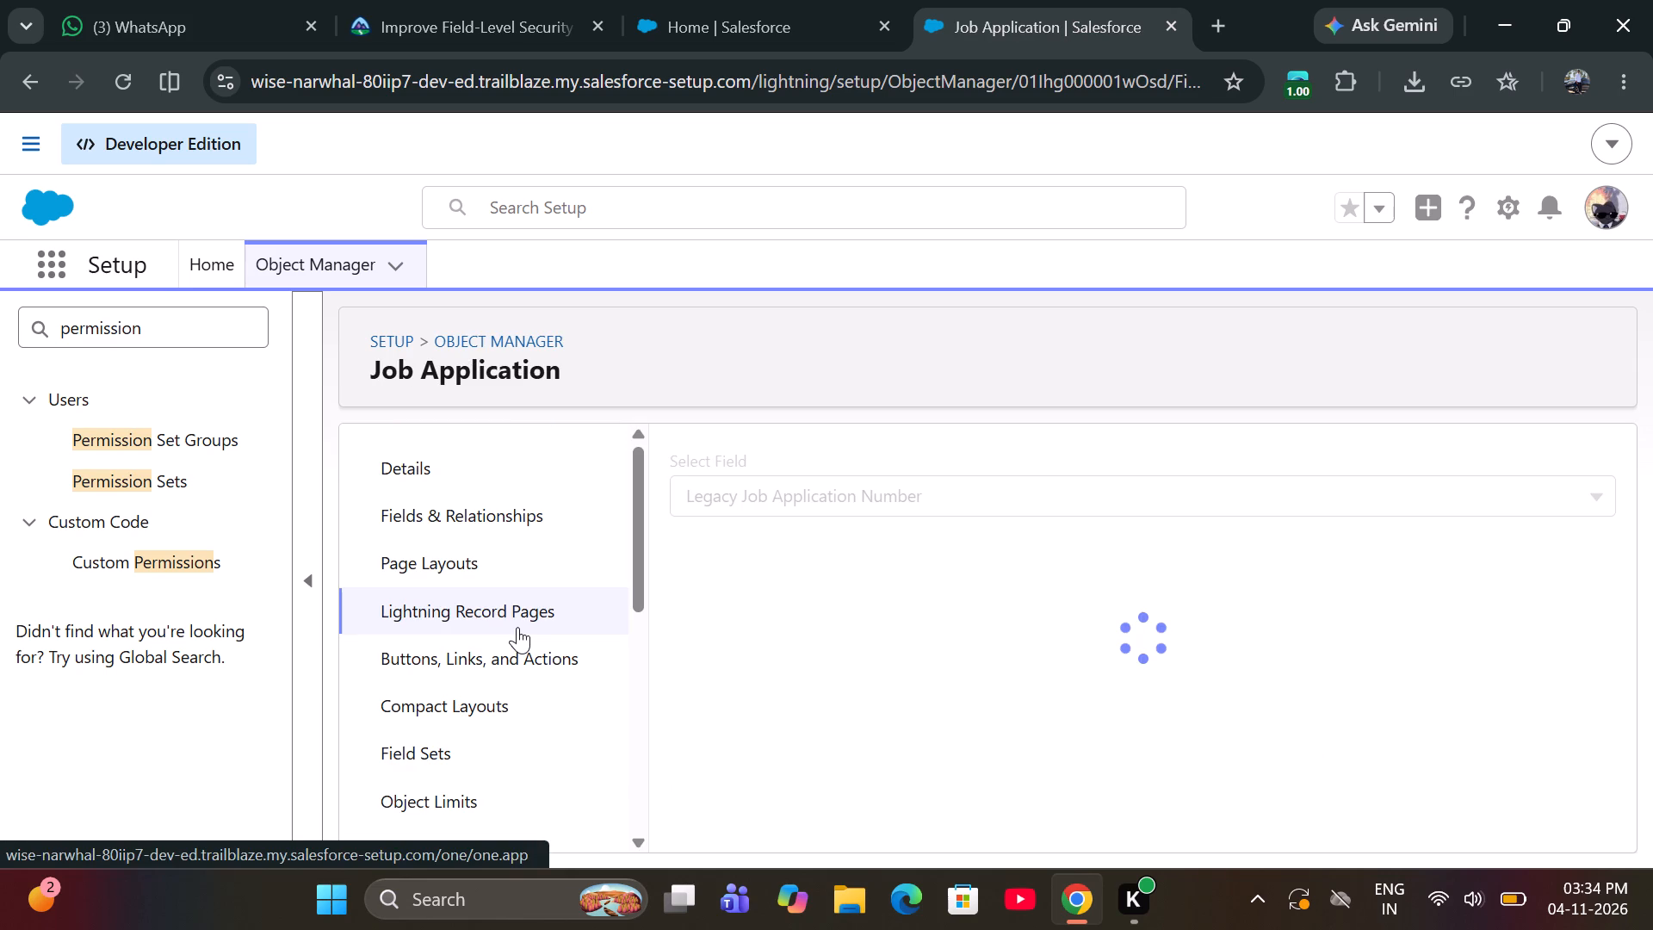
{"action": "scroll", "coordinate": [827, 666], "scroll_direction": "down", "scroll_amount": 1}
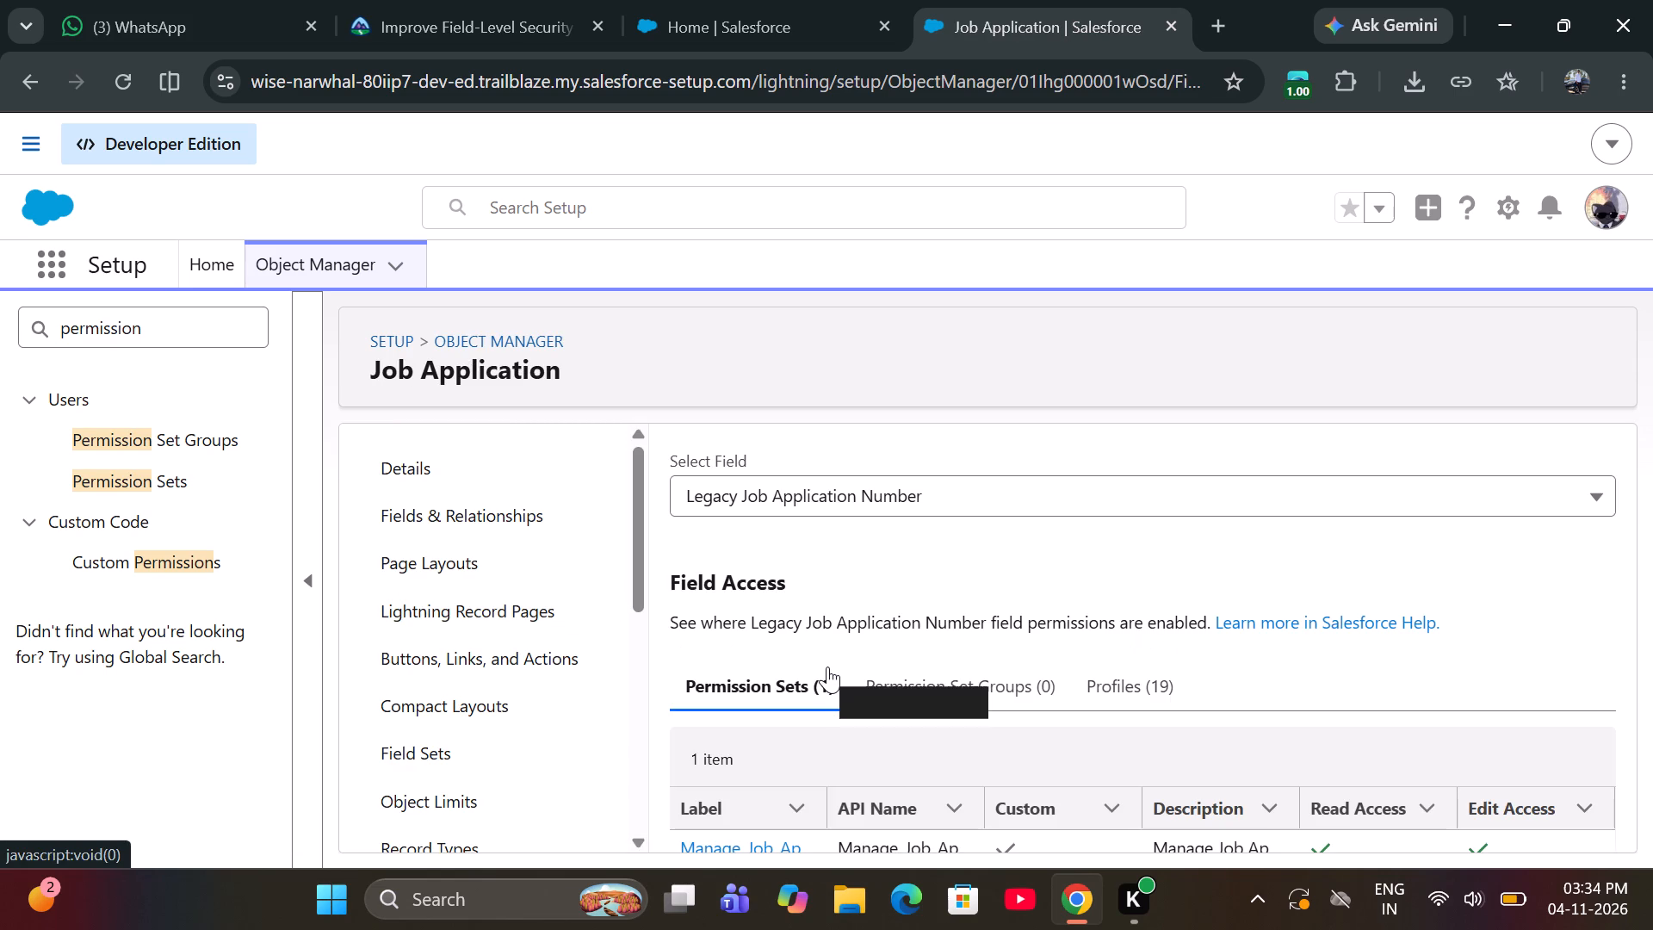
{"action": "scroll", "coordinate": [827, 666], "scroll_direction": "down", "scroll_amount": 1}
{"action": "scroll", "coordinate": [1011, 772], "scroll_direction": "down", "scroll_amount": 1}
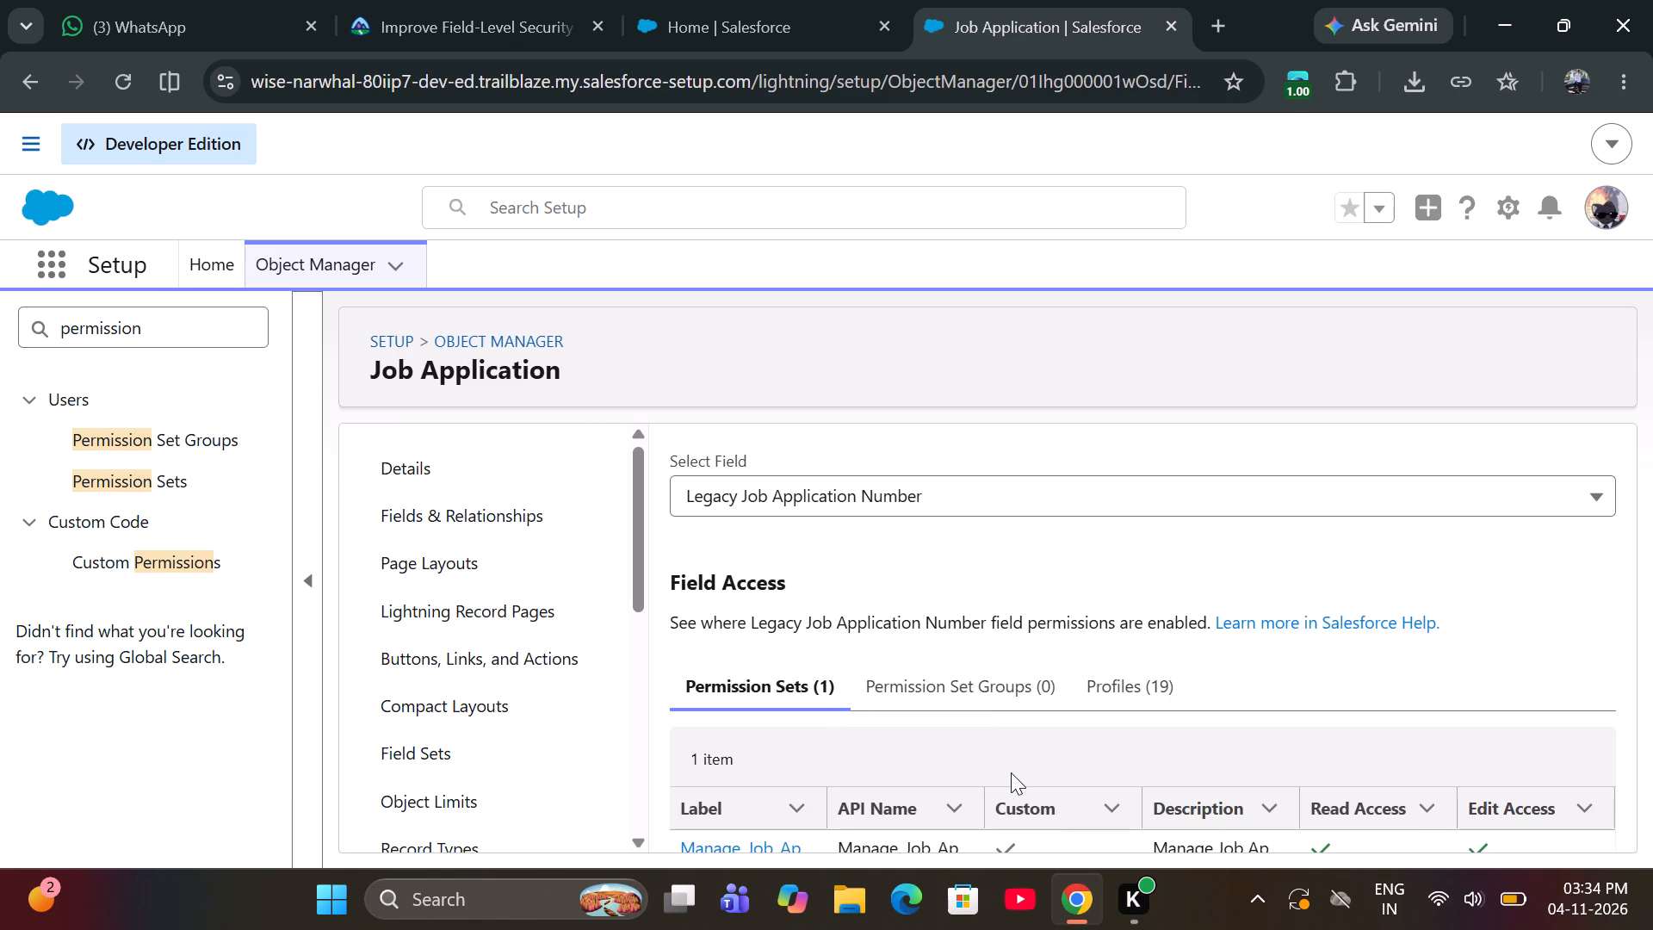
{"action": "scroll", "coordinate": [1011, 772], "scroll_direction": "down", "scroll_amount": 1}
Show the profiles with access to Legacy Job Application Number, sort them by read access, and look through the list.
{"action": "left_click", "coordinate": [1088, 688]}
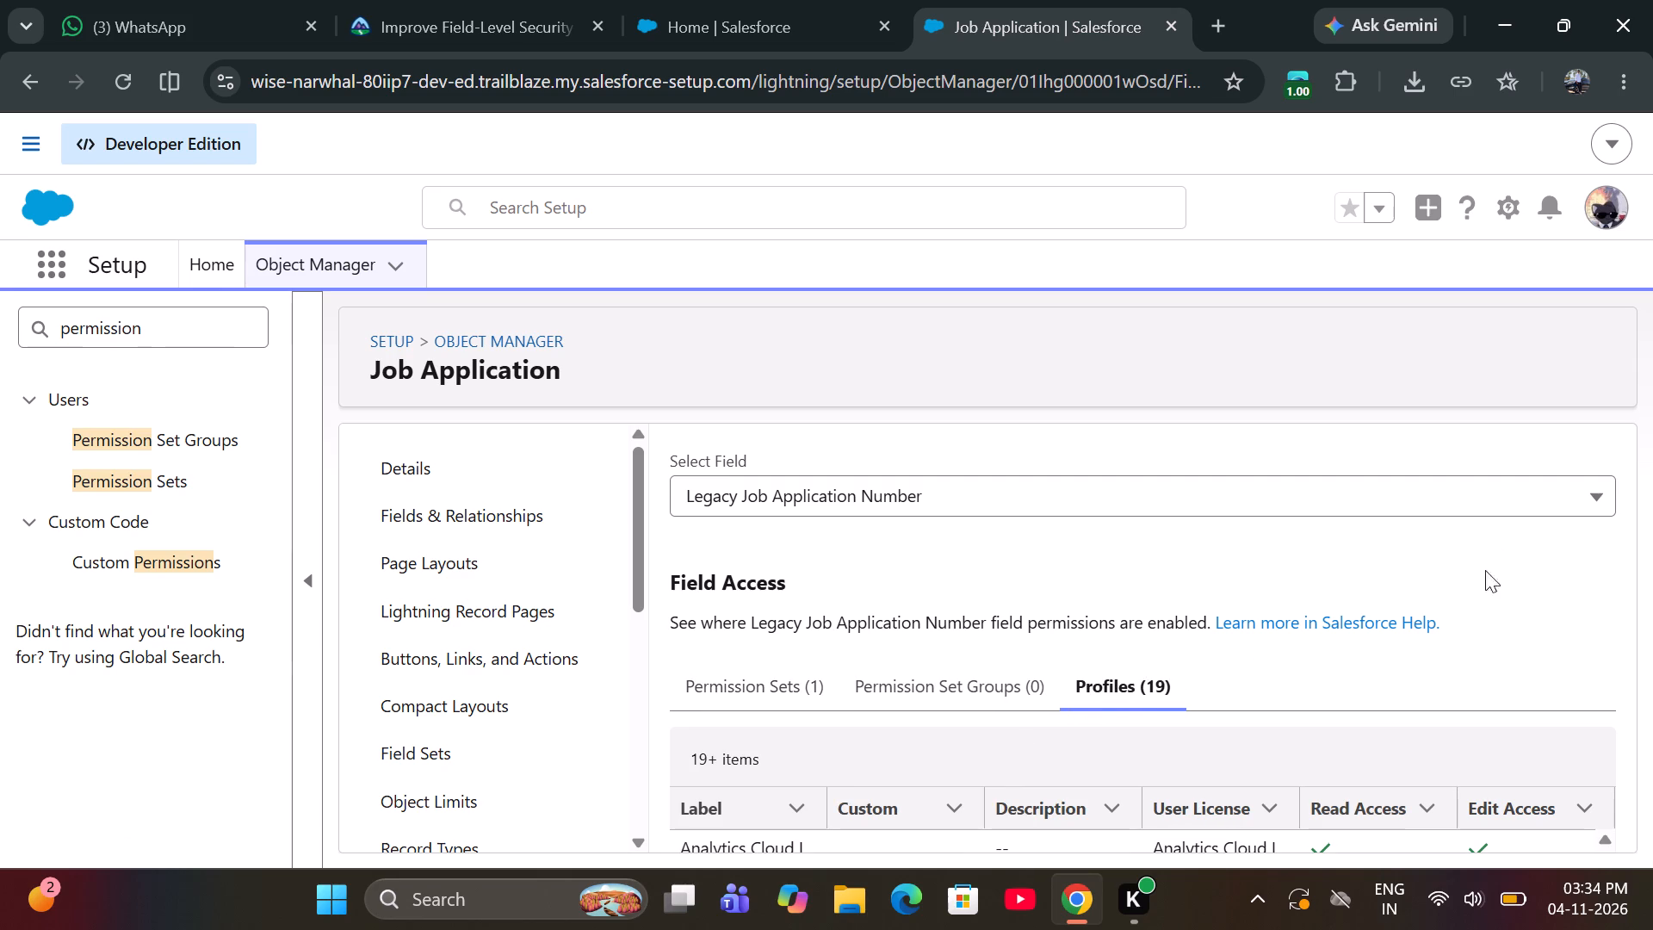
{"action": "scroll", "coordinate": [1344, 806], "scroll_direction": "down", "scroll_amount": 1}
{"action": "left_click", "coordinate": [1344, 806]}
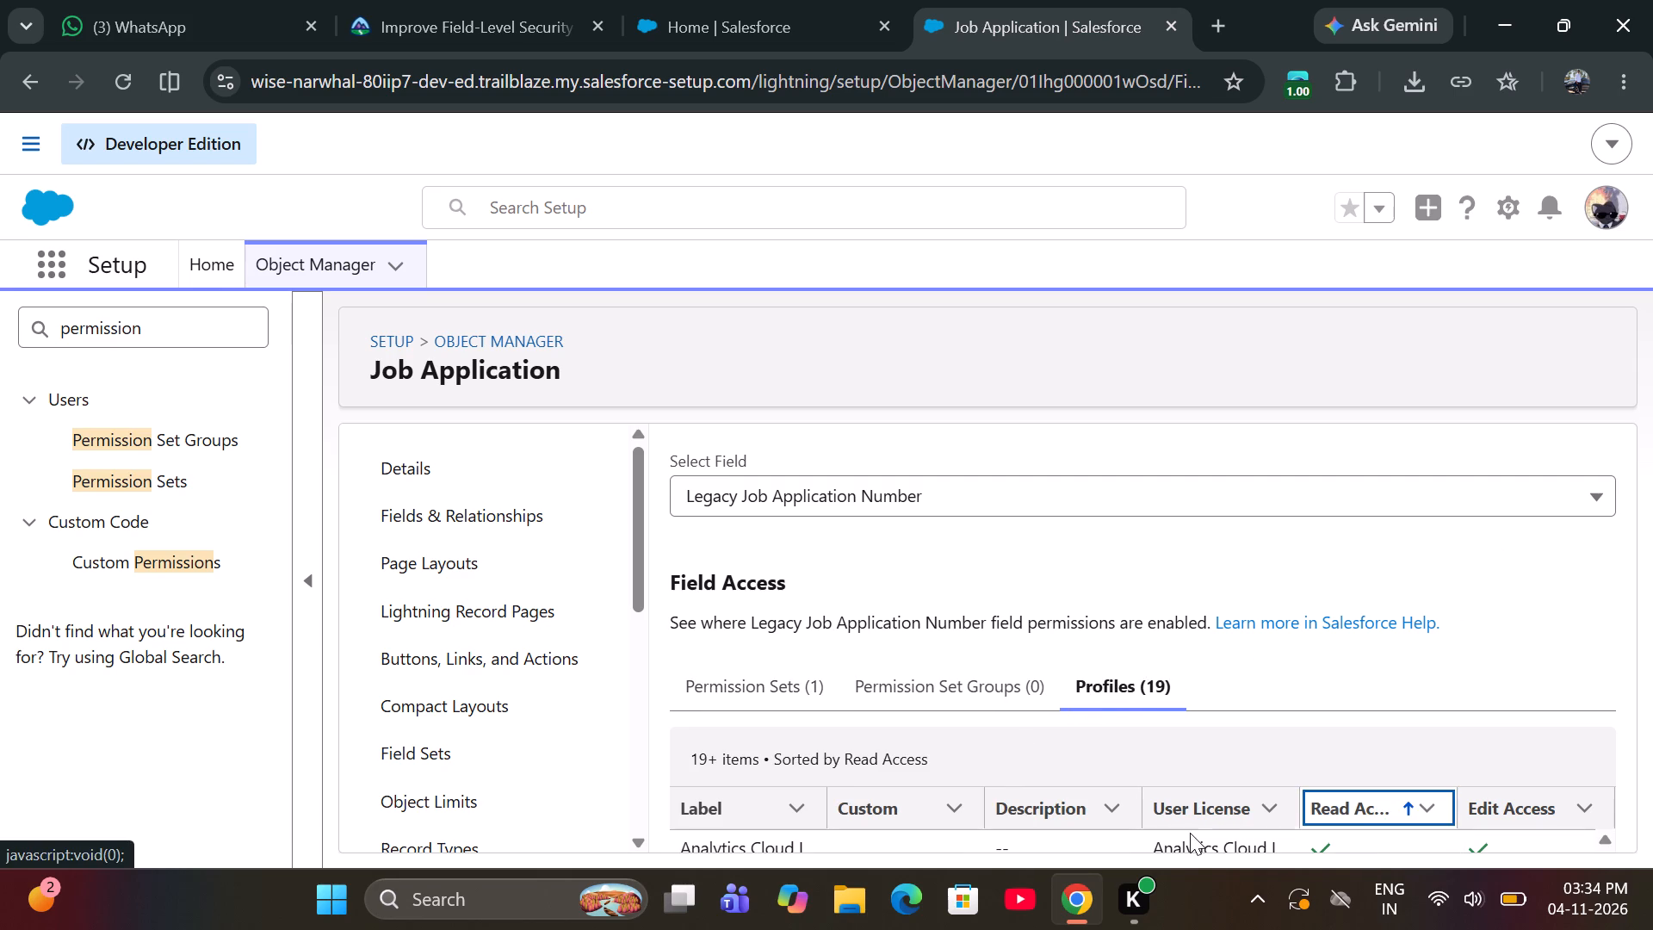
{"action": "scroll", "coordinate": [1124, 841], "scroll_direction": "down", "scroll_amount": 2}
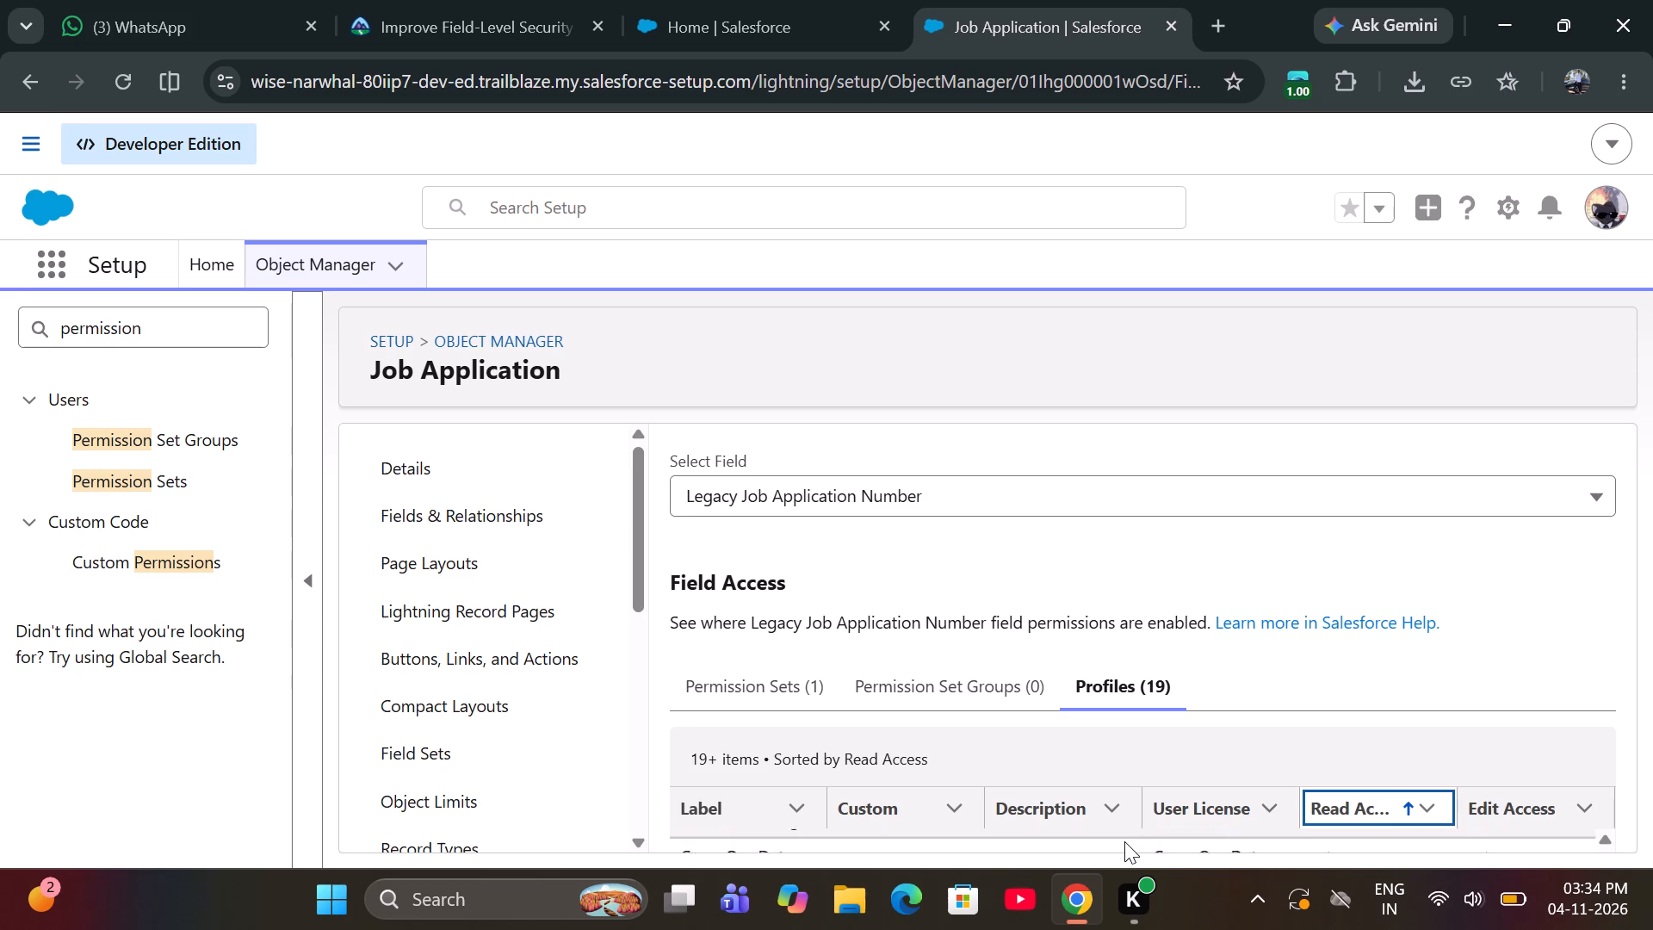
{"action": "scroll", "coordinate": [1124, 841], "scroll_direction": "down", "scroll_amount": 1}
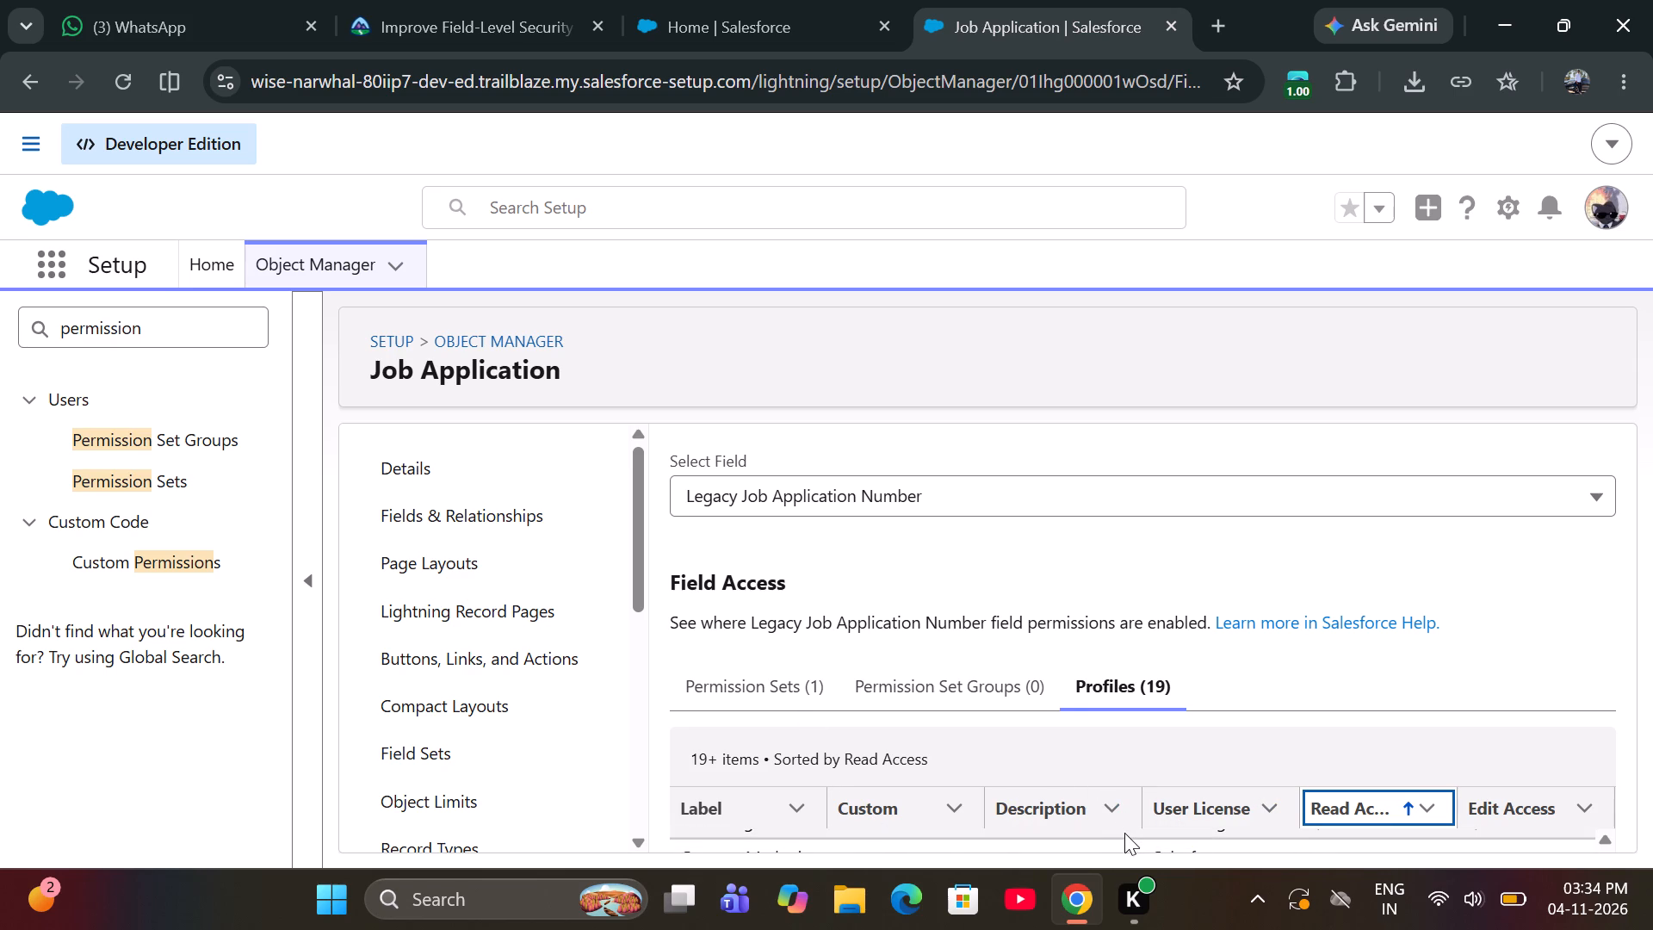
{"action": "scroll", "coordinate": [1126, 843], "scroll_direction": "down", "scroll_amount": 1}
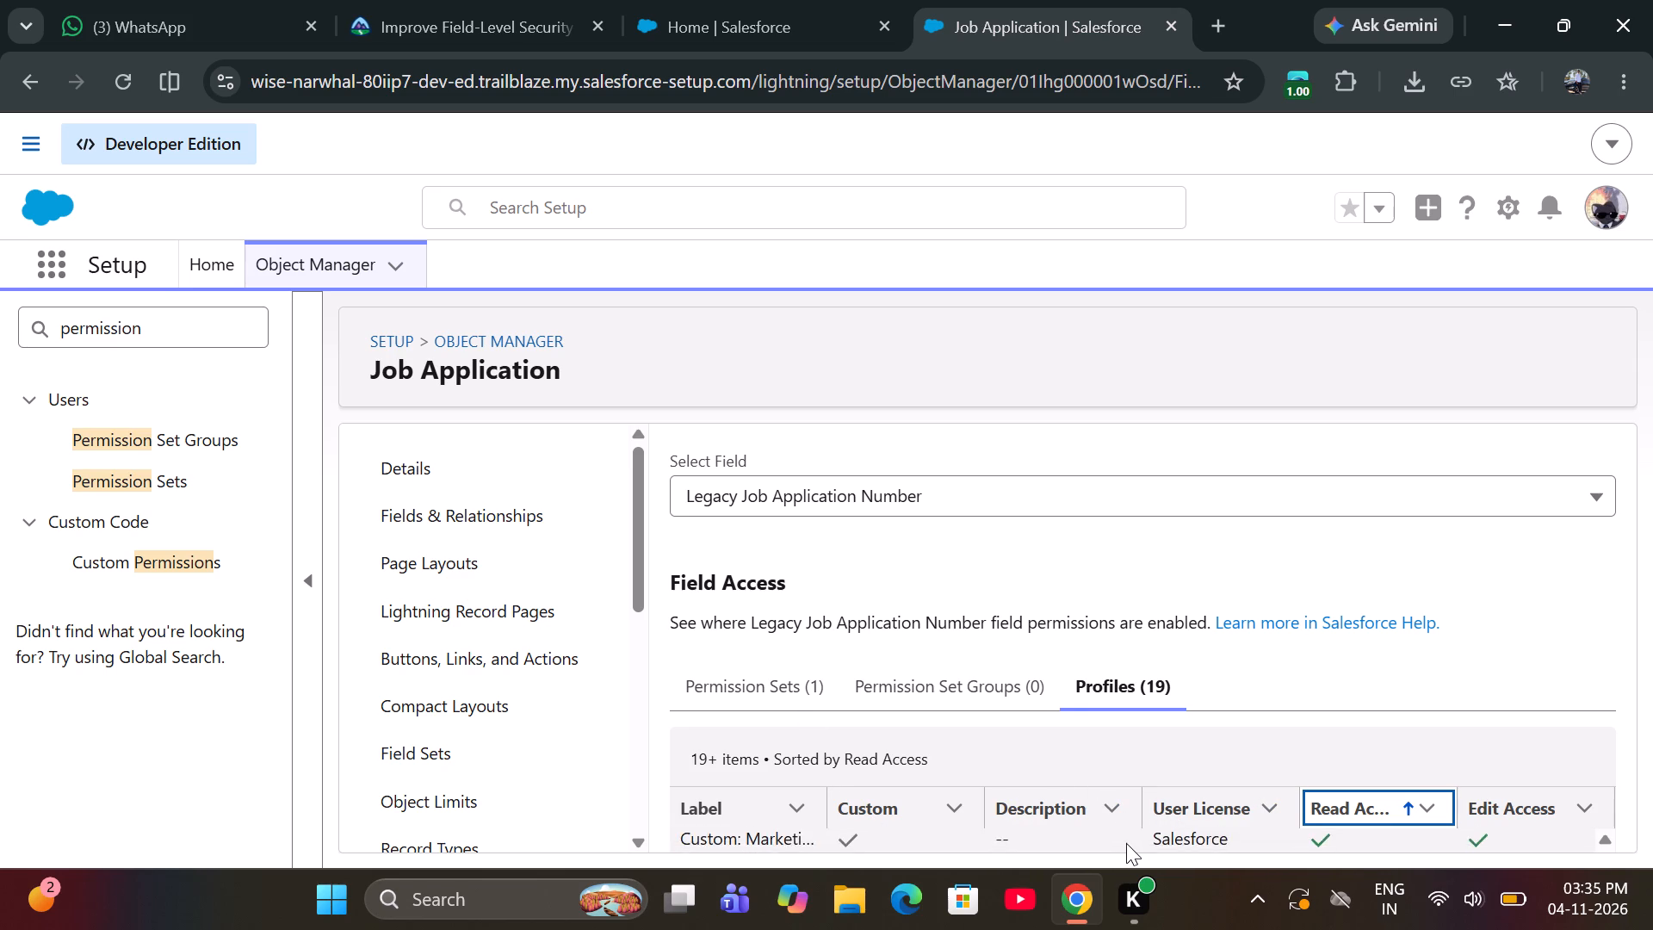
{"action": "scroll", "coordinate": [1126, 843], "scroll_direction": "down", "scroll_amount": 2}
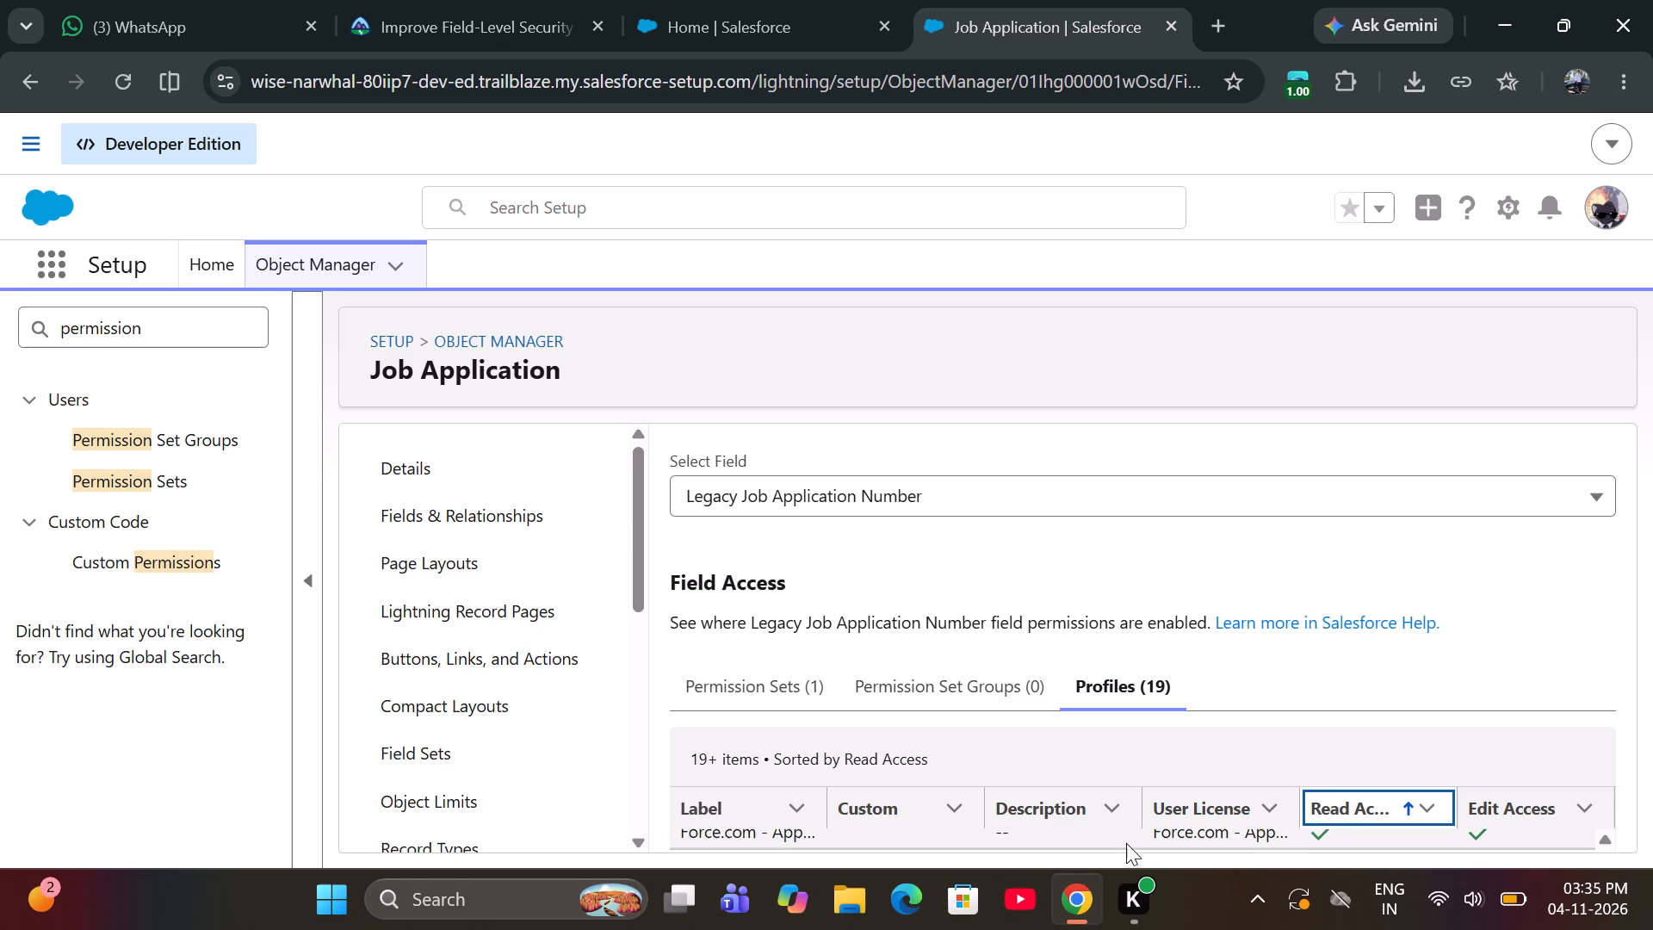
{"action": "scroll", "coordinate": [1126, 843], "scroll_direction": "down", "scroll_amount": 2}
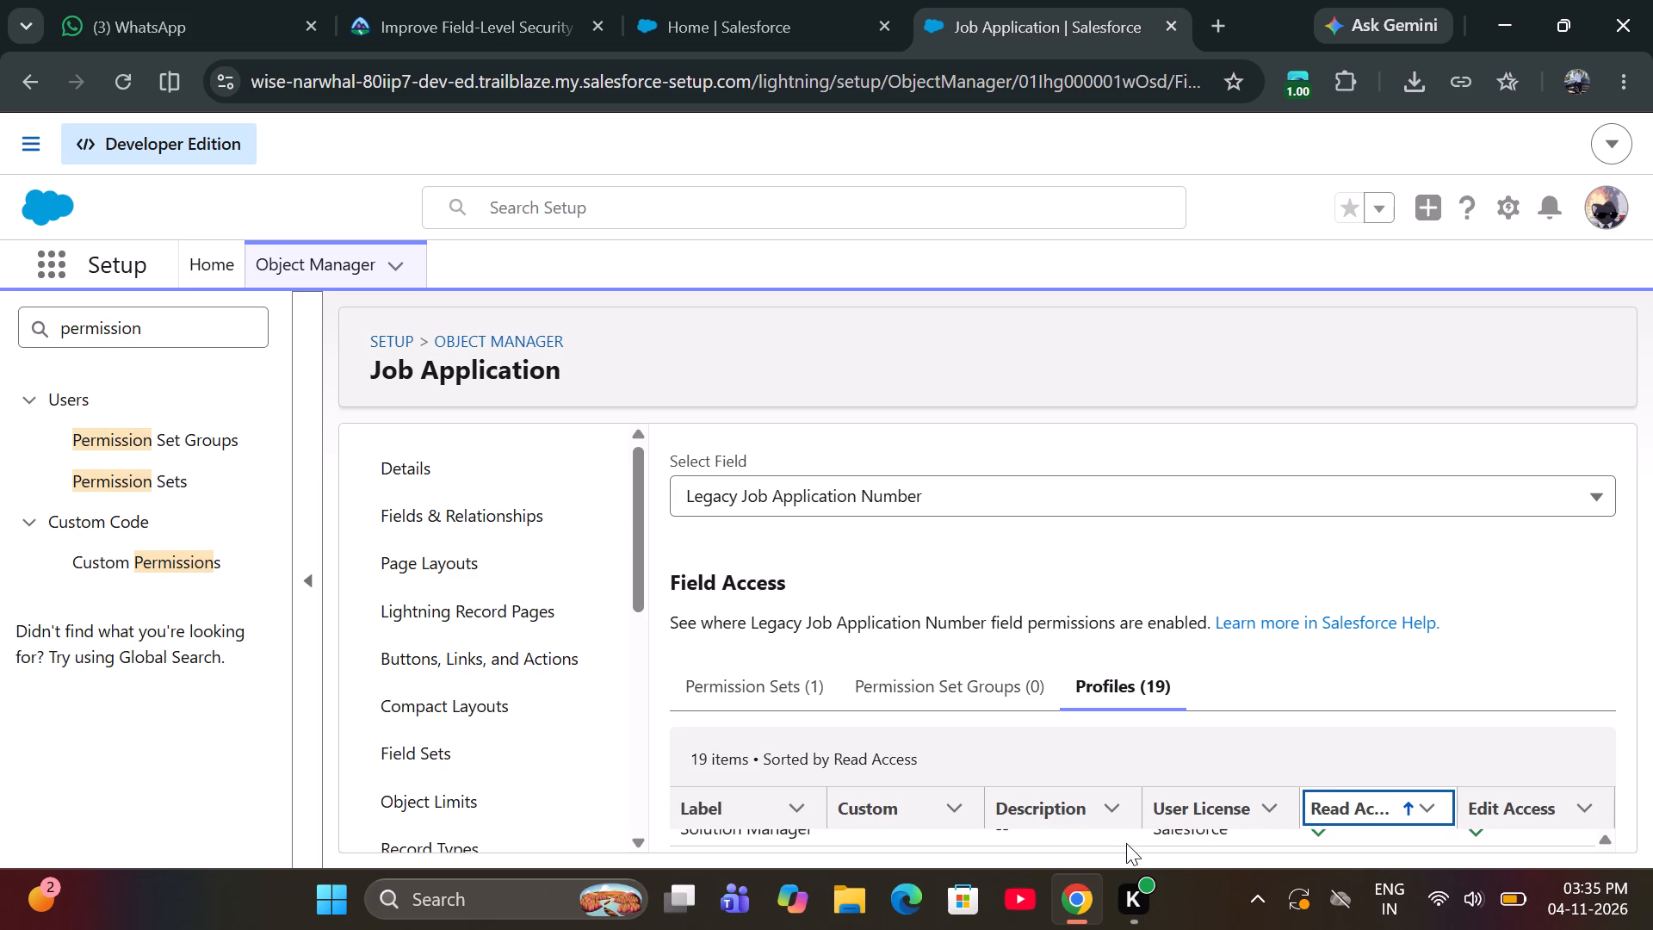
{"action": "scroll", "coordinate": [1126, 843], "scroll_direction": "down", "scroll_amount": 1}
{"action": "scroll", "coordinate": [1126, 843], "scroll_direction": "up", "scroll_amount": 4}
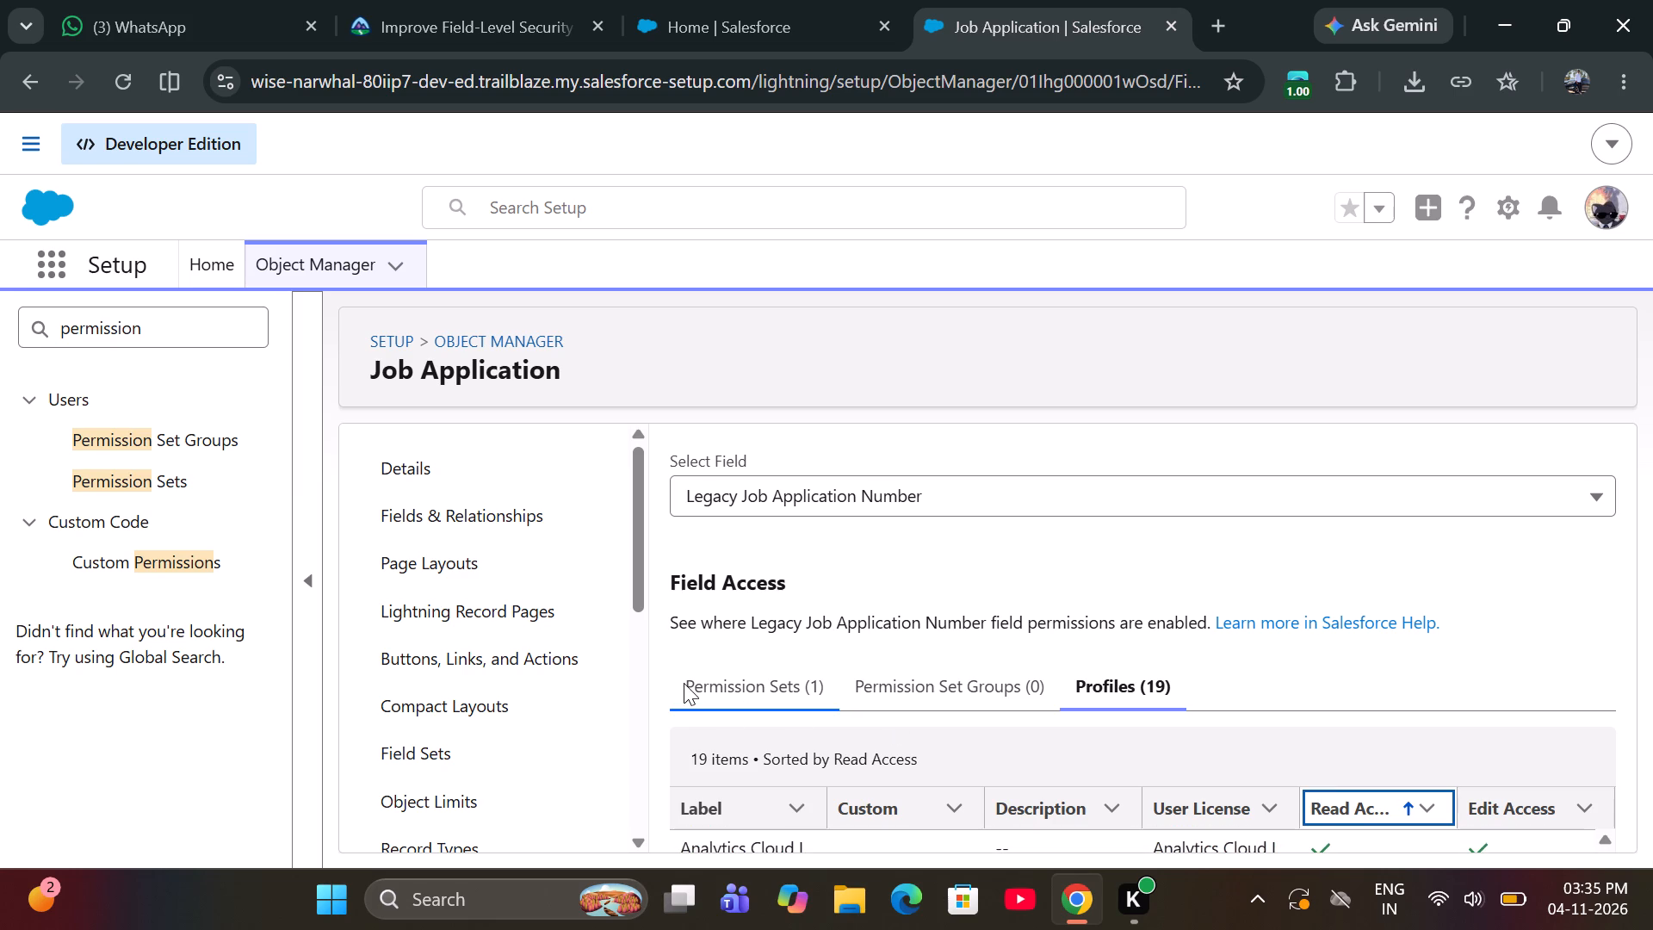
Open the Manage_Job_Applications permission set from the permission sets with access to Legacy Job Application Number.
{"action": "left_click", "coordinate": [707, 679]}
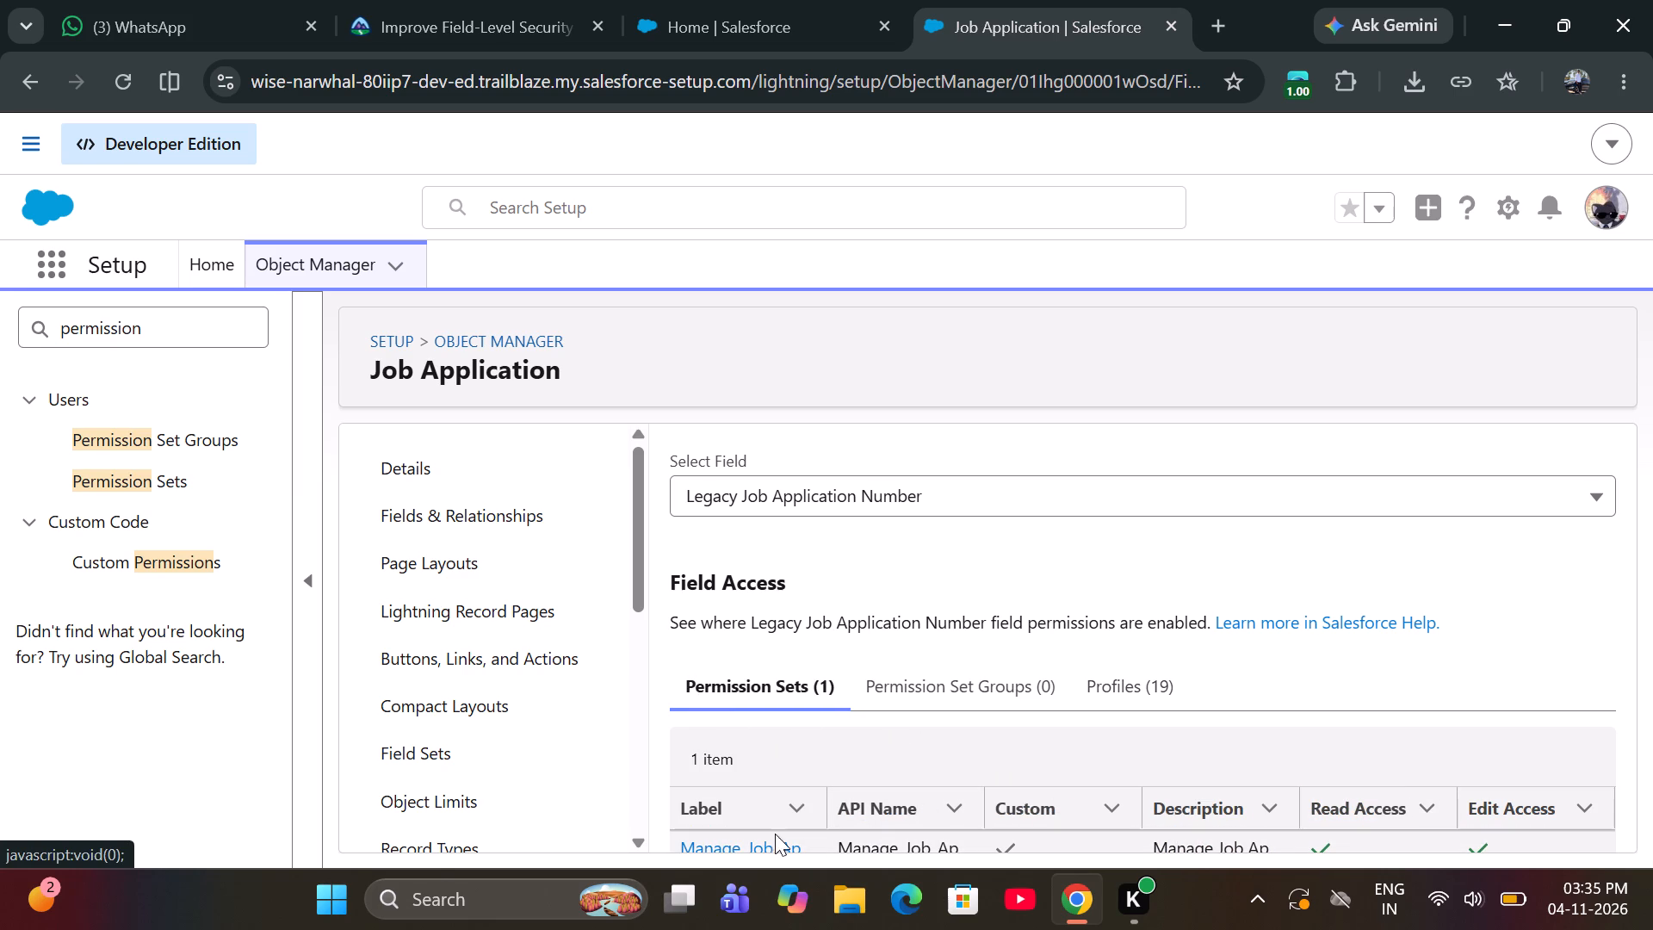
{"action": "left_click", "coordinate": [775, 838]}
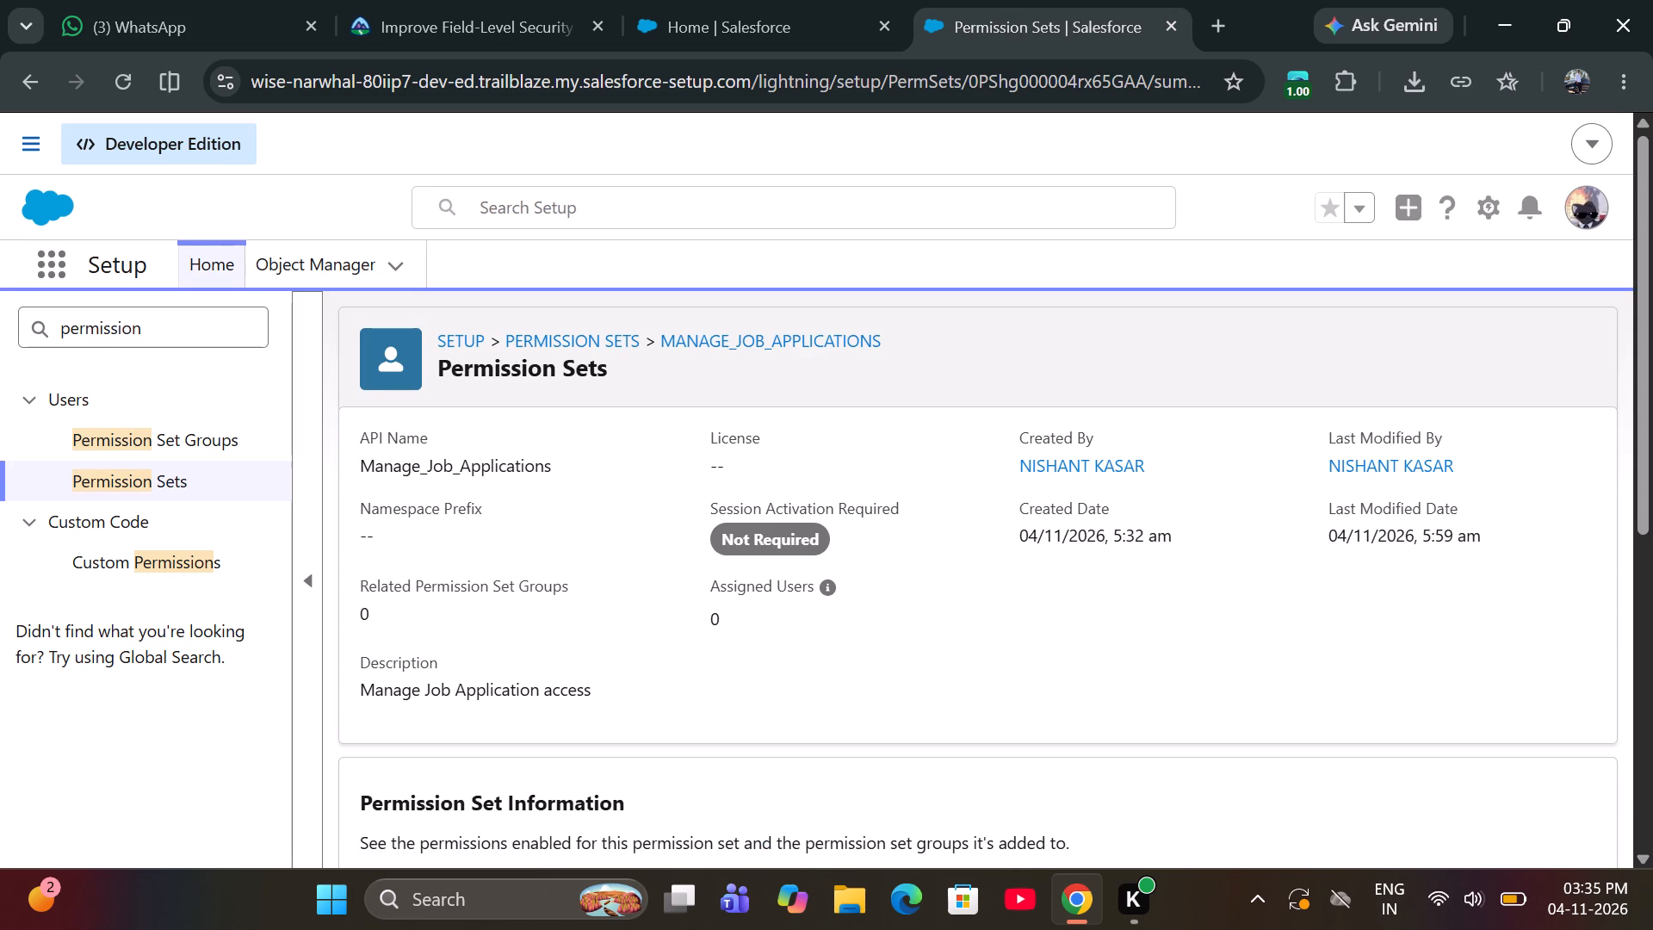
Look over the Manage_Job_Applications permission set summary and go back to the edit page of Job Application's Candidate field.
{"action": "scroll", "coordinate": [775, 838], "scroll_direction": "down", "scroll_amount": 2}
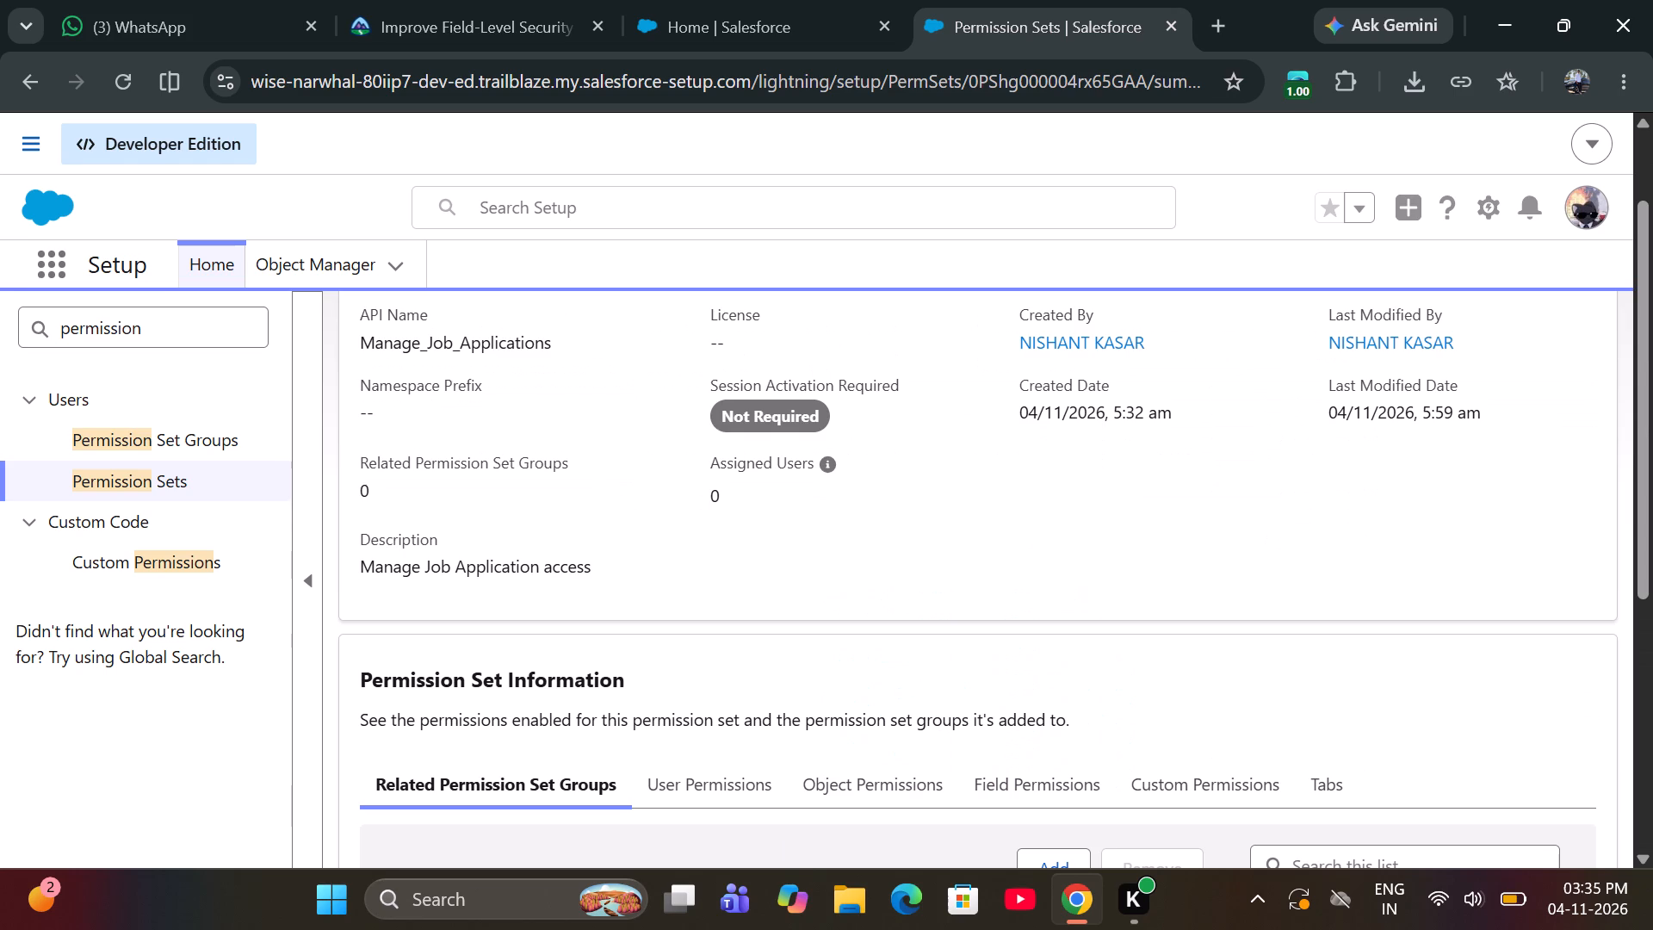
{"action": "scroll", "coordinate": [775, 838], "scroll_direction": "up", "scroll_amount": 2}
{"action": "left_click", "coordinate": [10, 79]}
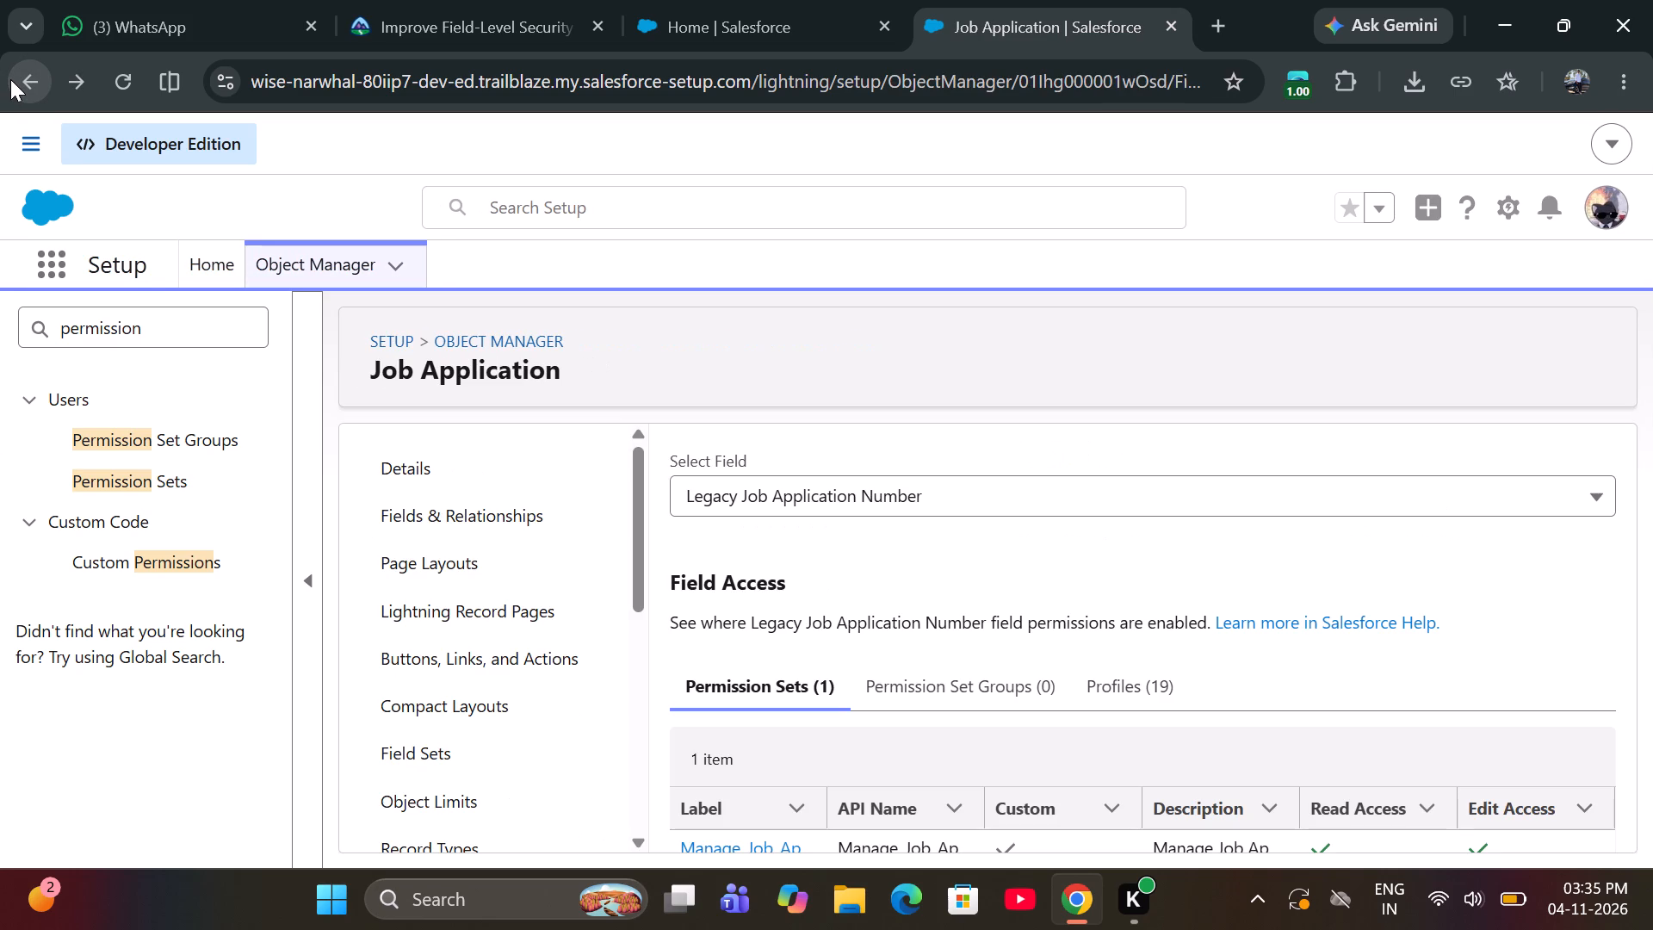
{"action": "left_click", "coordinate": [10, 79]}
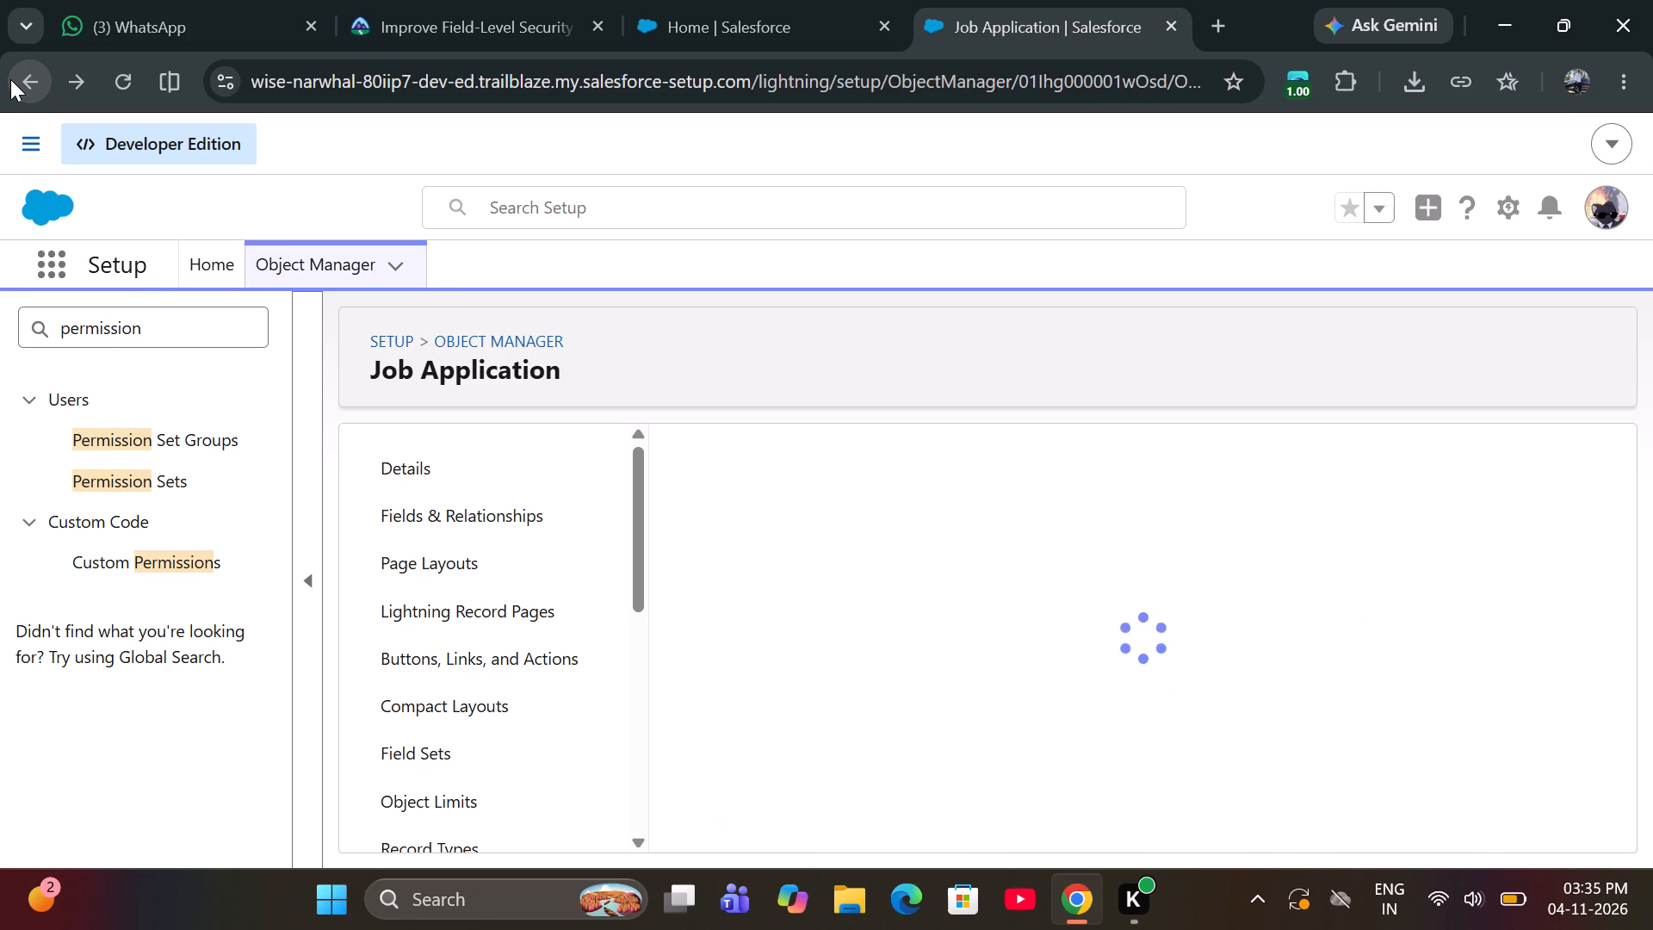
{"action": "left_click", "coordinate": [10, 79]}
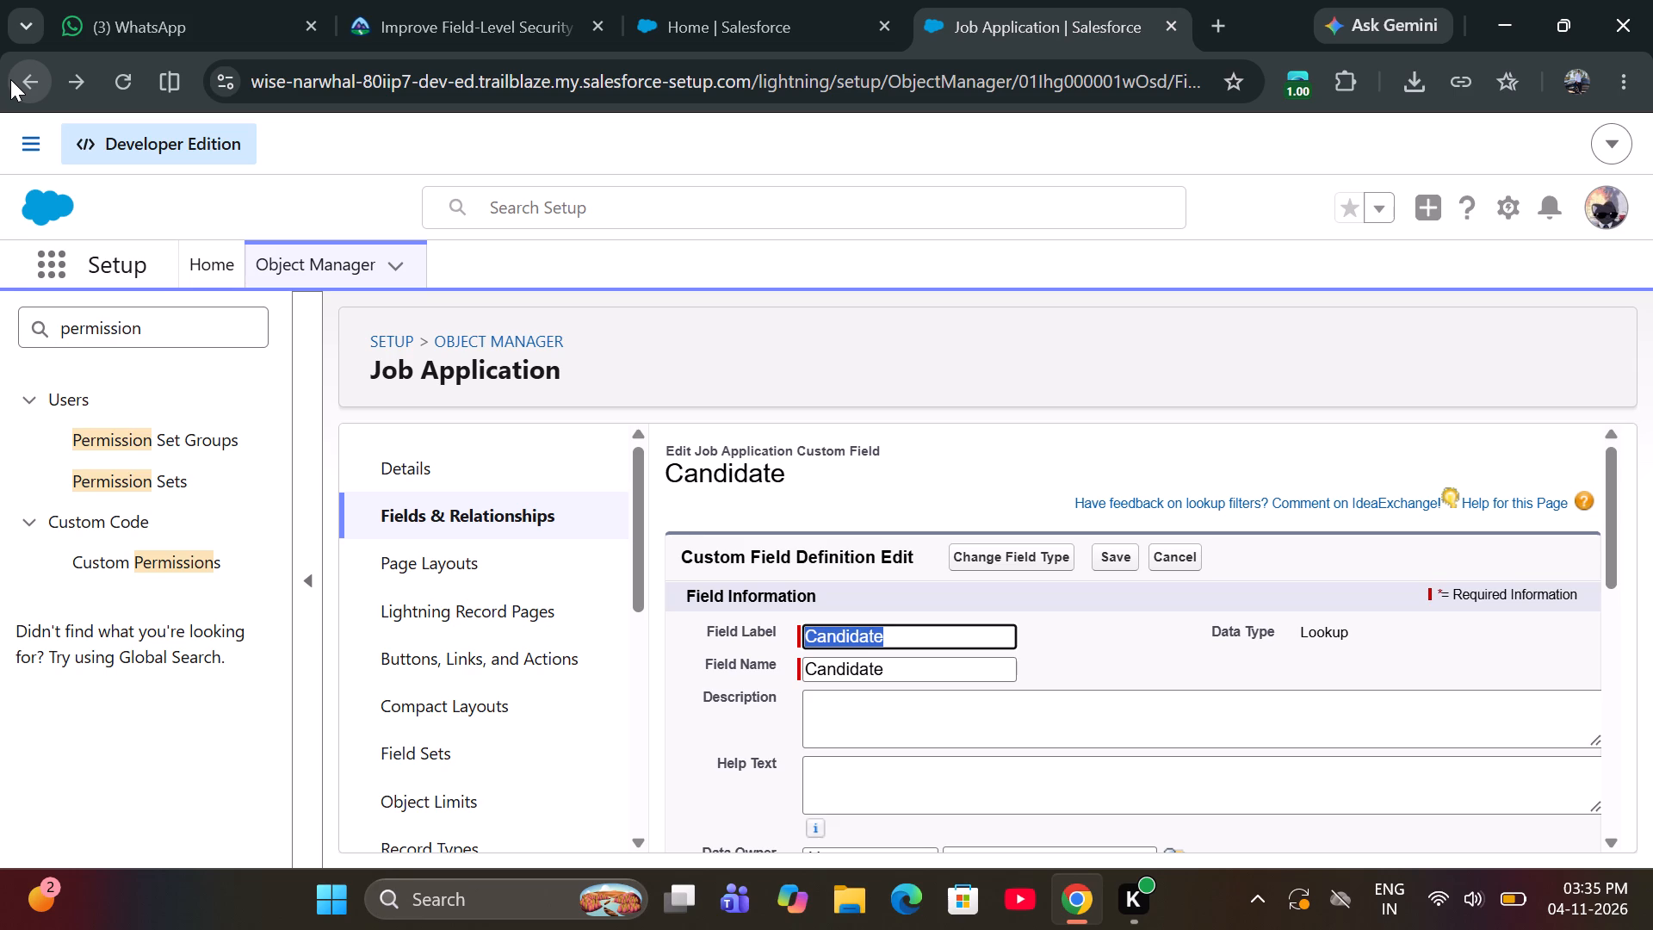
Return to the Candidate field's detail page and review its custom field definition.
{"action": "scroll", "coordinate": [10, 79], "scroll_direction": "right", "scroll_amount": 12}
{"action": "scroll", "coordinate": [10, 79], "scroll_direction": "right", "scroll_amount": 13}
{"action": "scroll", "coordinate": [556, 511], "scroll_direction": "right", "scroll_amount": 14}
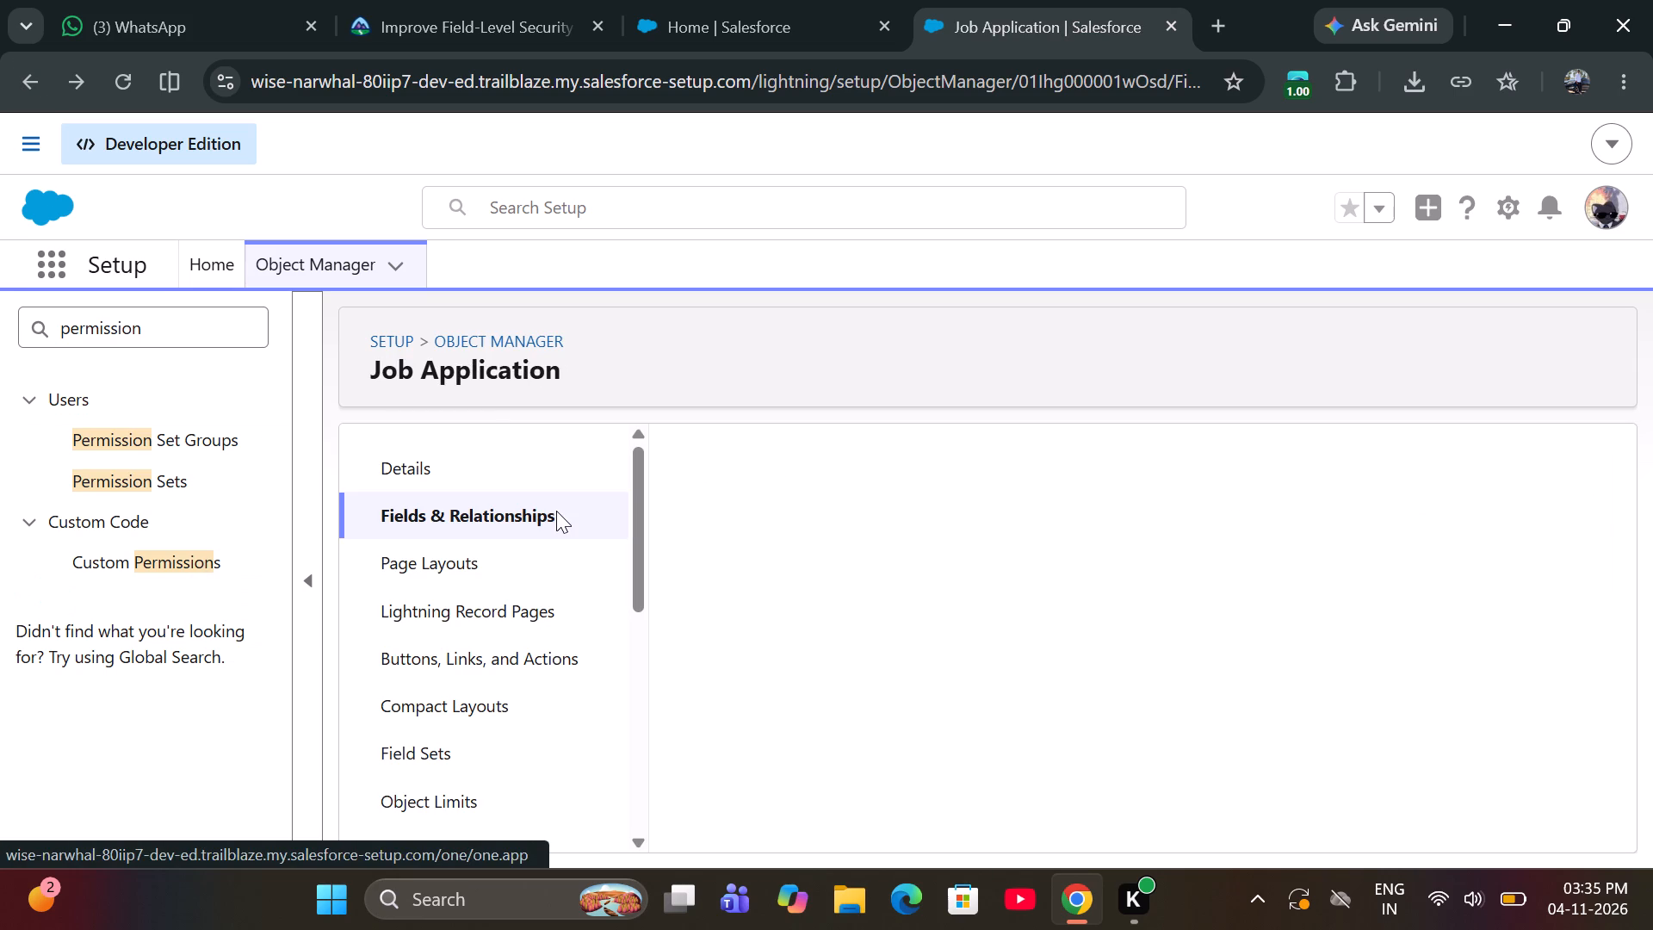
{"action": "scroll", "coordinate": [556, 511], "scroll_direction": "left", "scroll_amount": 1}
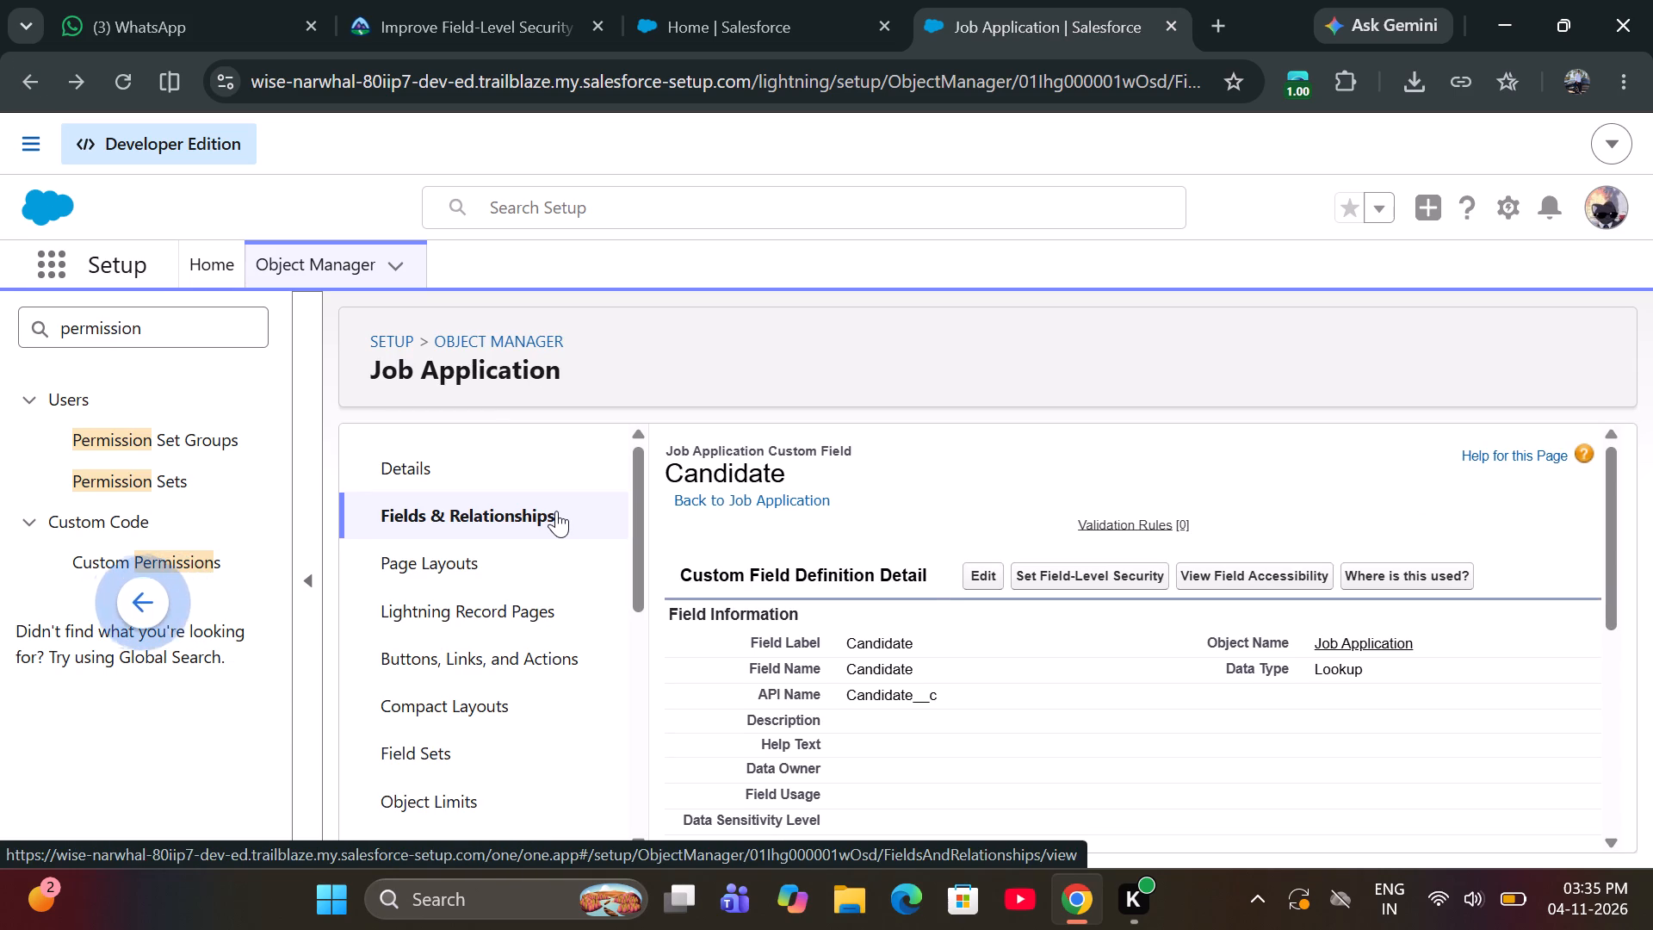
{"action": "scroll", "coordinate": [556, 511], "scroll_direction": "left", "scroll_amount": 1}
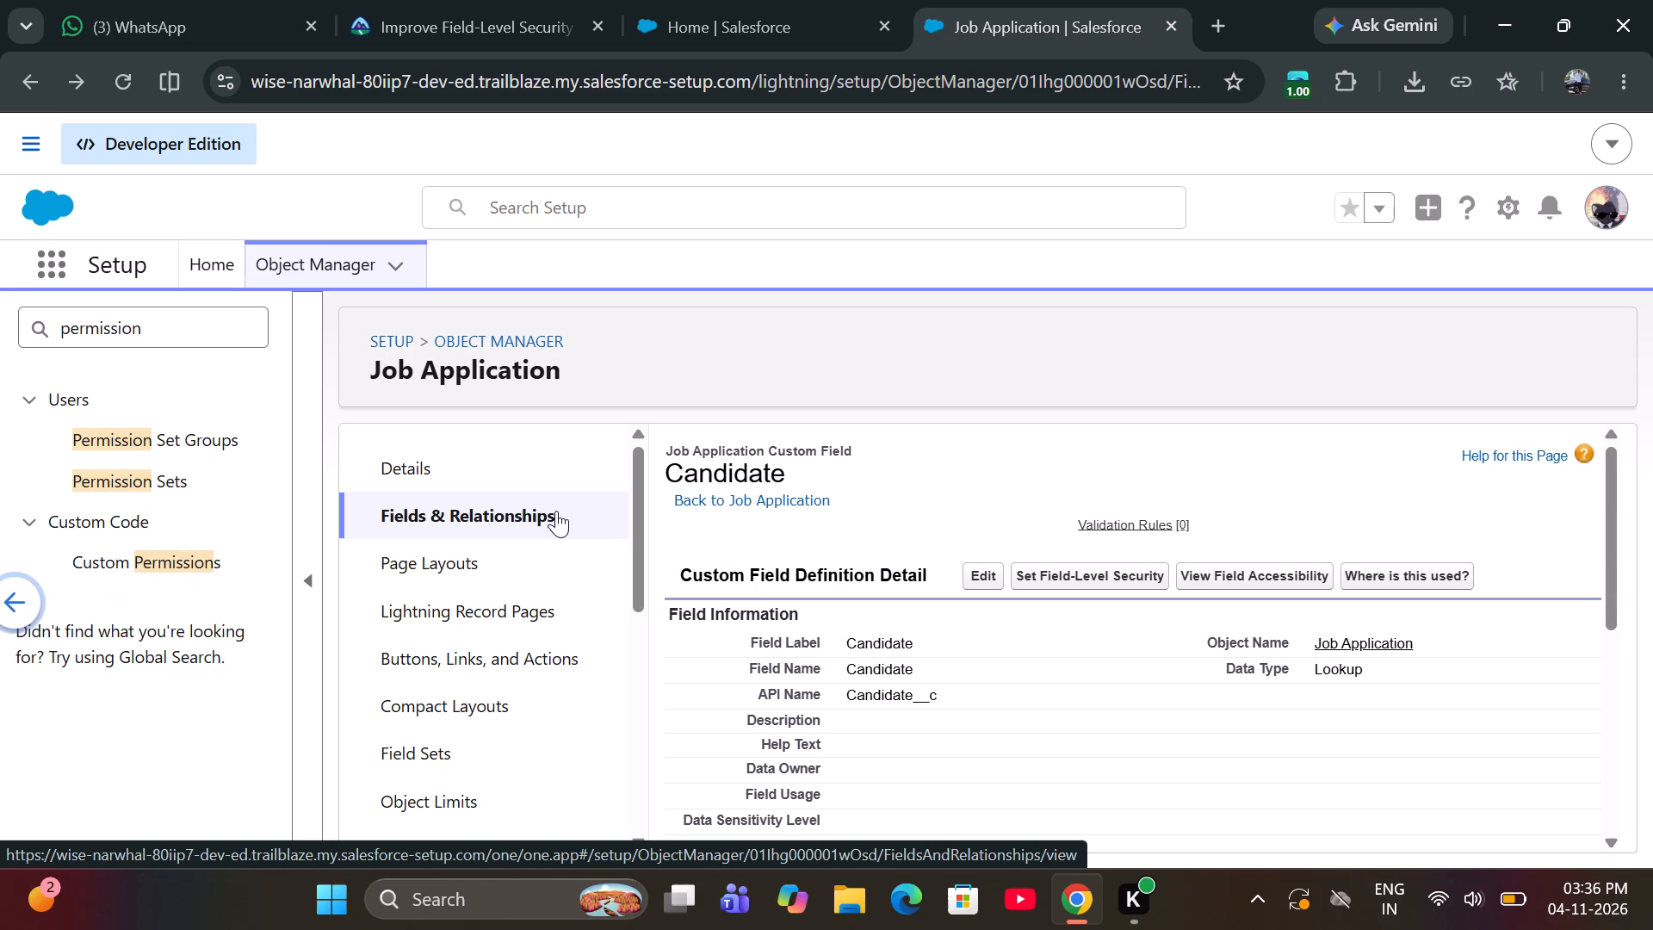
{"action": "scroll", "coordinate": [556, 511], "scroll_direction": "left", "scroll_amount": 1}
{"action": "scroll", "coordinate": [1072, 695], "scroll_direction": "down", "scroll_amount": 1}
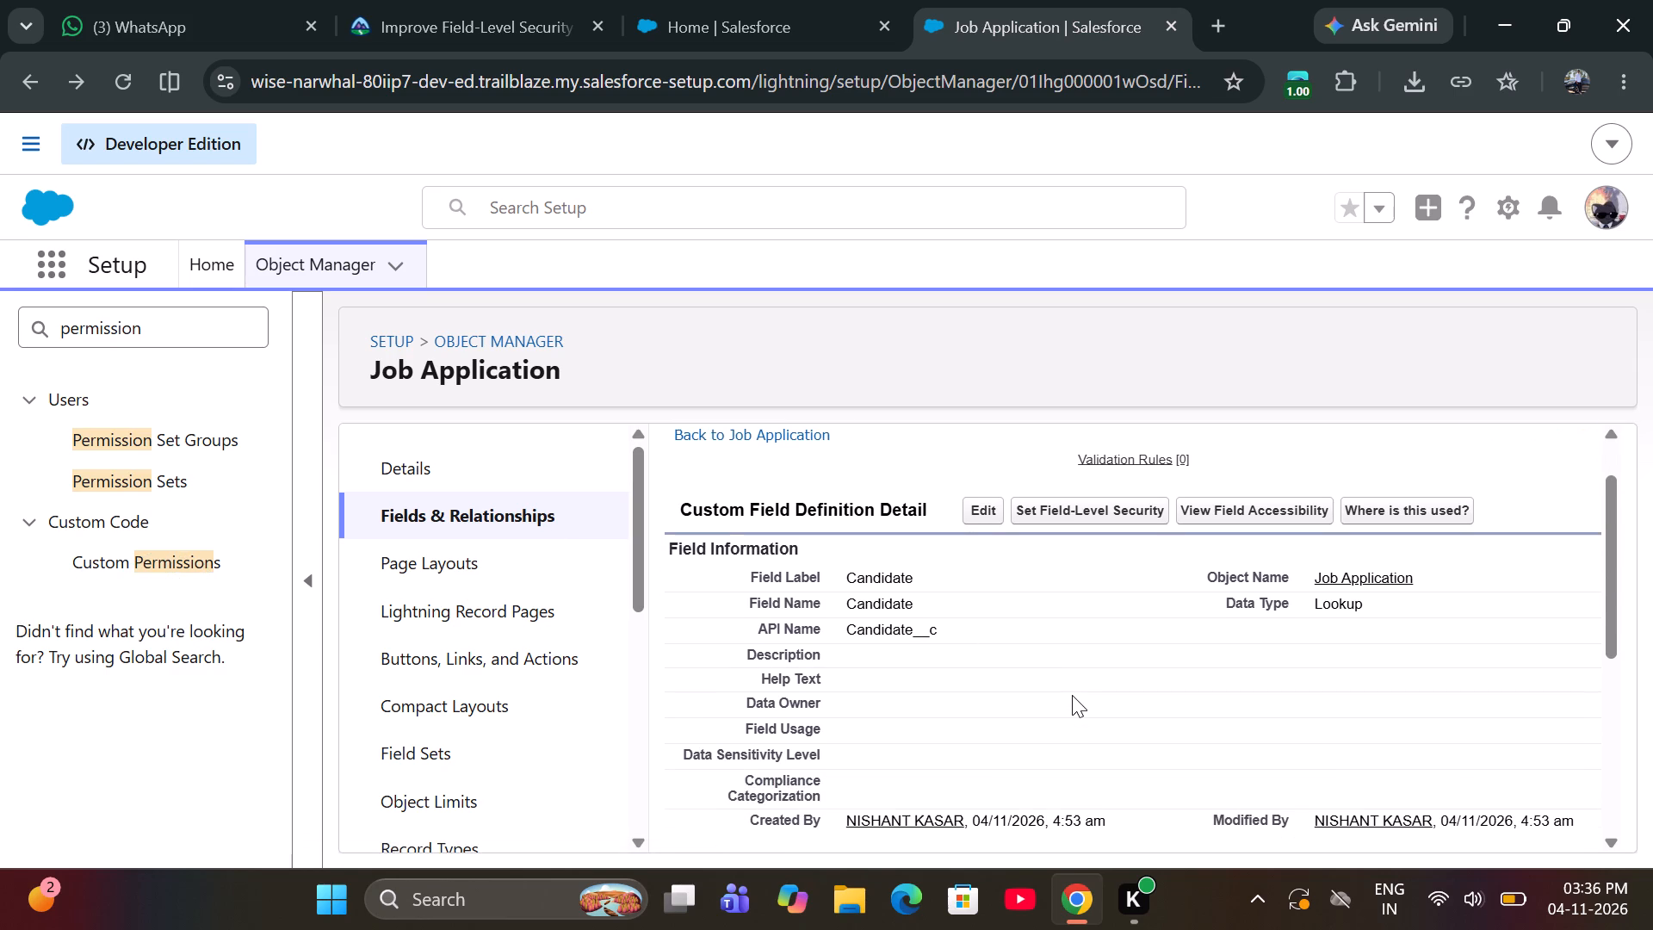
{"action": "scroll", "coordinate": [1072, 695], "scroll_direction": "down", "scroll_amount": 1}
View field accessibility from the Candidate field, and go back to Job Application's fields and relationships list.
{"action": "left_click", "coordinate": [1265, 505]}
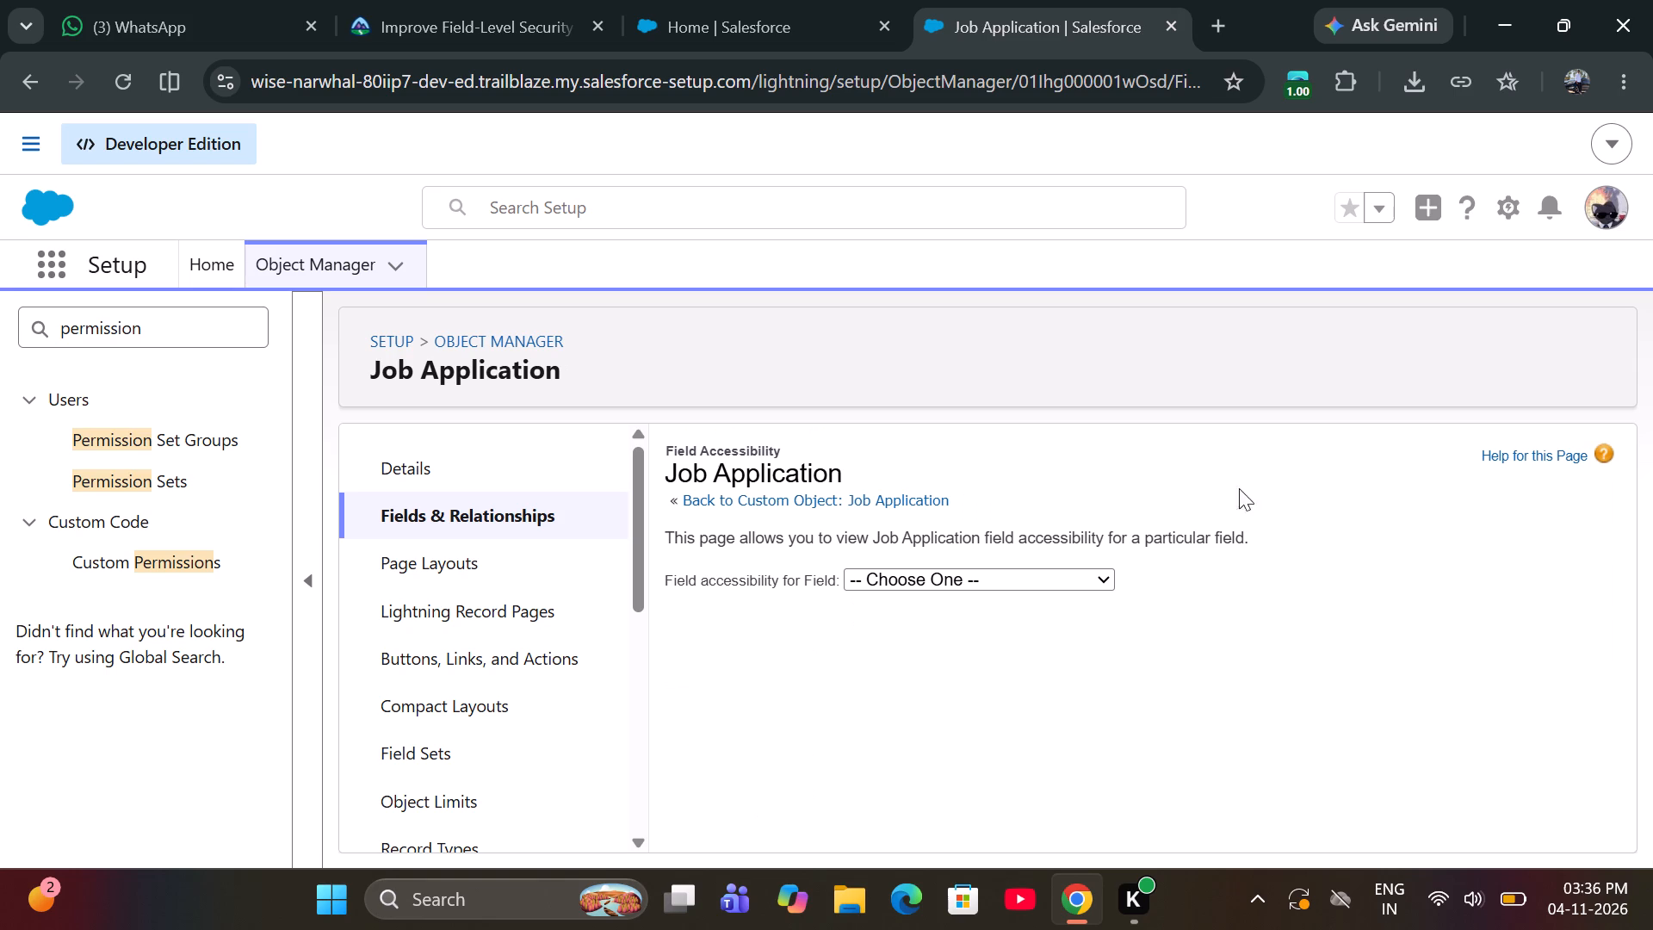
{"action": "scroll", "coordinate": [956, 522], "scroll_direction": "right", "scroll_amount": 9}
{"action": "scroll", "coordinate": [956, 522], "scroll_direction": "right", "scroll_amount": 17}
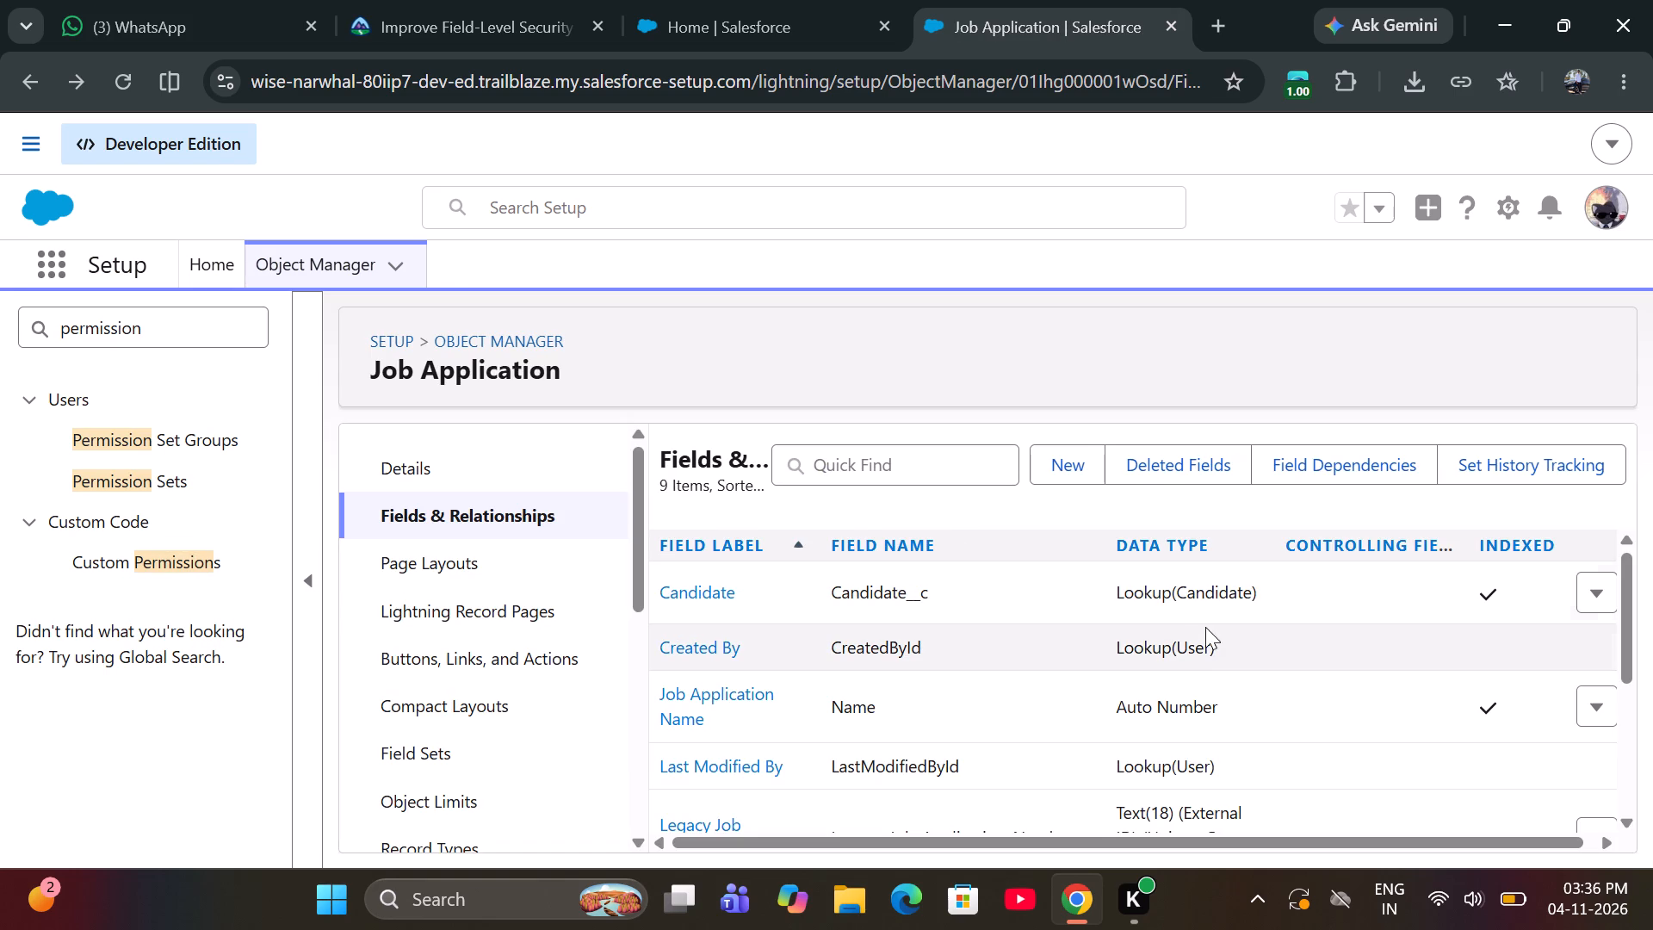
Open the Candidate field's definition for editing, review its general and lookup options, and return to the fields list without saving.
{"action": "scroll", "coordinate": [1273, 612], "scroll_direction": "left", "scroll_amount": 1}
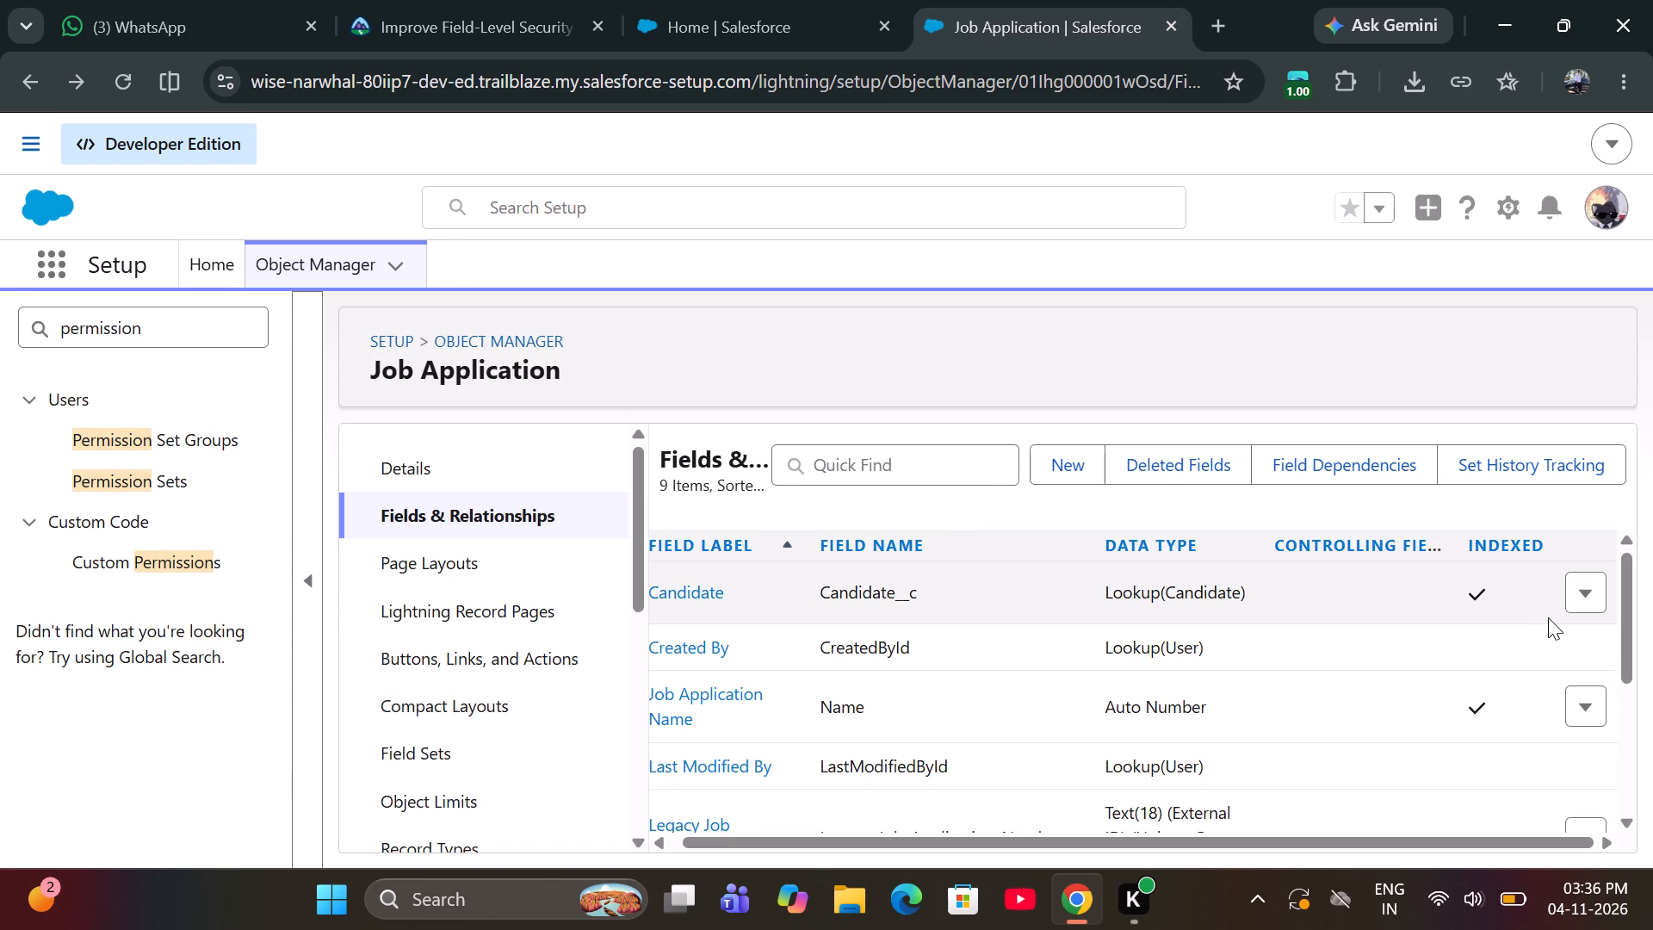
{"action": "left_click", "coordinate": [1578, 604]}
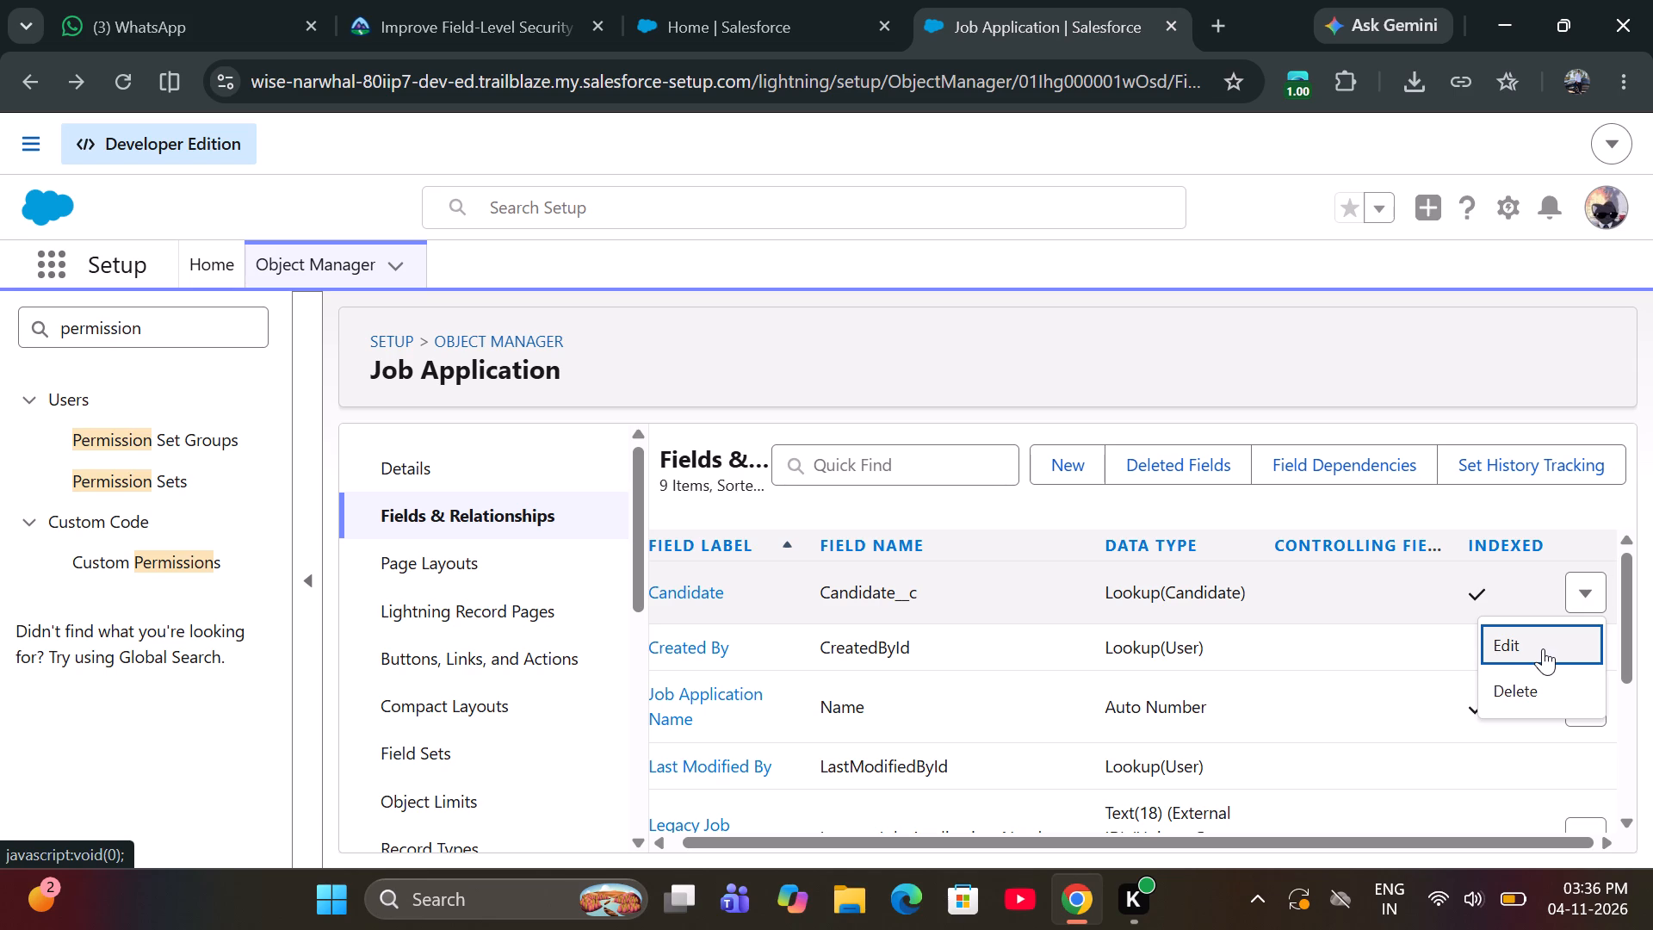
{"action": "left_click", "coordinate": [1543, 648]}
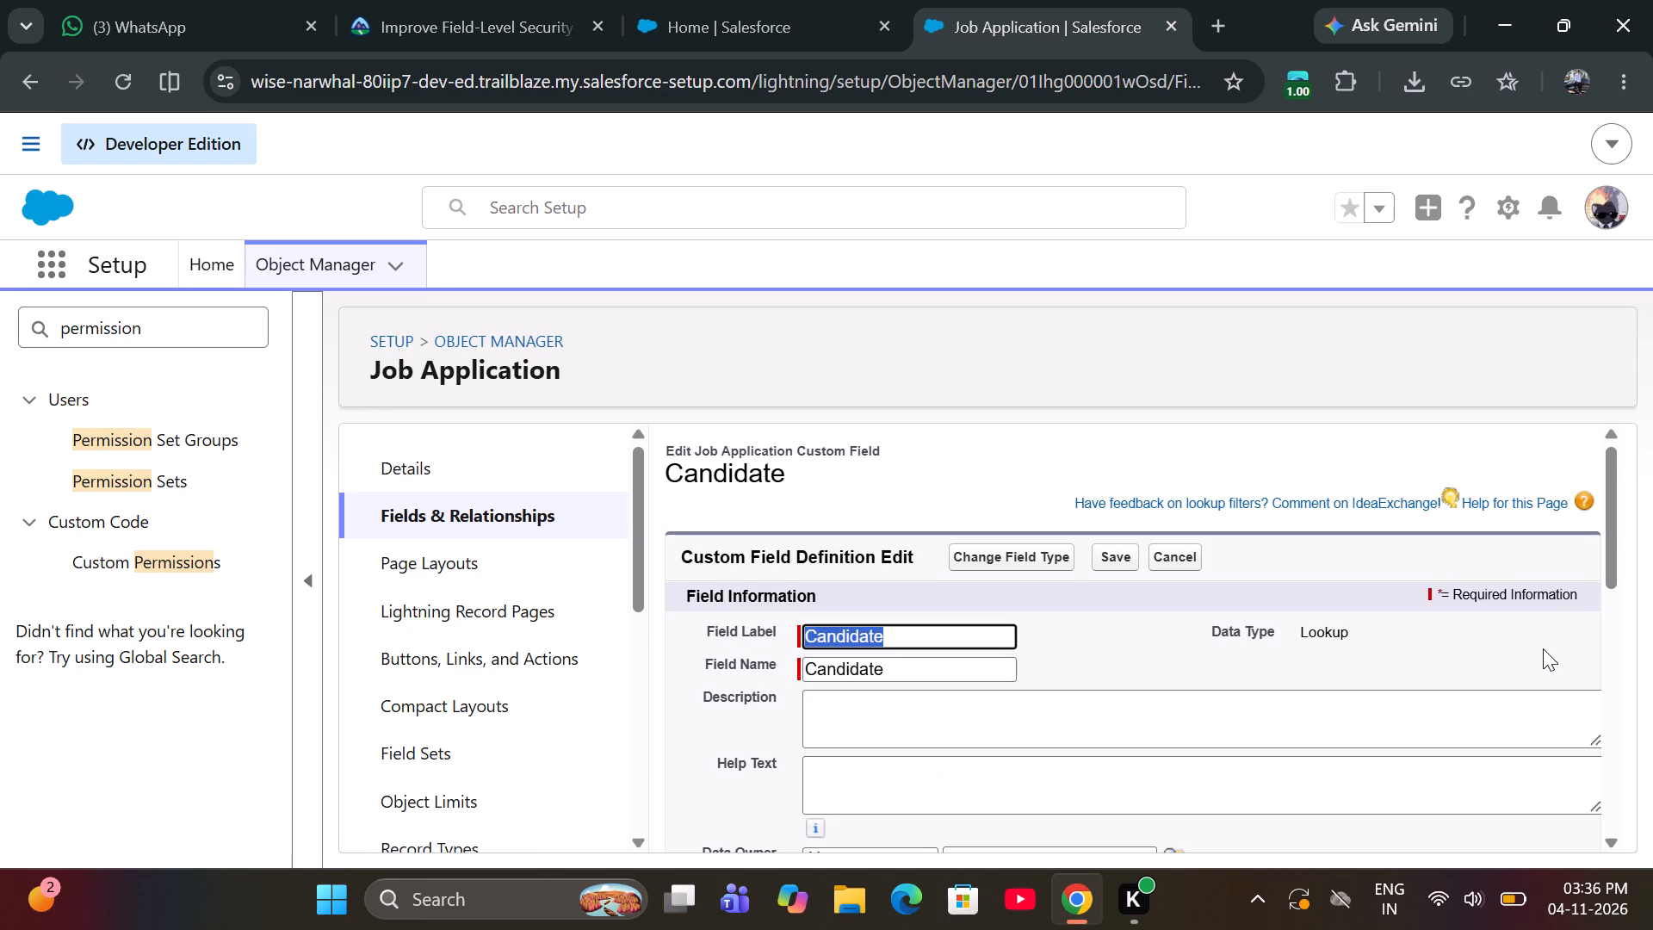
{"action": "scroll", "coordinate": [1303, 660], "scroll_direction": "down", "scroll_amount": 1}
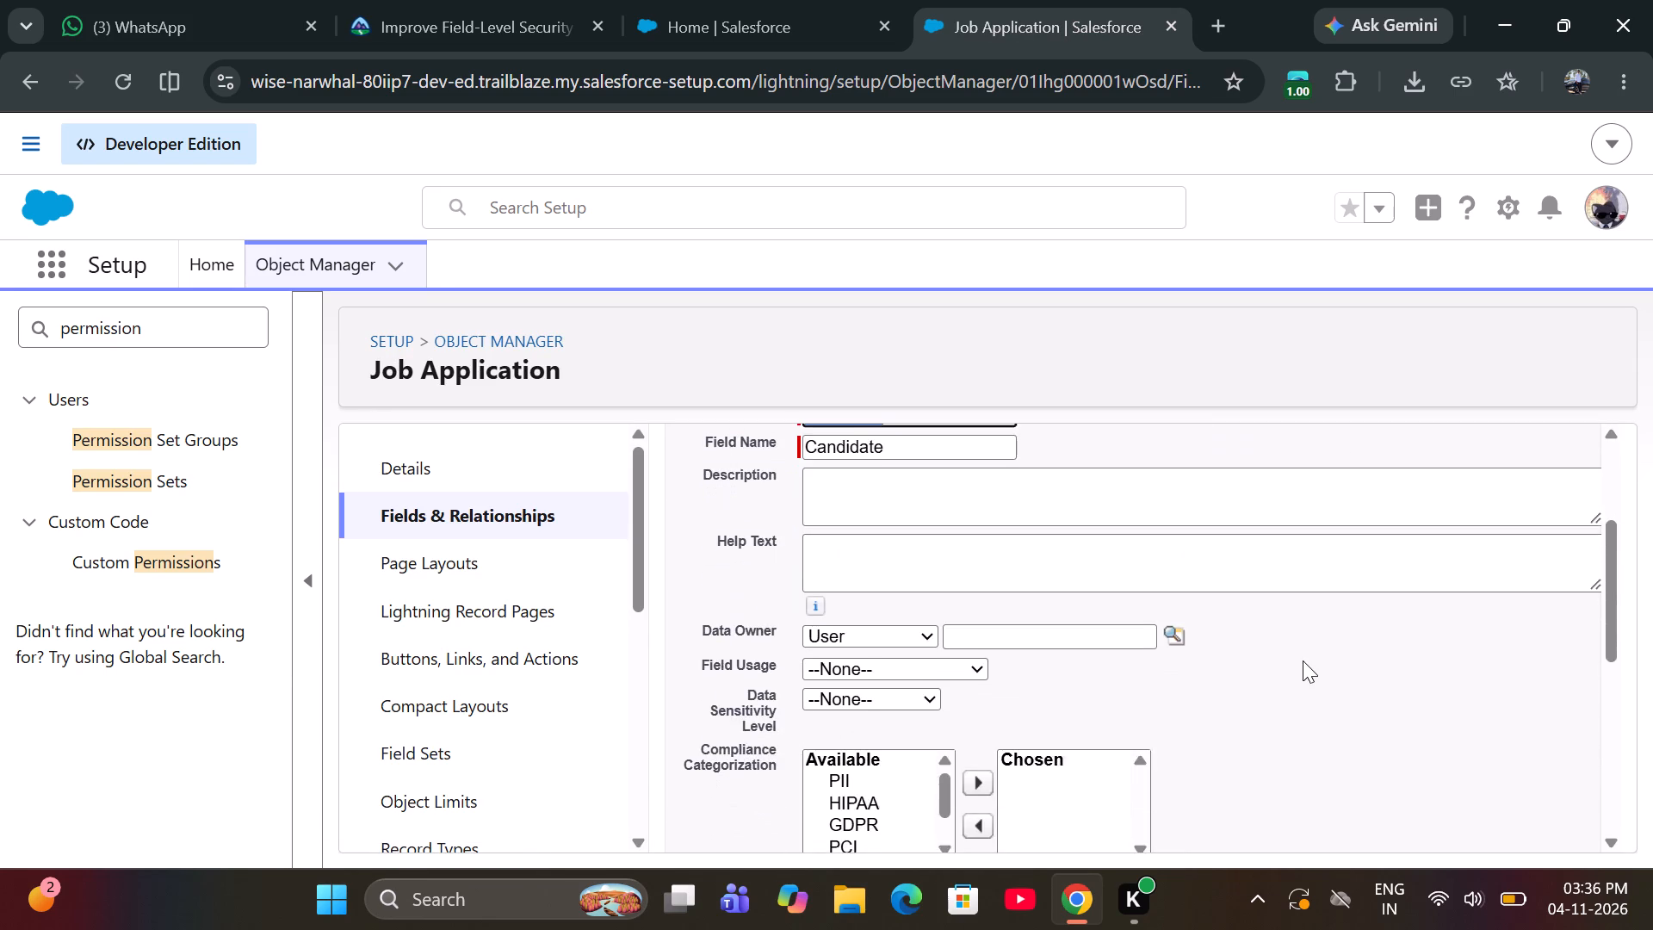
{"action": "scroll", "coordinate": [1303, 660], "scroll_direction": "down", "scroll_amount": 3}
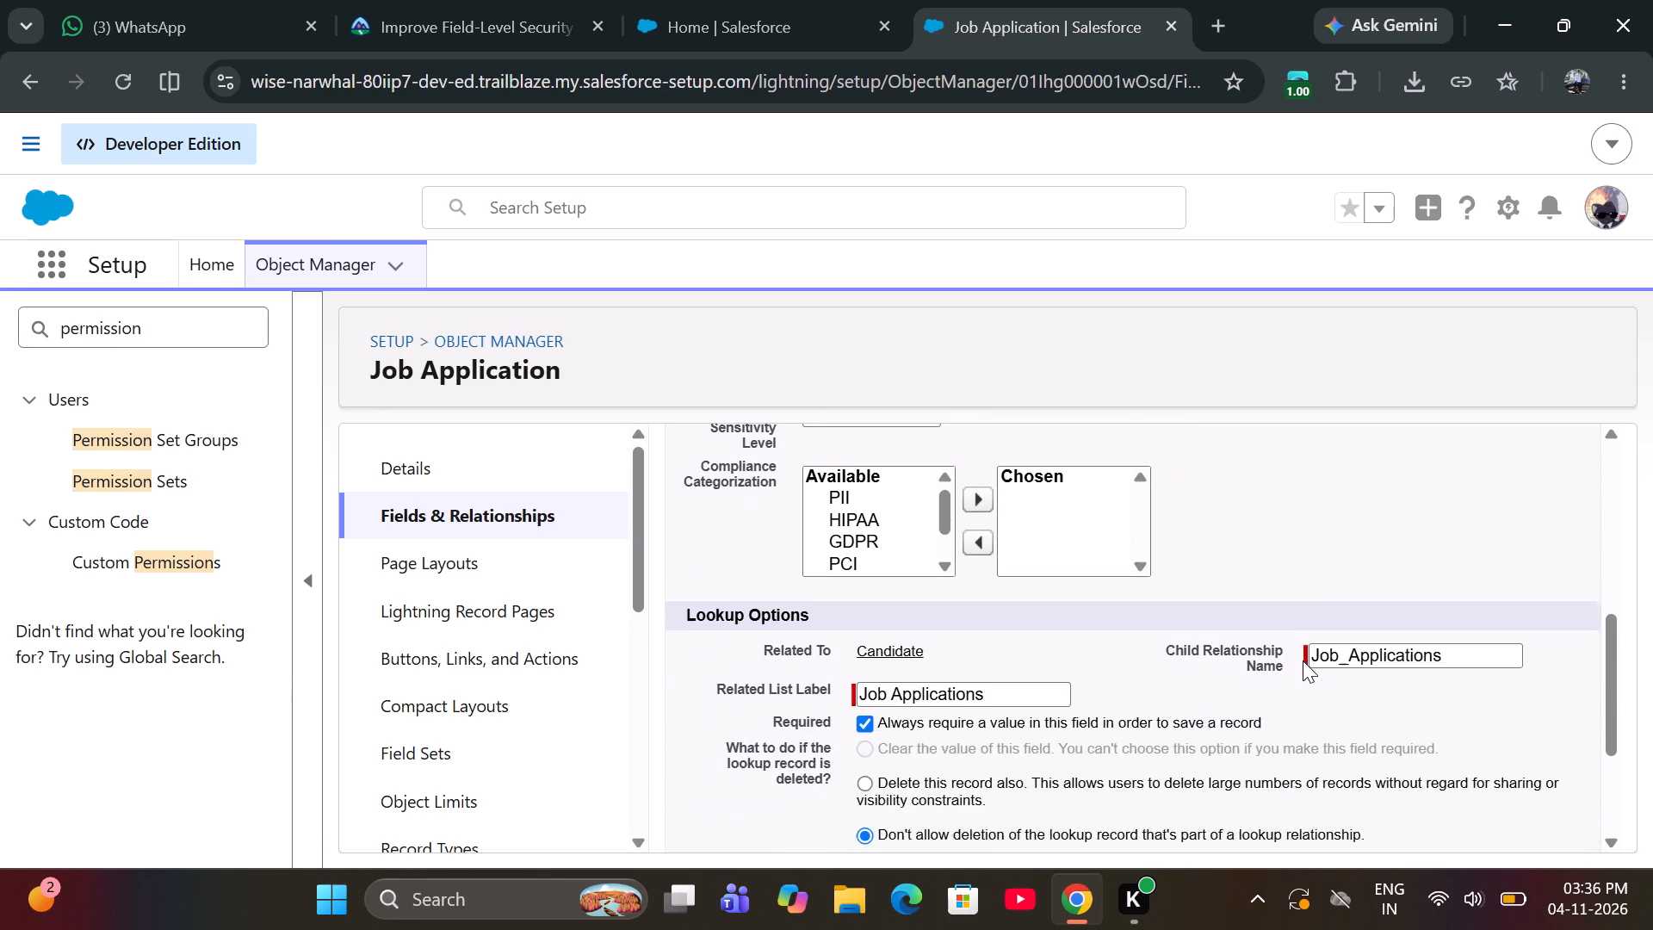
{"action": "scroll", "coordinate": [1303, 660], "scroll_direction": "down", "scroll_amount": 2}
{"action": "scroll", "coordinate": [1303, 660], "scroll_direction": "up", "scroll_amount": 4}
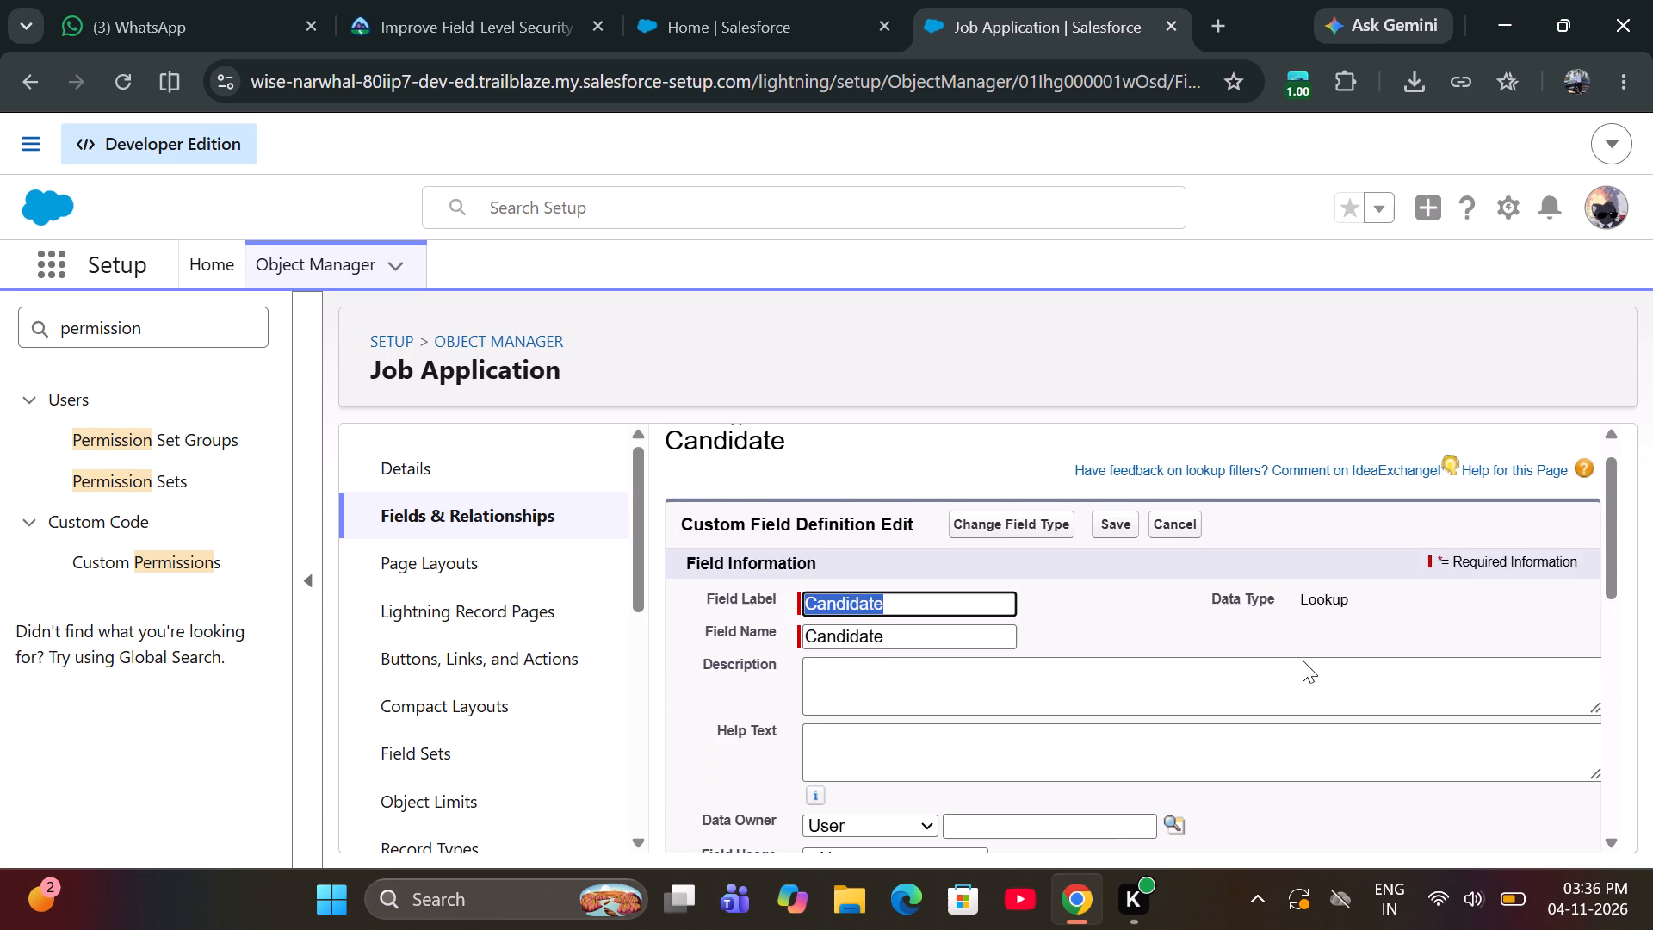
{"action": "scroll", "coordinate": [1001, 543], "scroll_direction": "right", "scroll_amount": 8}
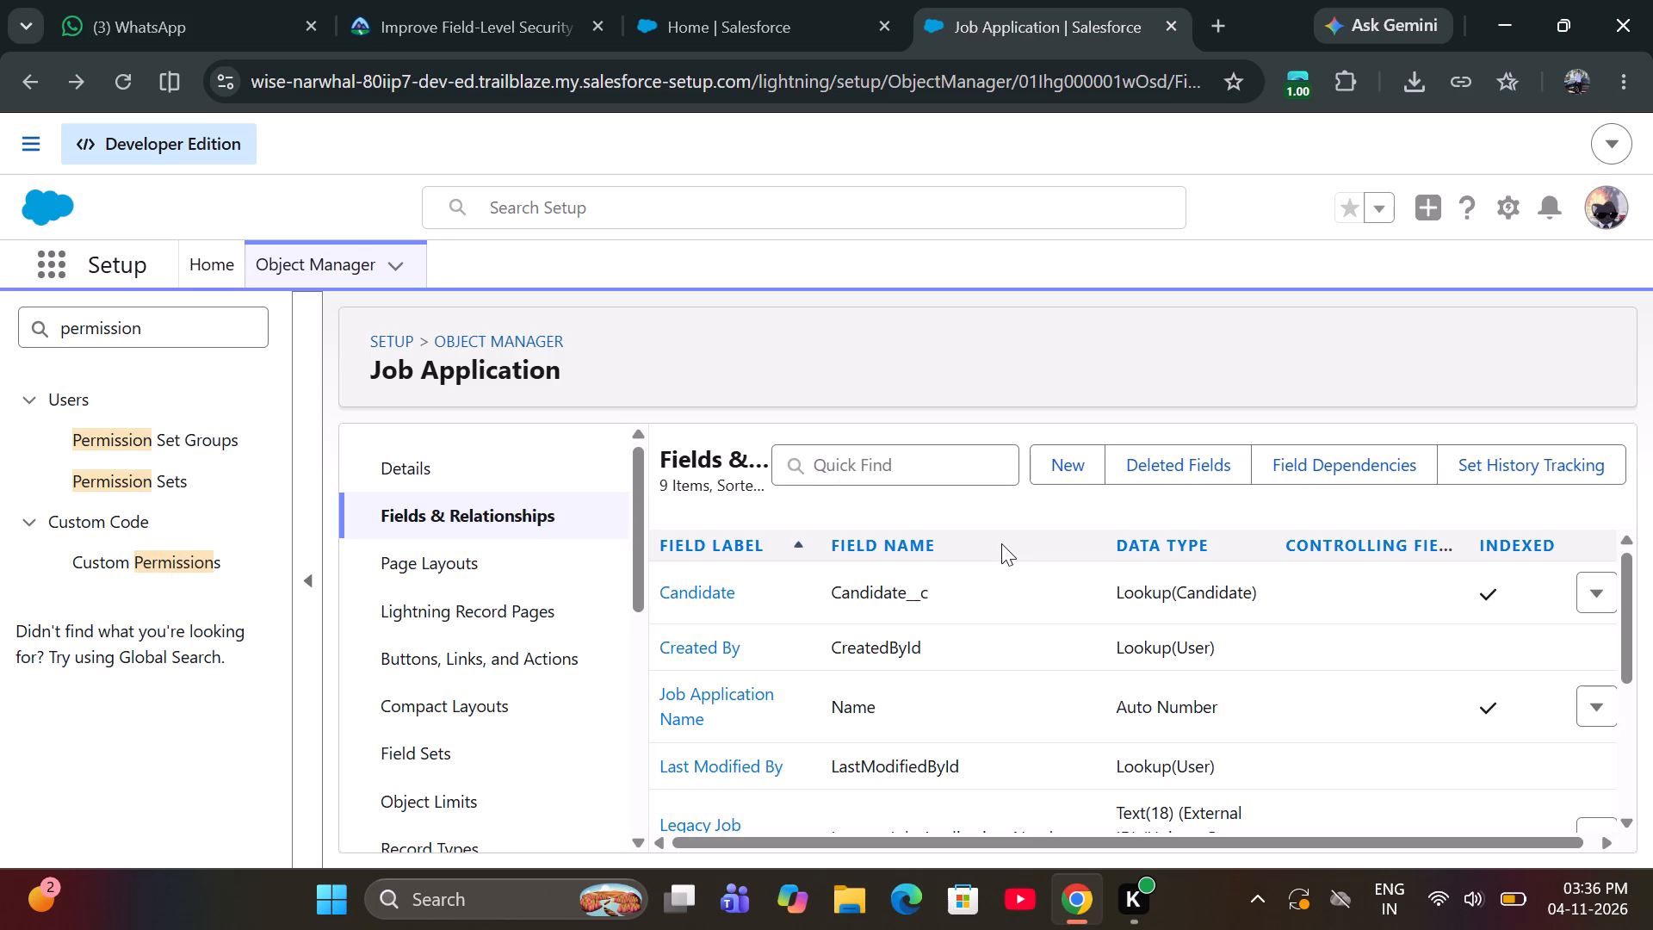